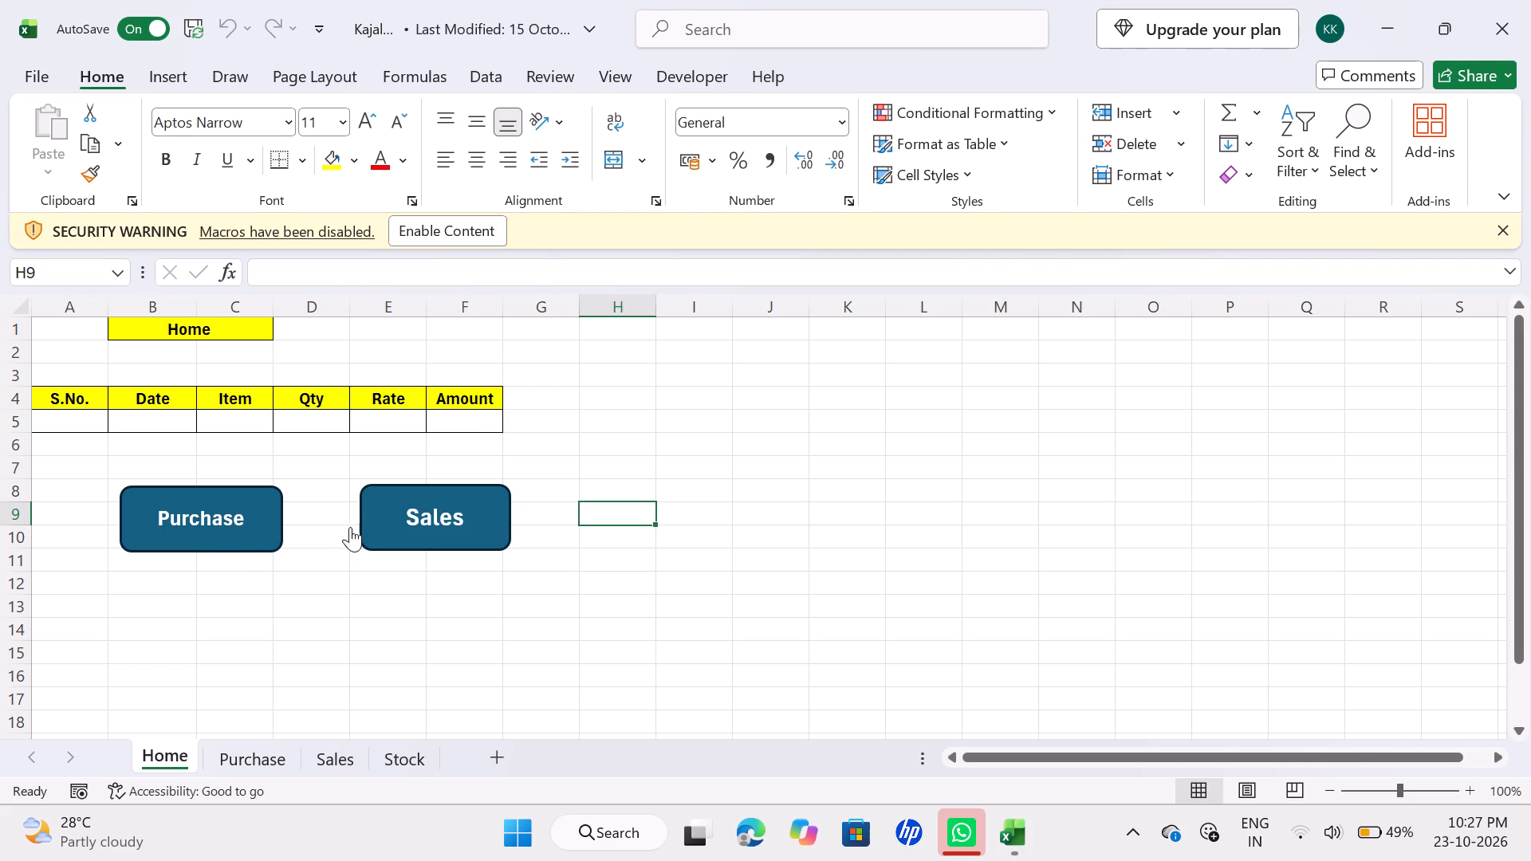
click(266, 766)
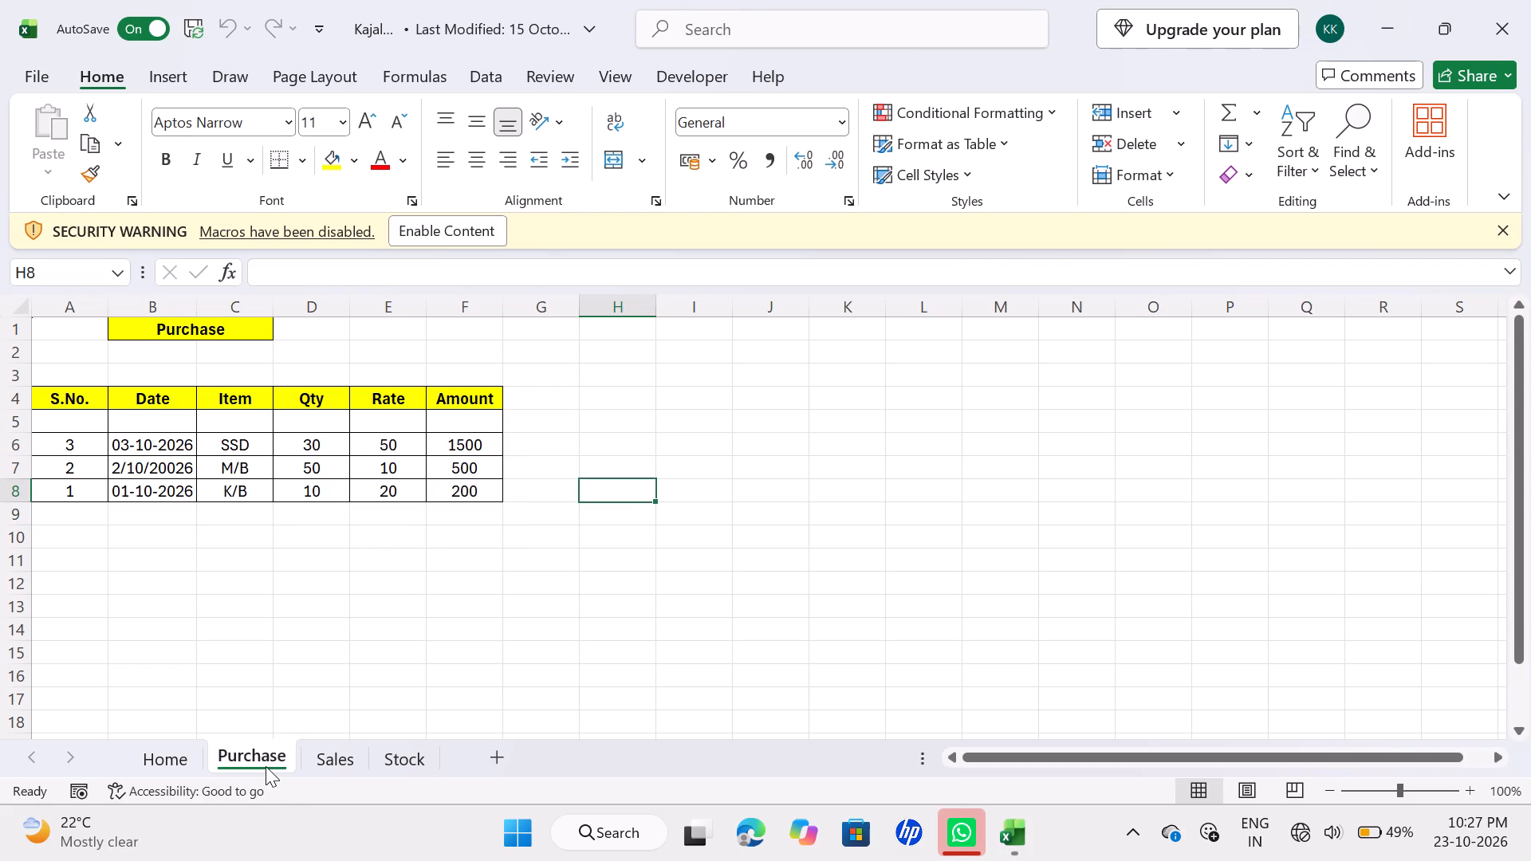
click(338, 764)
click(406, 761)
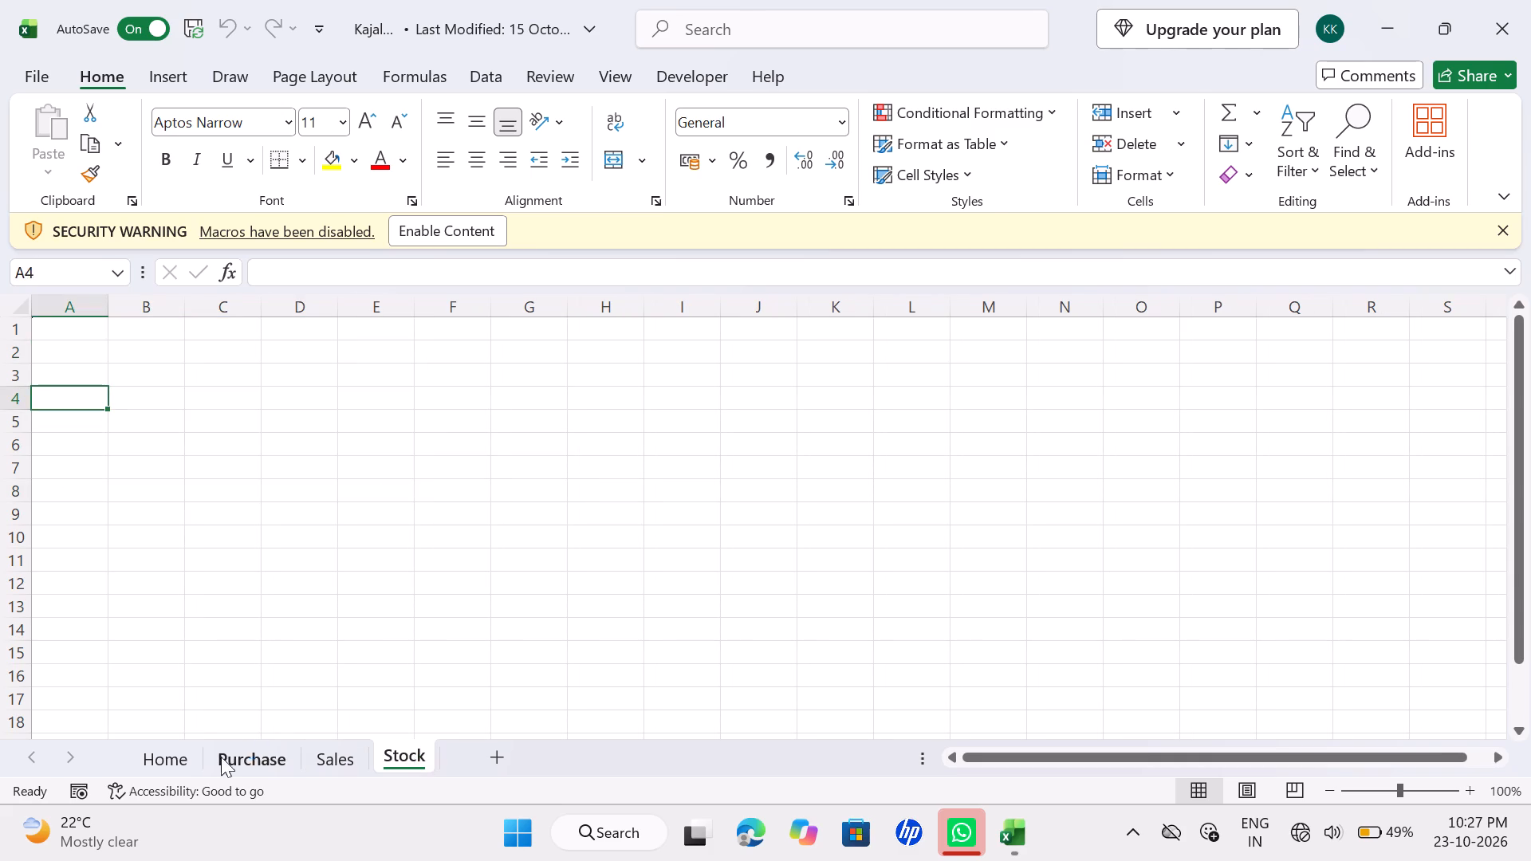
Enable the workbook's blocked macro content without making the file a trusted document.
click(455, 228)
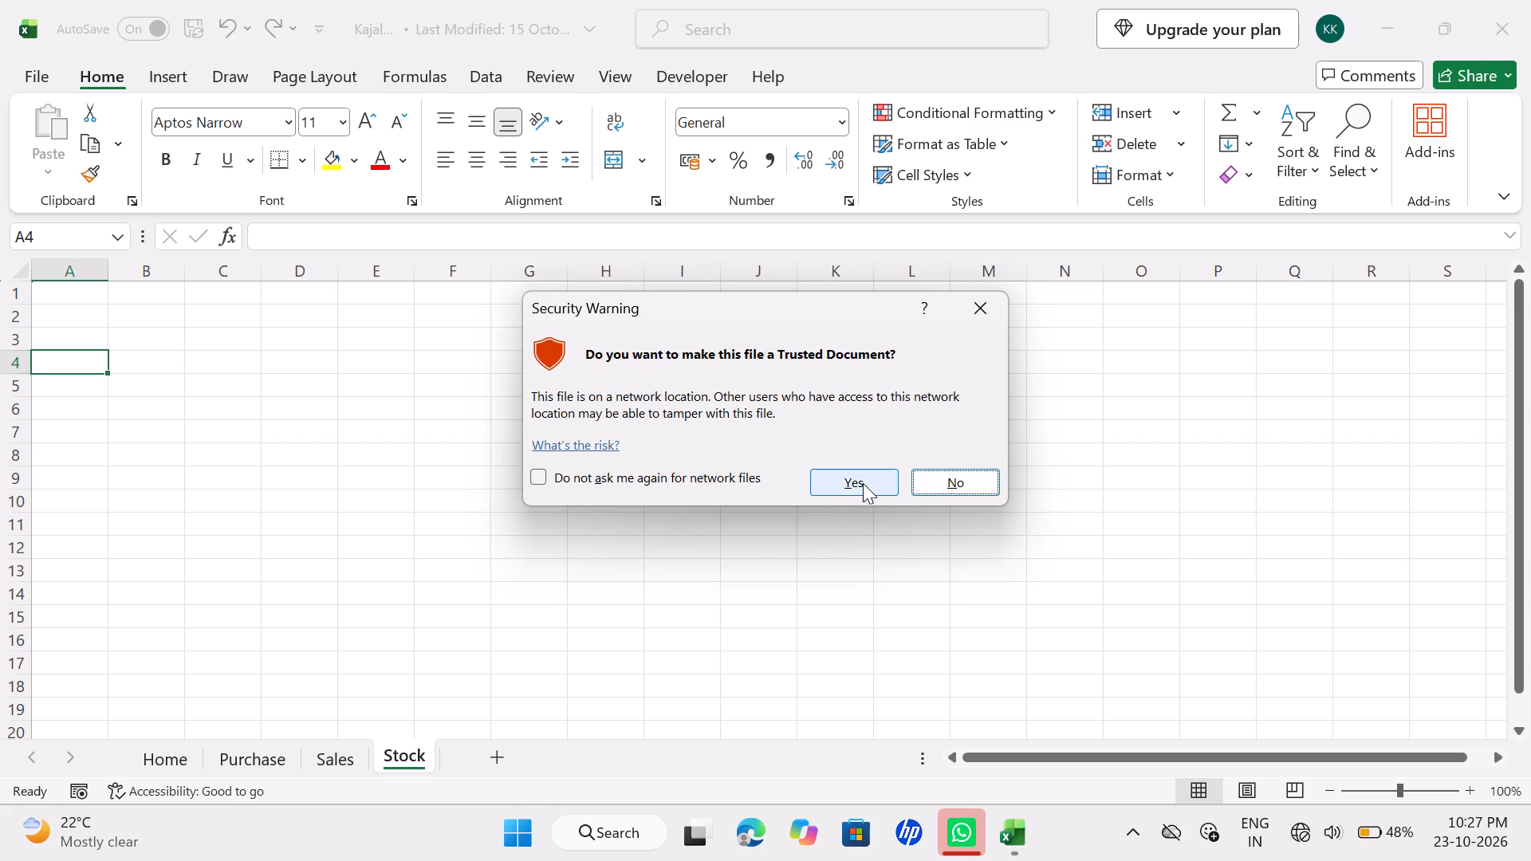
click(925, 486)
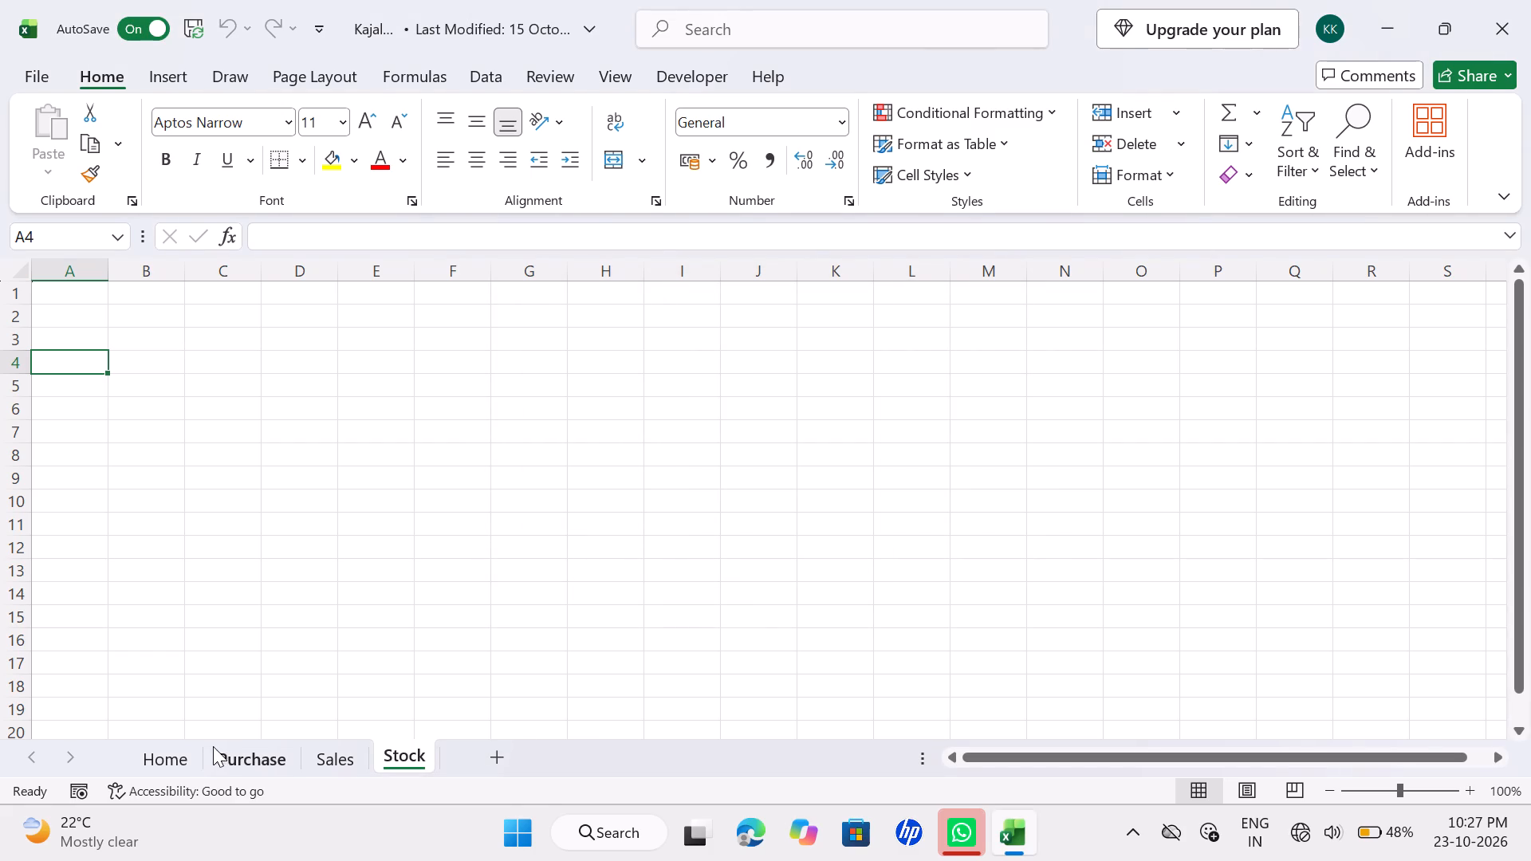
Fill in row 5 of the Home sheet with S.No. 4, date 4/10/2026 and item RAM, consulting the Purchase sheet's existing entries.
click(171, 761)
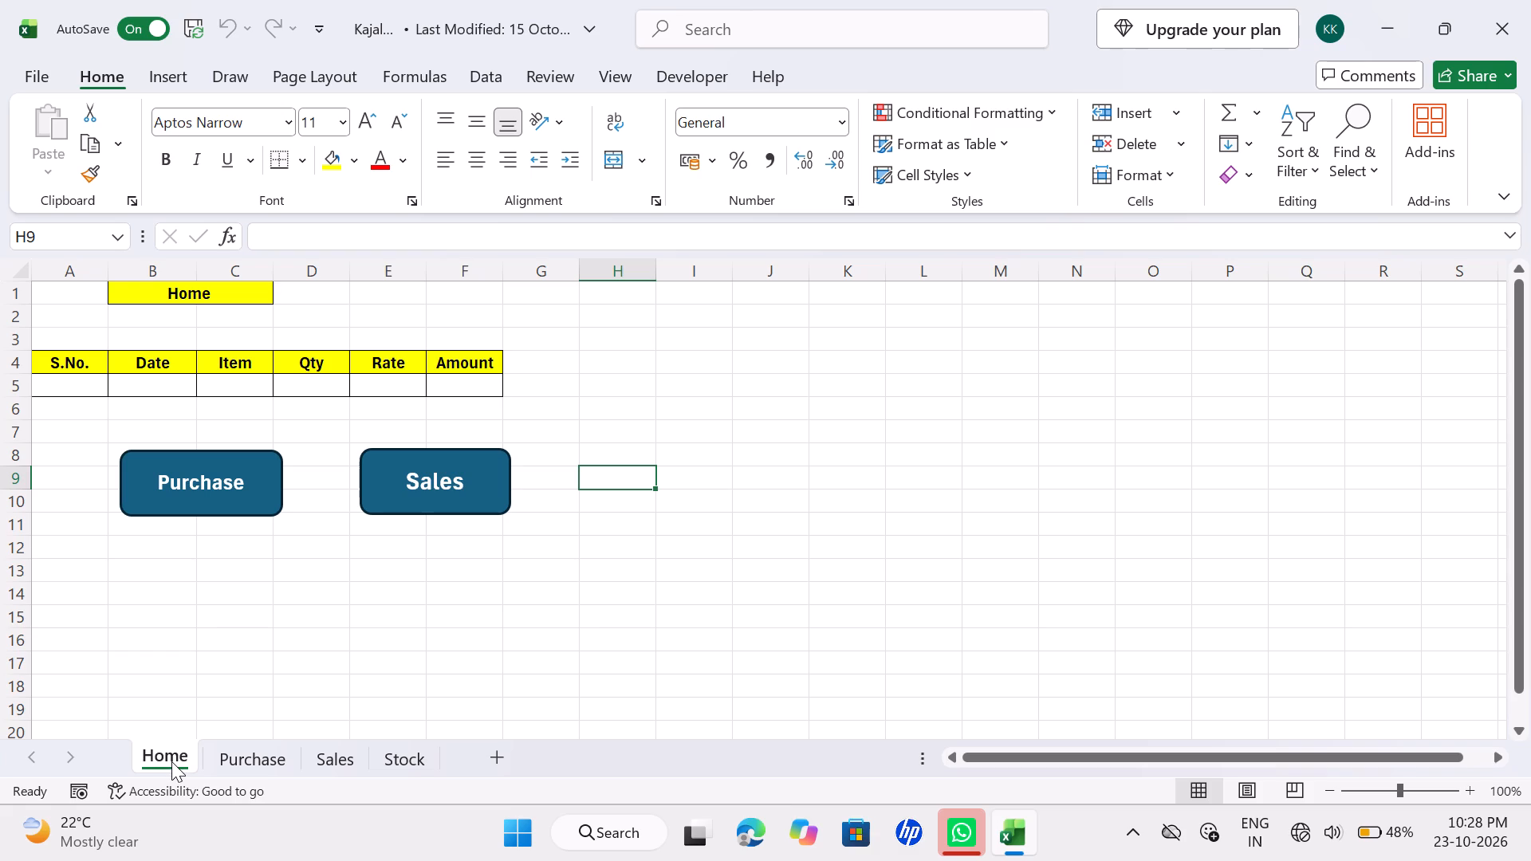
click(278, 754)
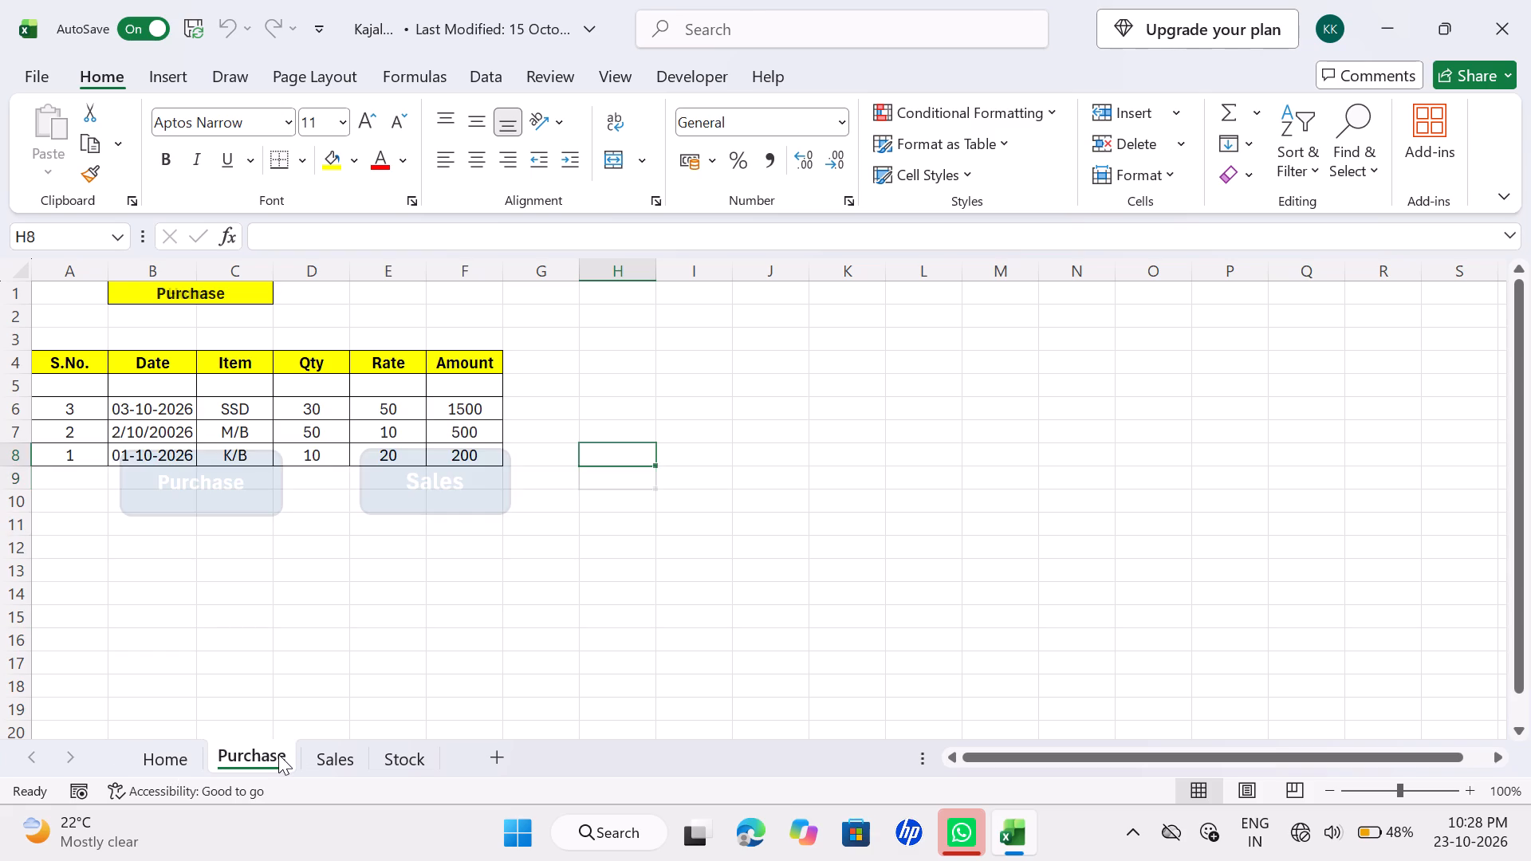
click(146, 748)
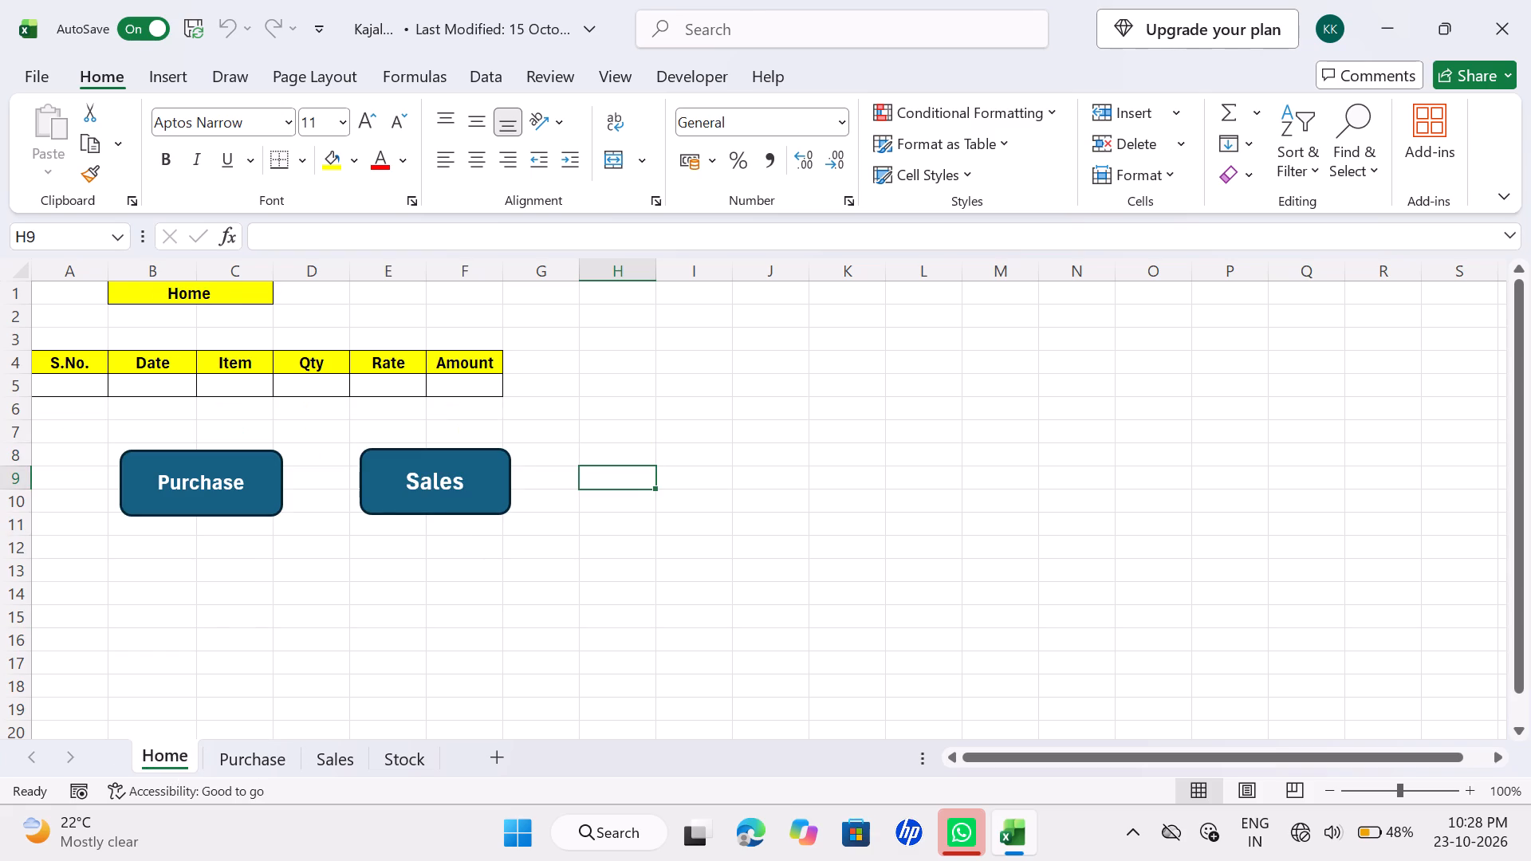
click(68, 382)
key(4)
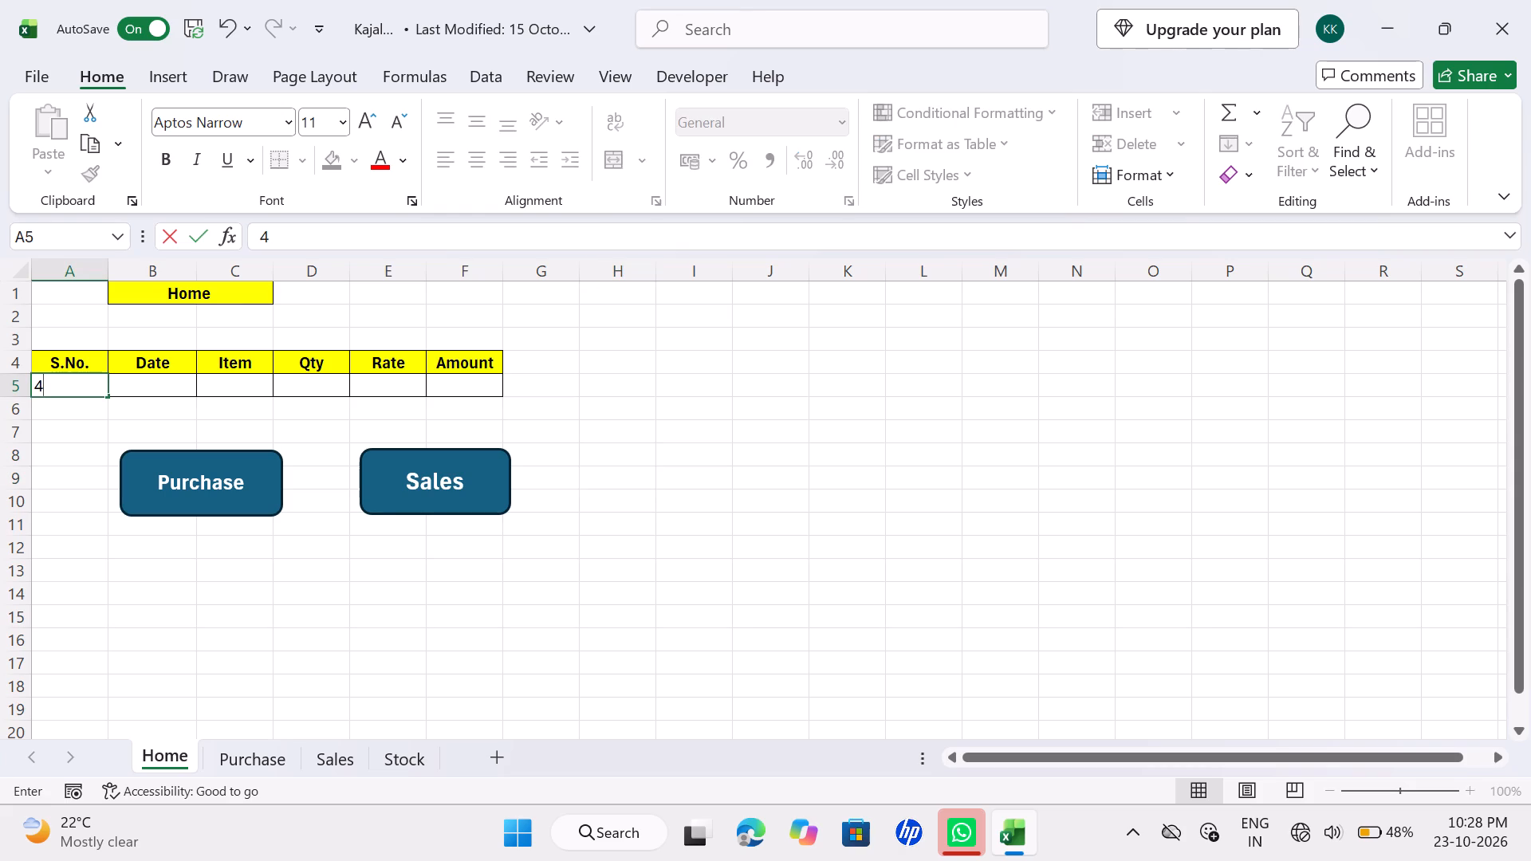
key(Right)
key(4)
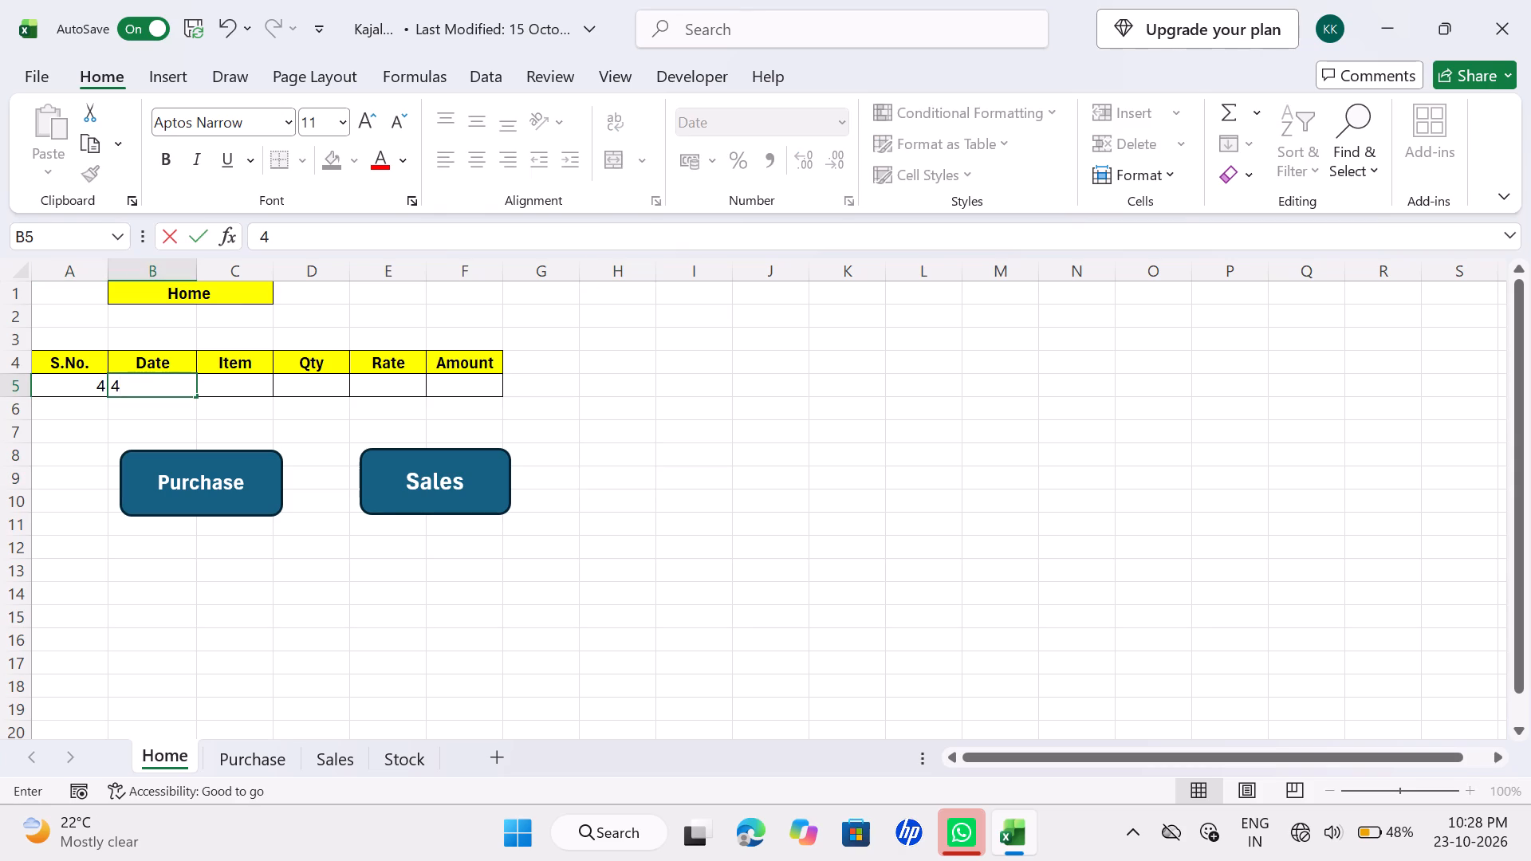
key(slash)
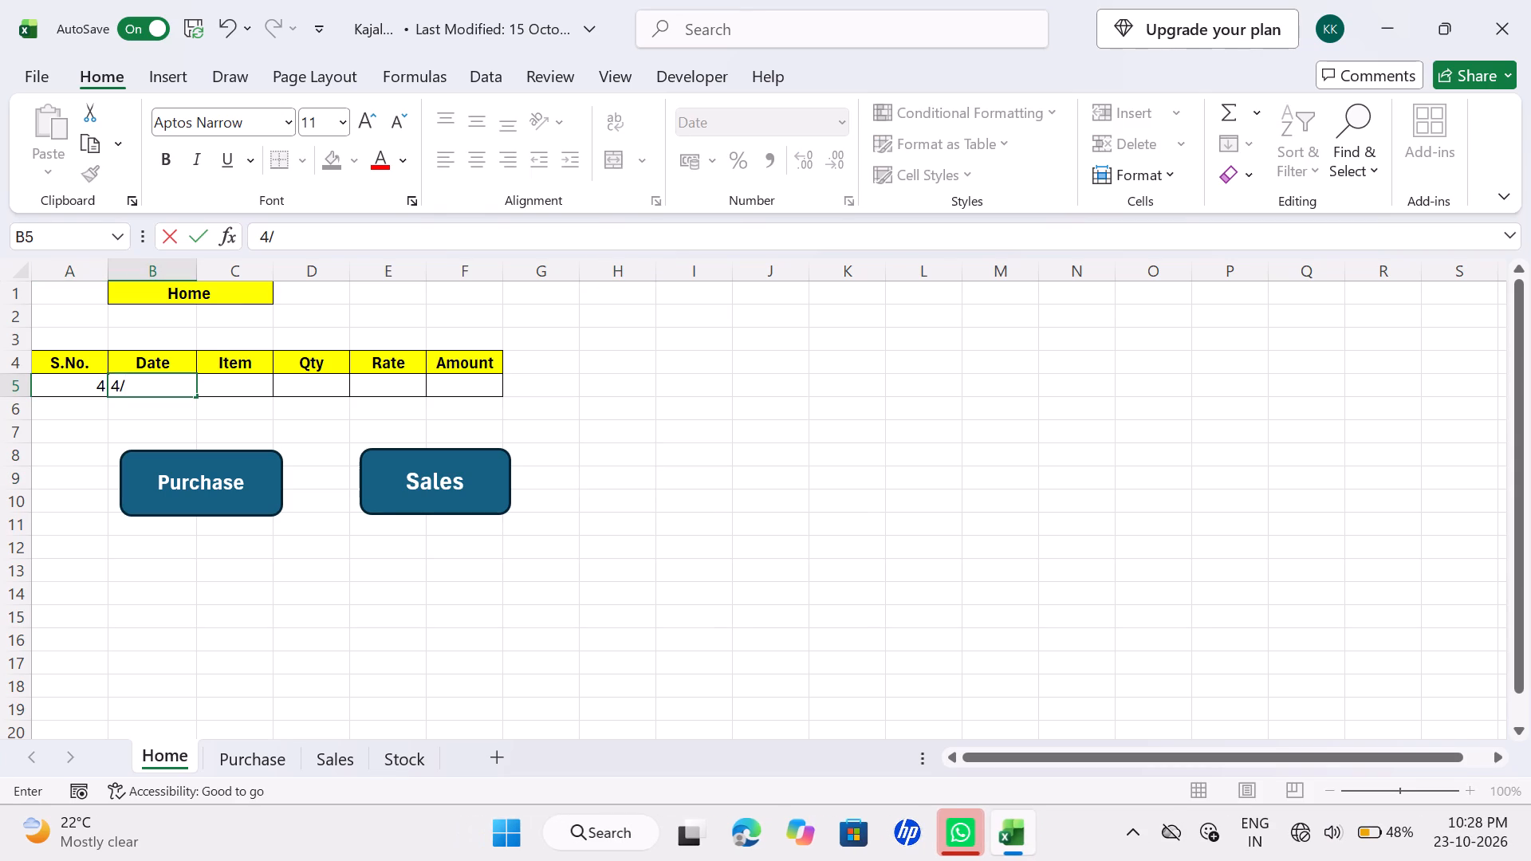
text(10)
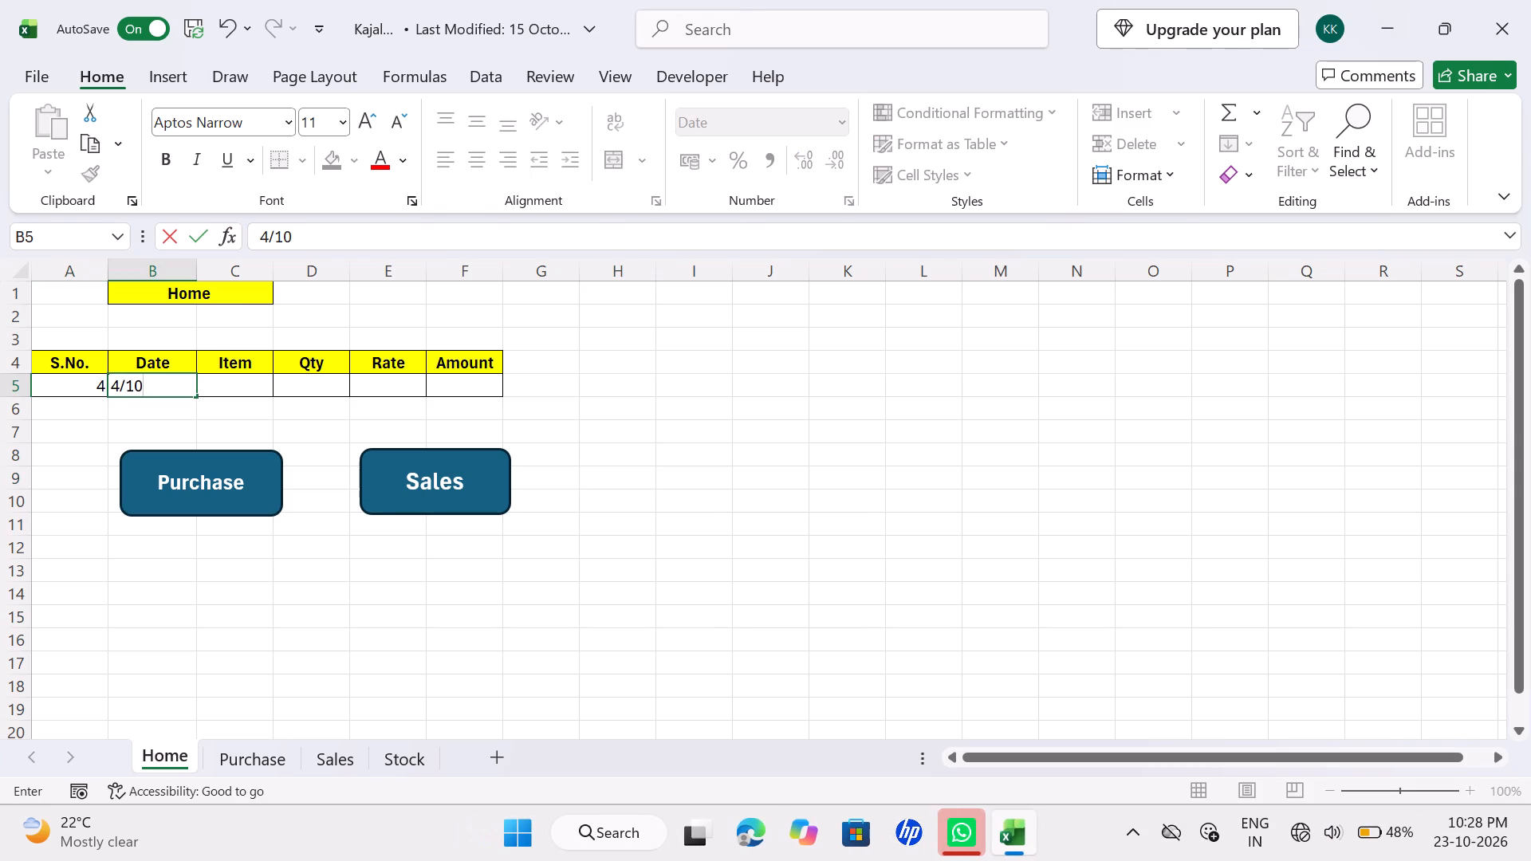
text(/2026)
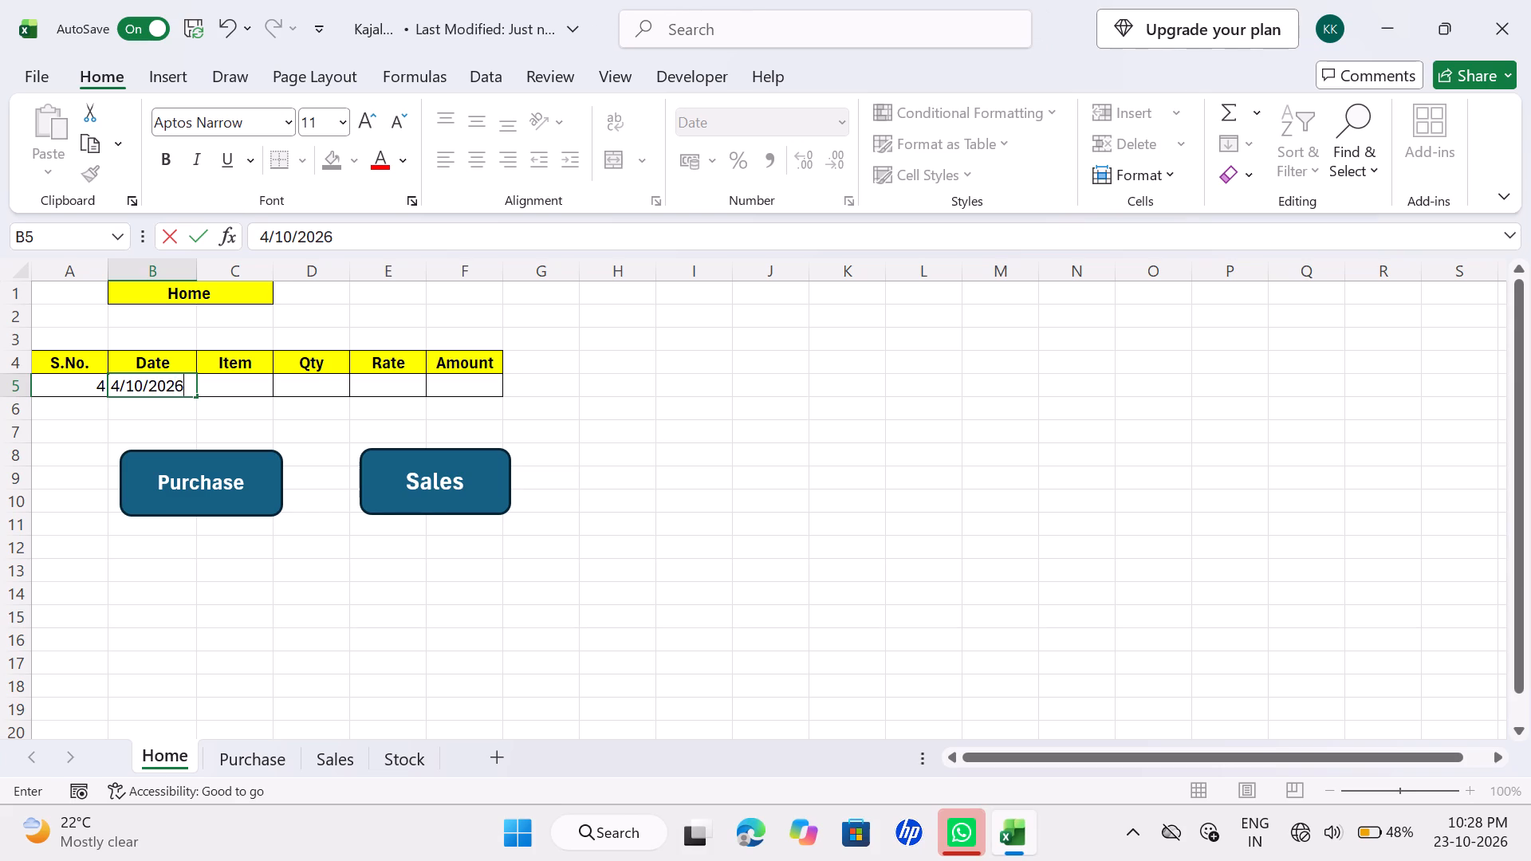
key(Right)
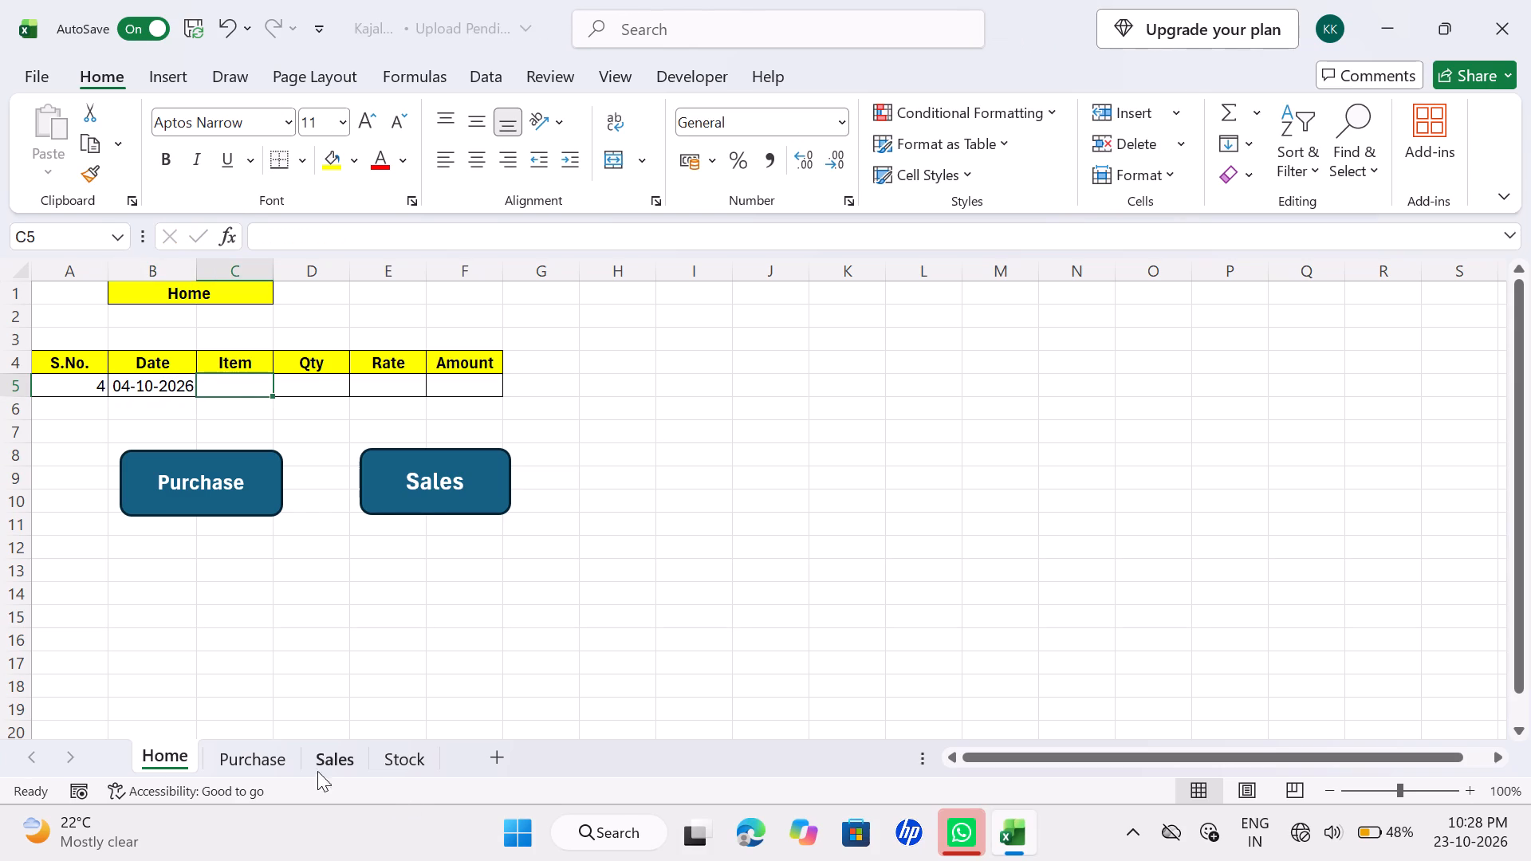
click(246, 765)
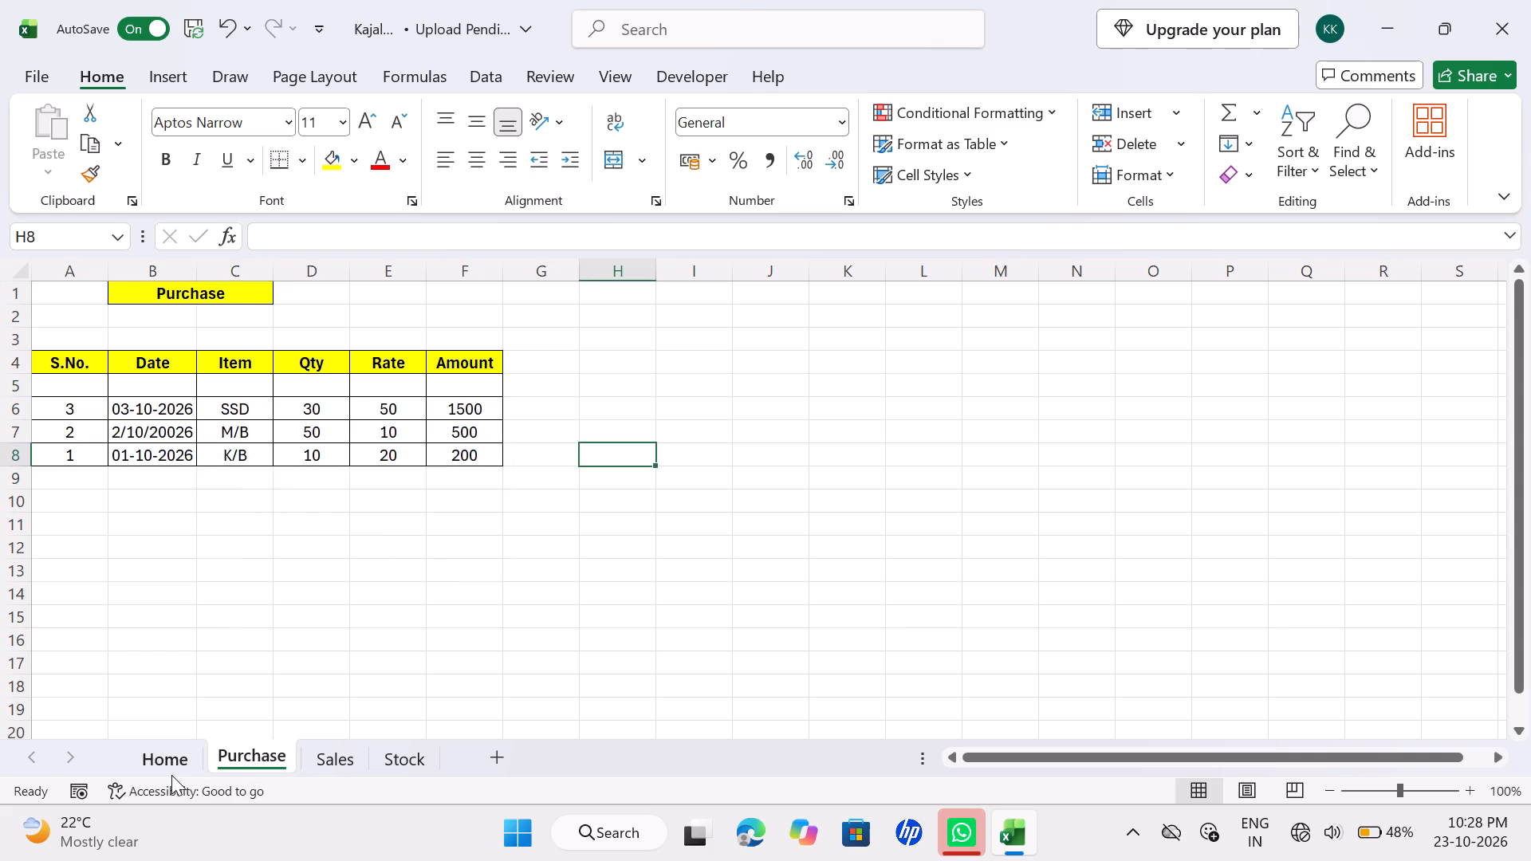
click(164, 772)
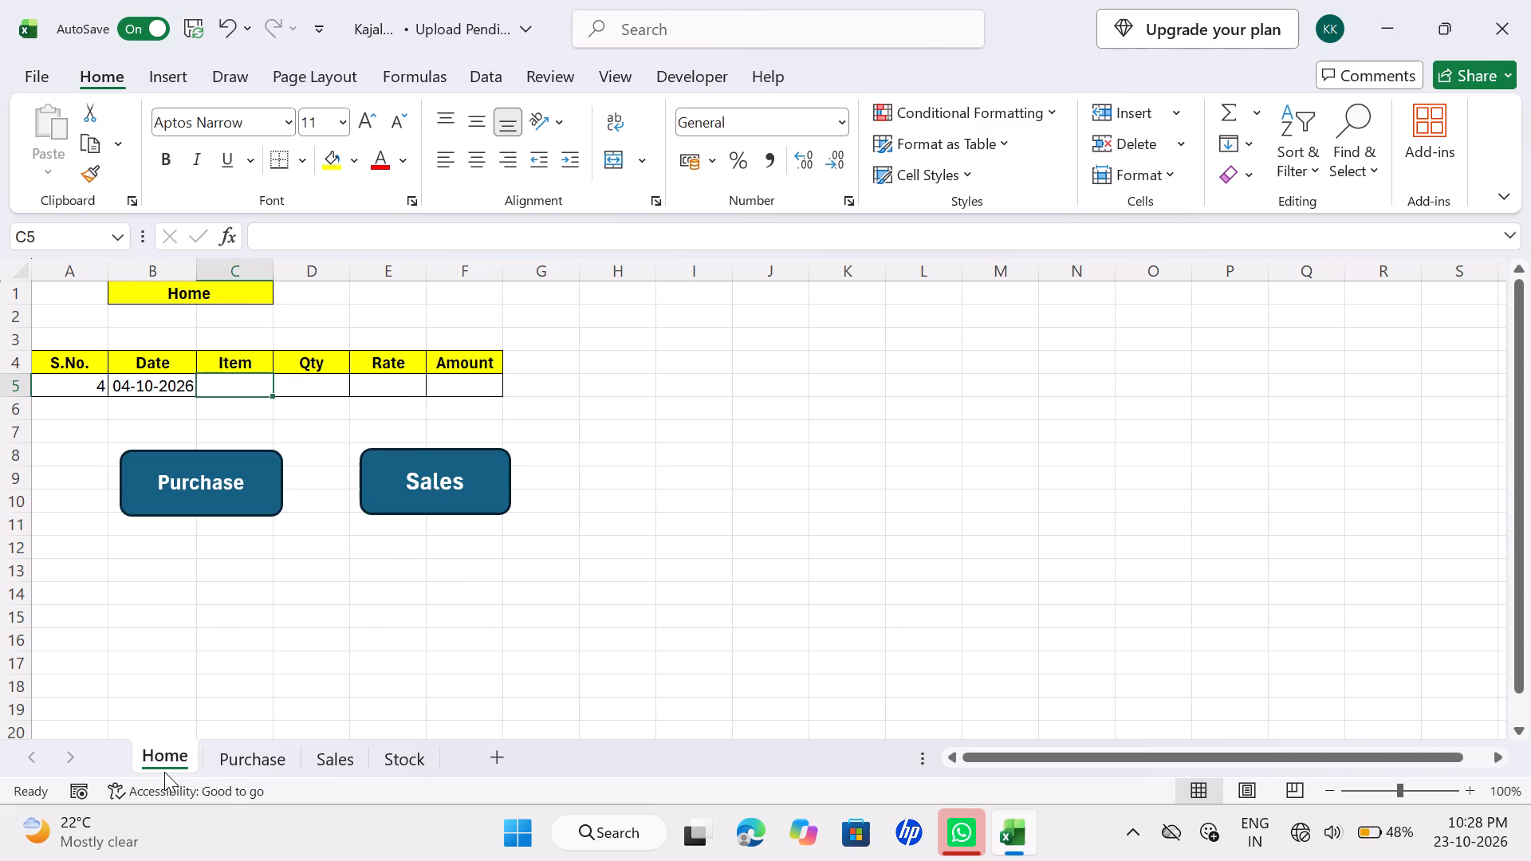
text(RAM)
key(Tab)
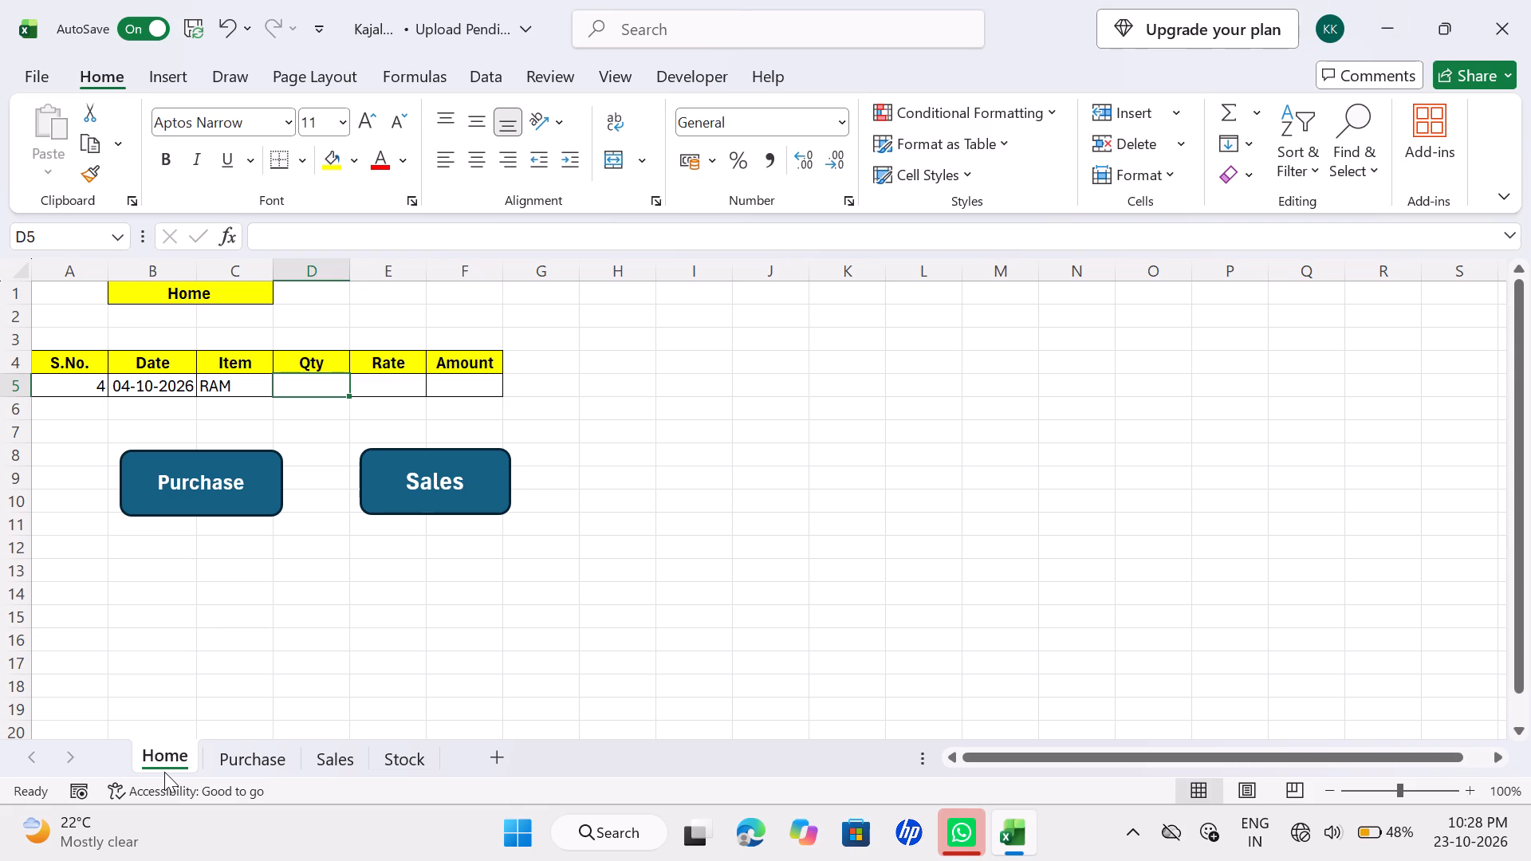
click(257, 760)
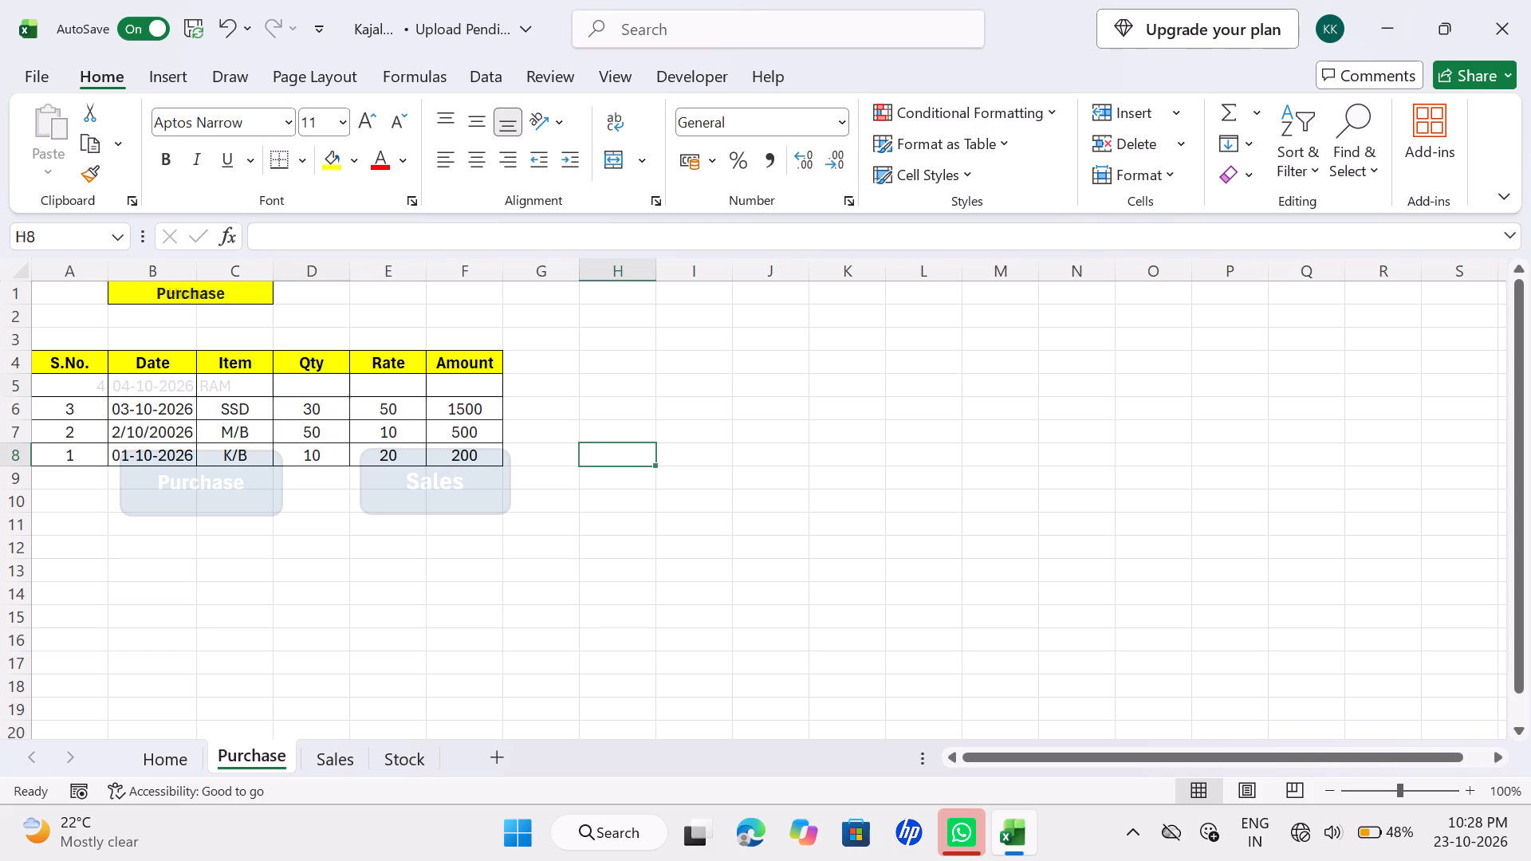
click(187, 761)
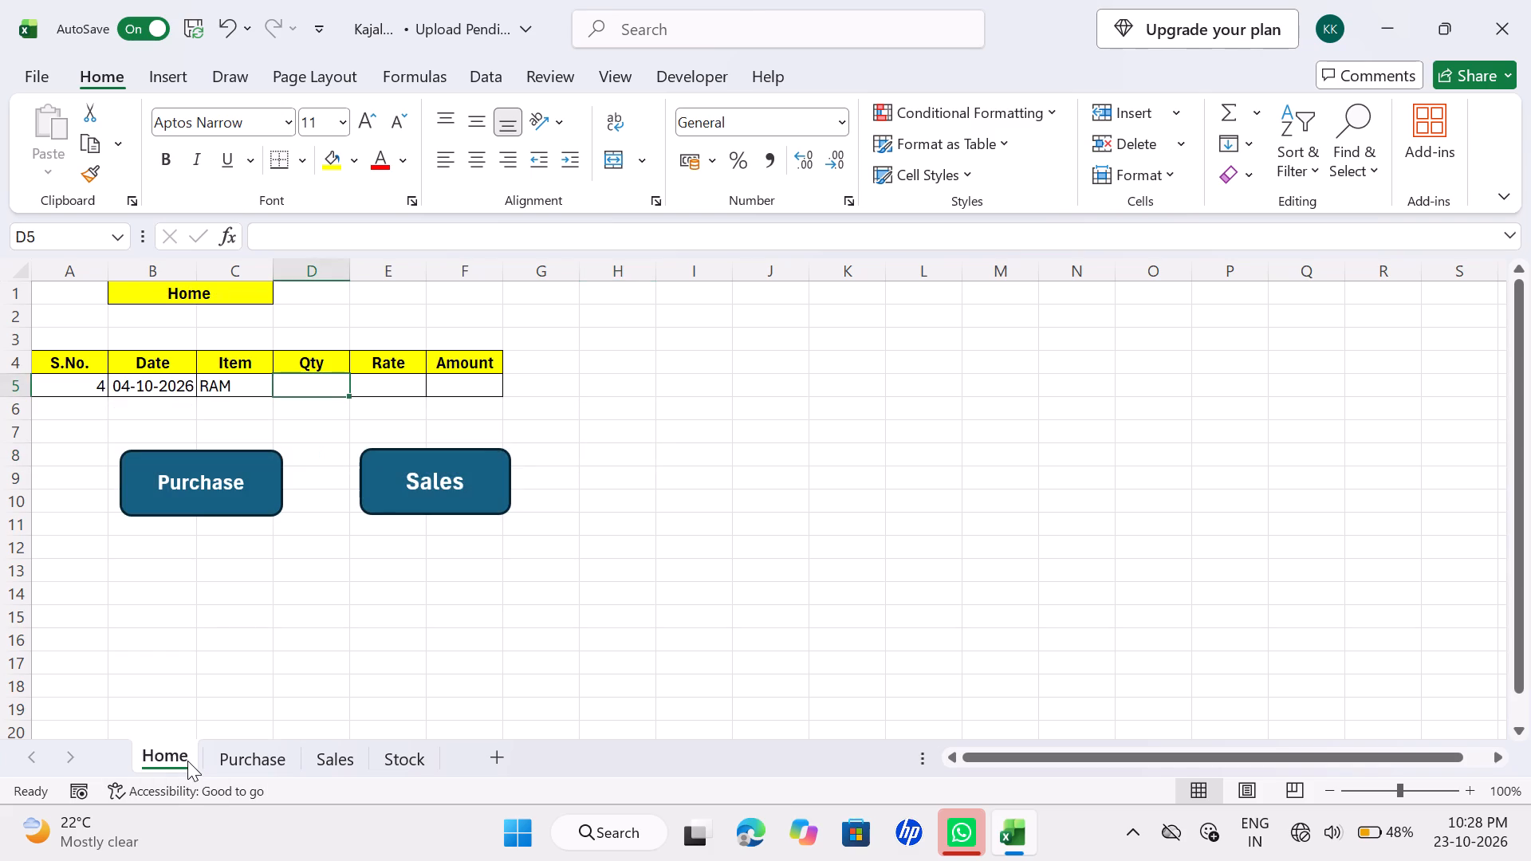
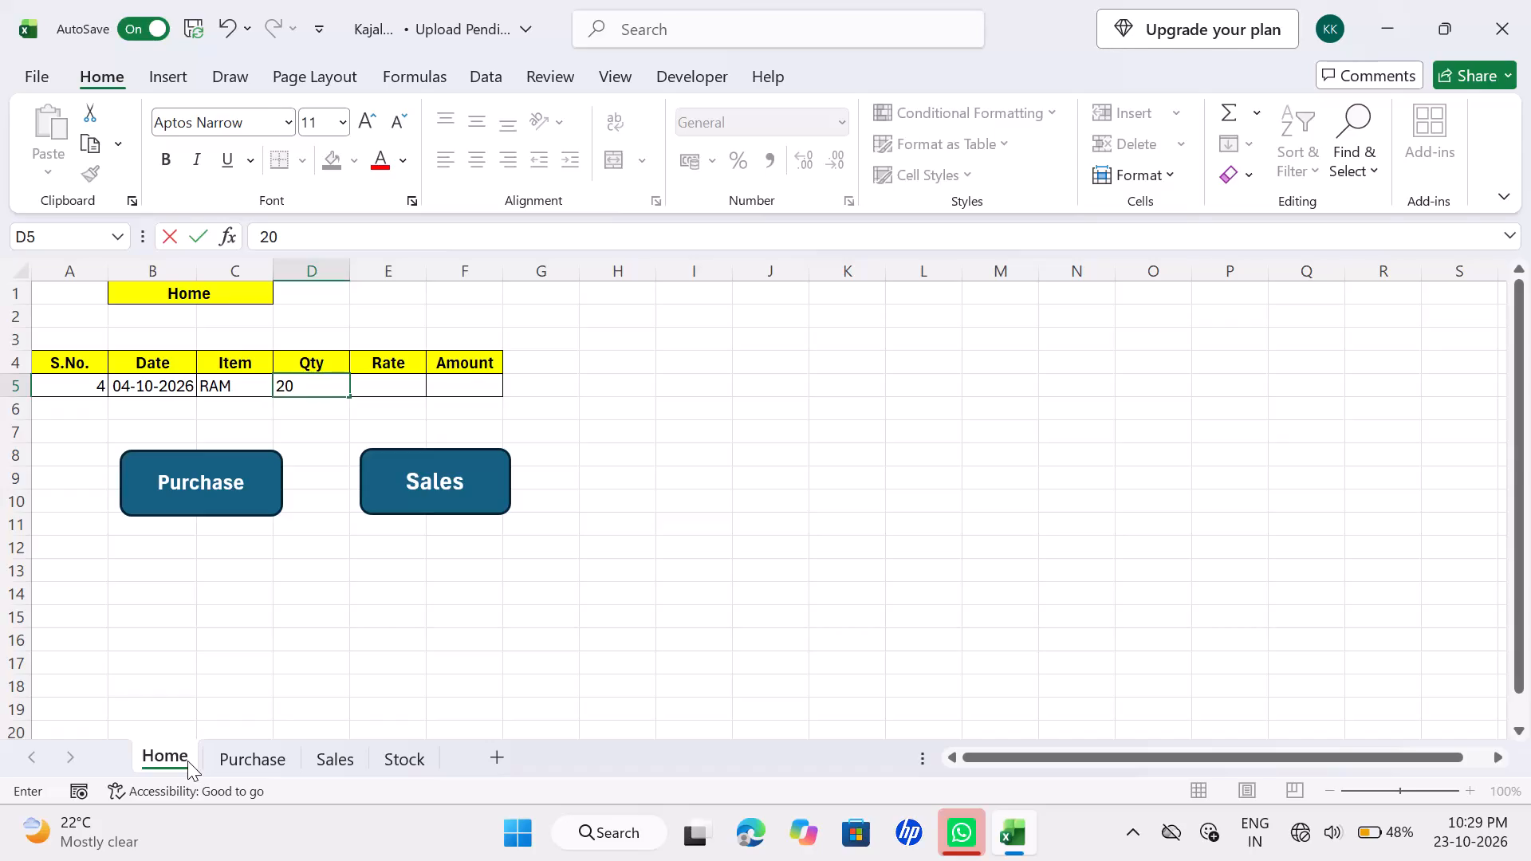
Complete row 5 of the Home sheet with Qty 5, Rate 20 and the Amount formula =D5*E5.
key(Right)
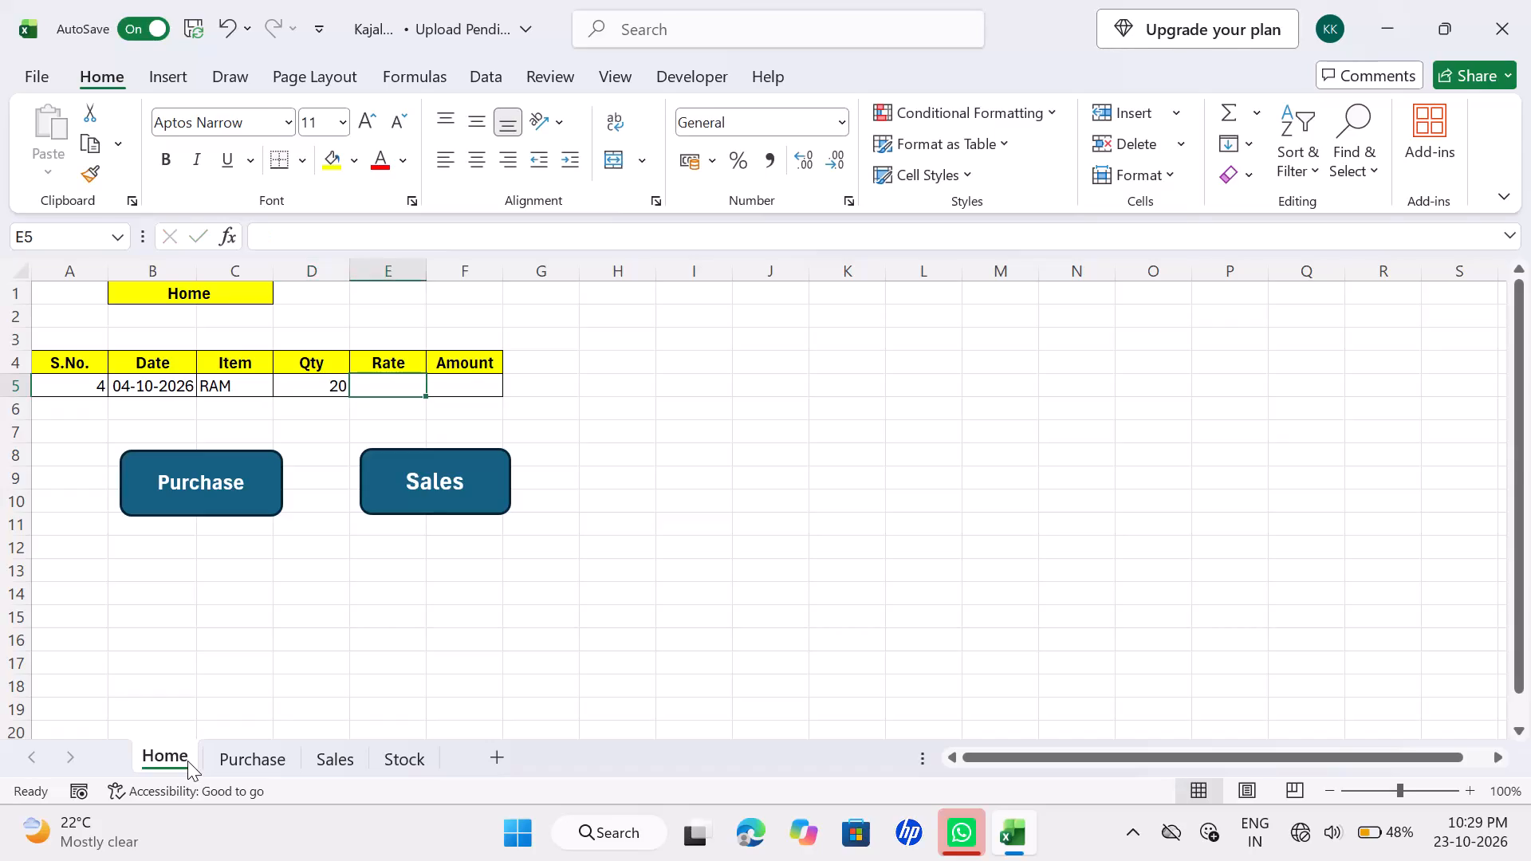
key(Left)
key(BackSpace)
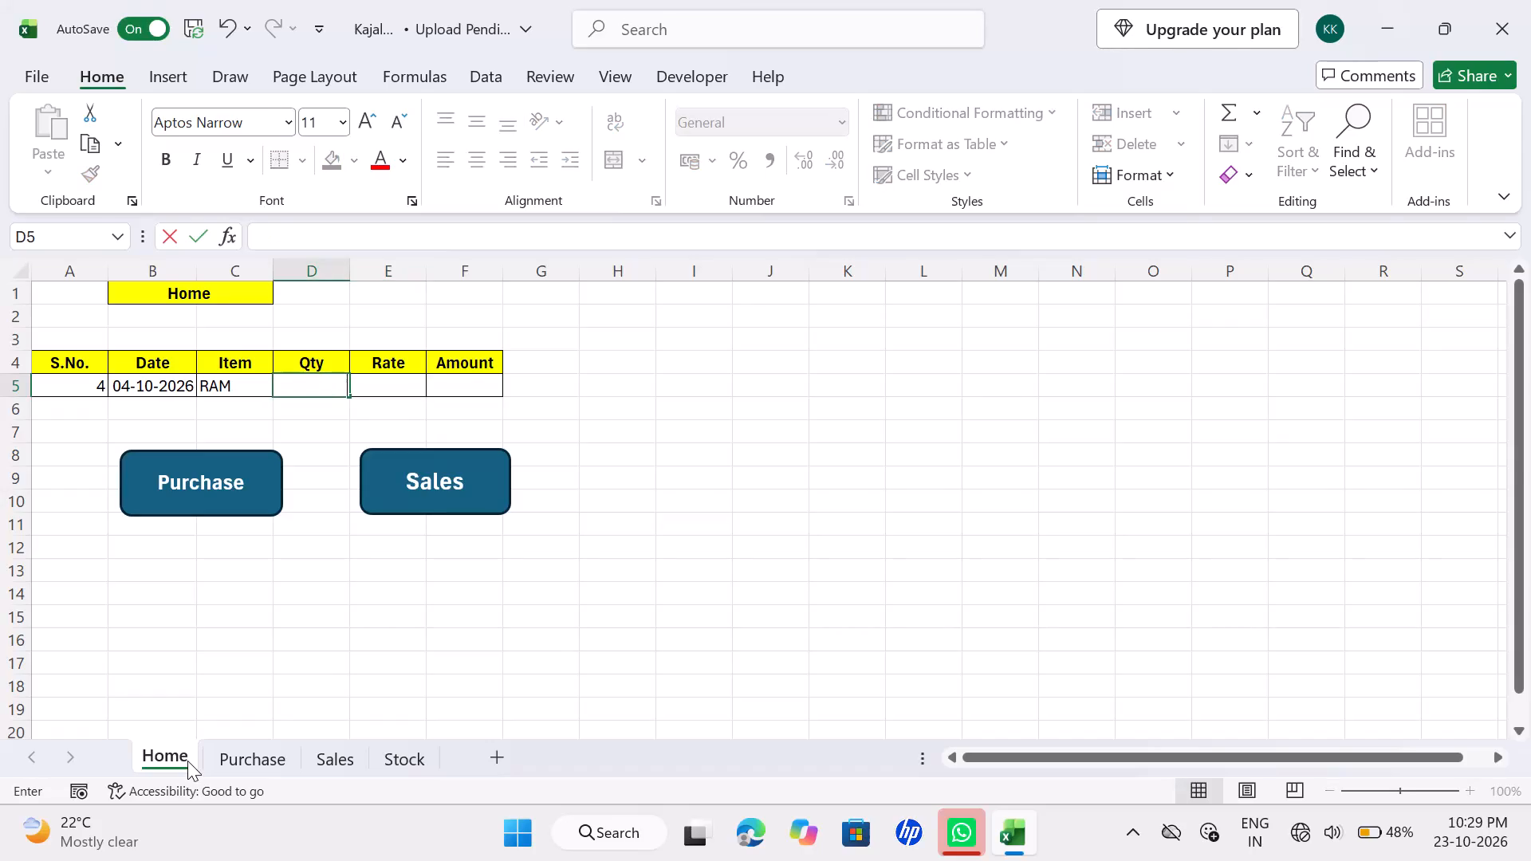
key(5)
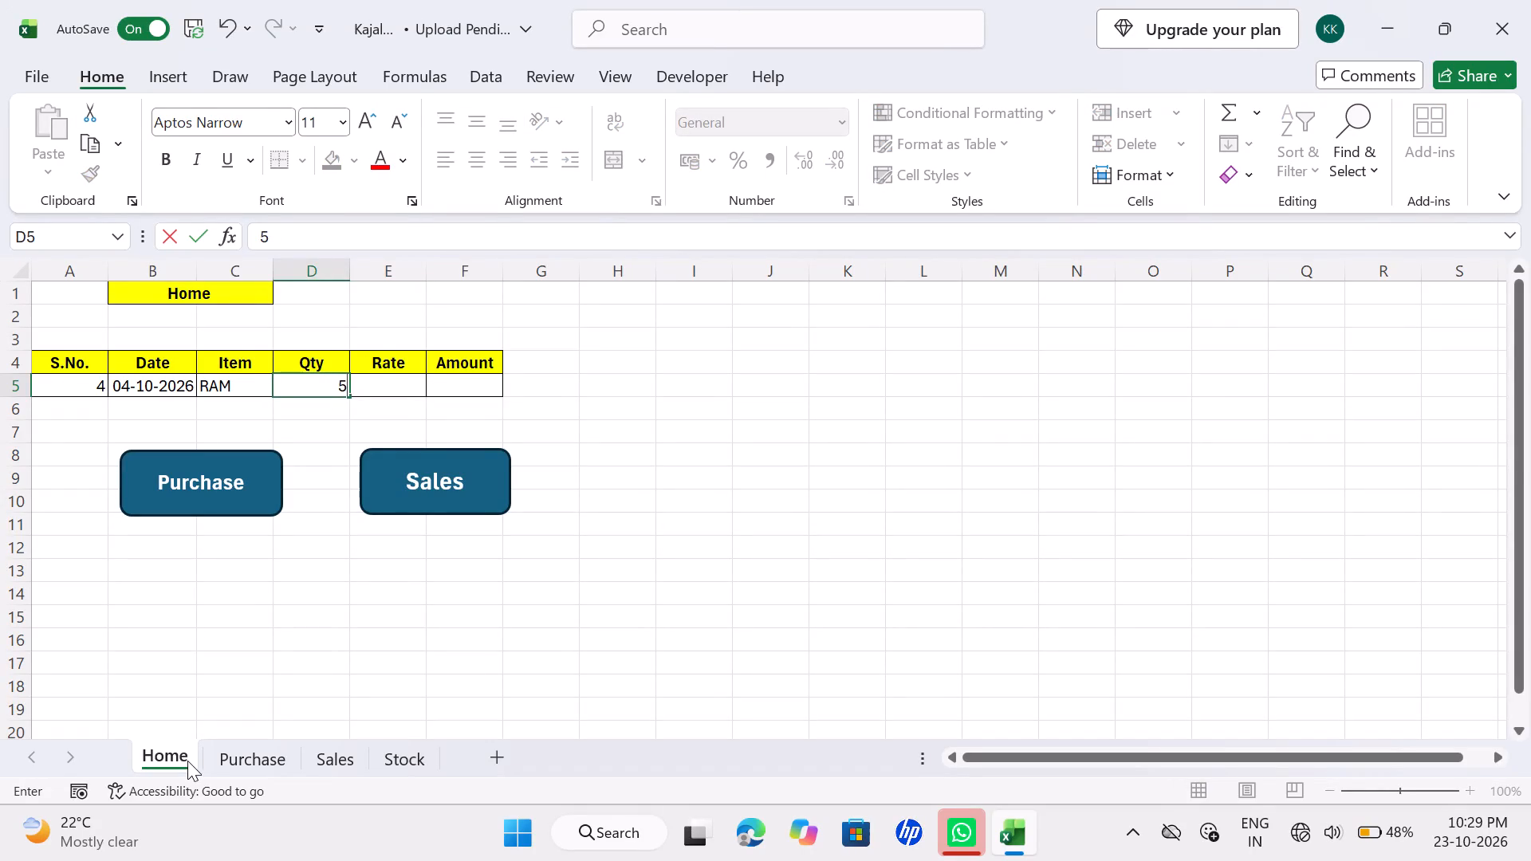
key(Right)
text(20)
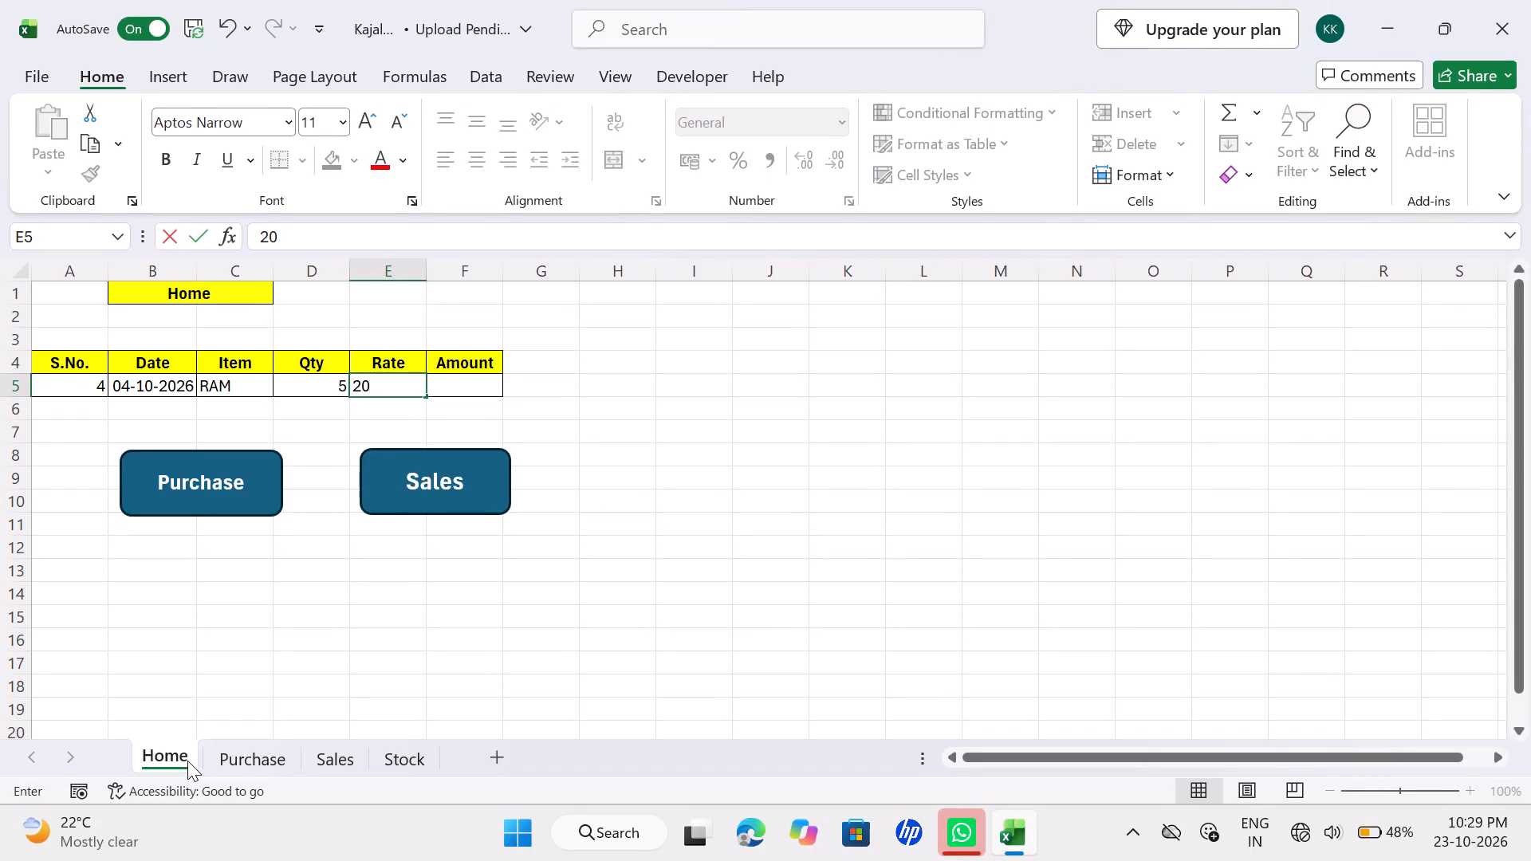
key(Right)
key(equal)
key(Left)
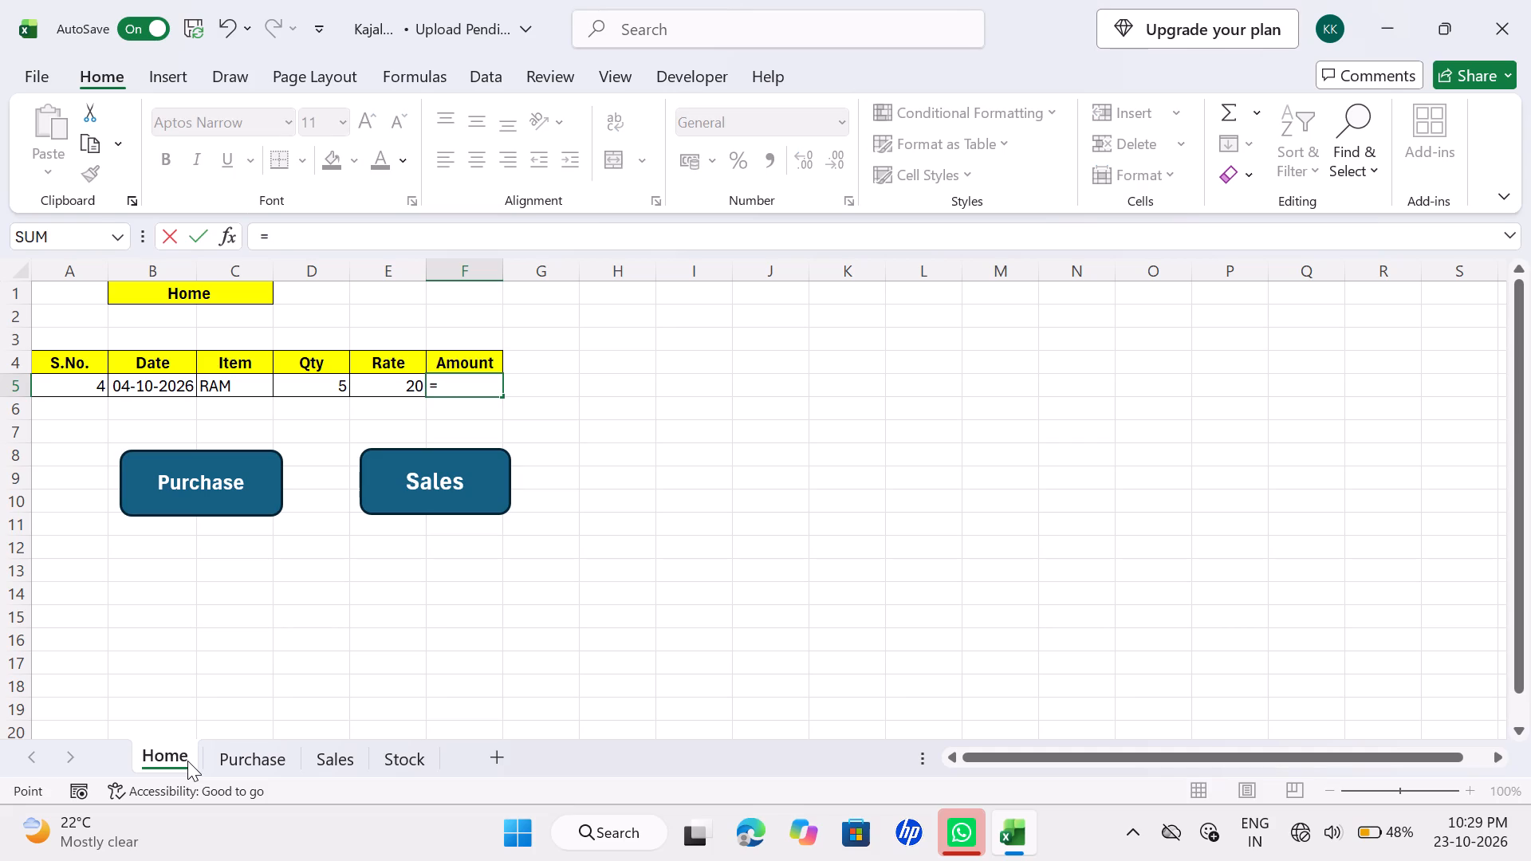
key(Left)
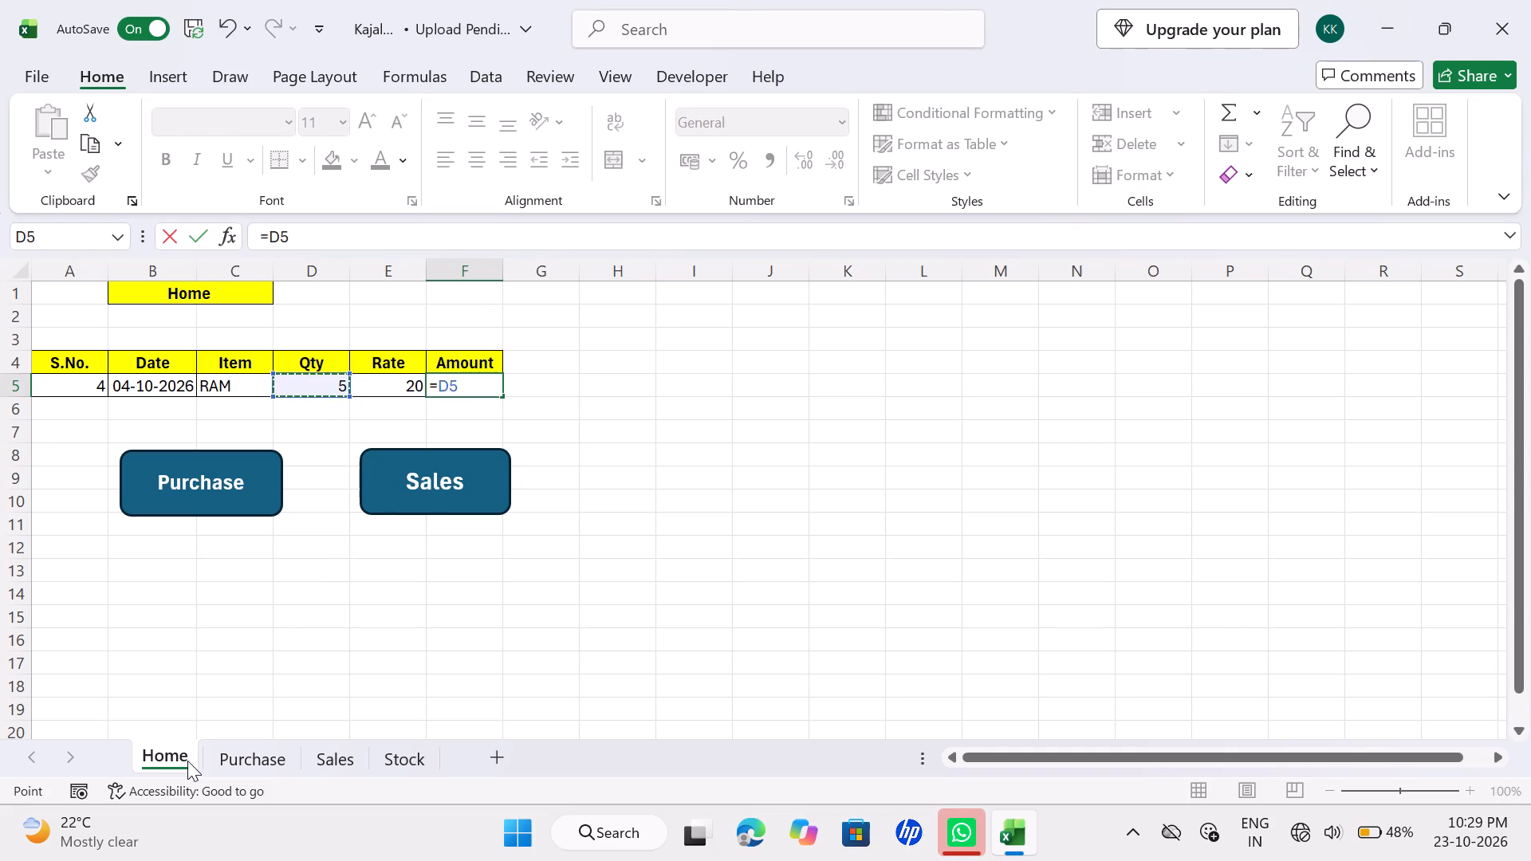
key(shift+asterisk)
key(Left)
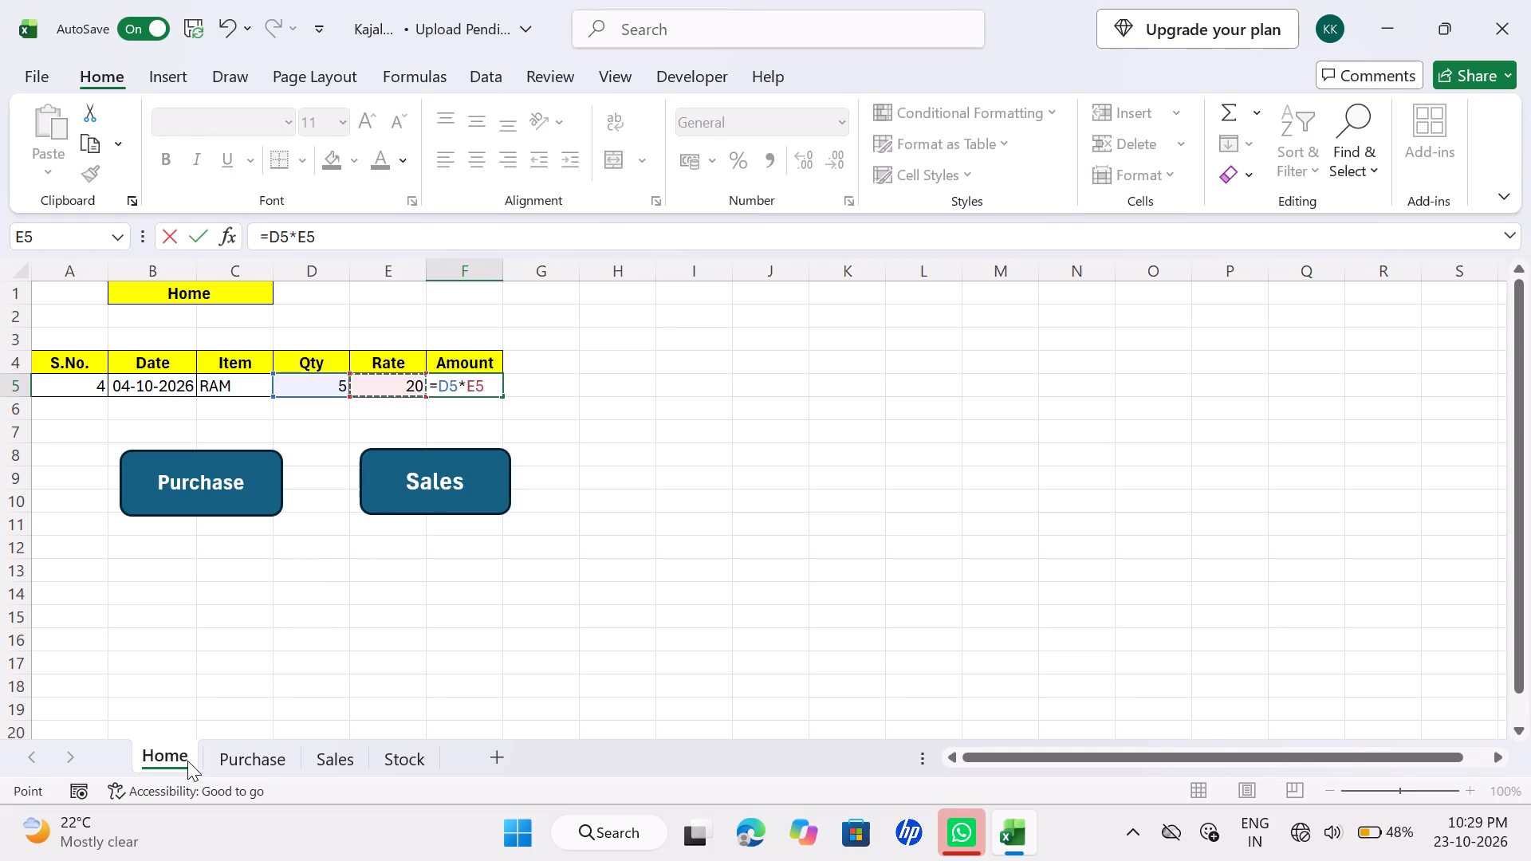
key(Return)
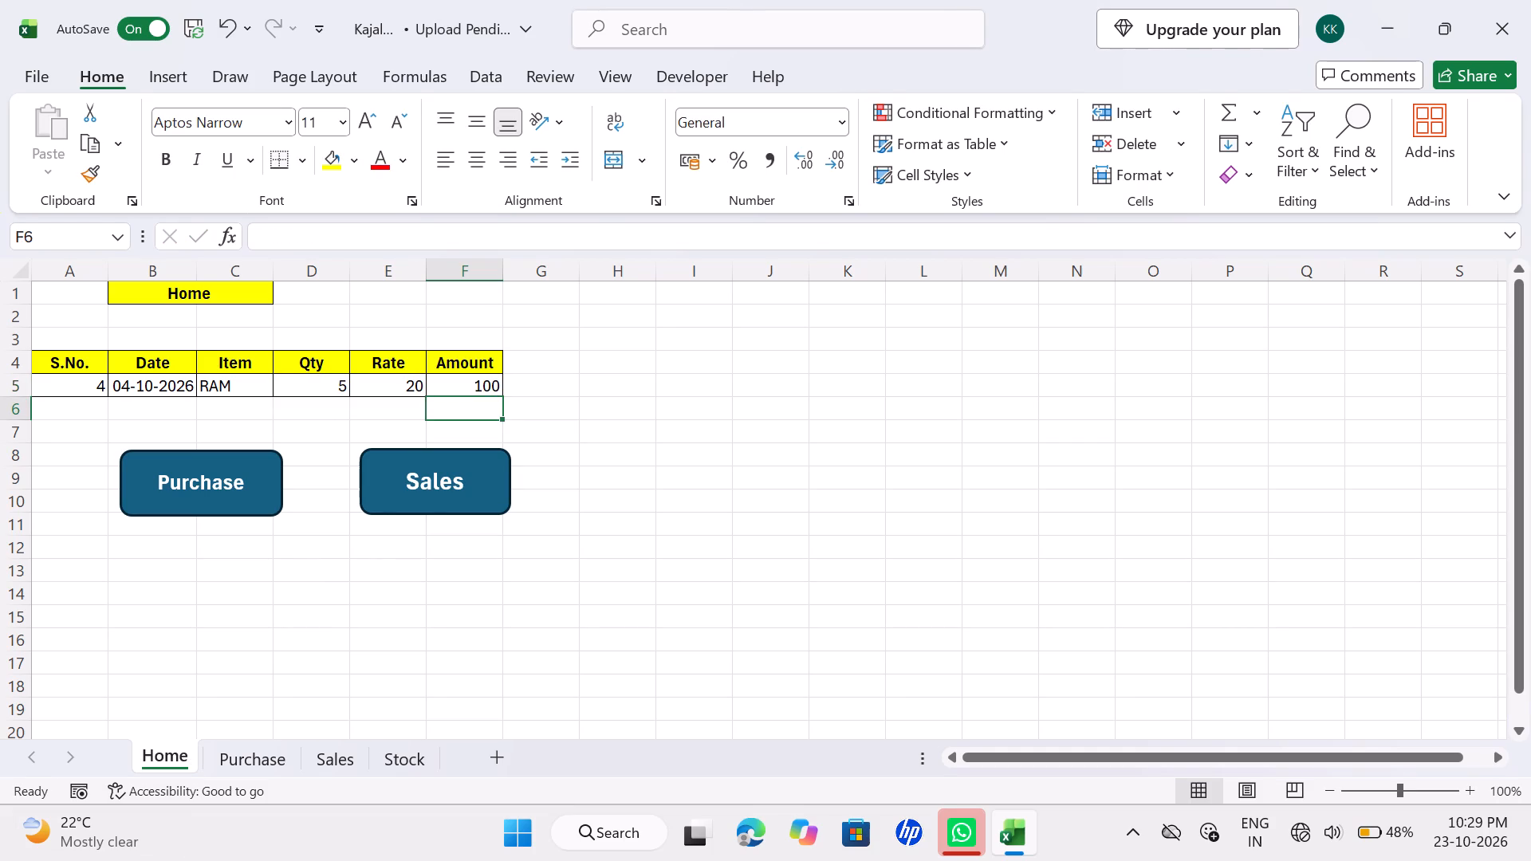
Run the Home sheet's Purchase macro to transfer the RAM entry to the Purchase sheet.
click(196, 525)
click(205, 473)
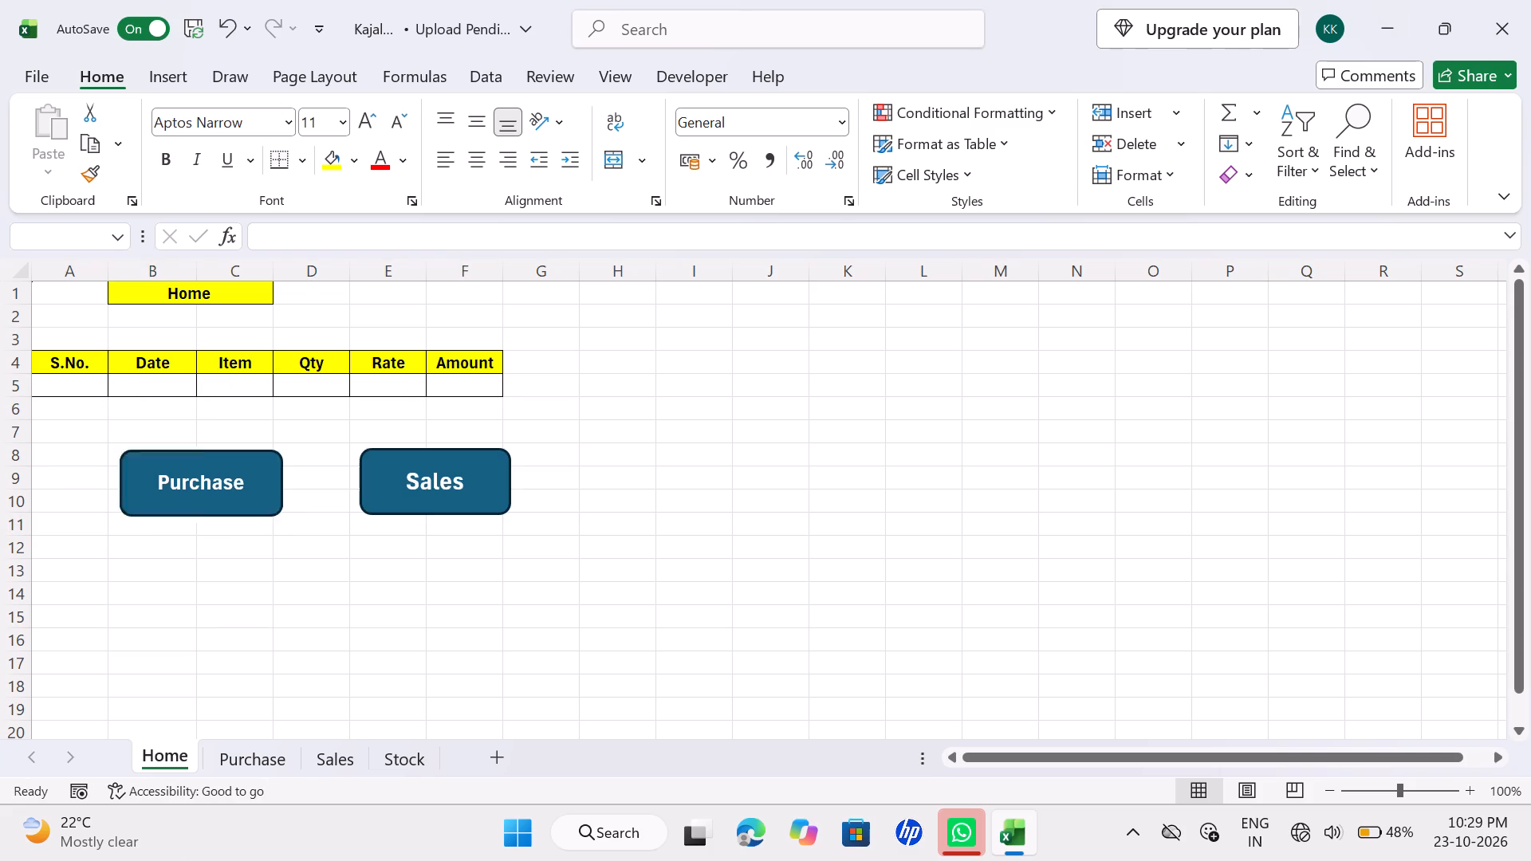
Change the fill of the blank row A5:F5 on the Purchase sheet to white.
click(242, 763)
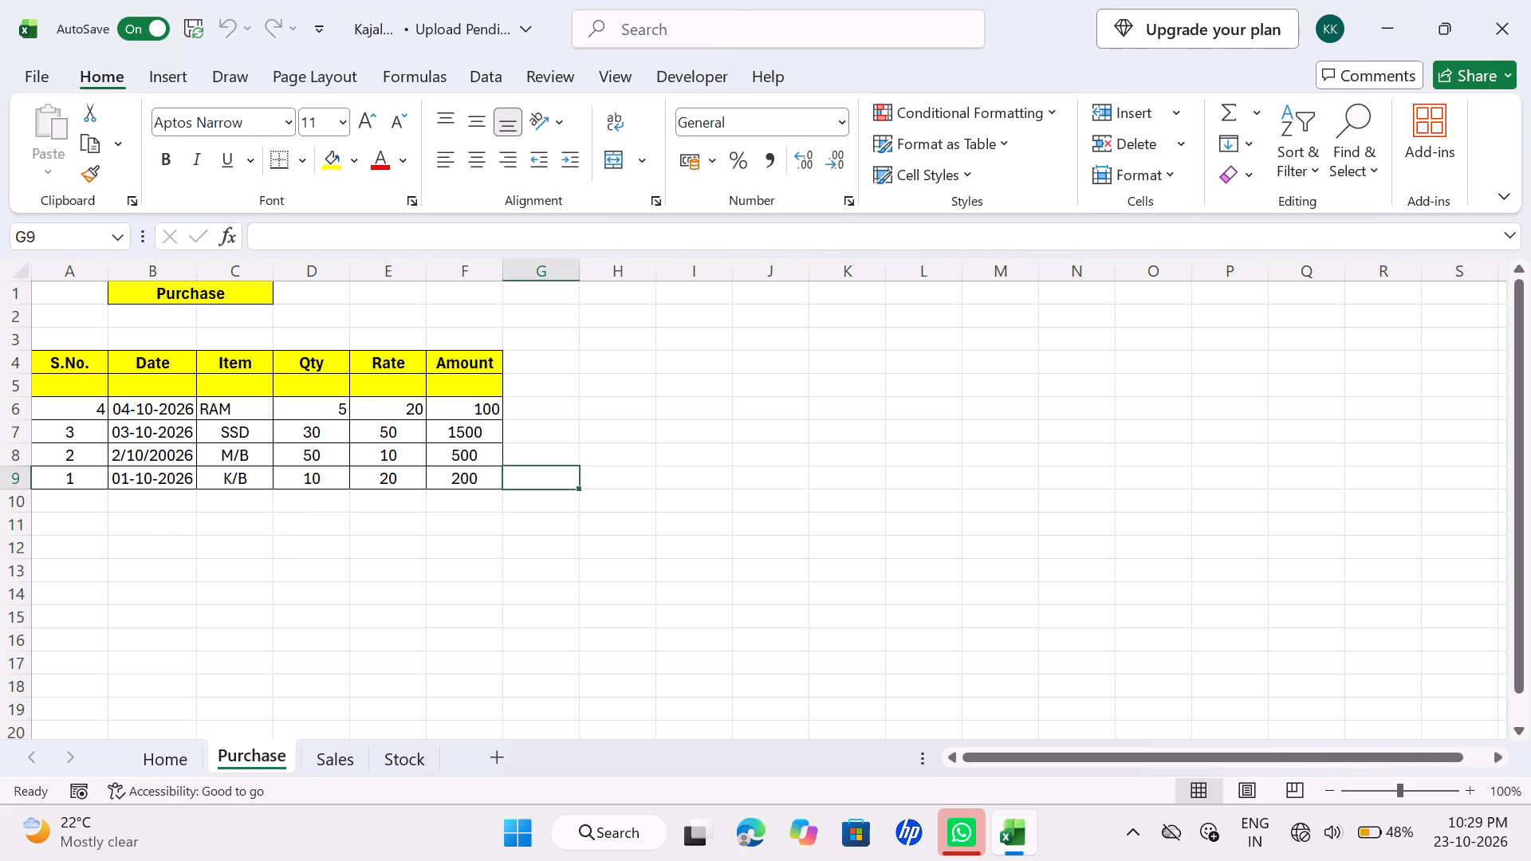
drag(69, 391, 145, 379)
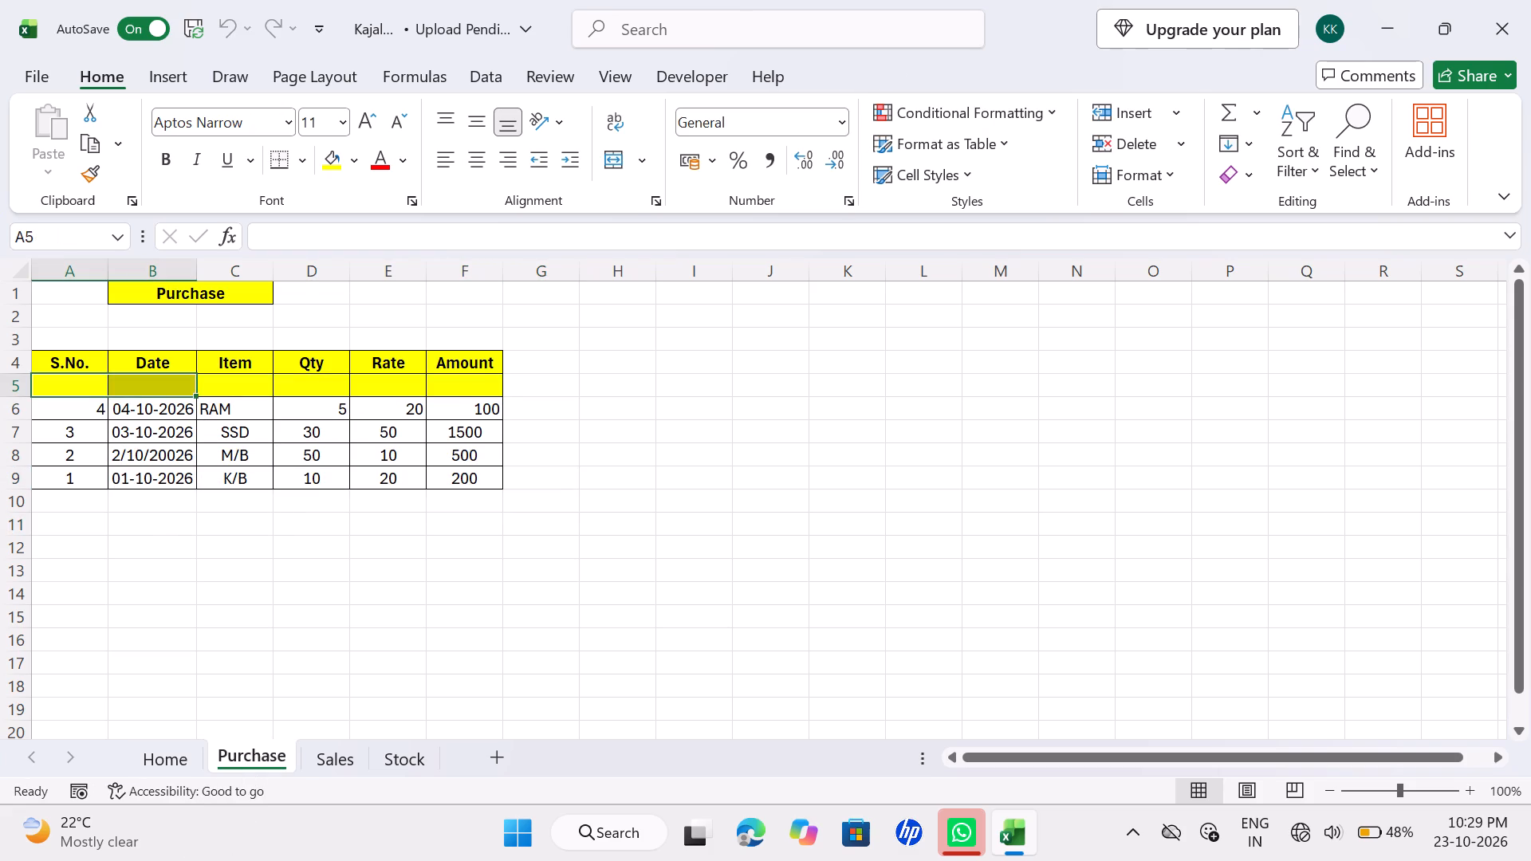
drag(145, 379, 461, 385)
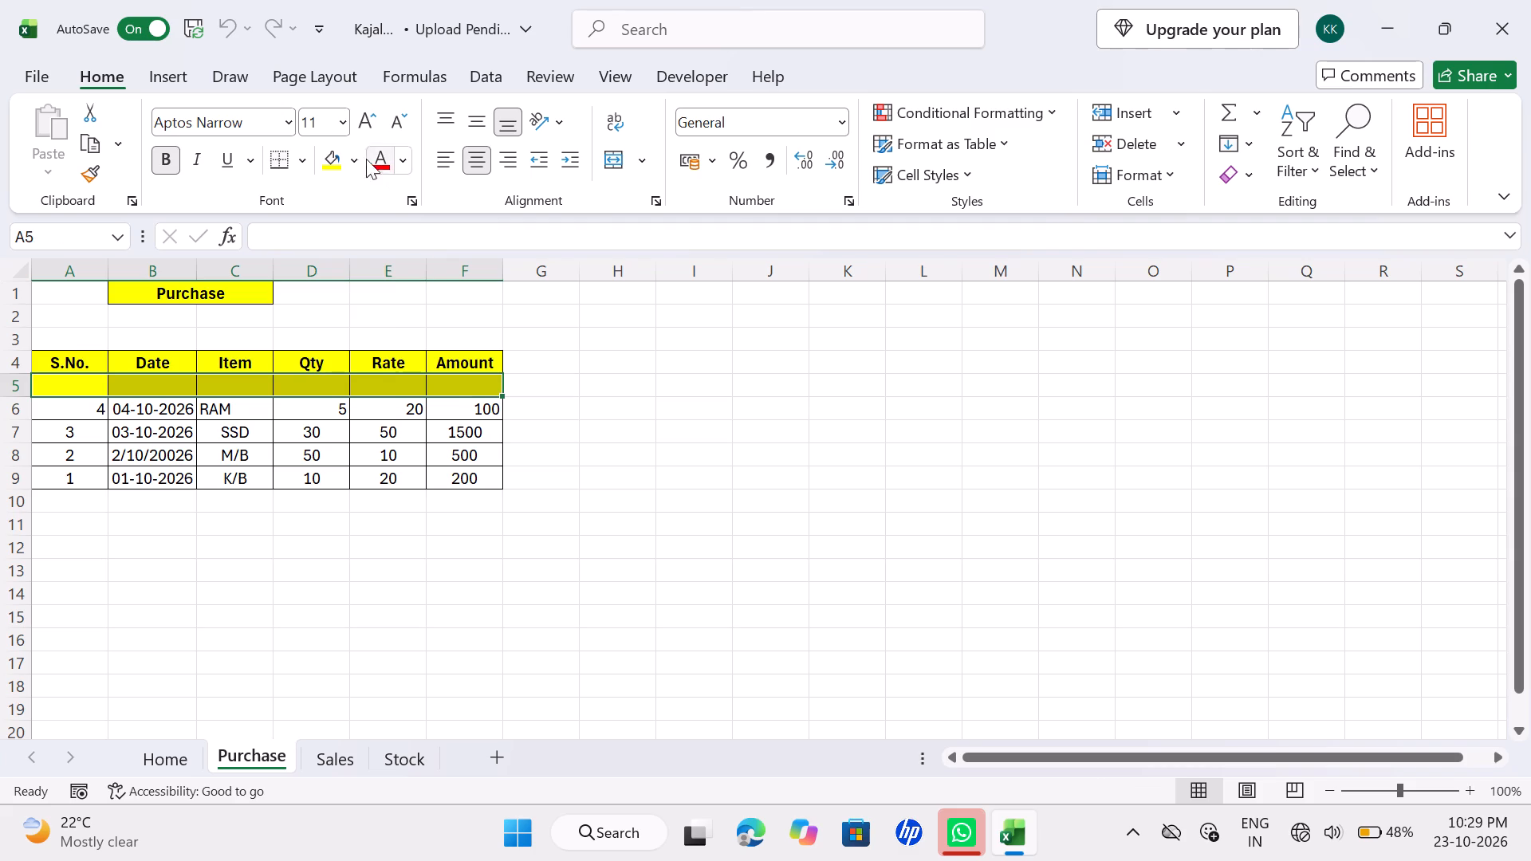
click(355, 163)
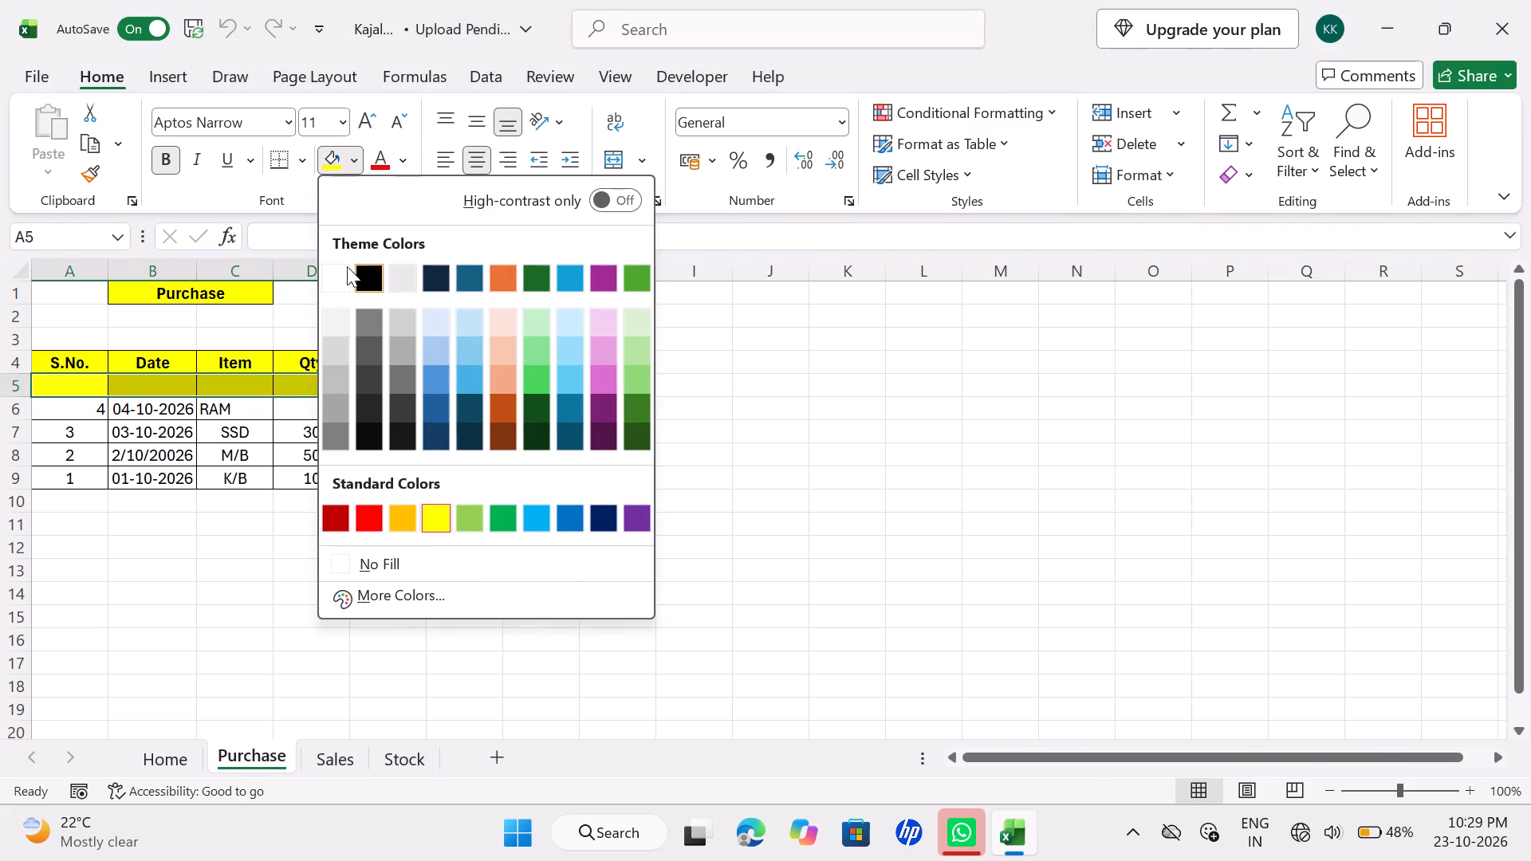
click(340, 275)
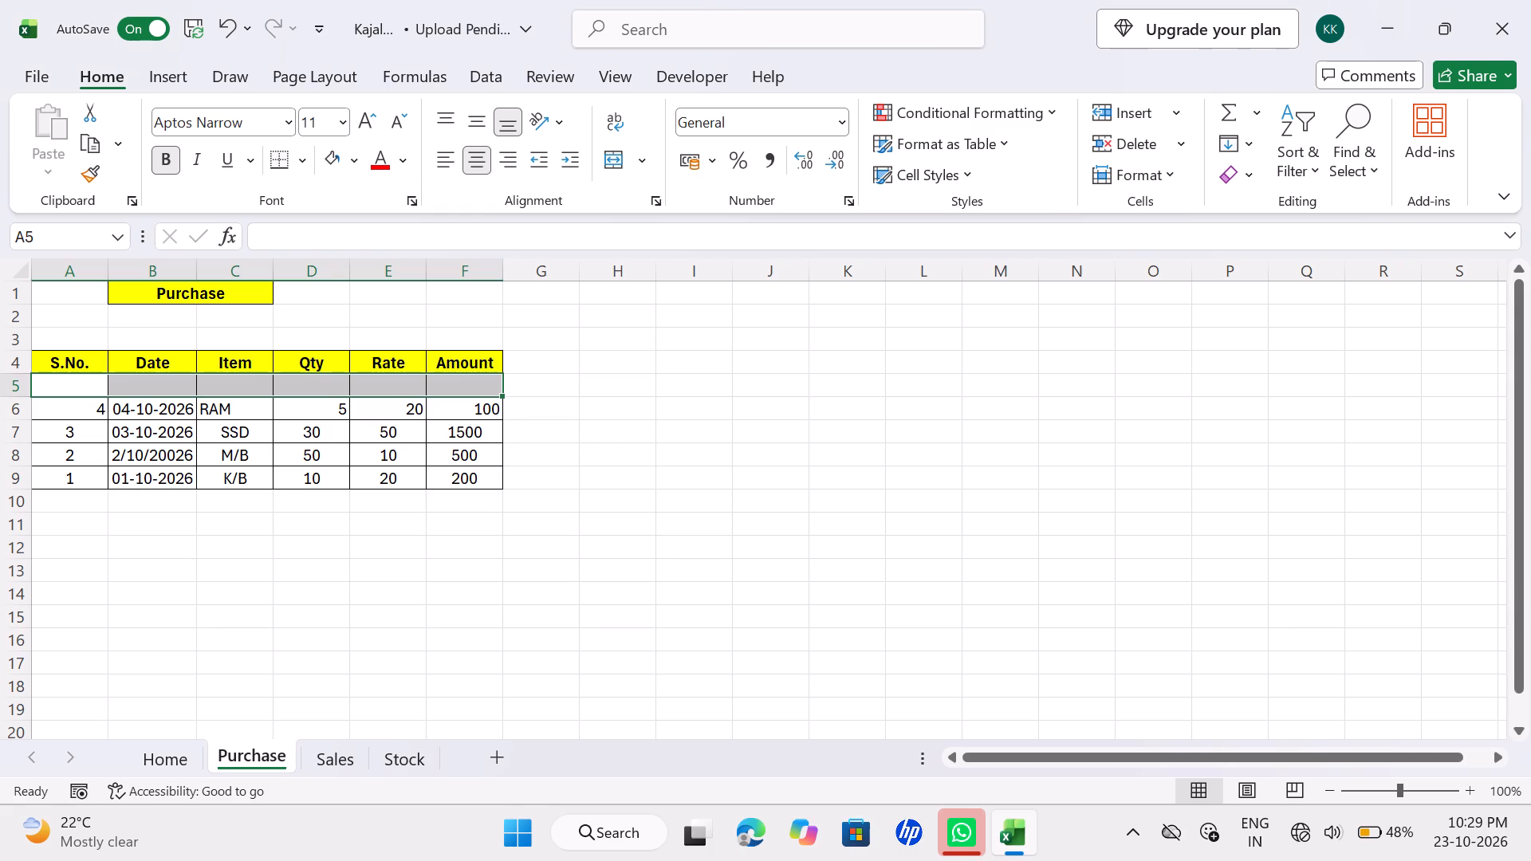
click(452, 590)
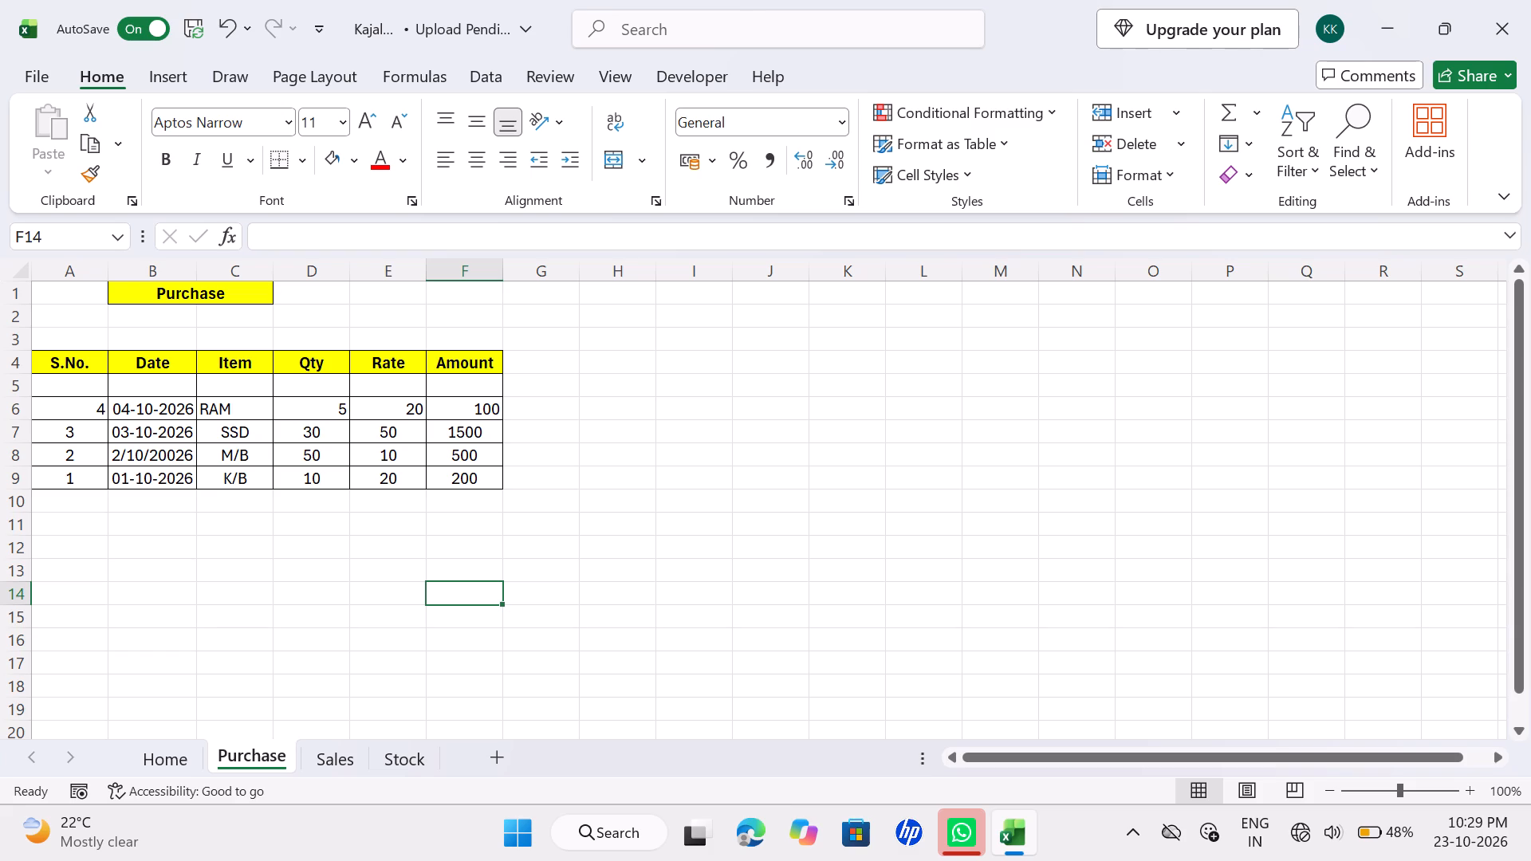
Set the RAM record's Qty to 20 and Rate to 10 in row 6 of the Purchase sheet.
click(322, 408)
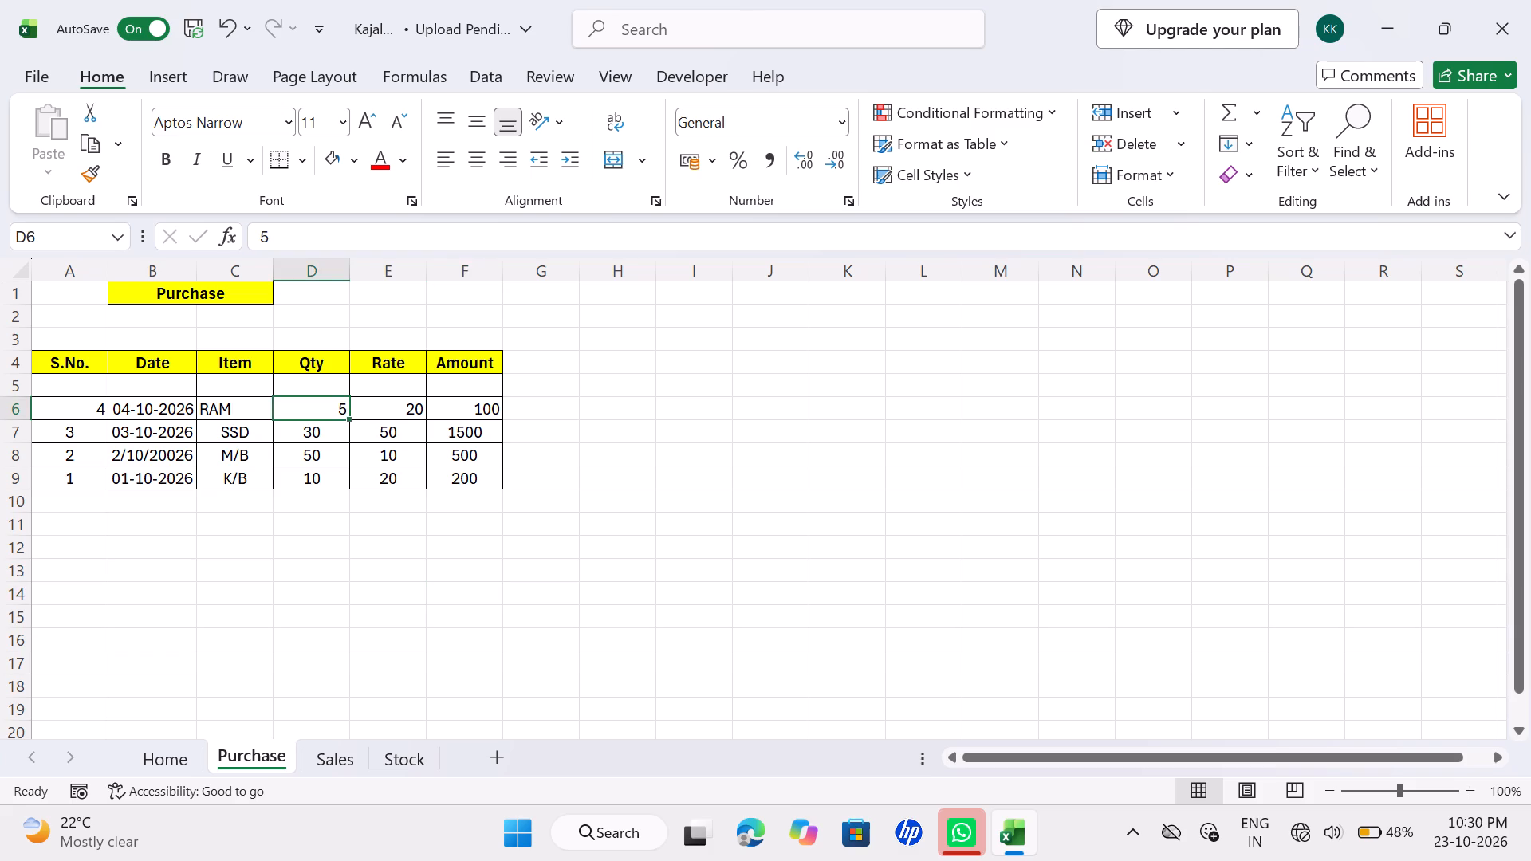
key(BackSpace)
text(20)
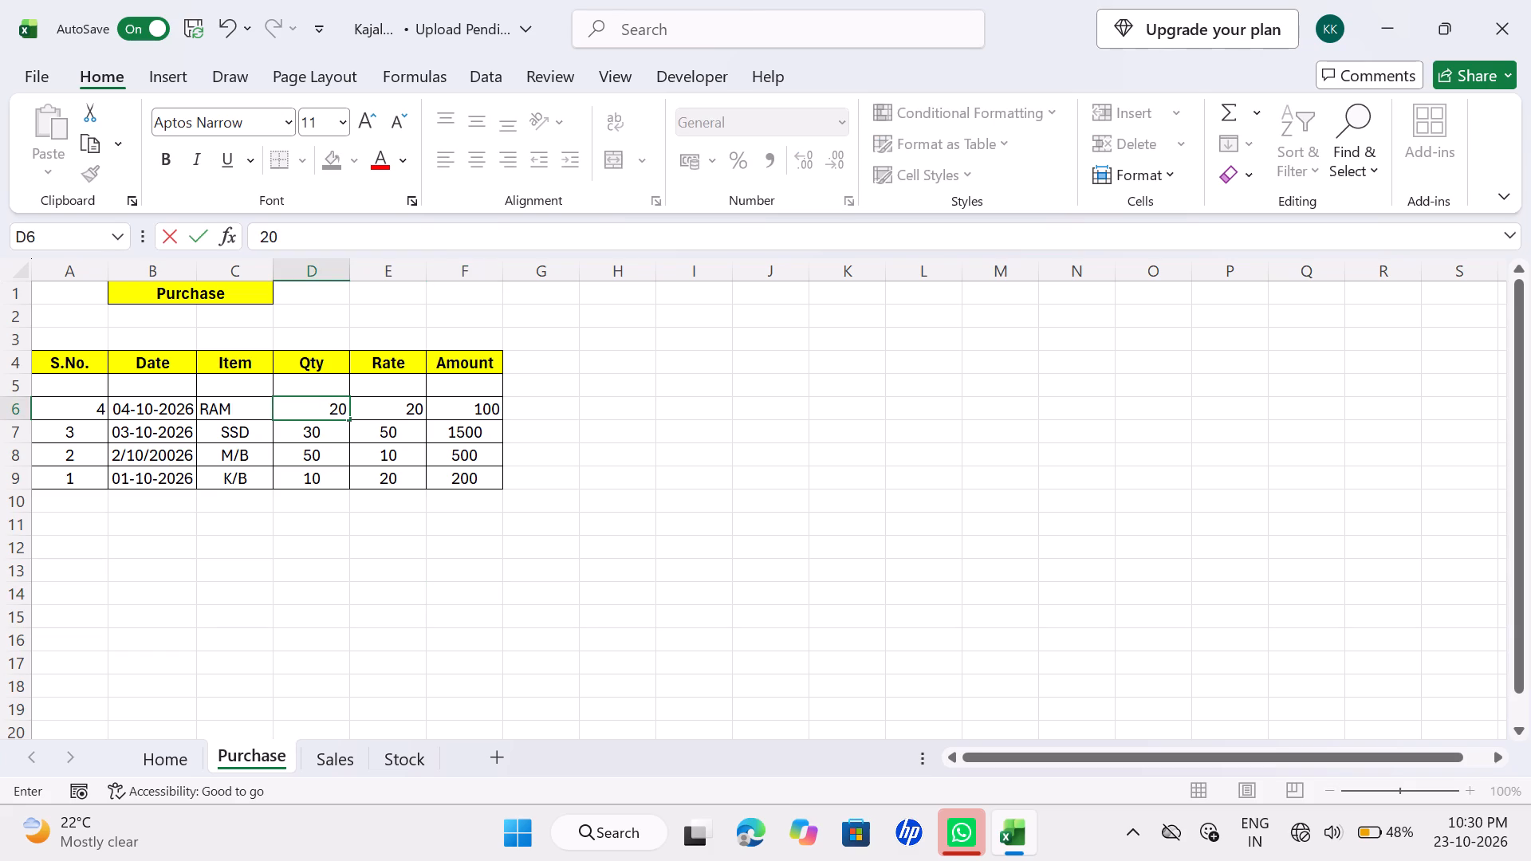
click(407, 404)
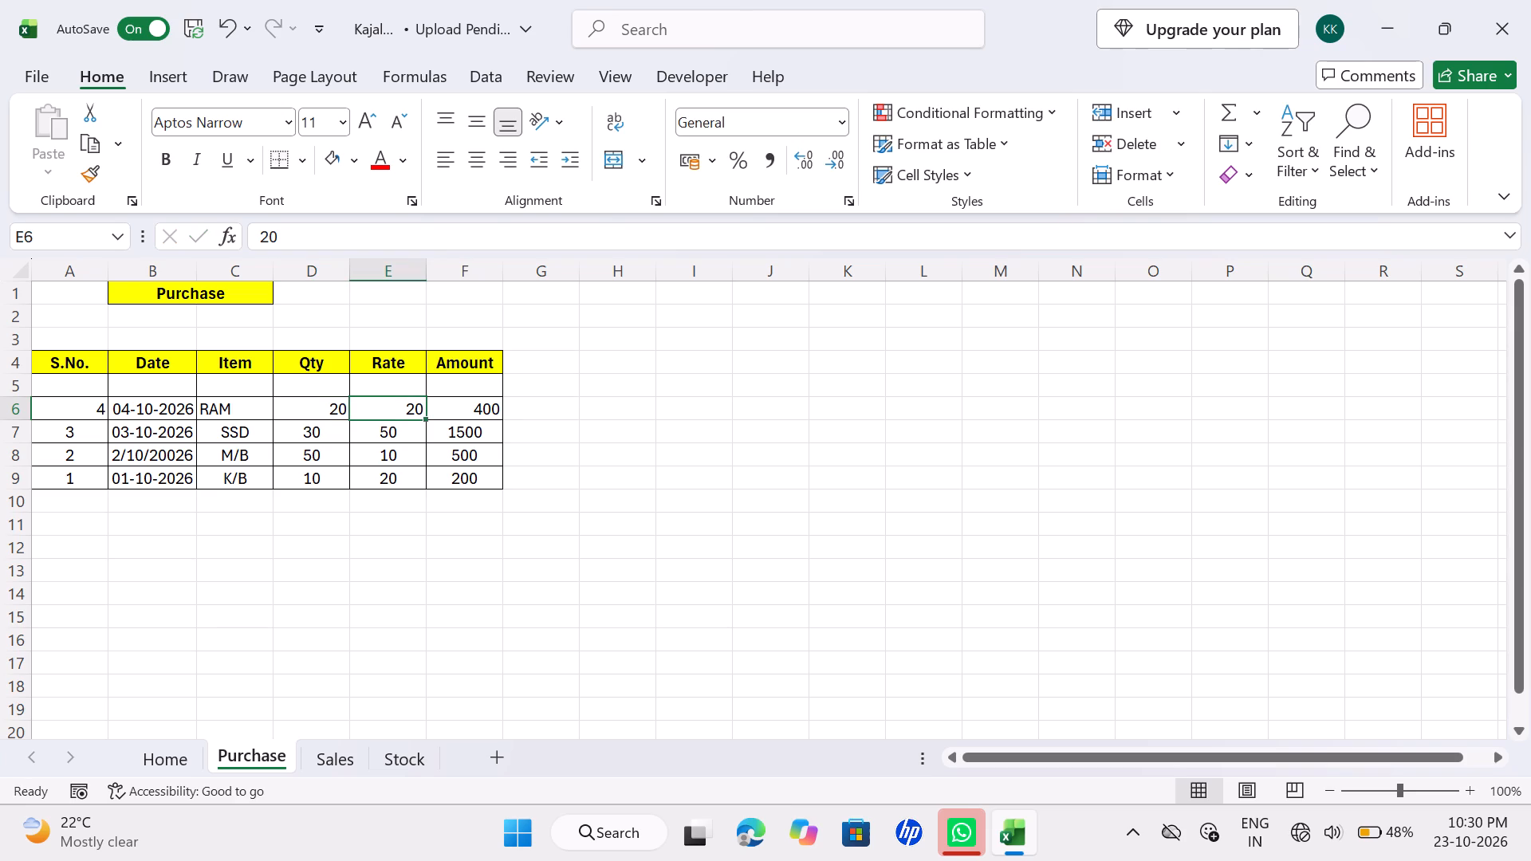
key(BackSpace)
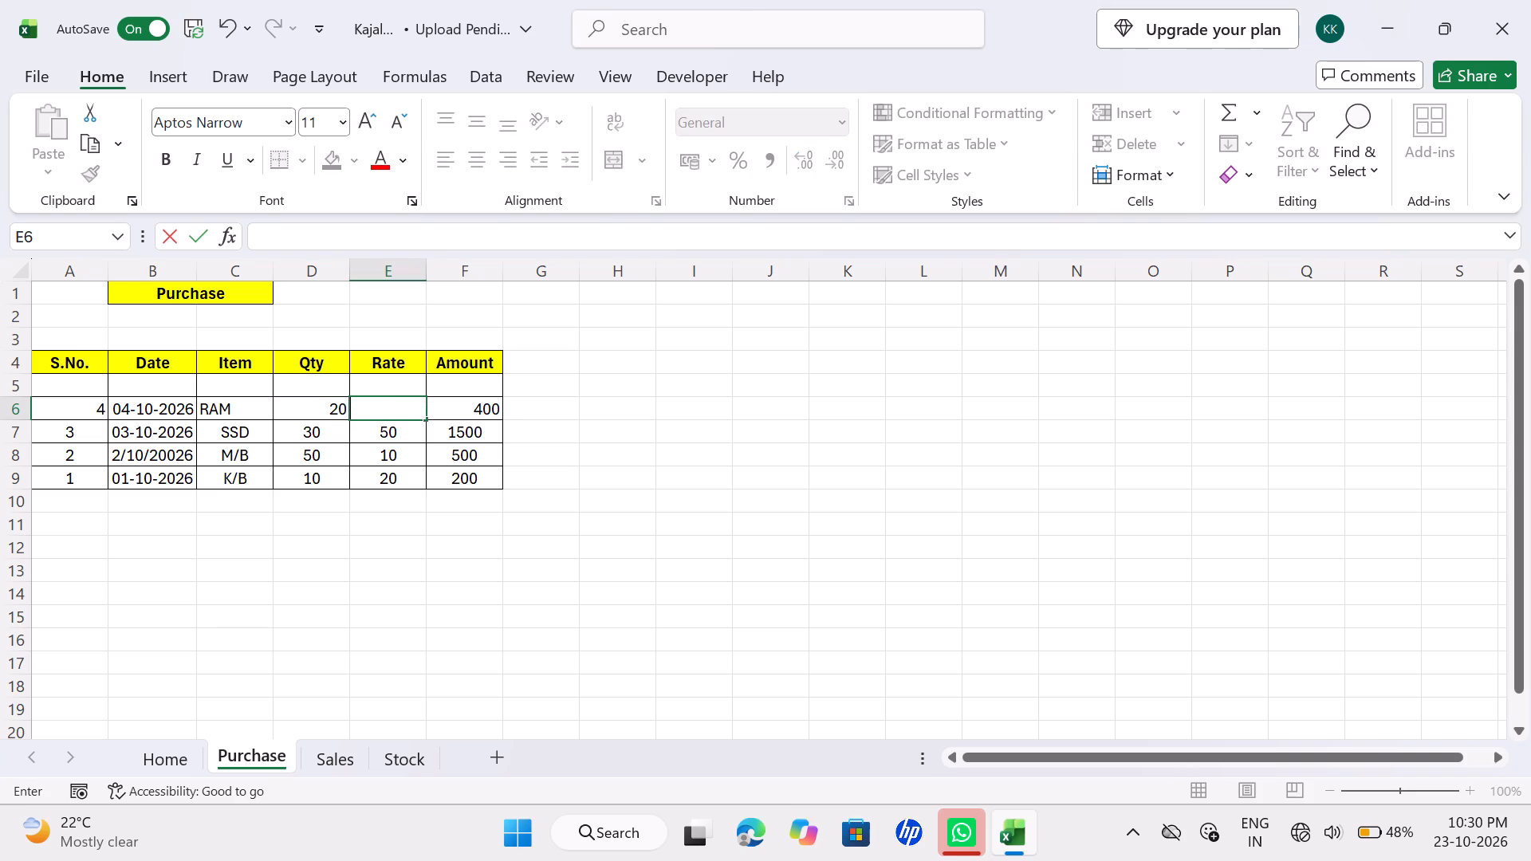
text(10)
key(Return)
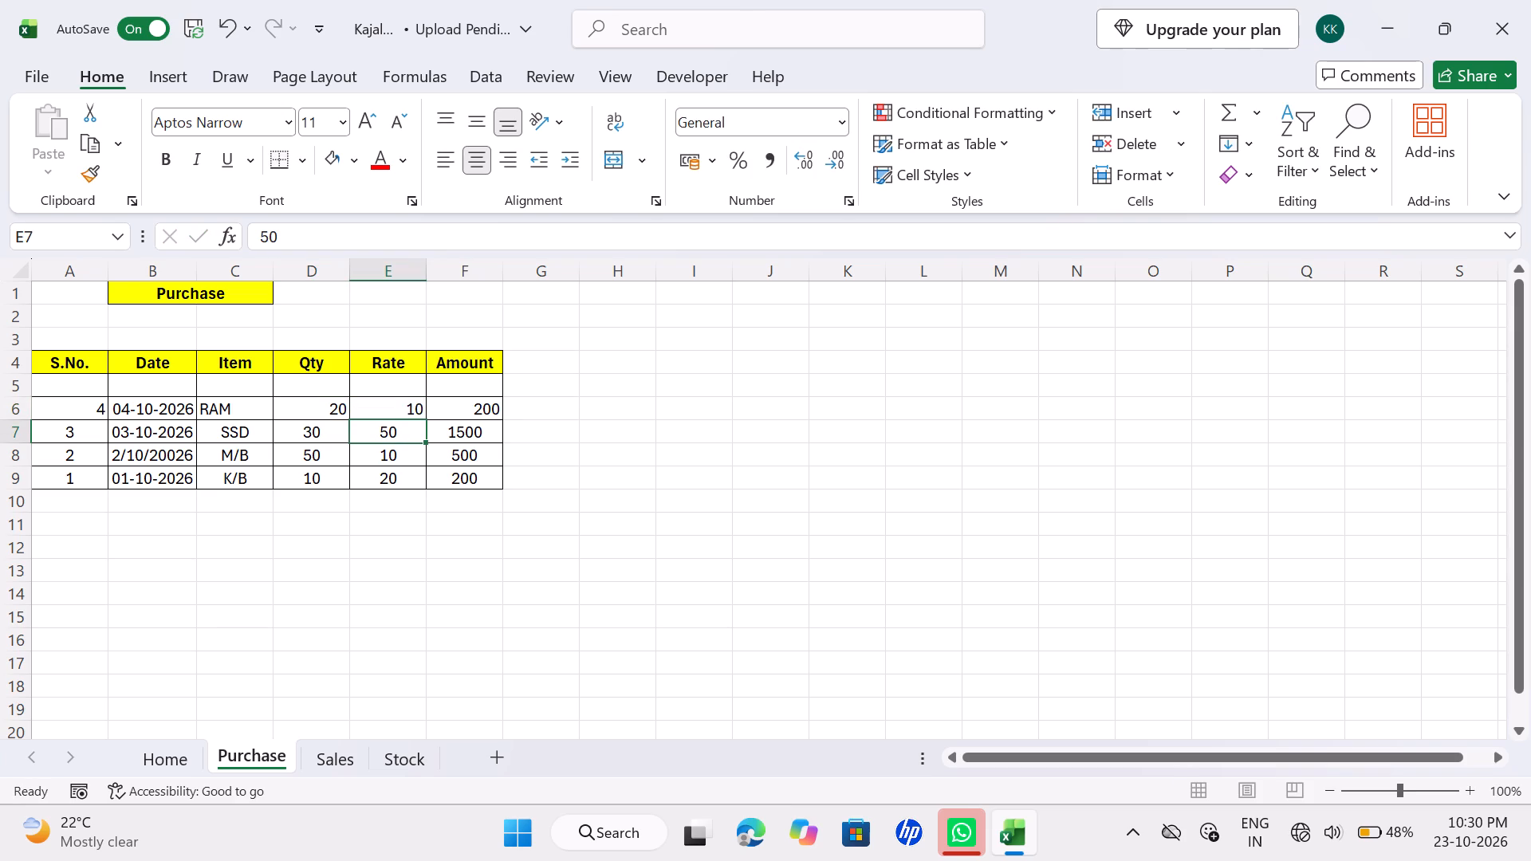
click(319, 474)
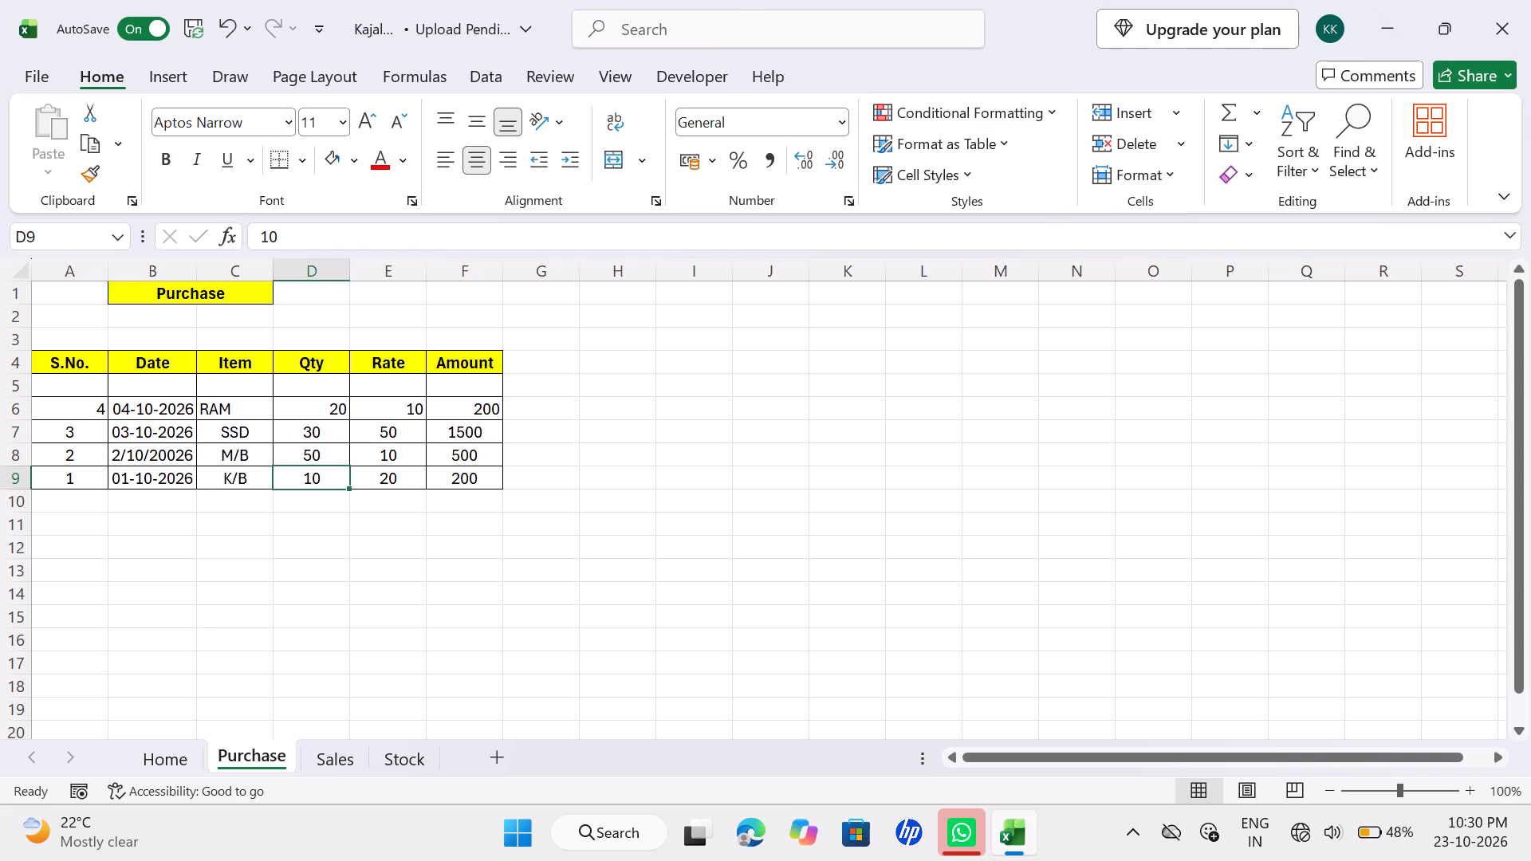
Check the latest record on the Sales sheet and enter S.No. 4 in row 5 of the Home sheet.
click(162, 765)
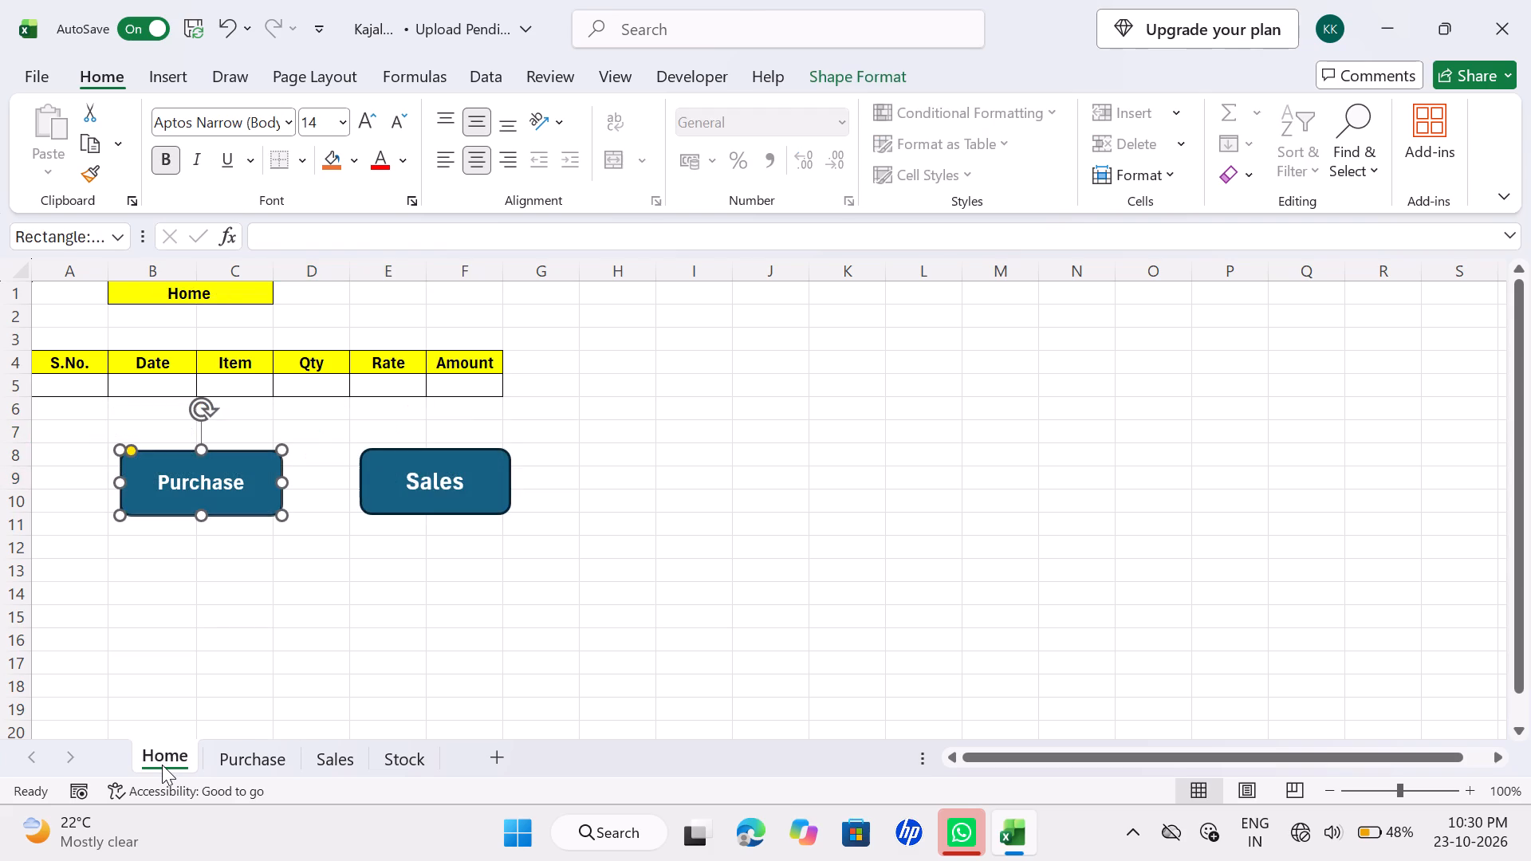
click(222, 554)
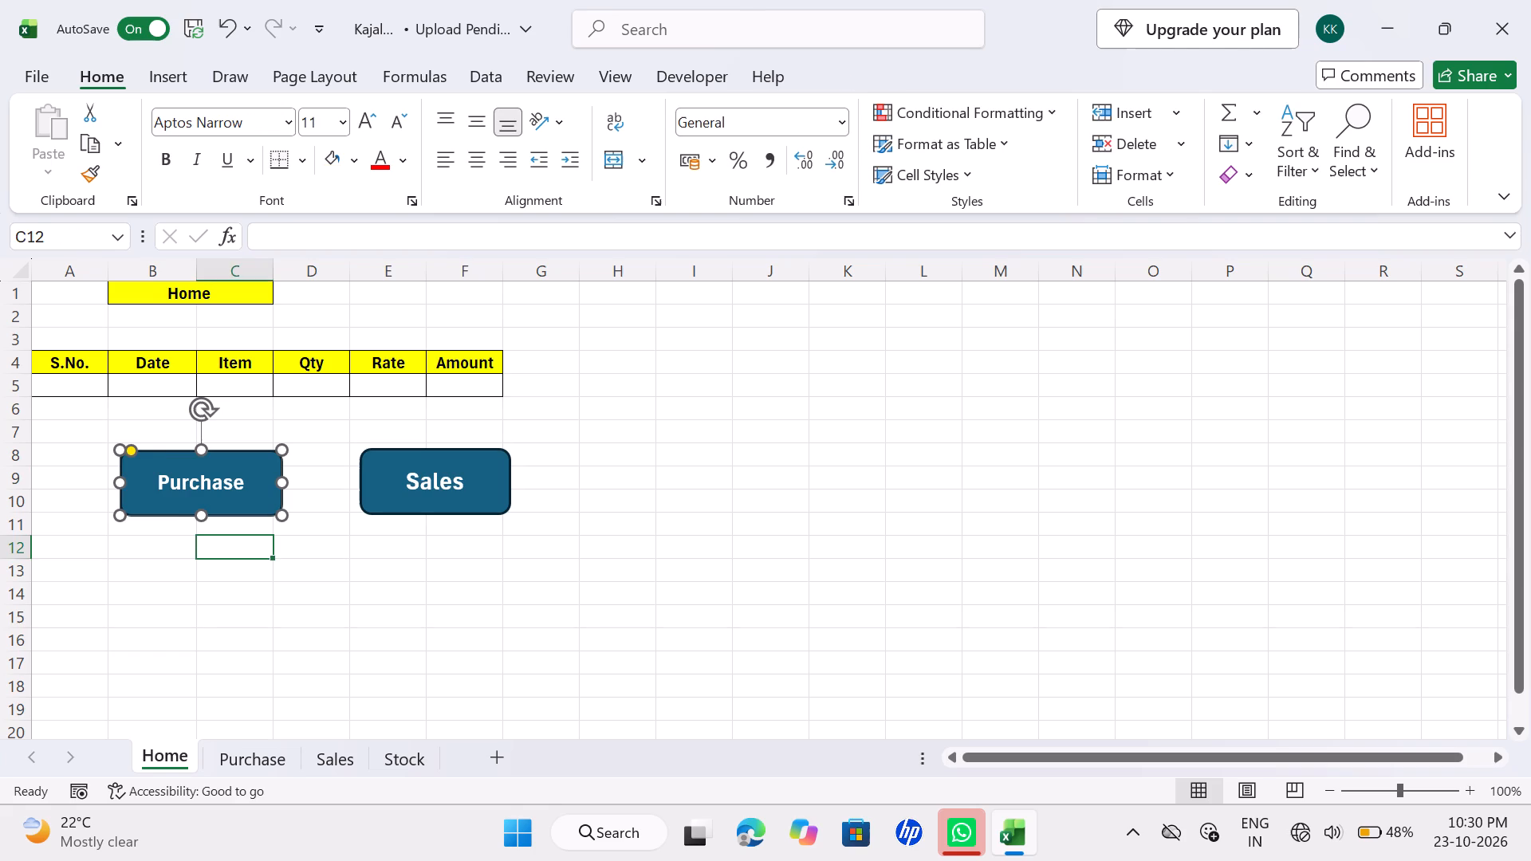
click(327, 756)
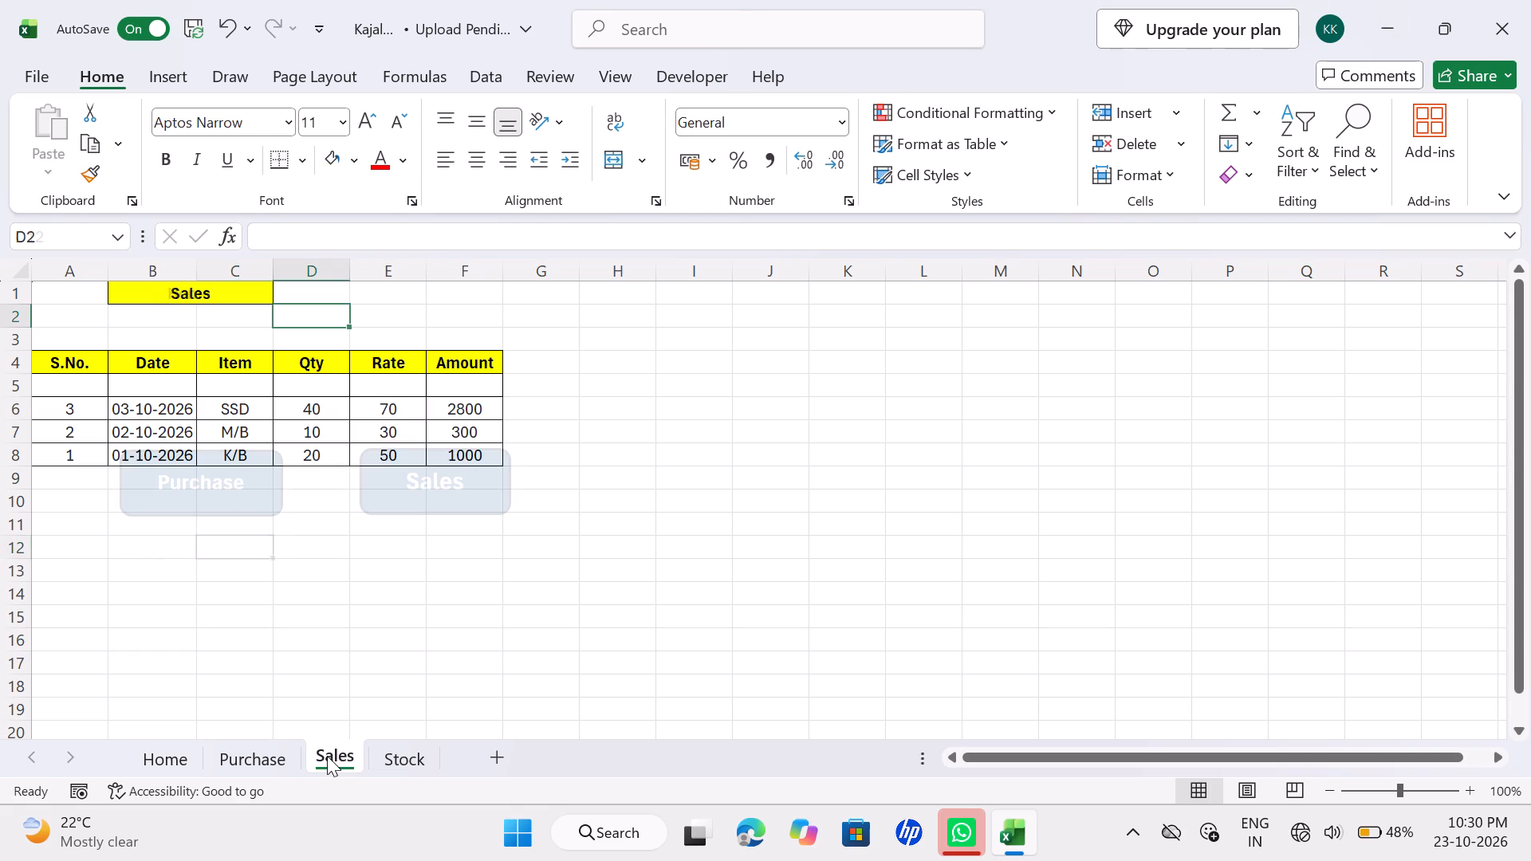
click(187, 760)
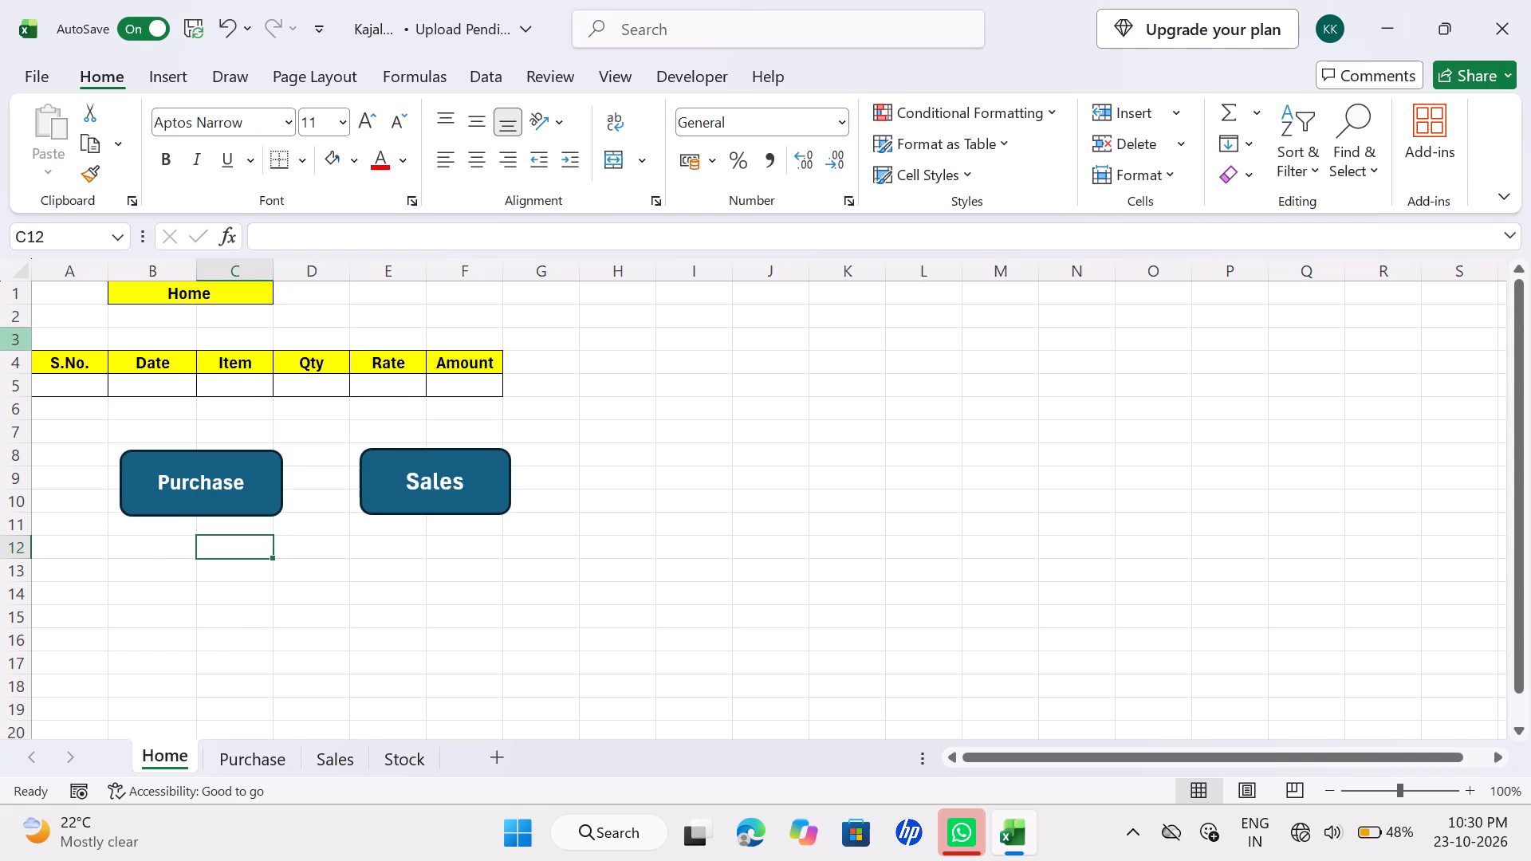
click(65, 390)
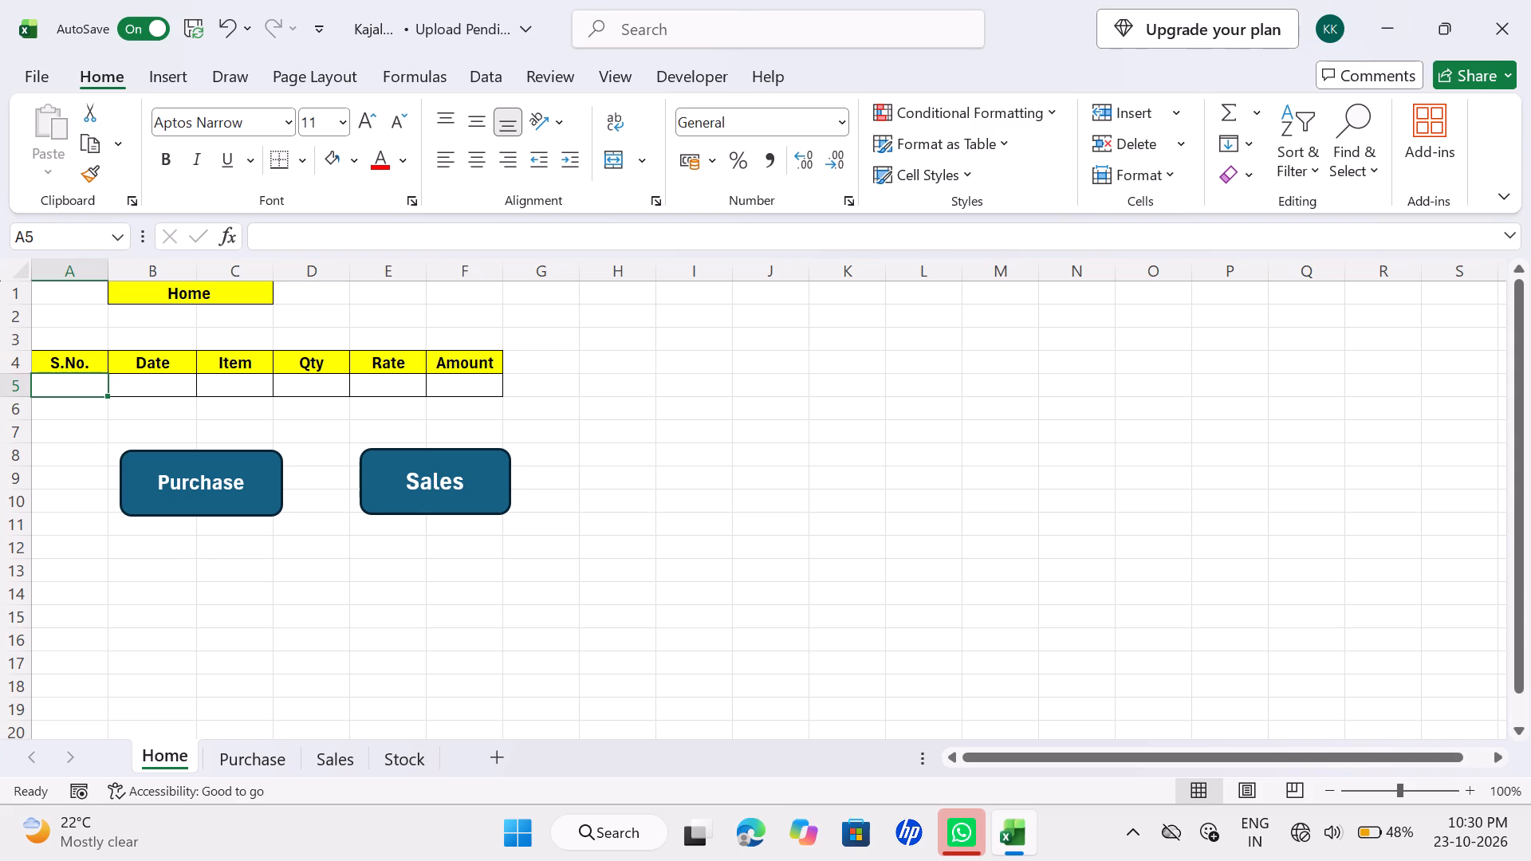
key(4)
key(Tab)
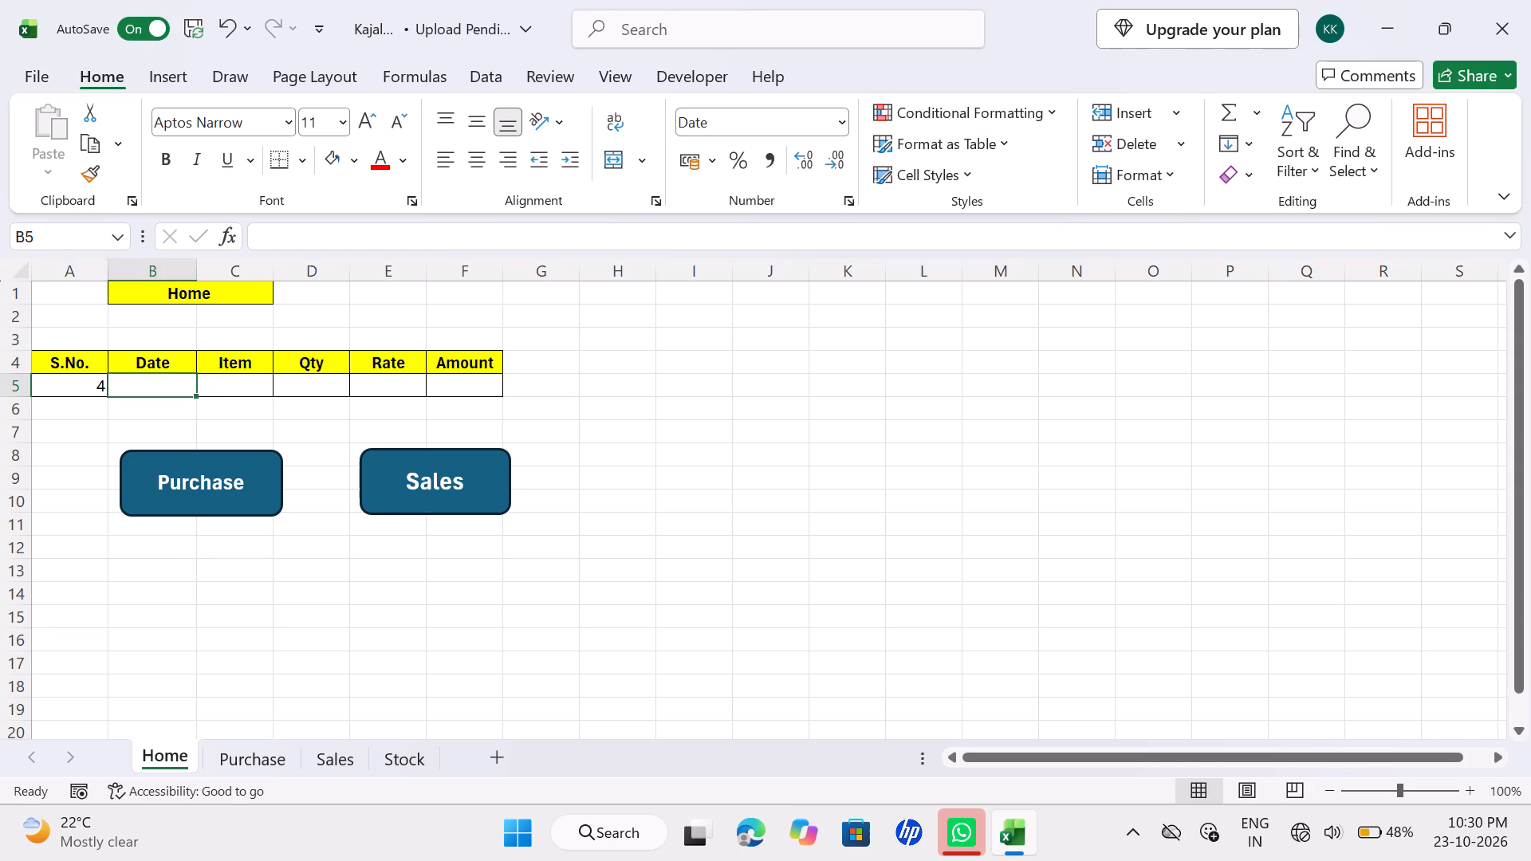
Enter the date 04-10-2026 in cell B5 of the Home sheet.
key(4)
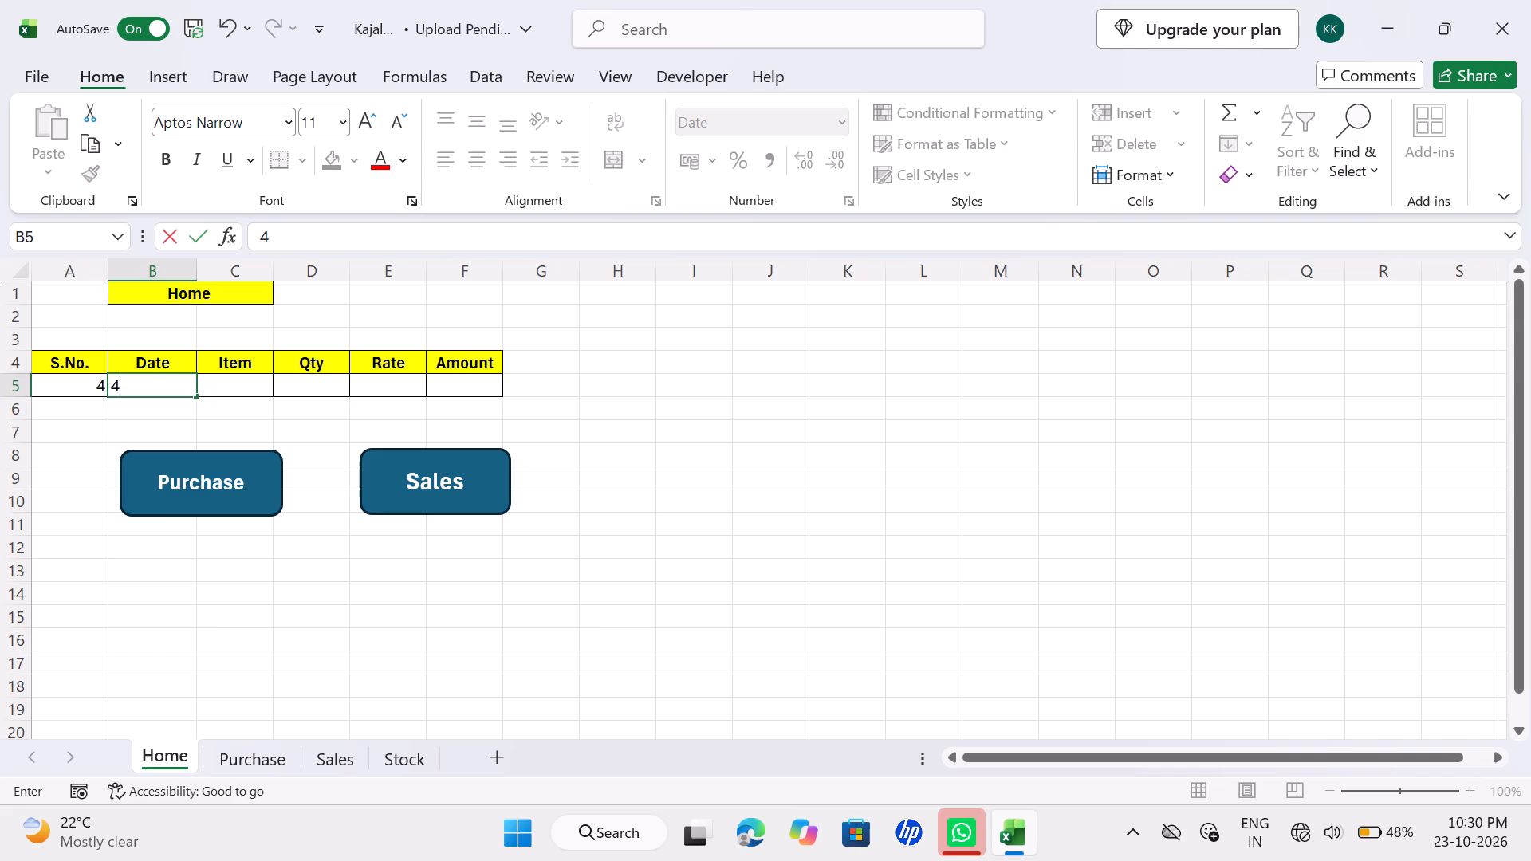
key(slash)
click(330, 753)
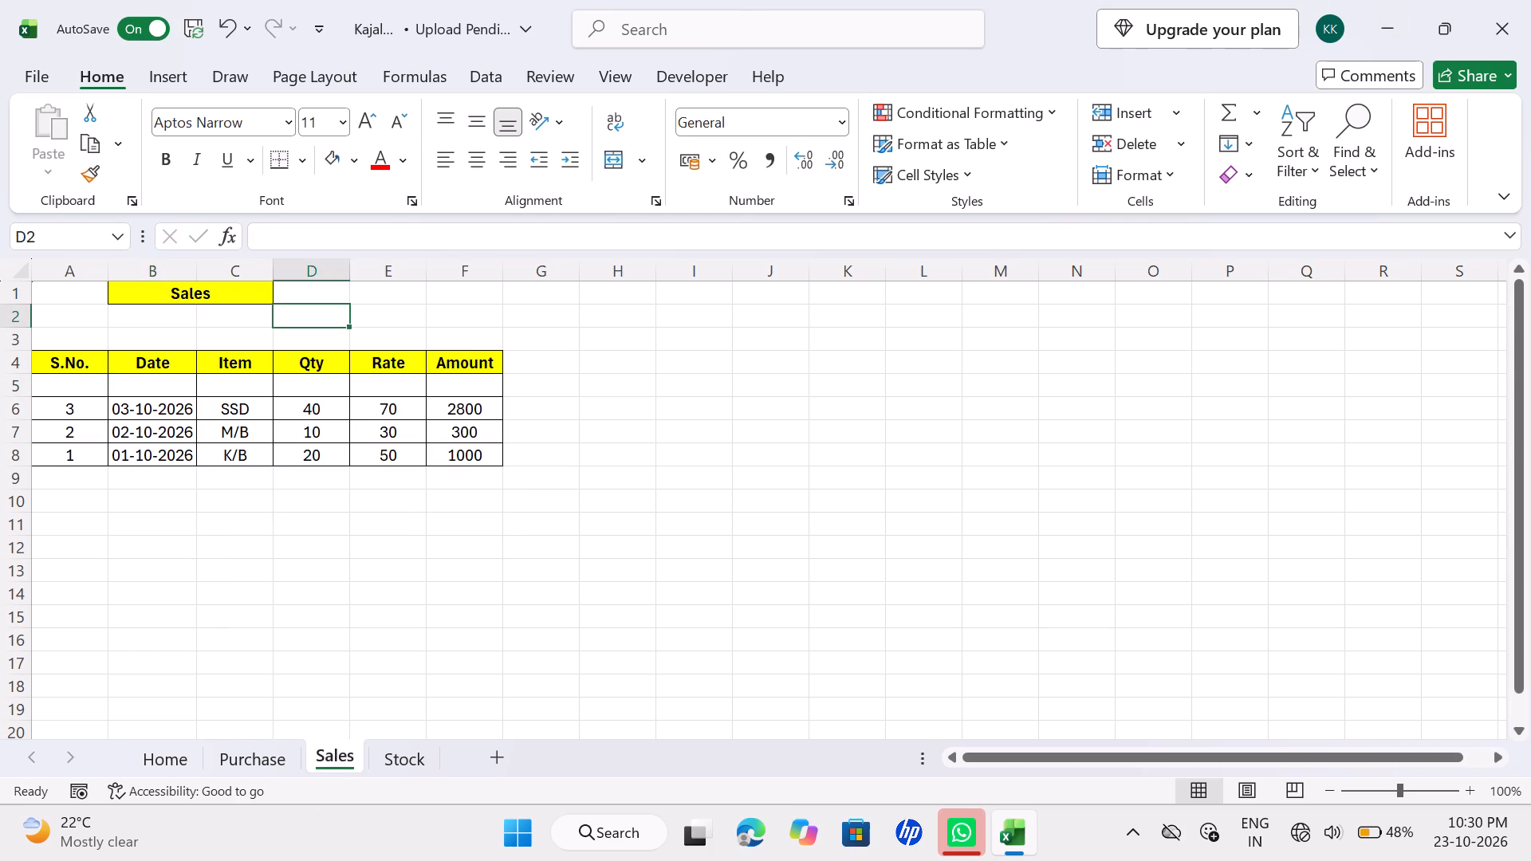
click(161, 757)
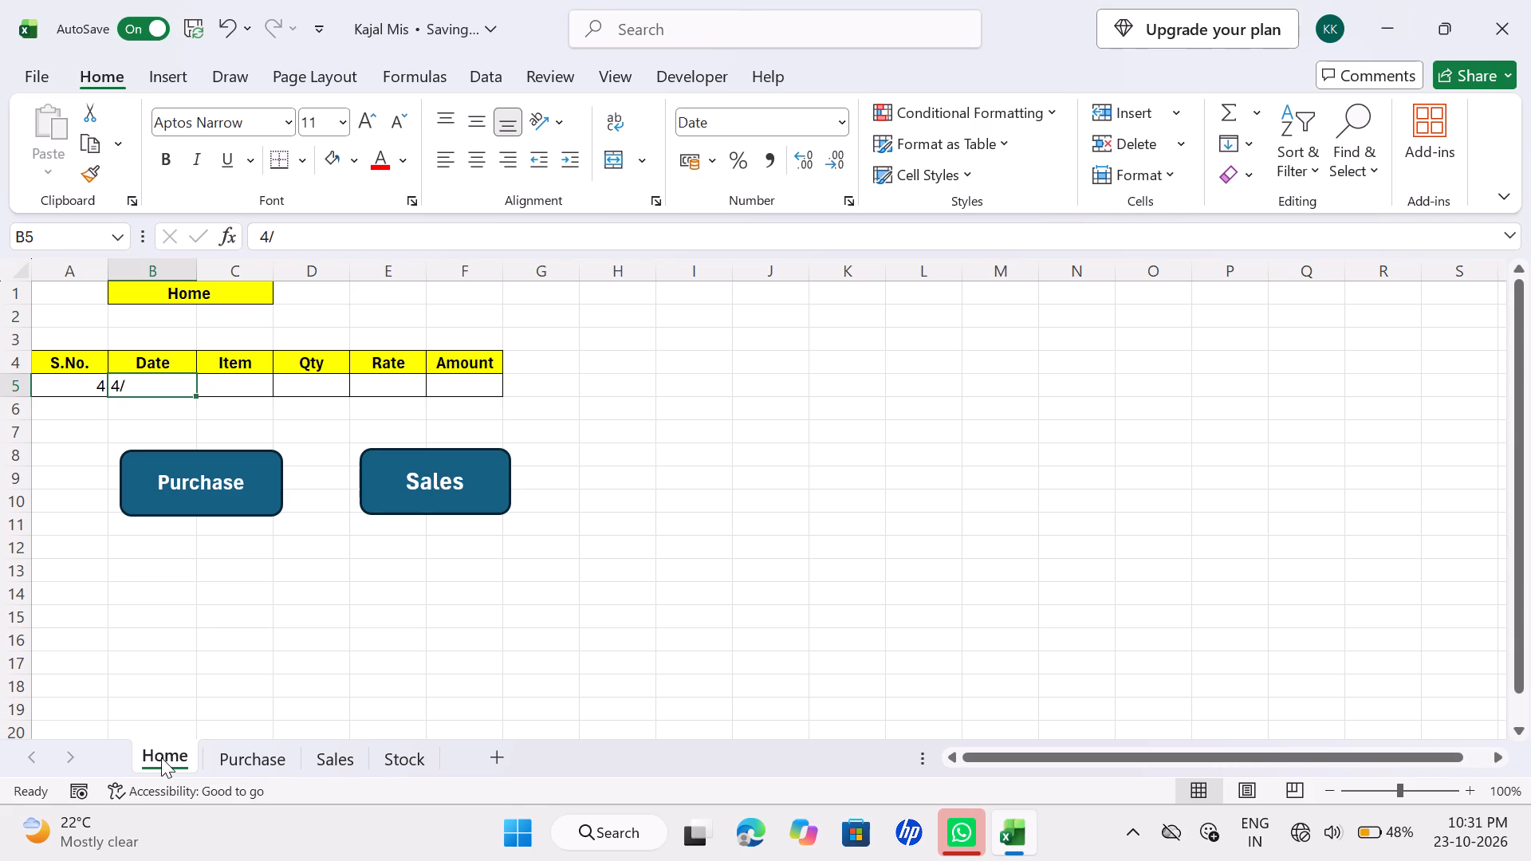
text(10)
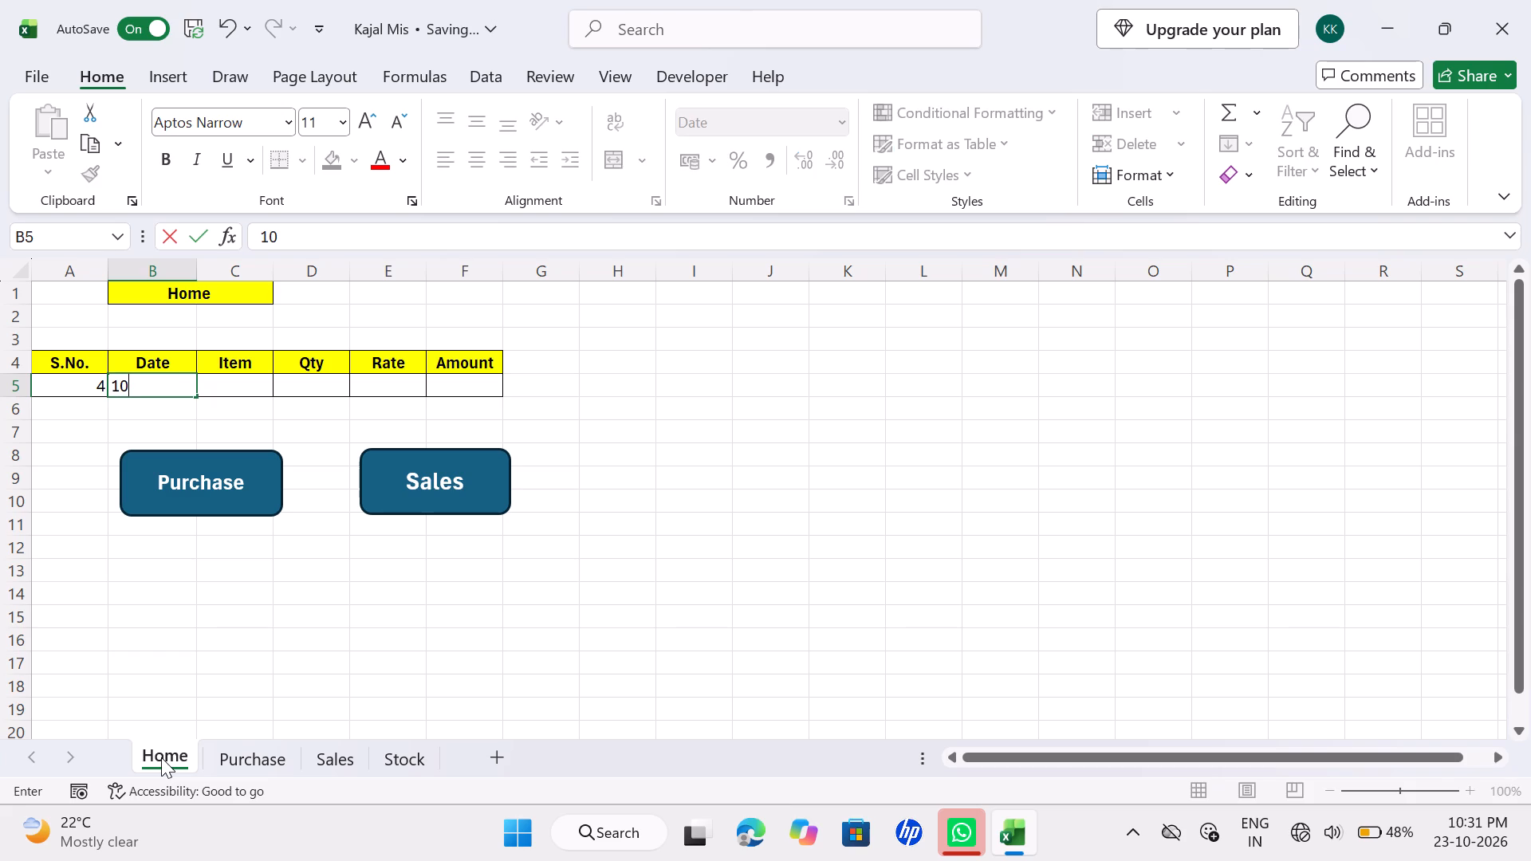
key(slash)
text(2026)
key(Tab)
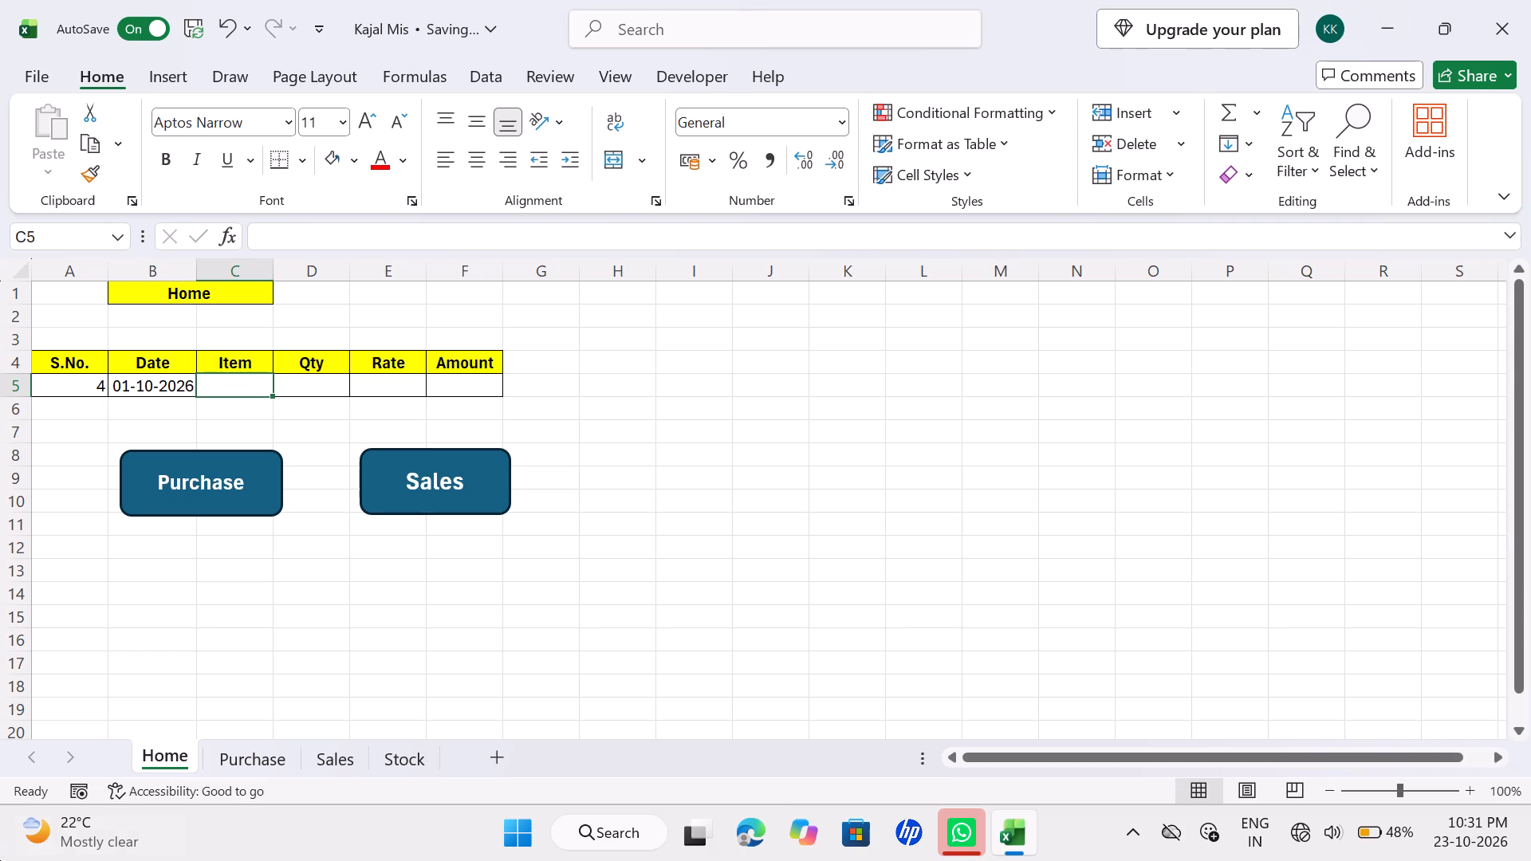
click(128, 390)
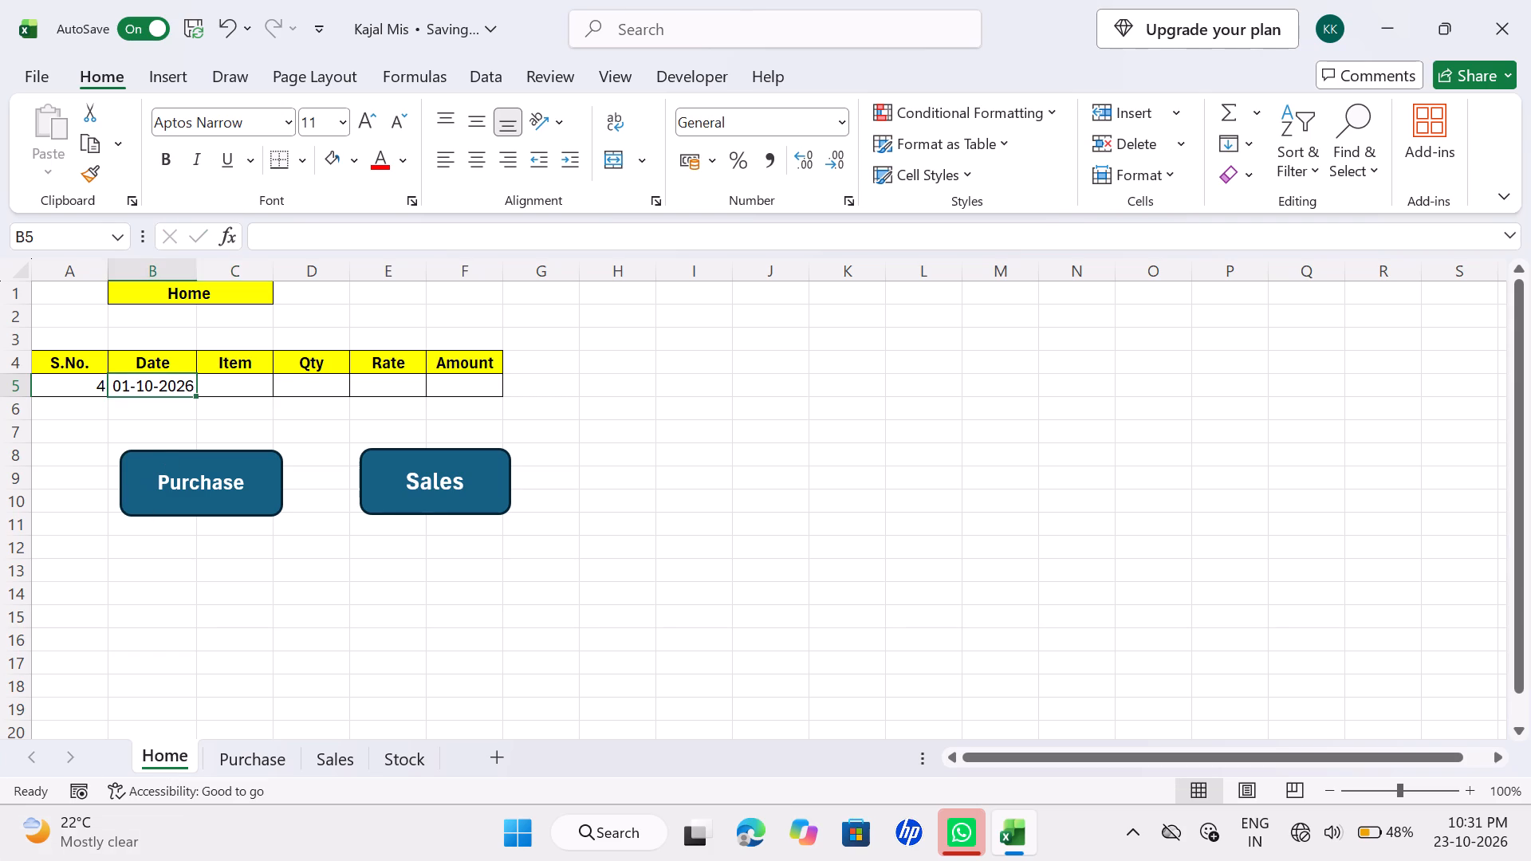
triple_click(128, 390)
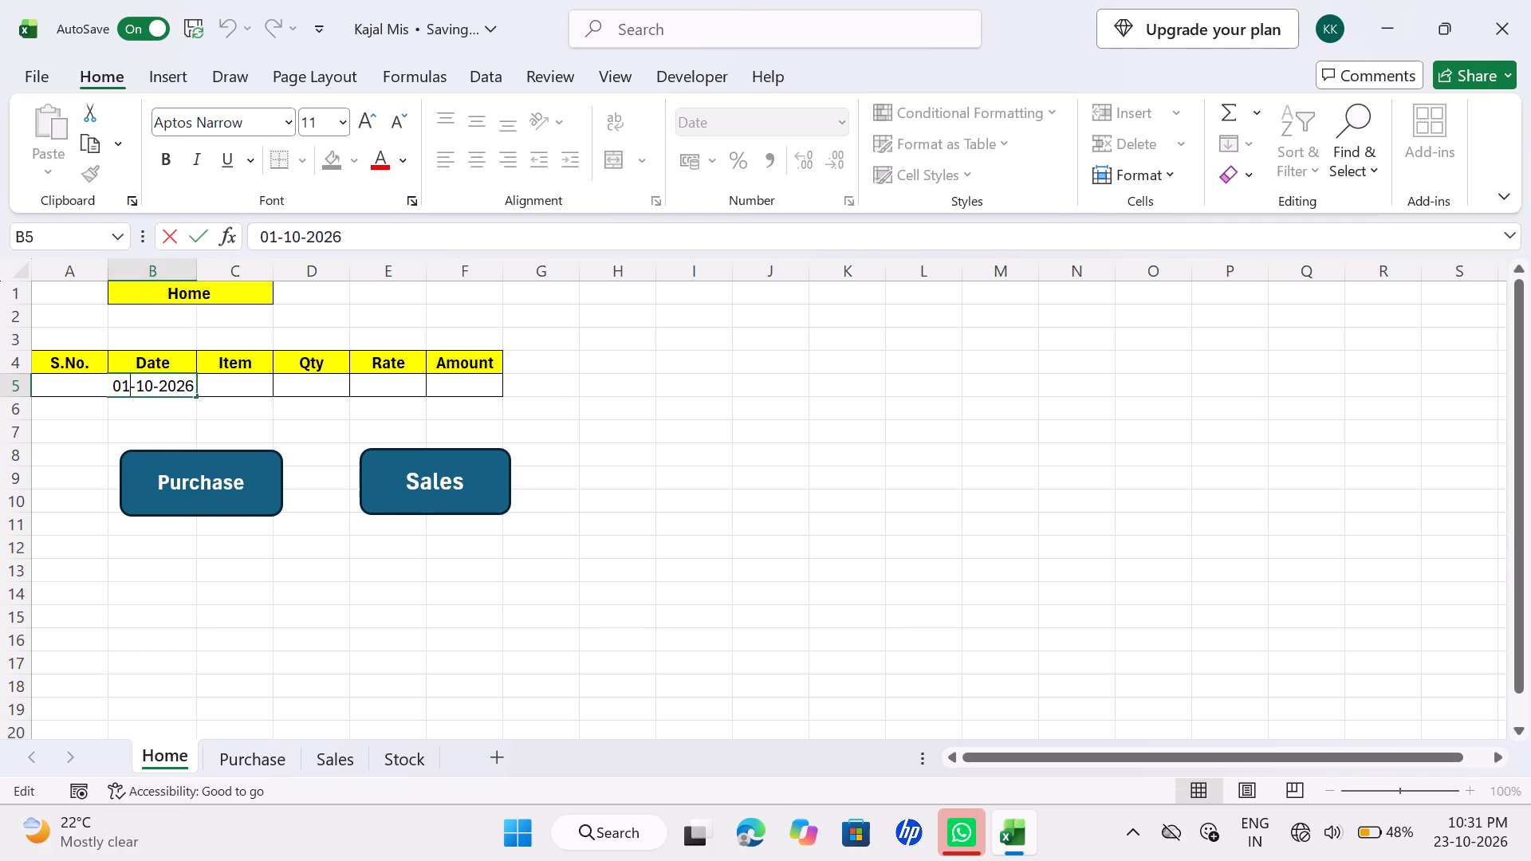
key(BackSpace)
key(4)
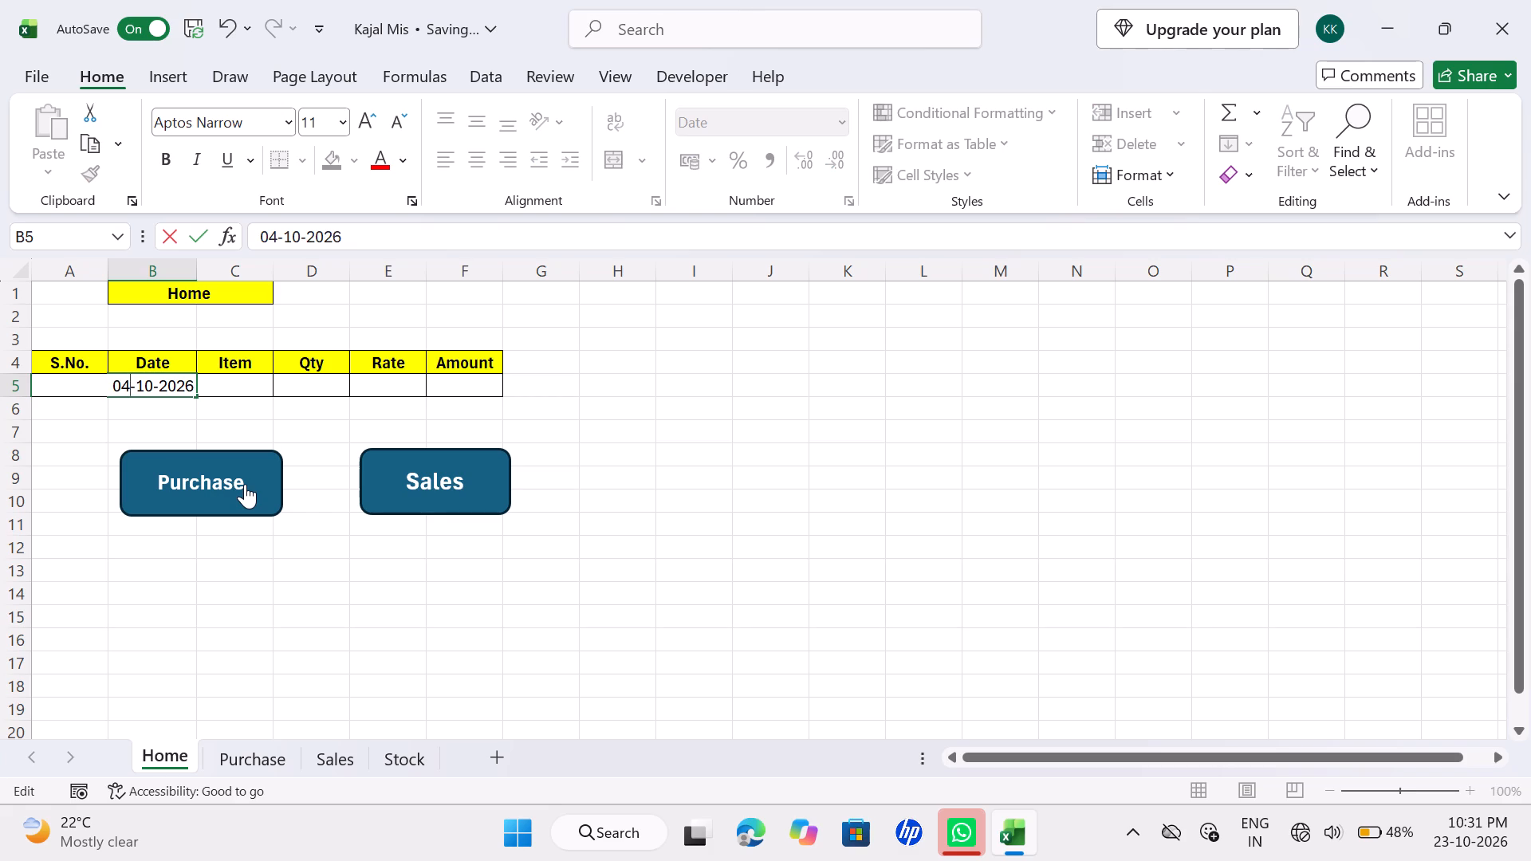
key(Return)
Fill row 5 of the Home sheet with Item RAM, Qty 20 and Rate 10.
click(248, 386)
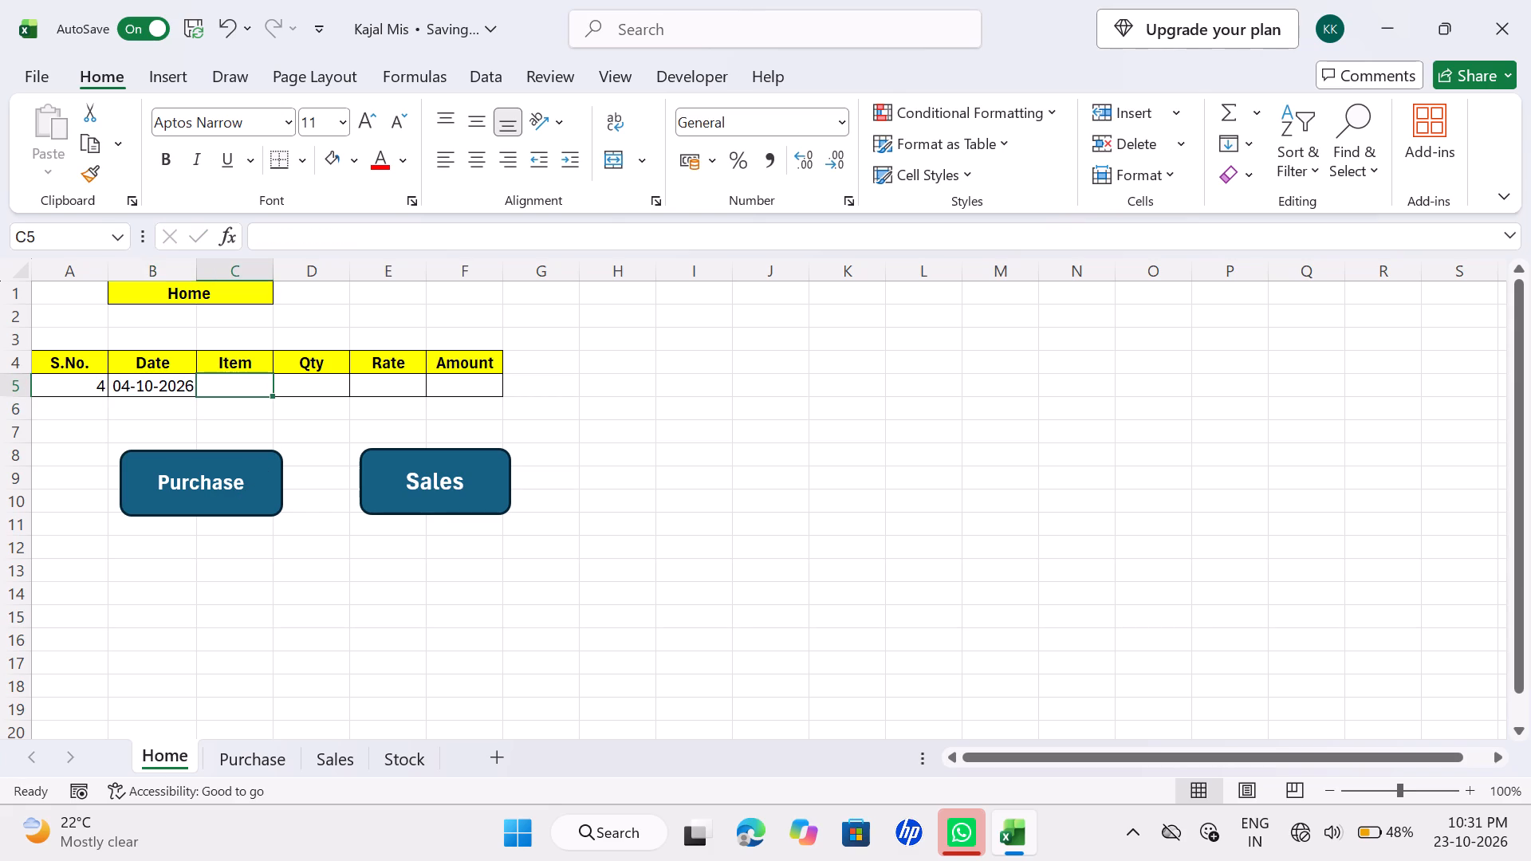
text(RA)
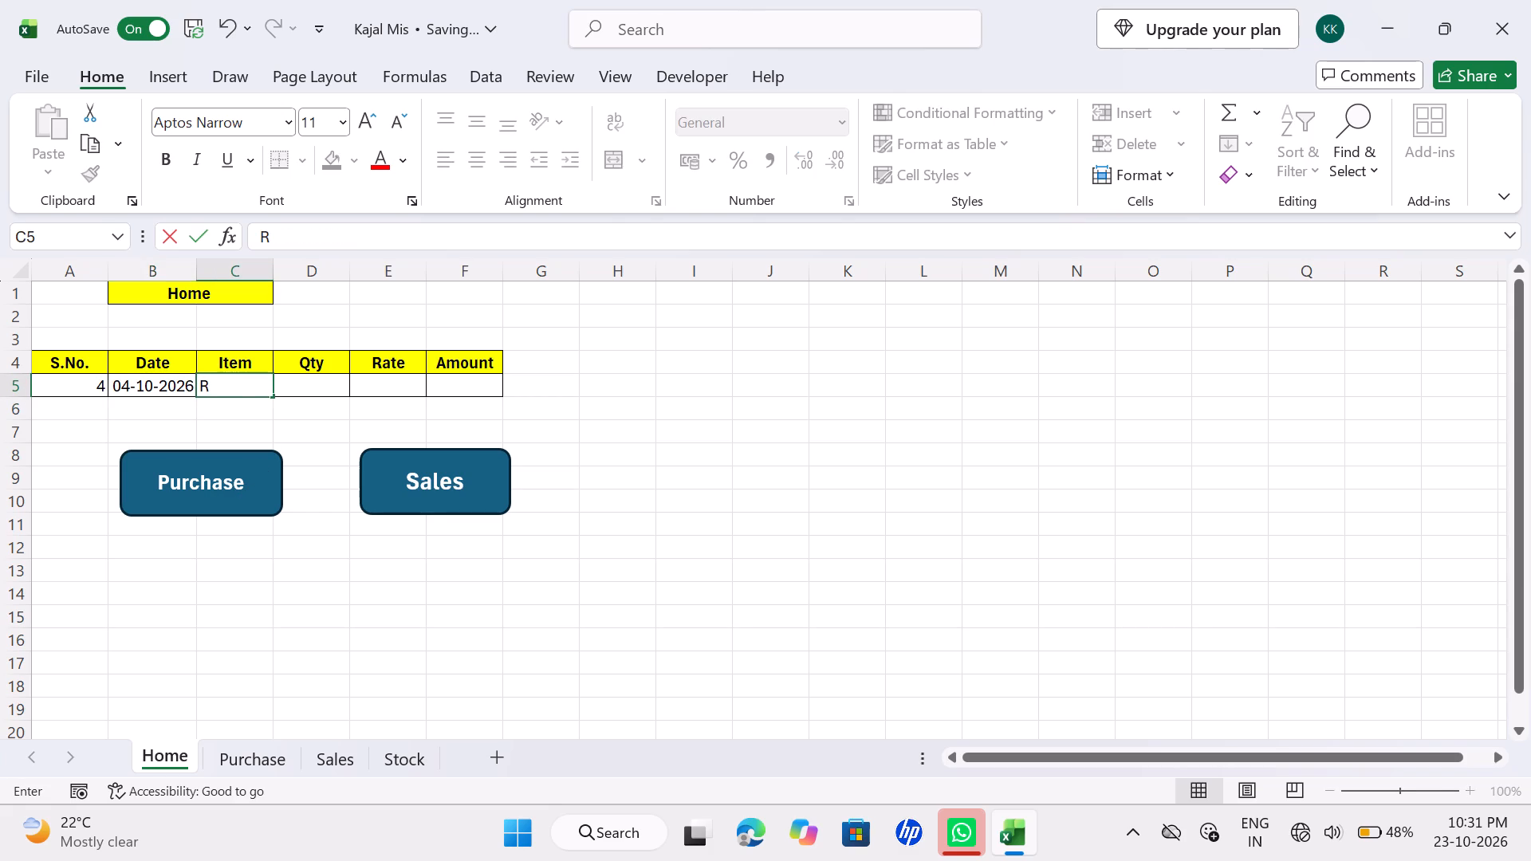
key(shift+m)
key(Right)
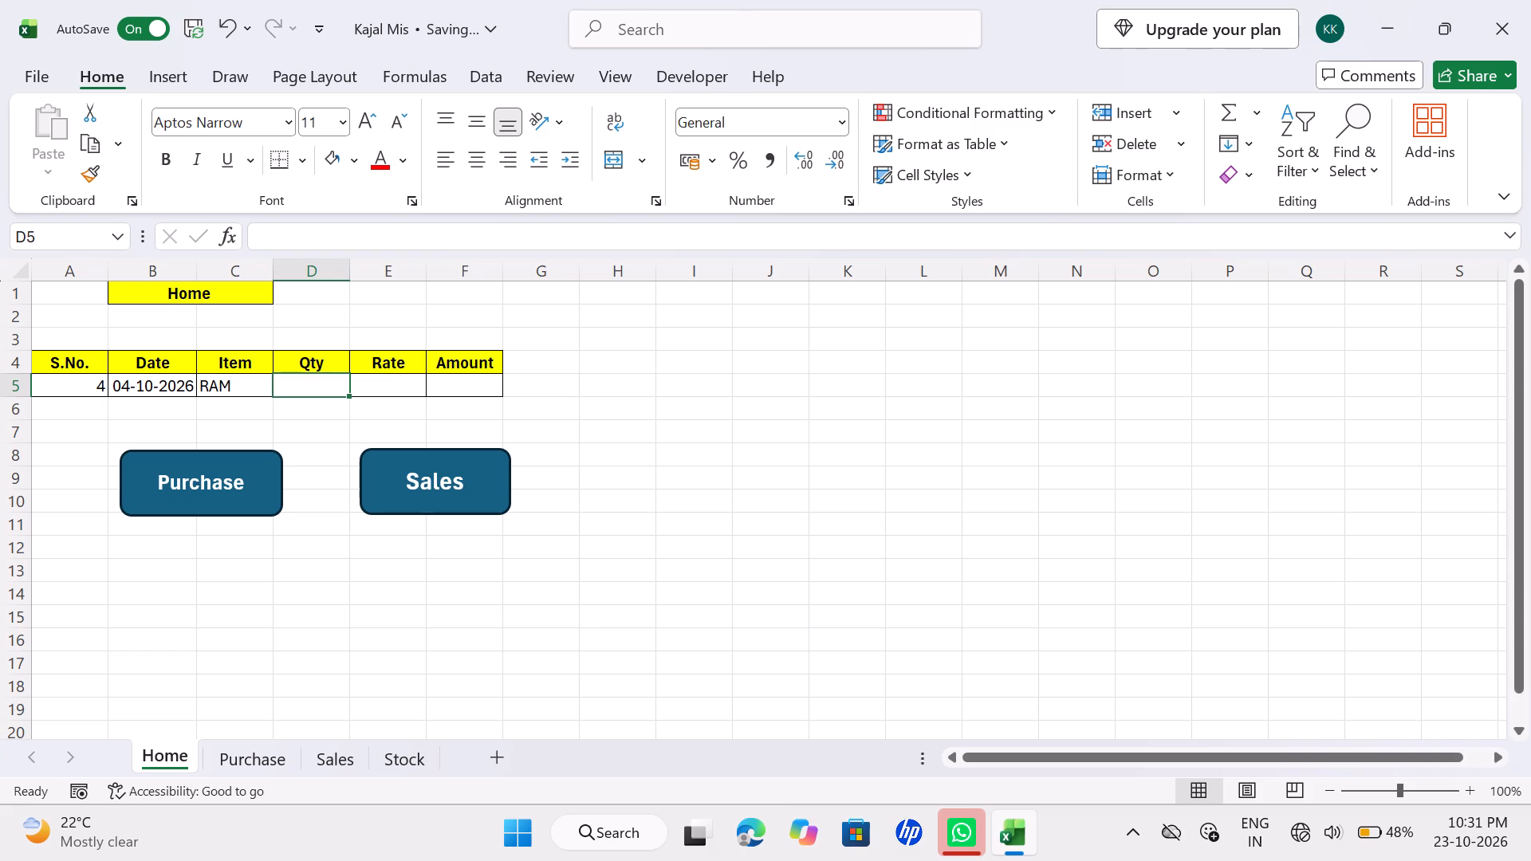
text(20)
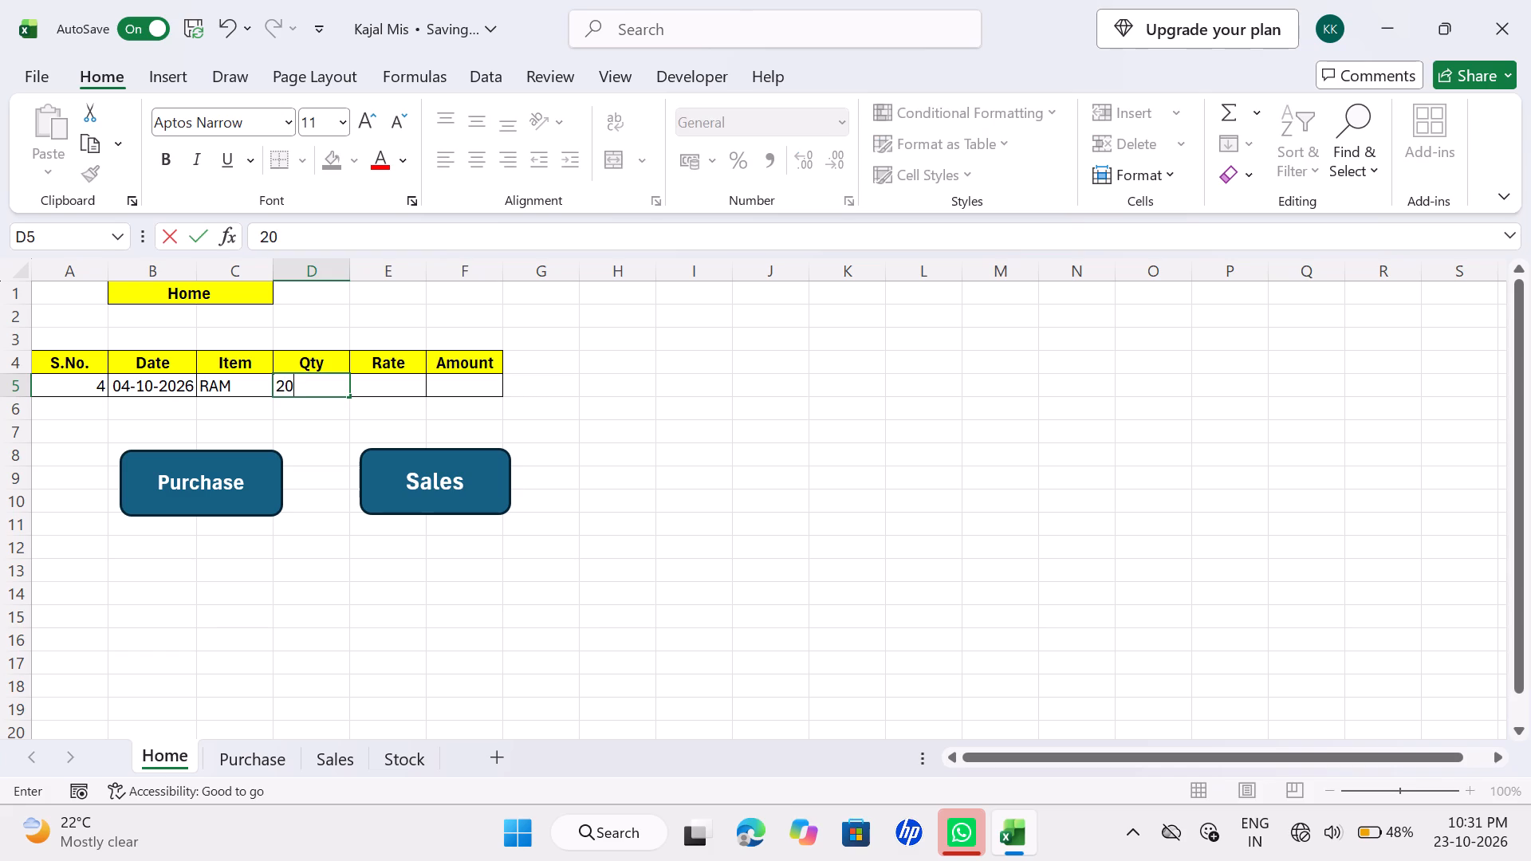
key(Right)
text(10)
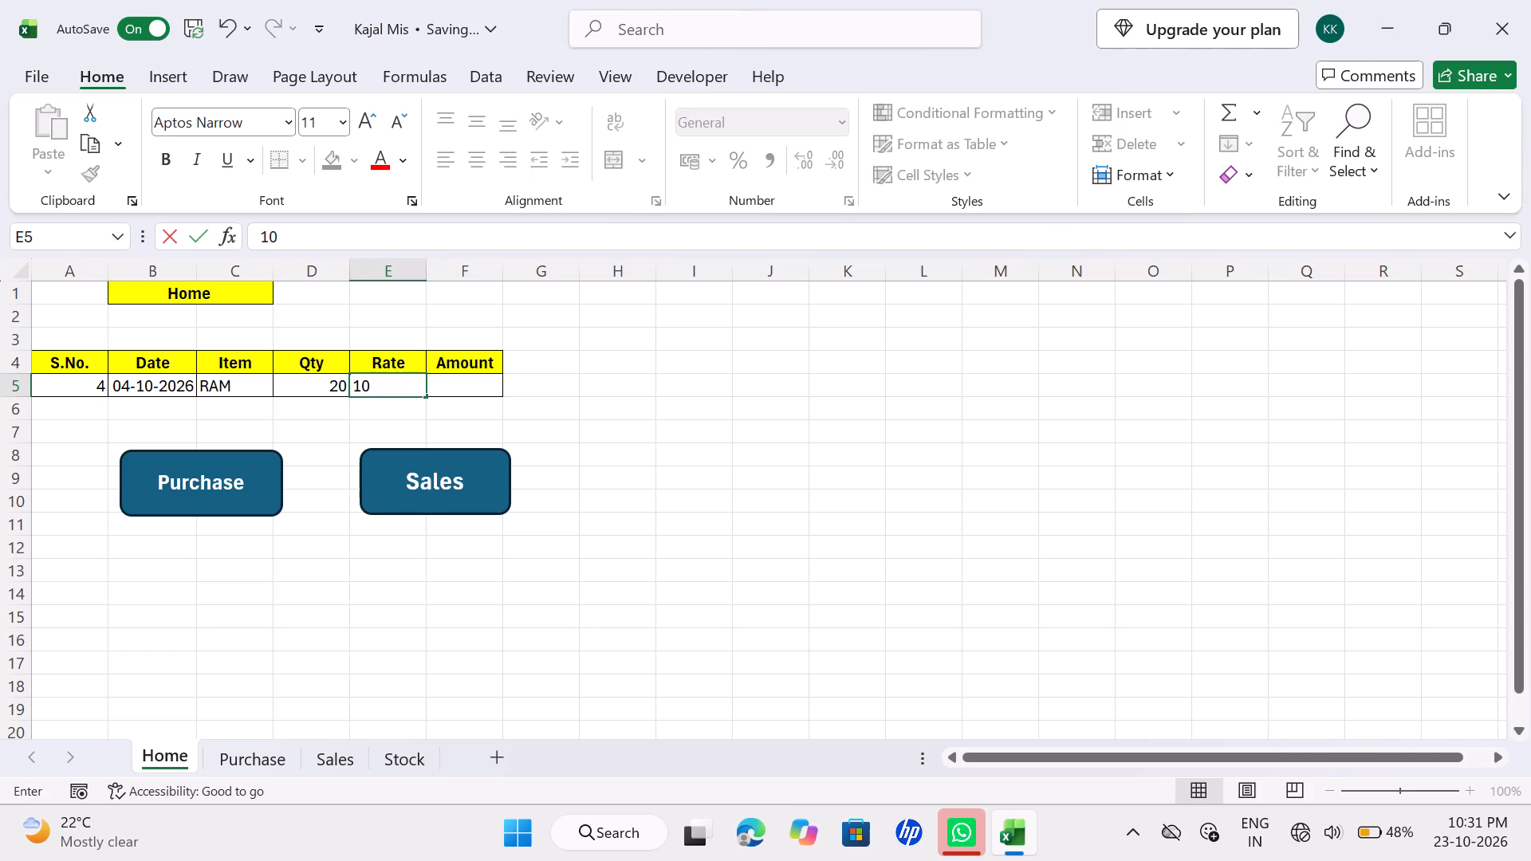
Calculate the RAM entry's Amount in F5 with the formula =D5*E5.
key(Right)
key(equal)
key(Left)
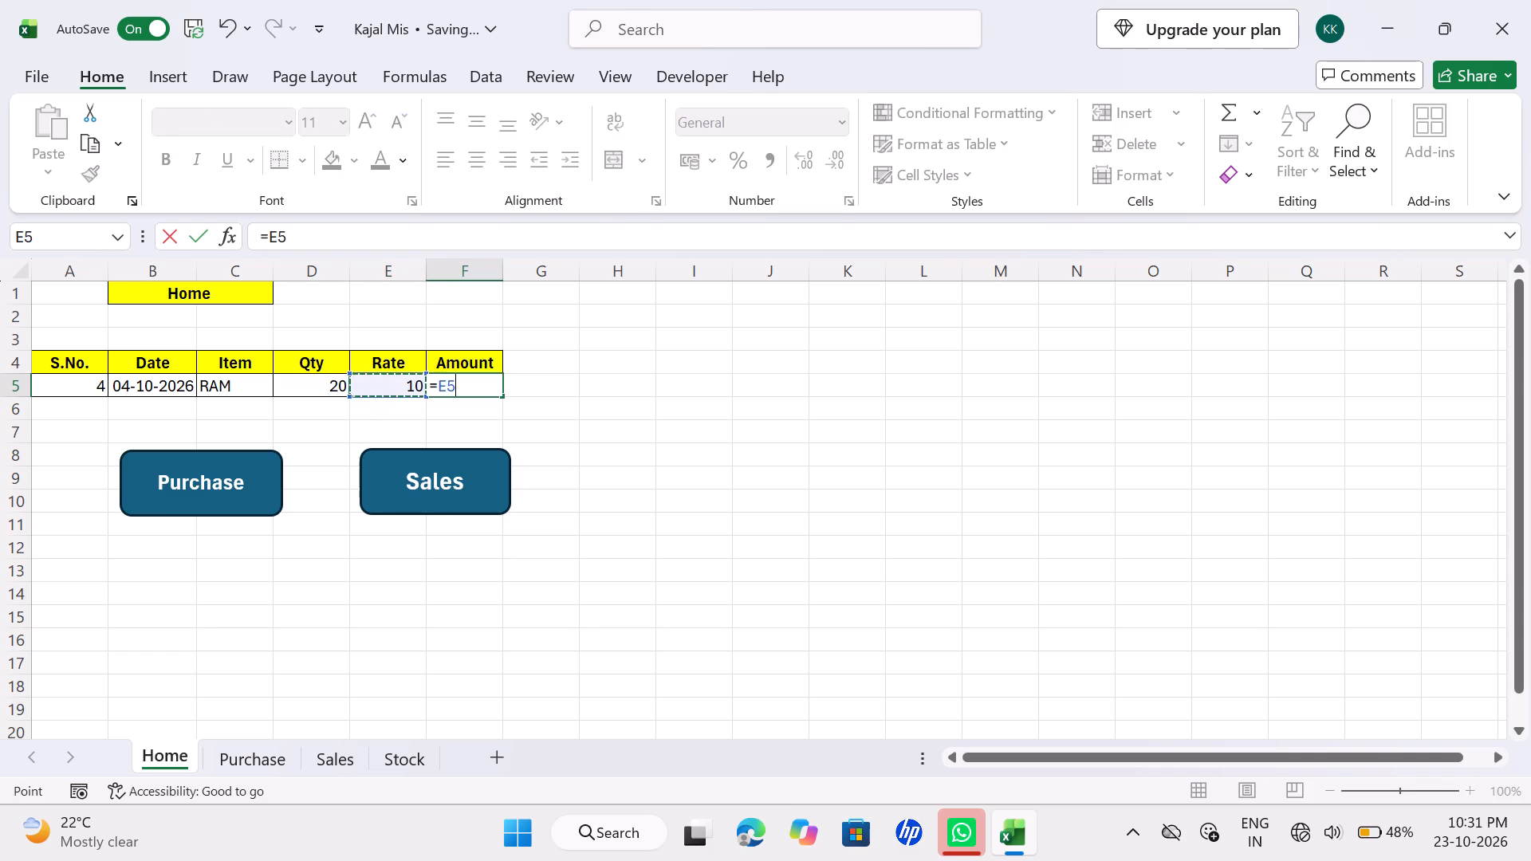
key(Left)
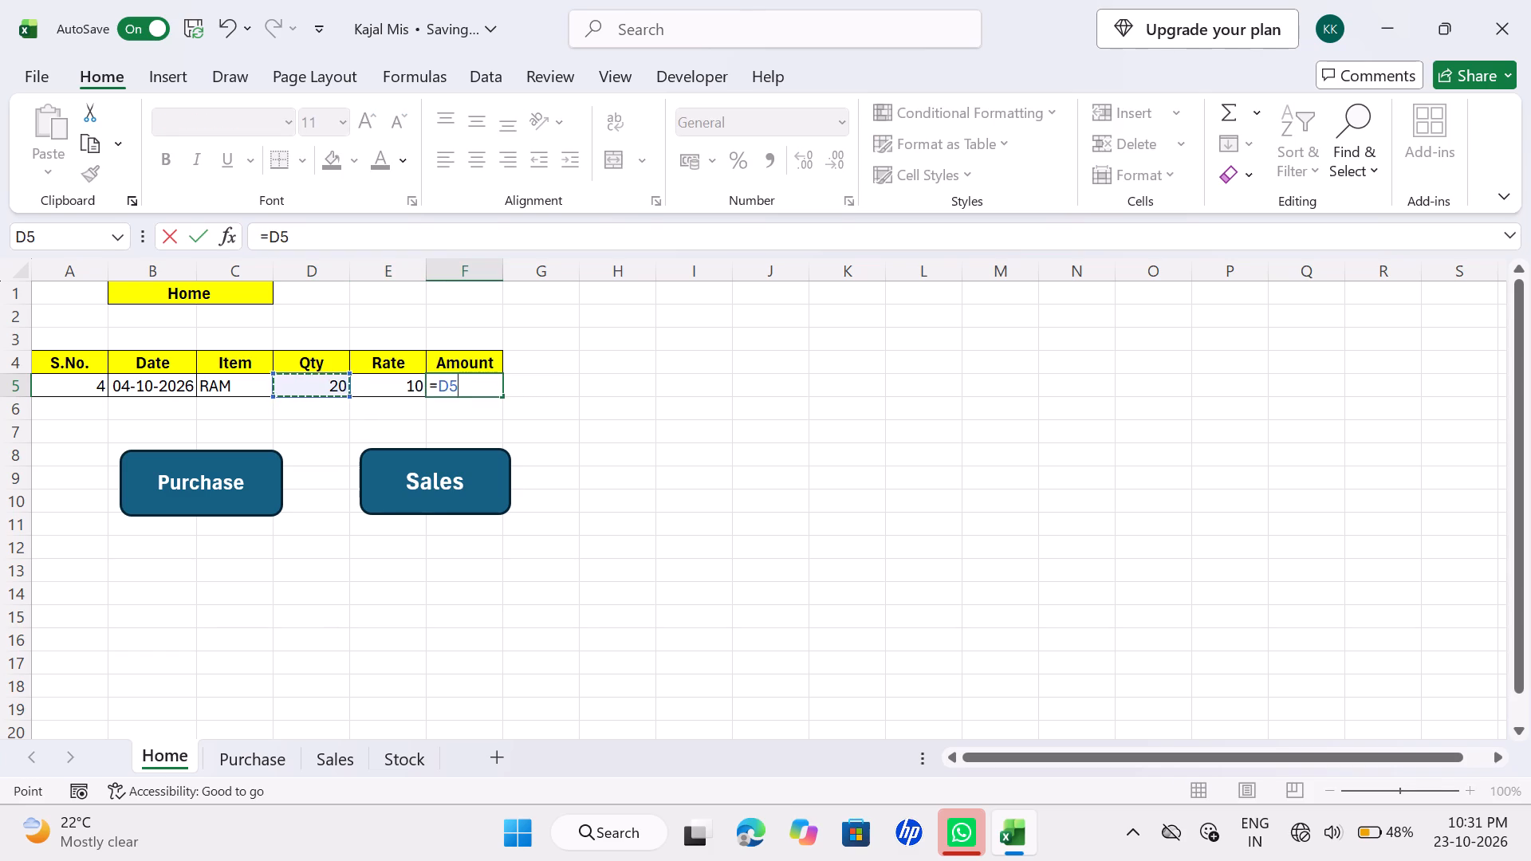
key(shift+asterisk)
key(Left)
key(Return)
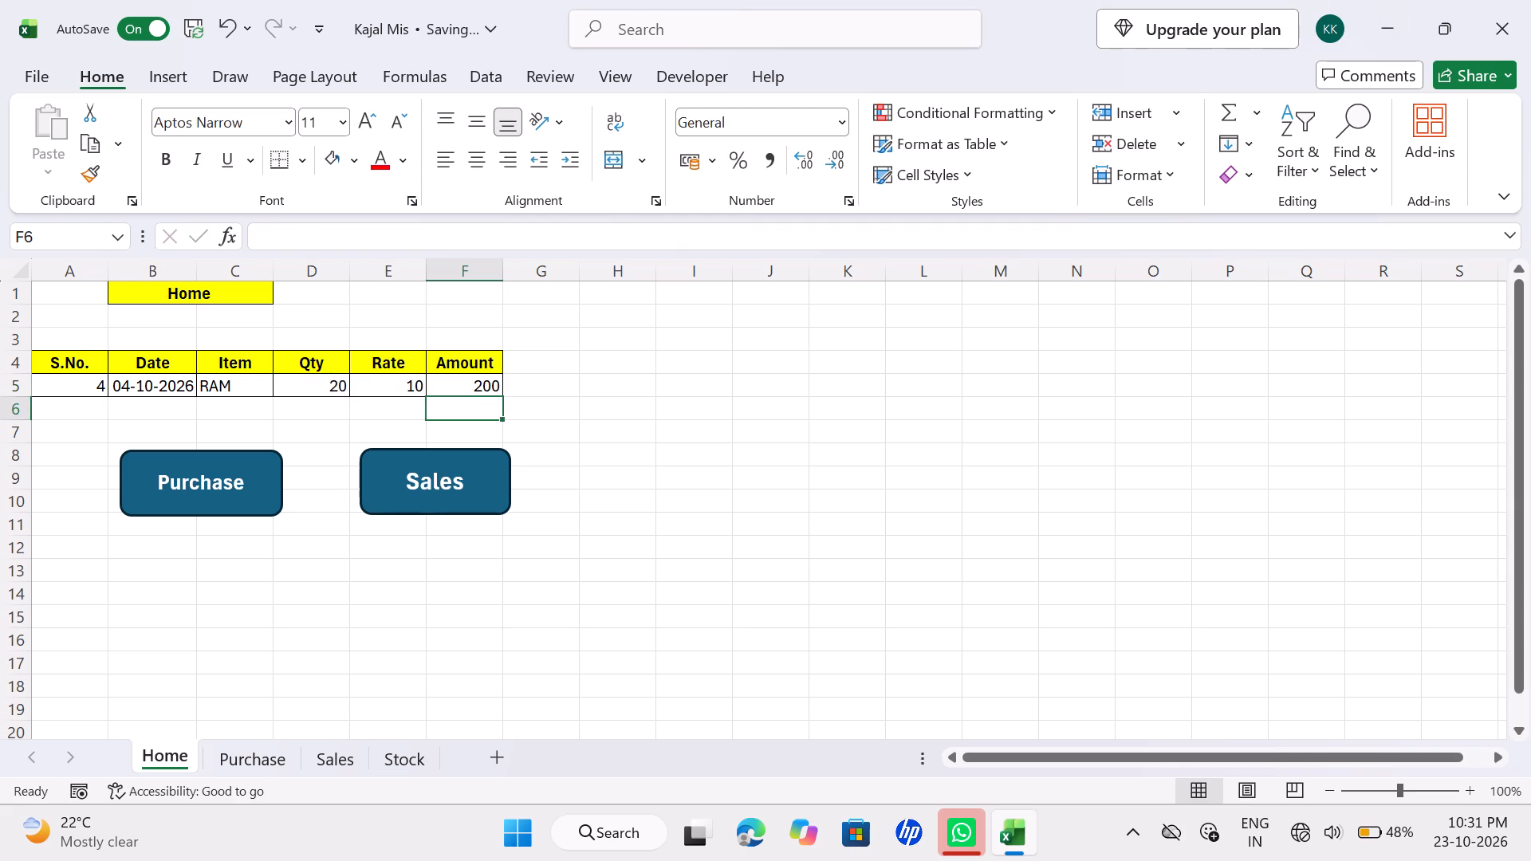
Run the Home sheet's Sales macro to transfer the RAM entry to the Sales sheet.
click(396, 478)
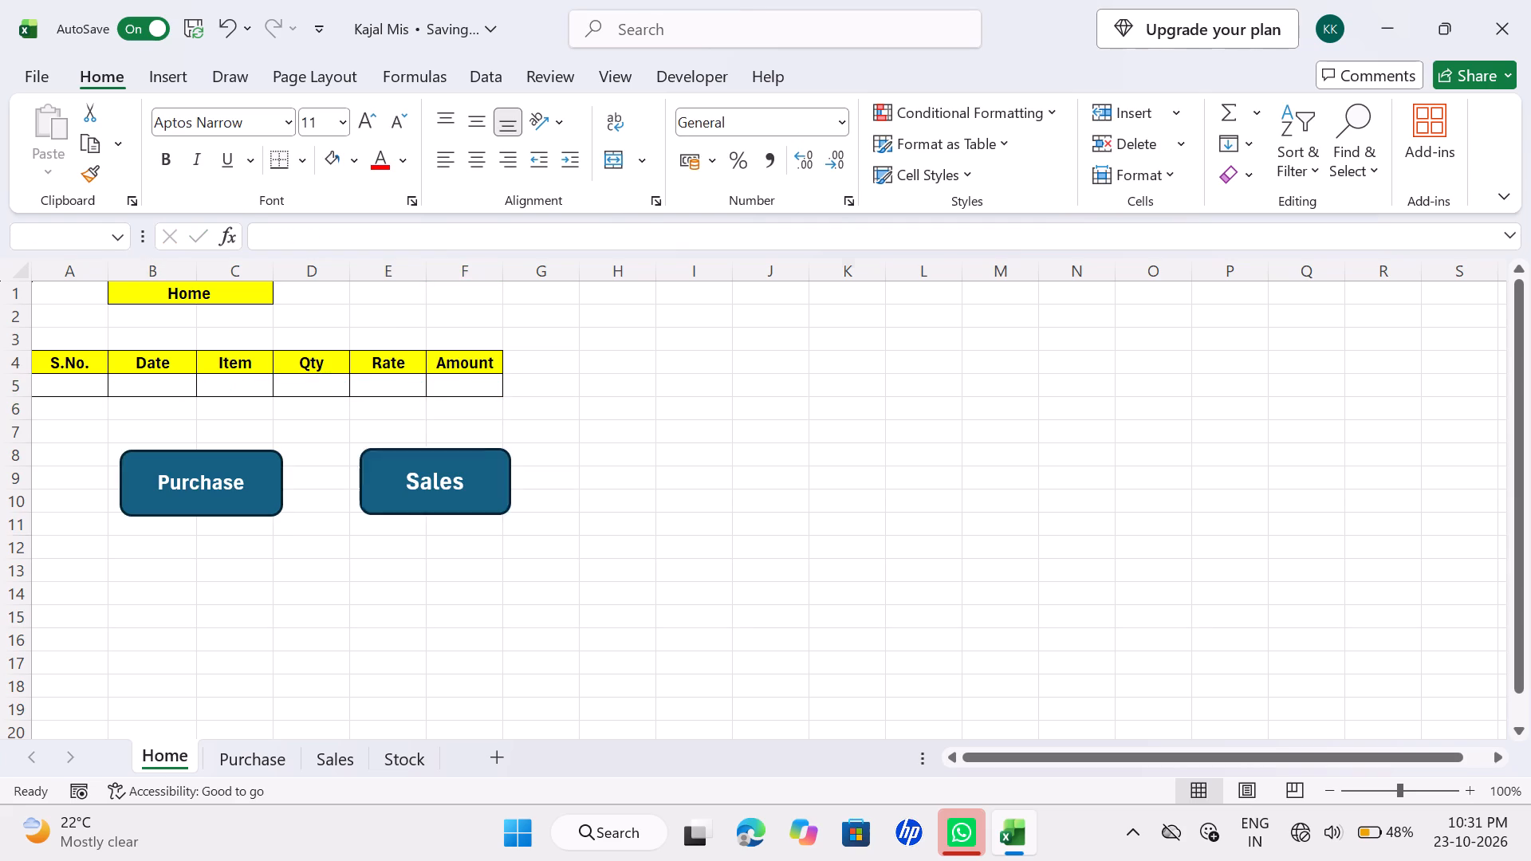
Change the fill of the blank row A5:F5 on the Sales sheet to white.
click(337, 775)
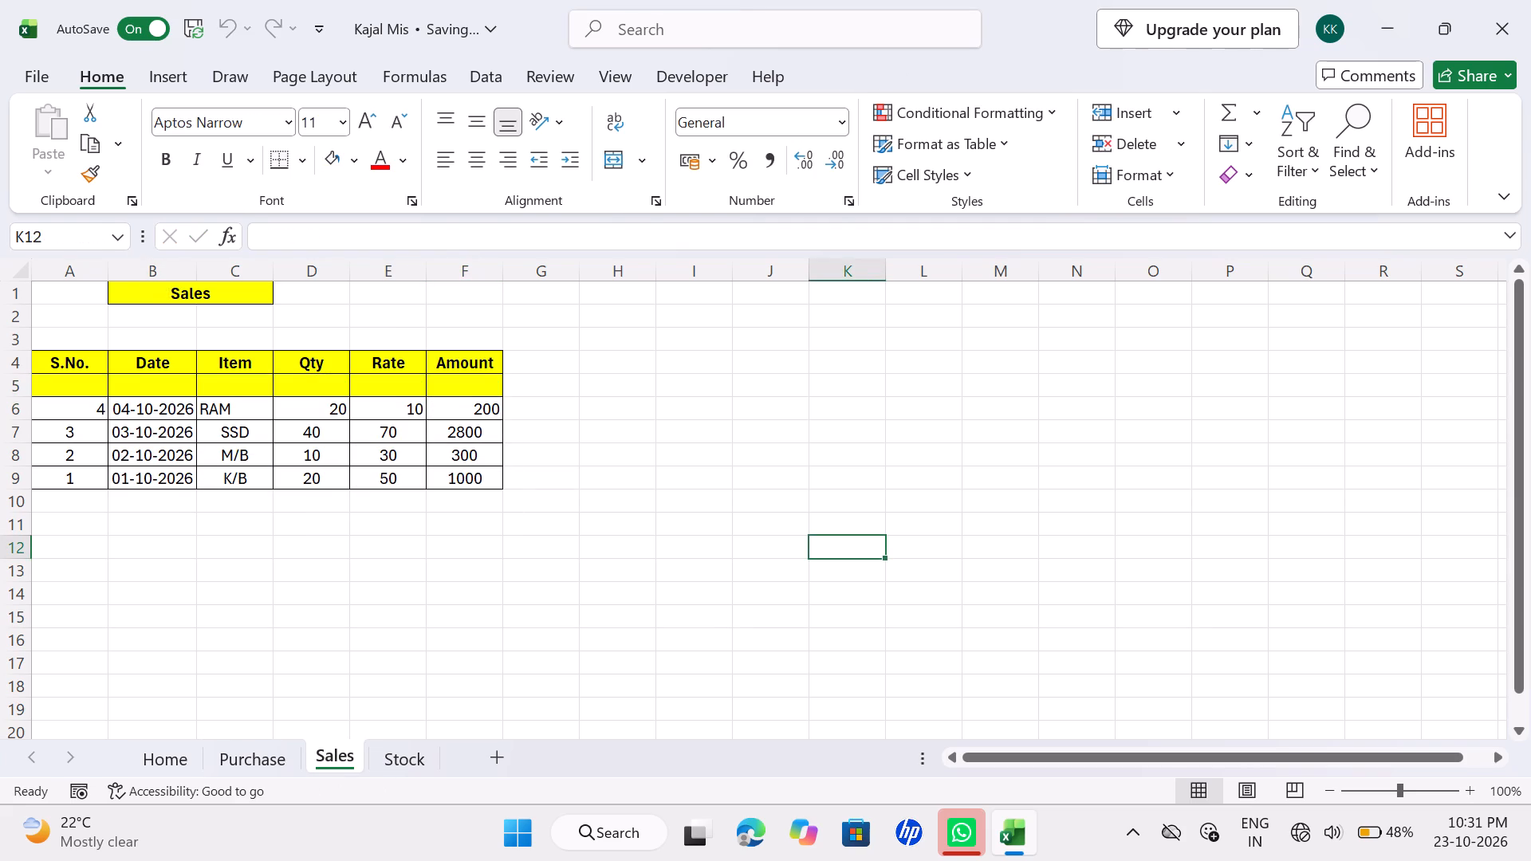
drag(77, 385, 346, 387)
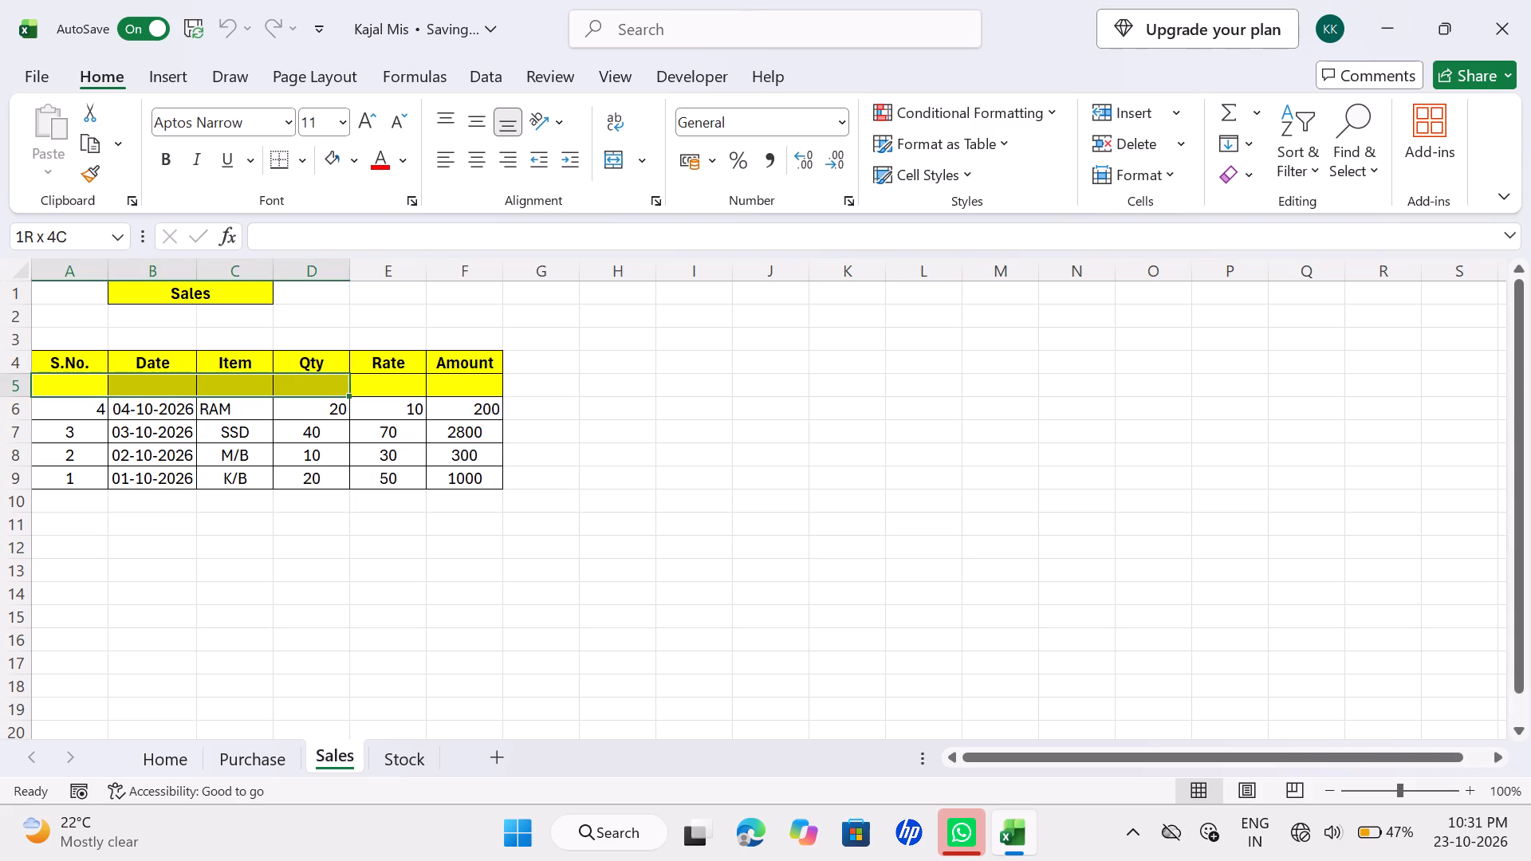
drag(346, 387, 465, 384)
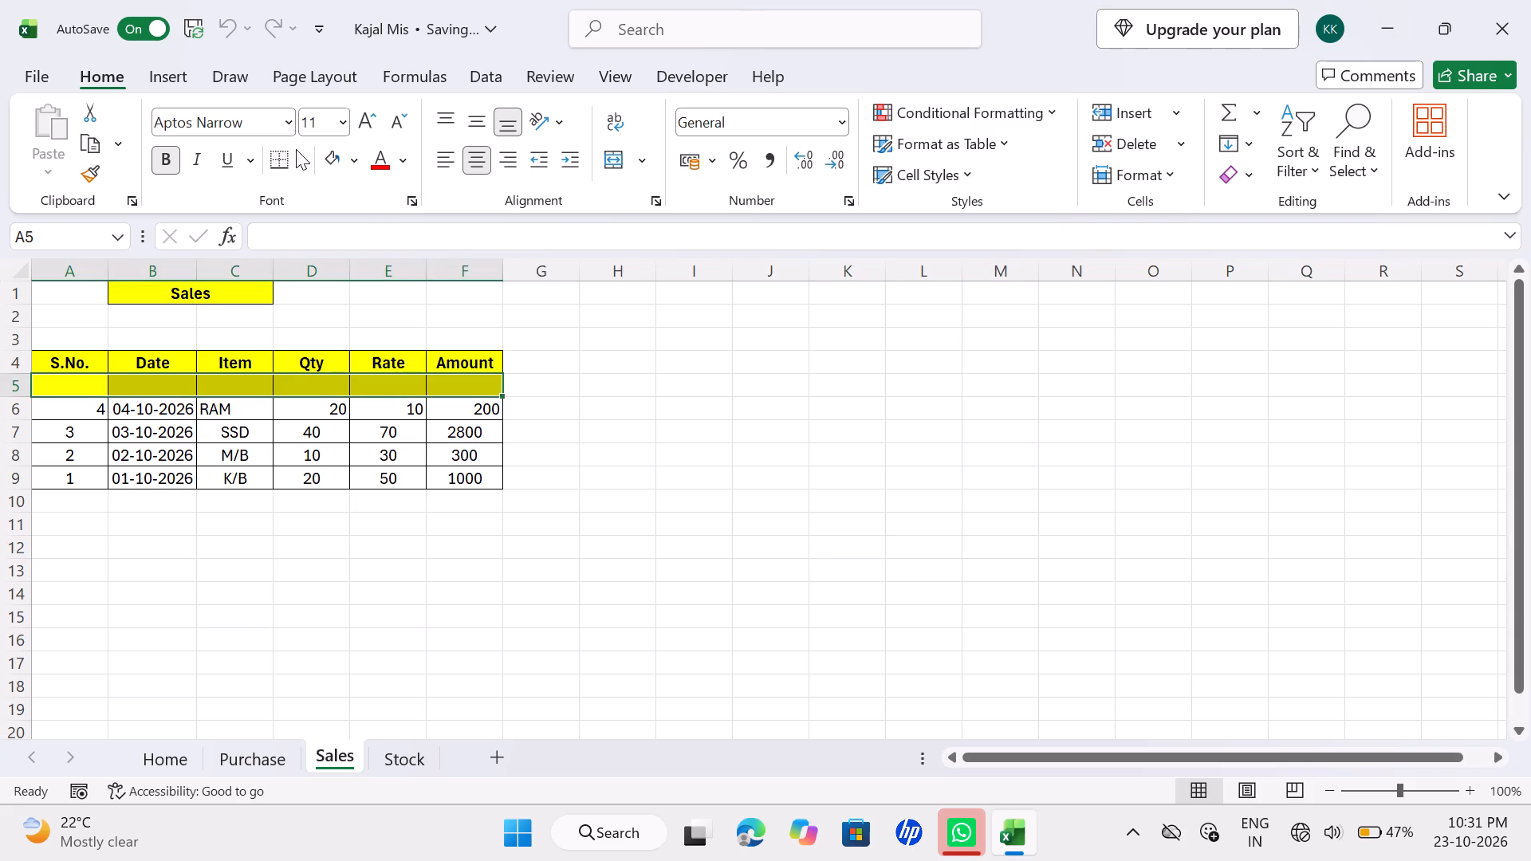
click(332, 163)
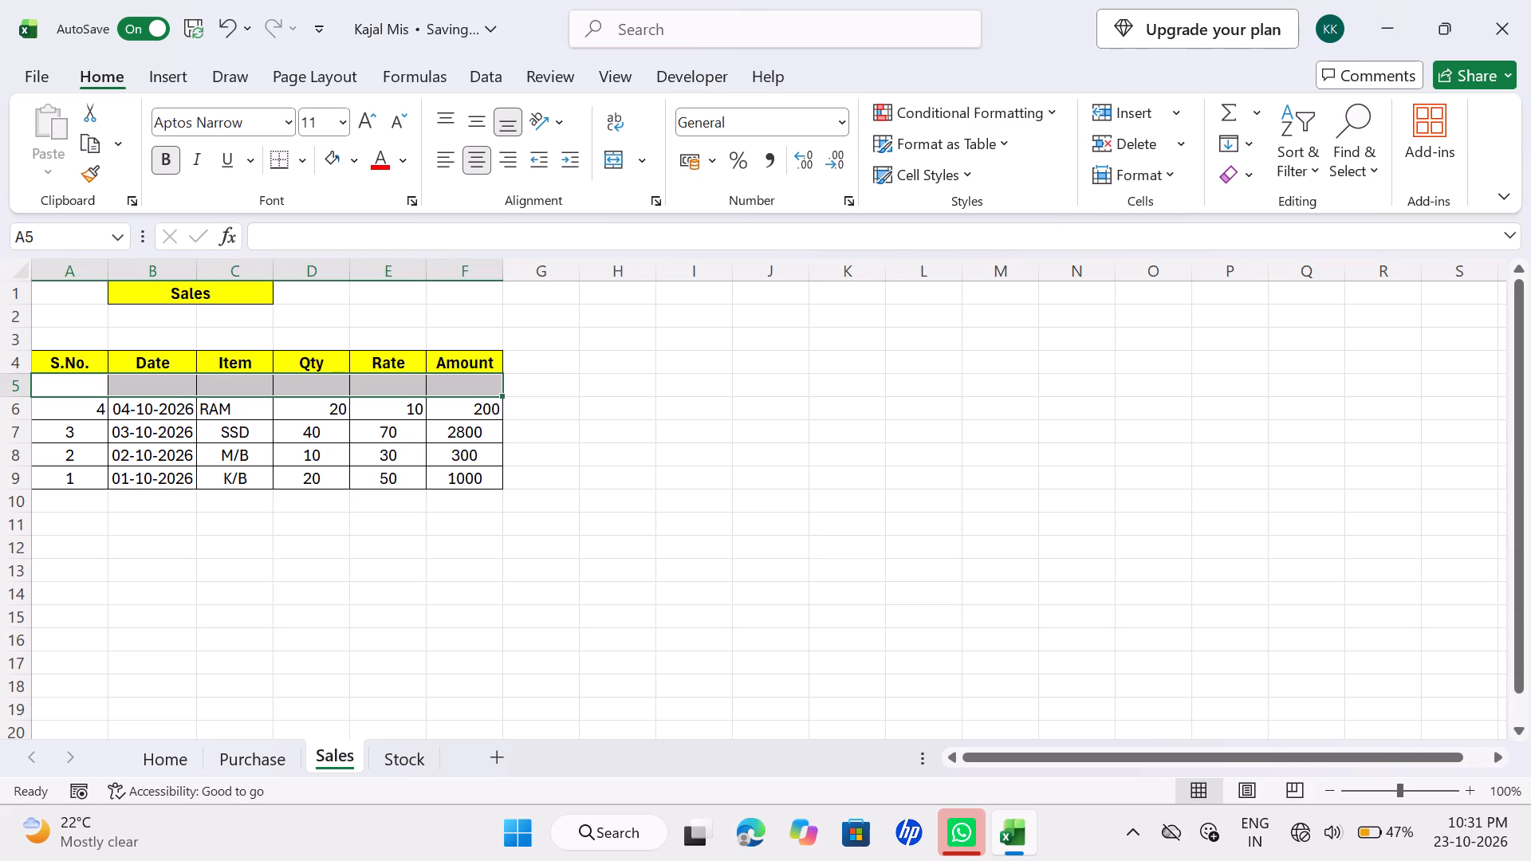
click(558, 390)
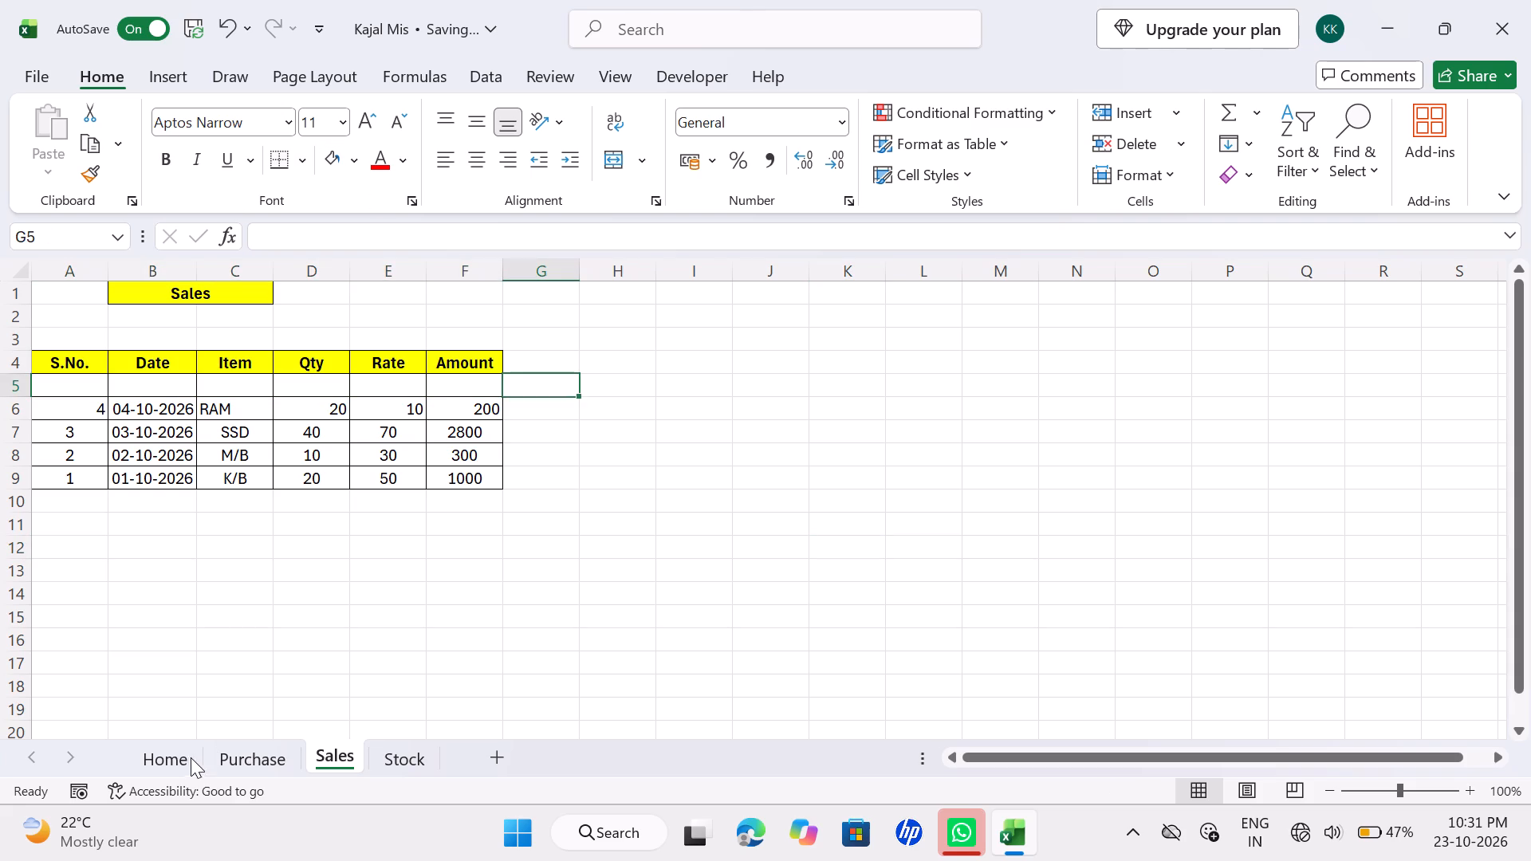
Start a new transaction in row 5 of the Home sheet with S.No. 5 and Date 5/10/2026.
click(186, 759)
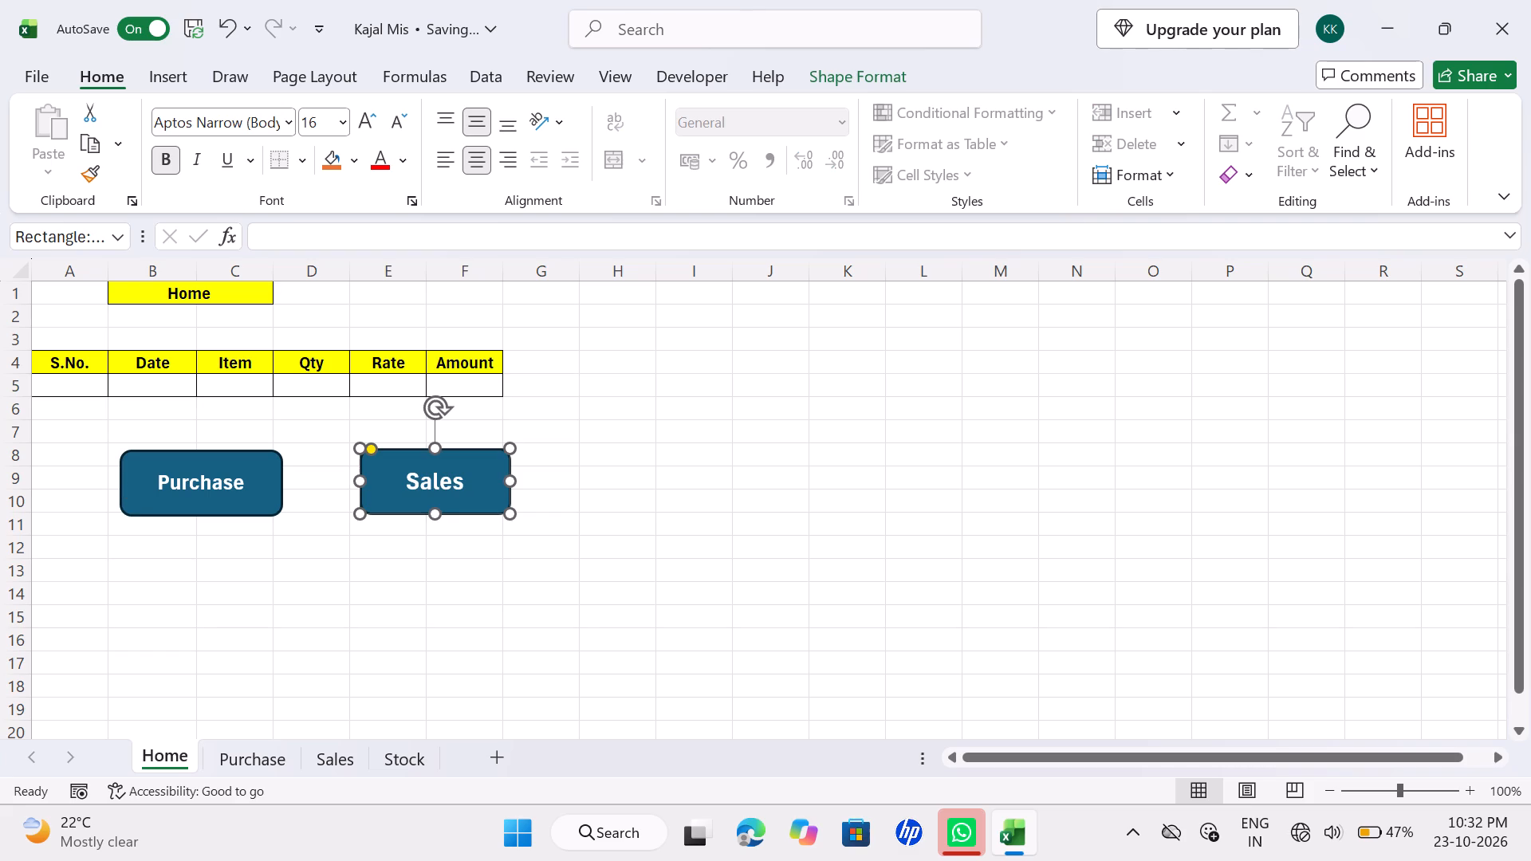
click(67, 389)
key(5)
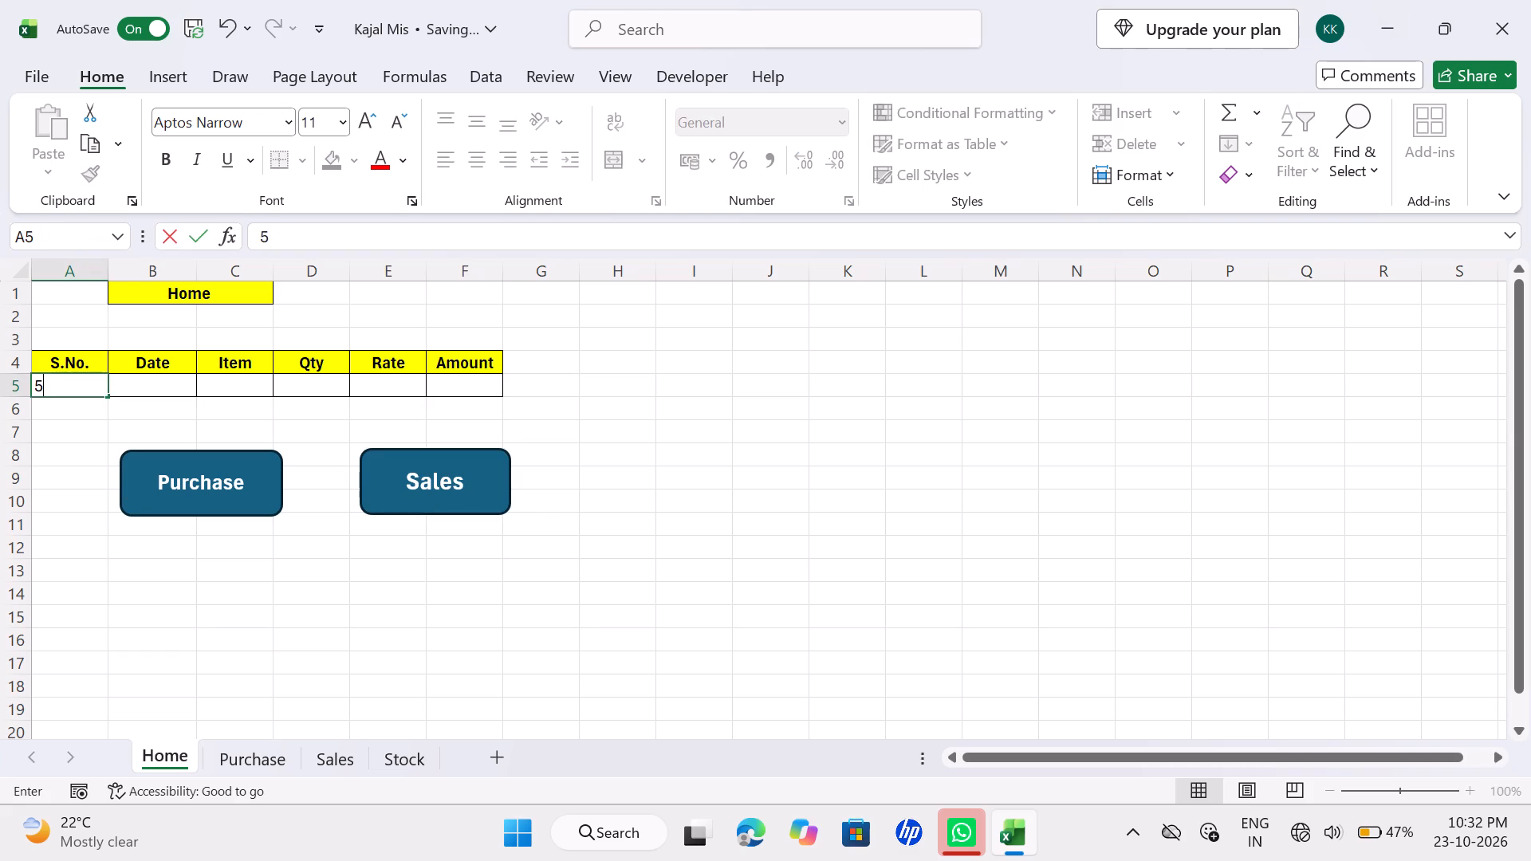
key(Tab)
text(5/)
text(10)
key(slash)
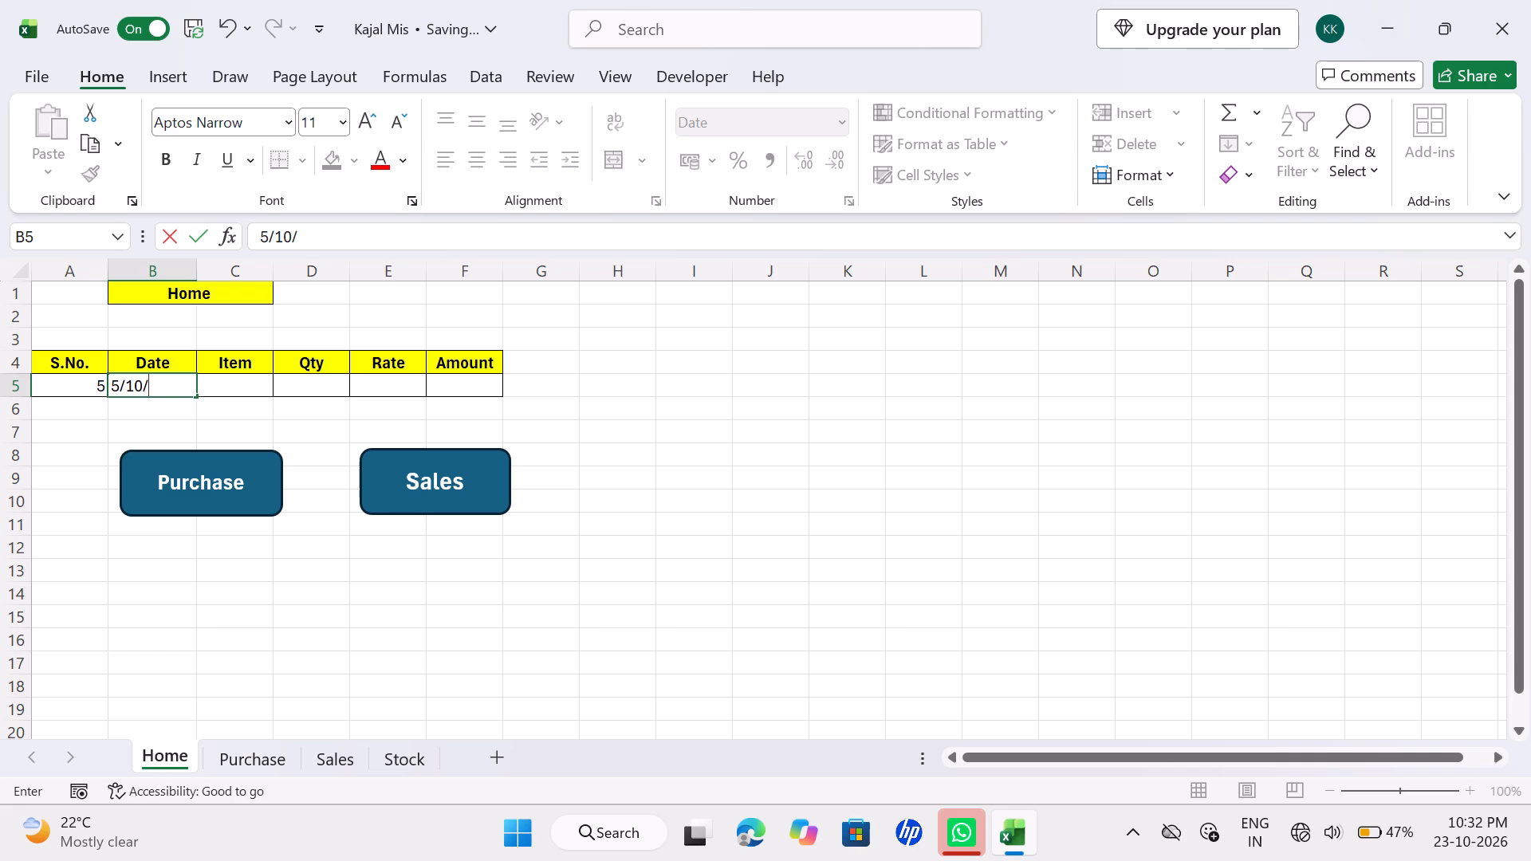
text(202)
key(6)
key(Tab)
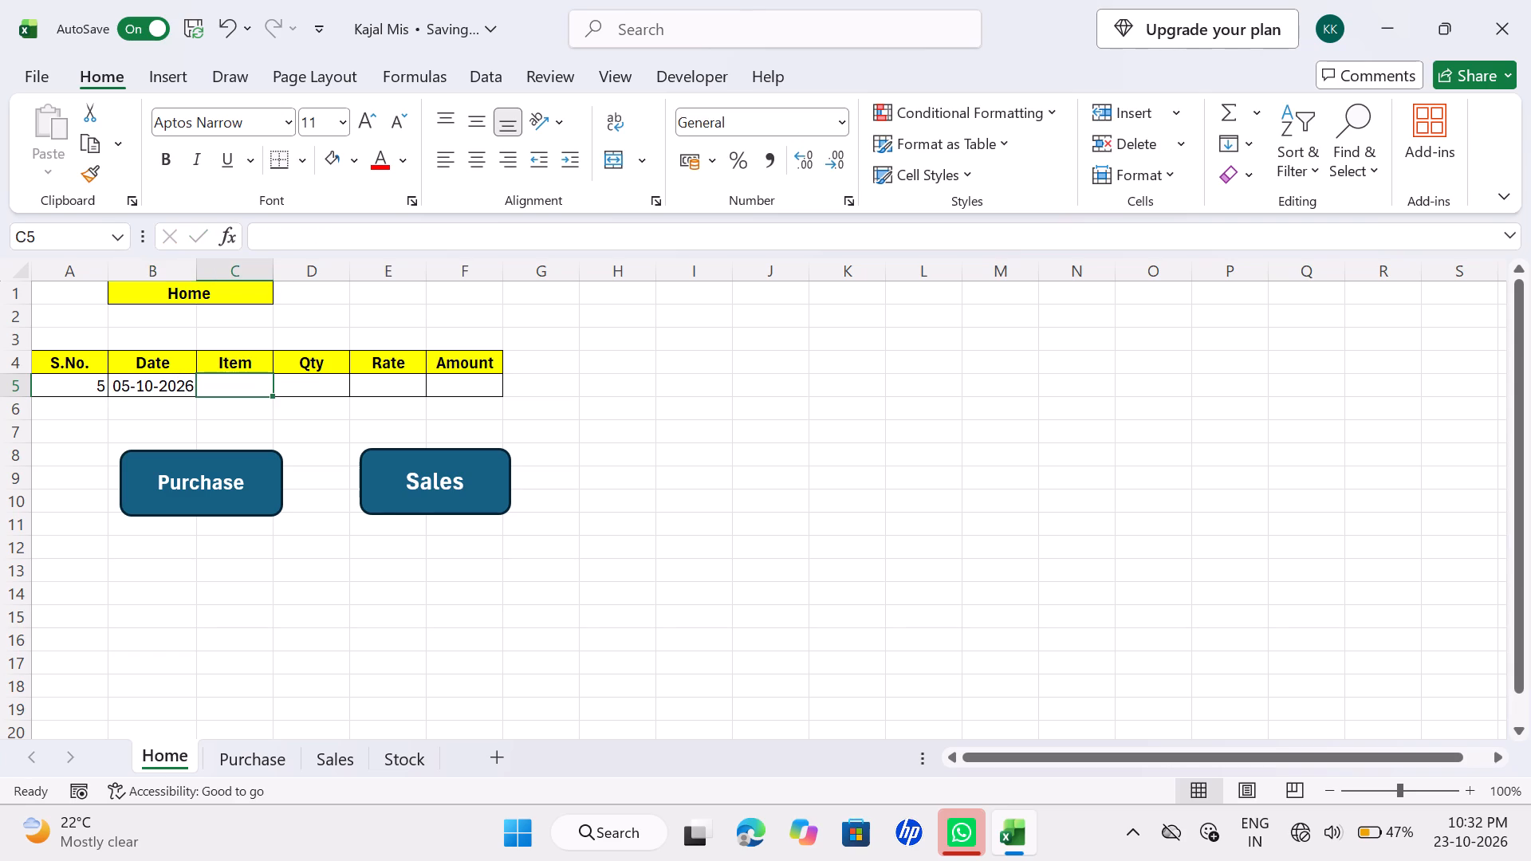
Fill the rest of the Home sheet's row 5 with Item K/B, Qty 20 and Rate 30.
text(K/)
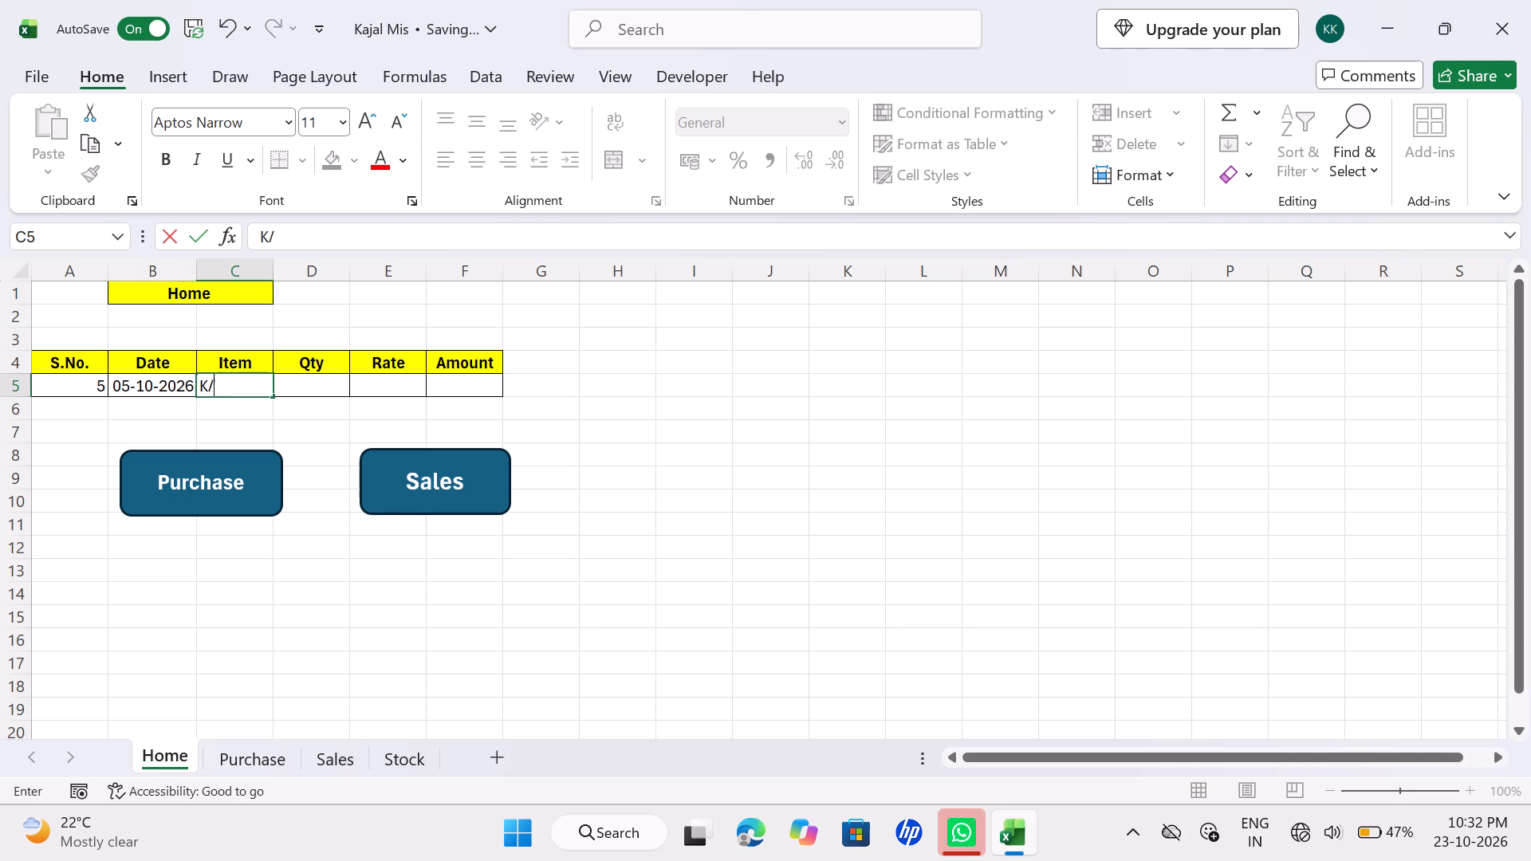
key(shift+b)
key(Tab)
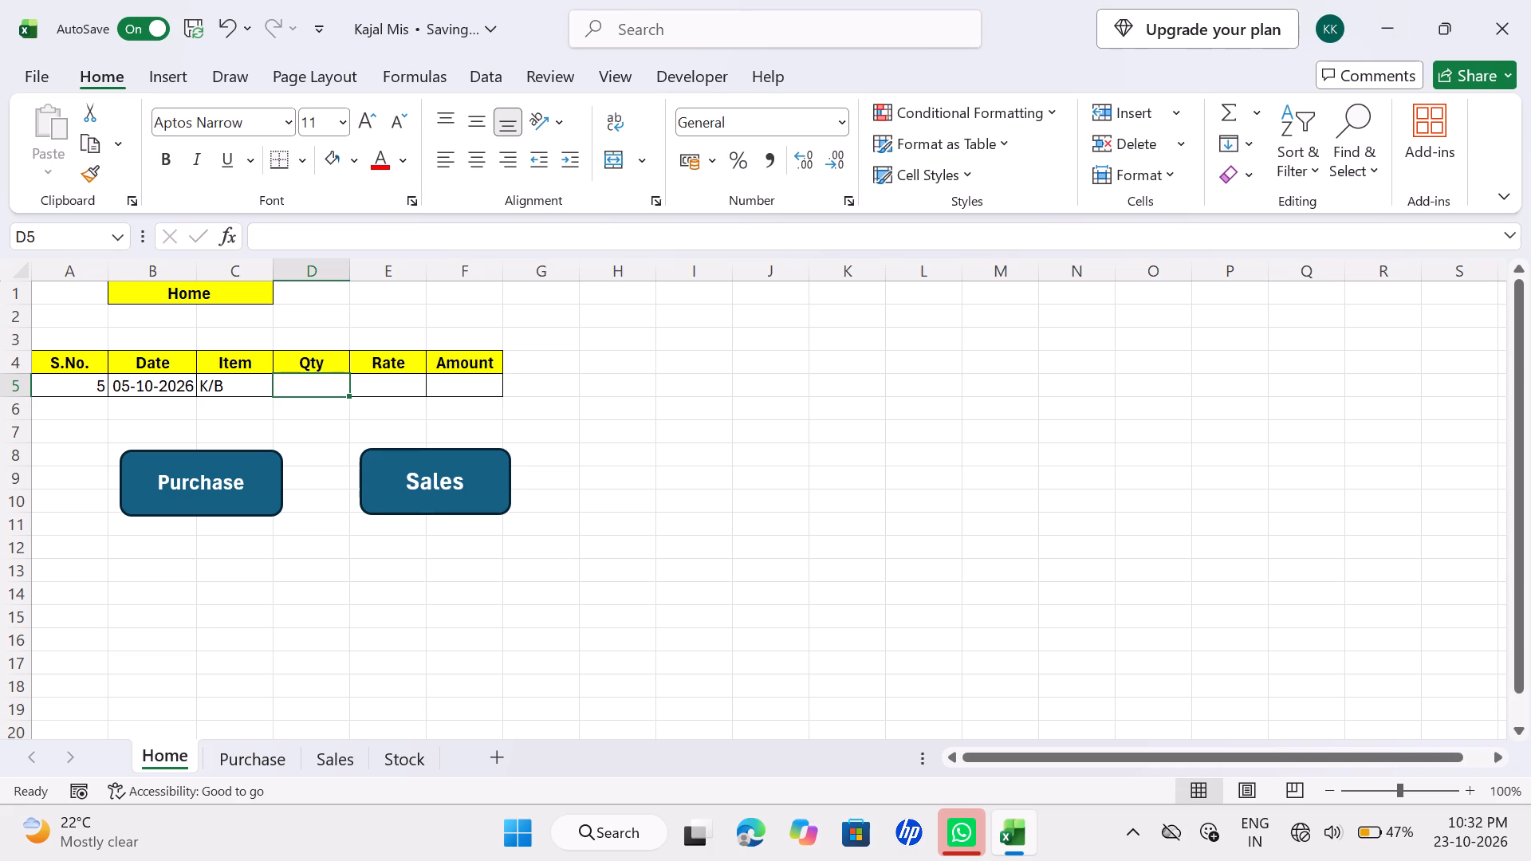
key(2)
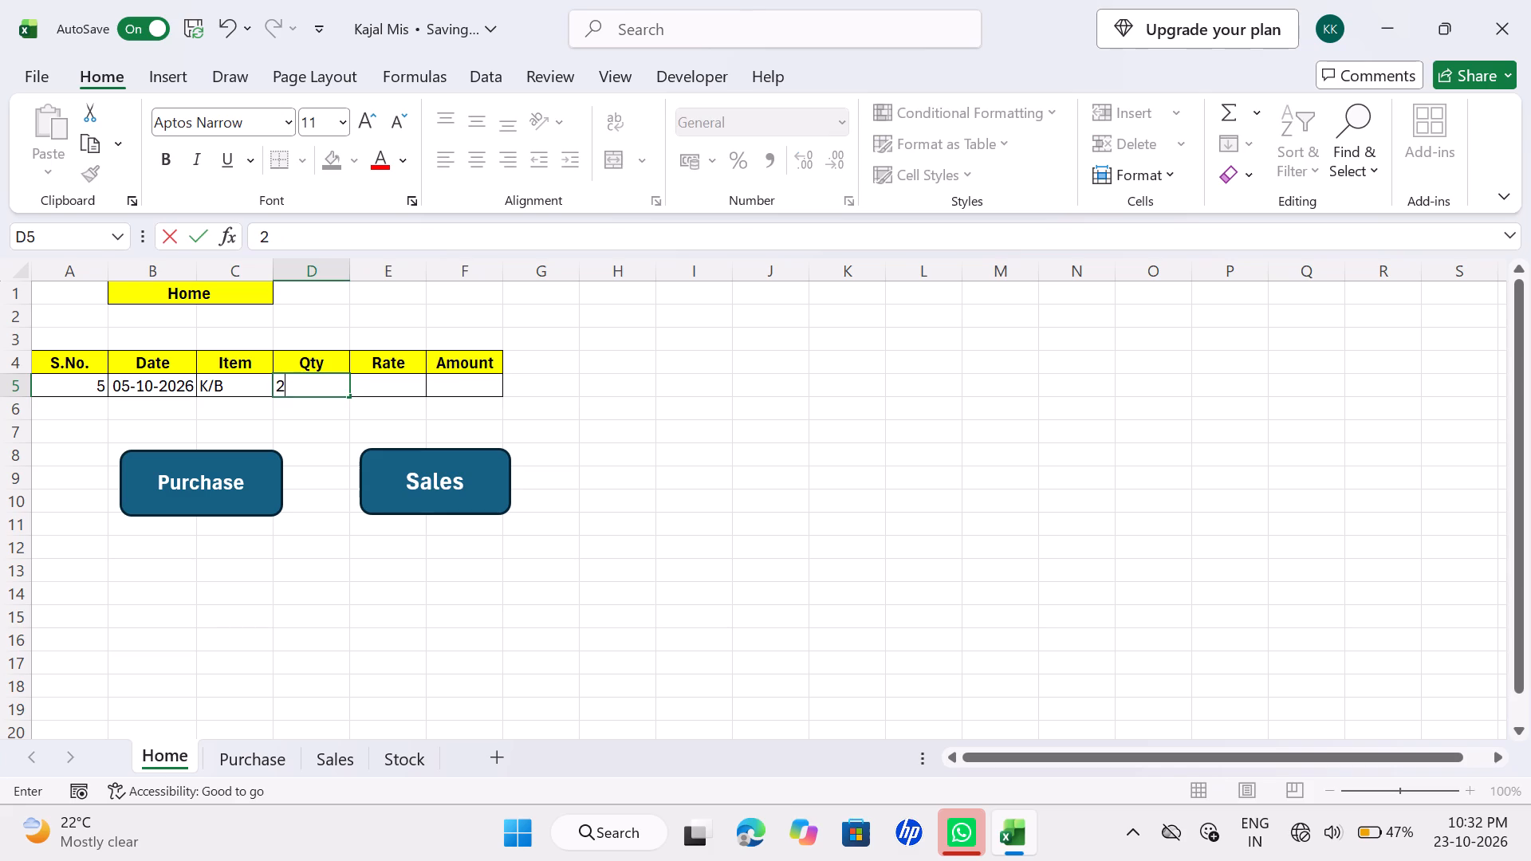
key(0)
key(Right)
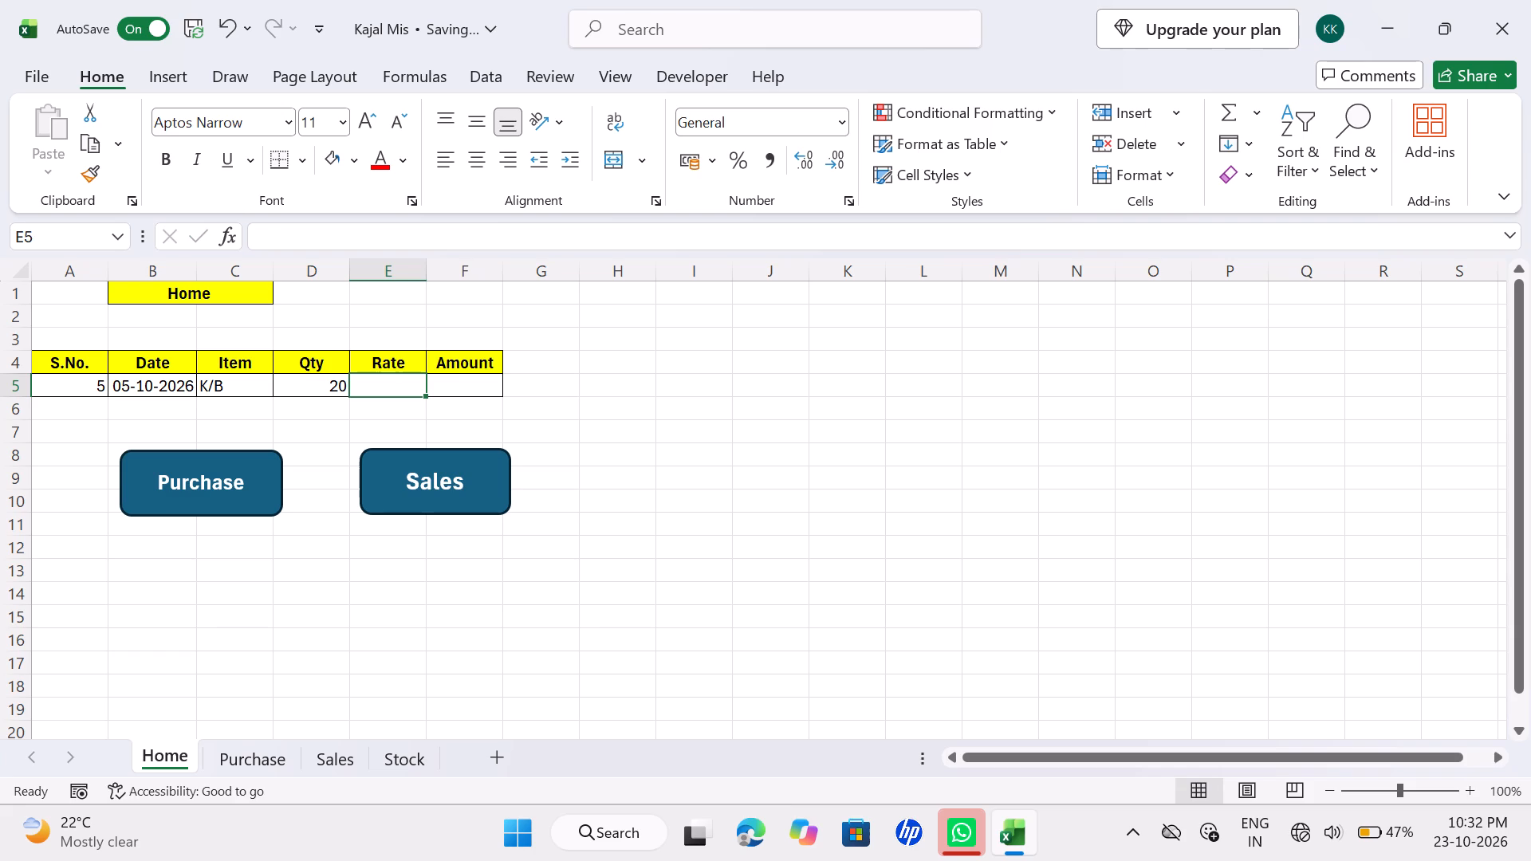
key(3)
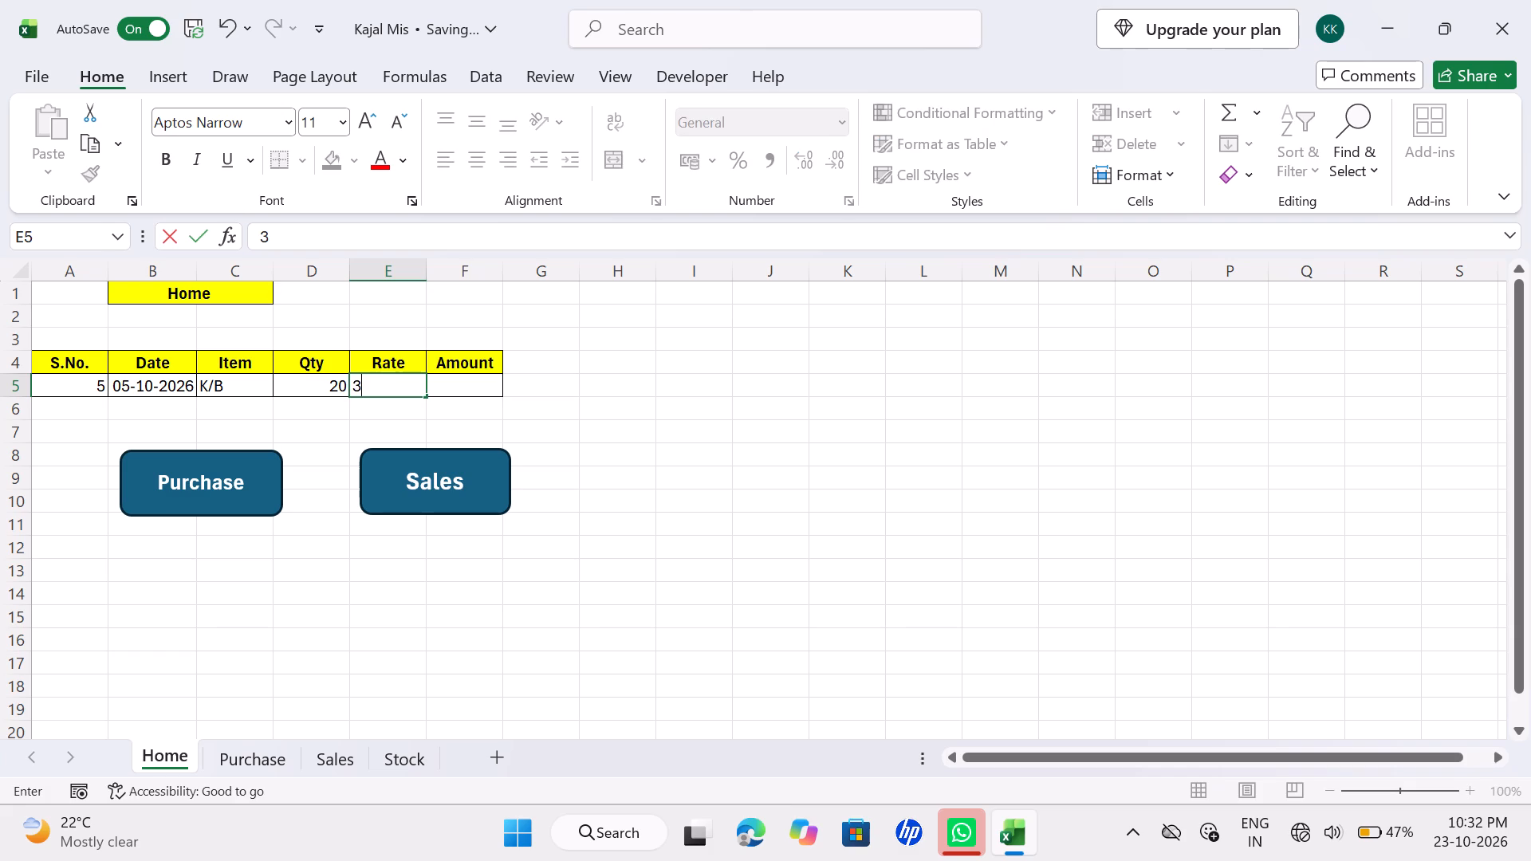
key(0)
key(Right)
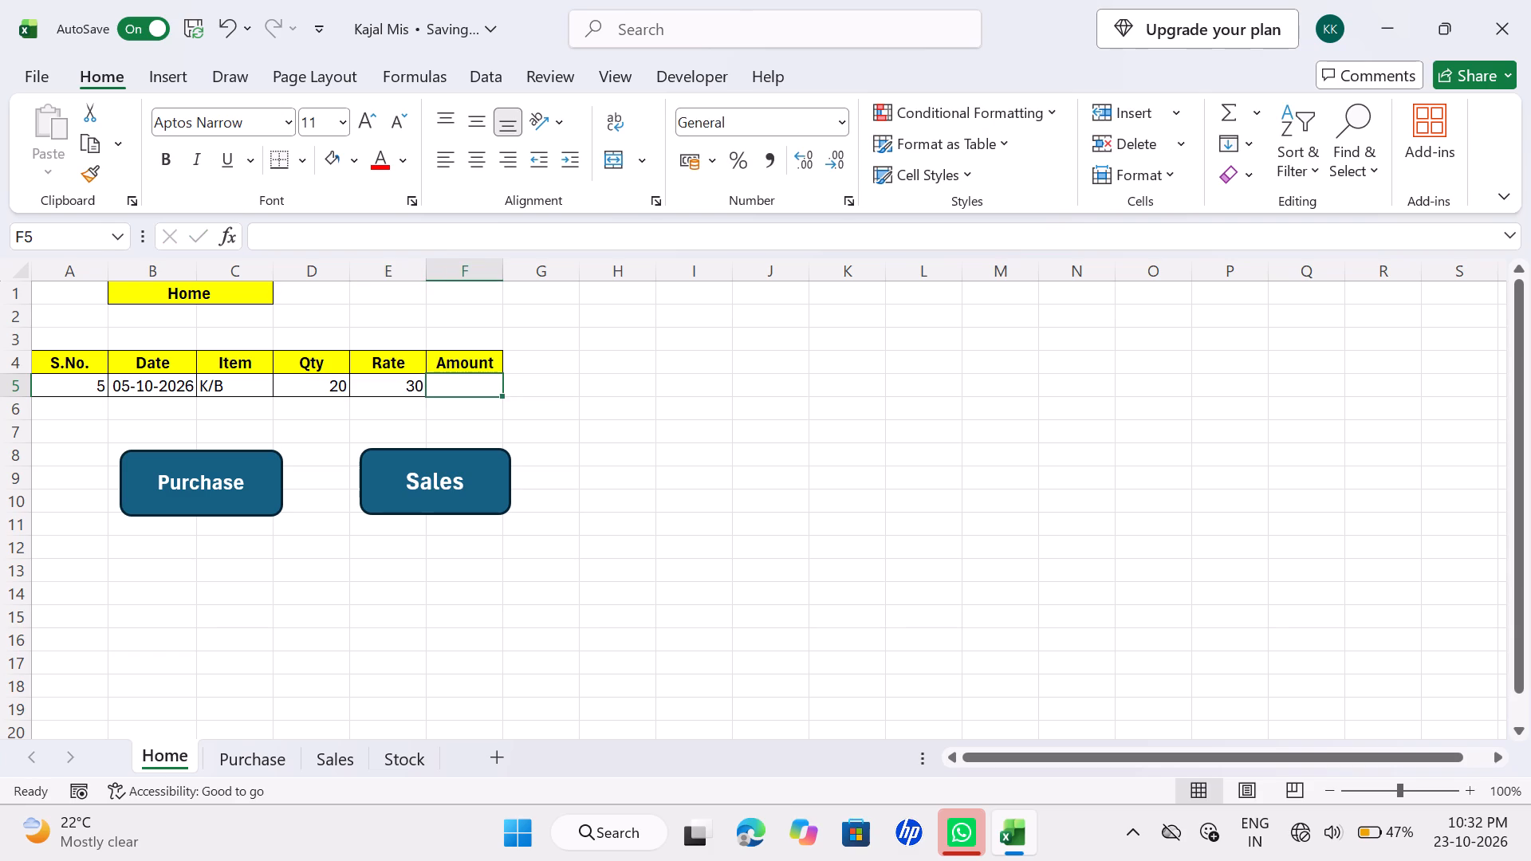
Calculate the K/B entry's Amount in F5 with the formula =D5*E5.
key(equal)
key(Left)
key(Left)
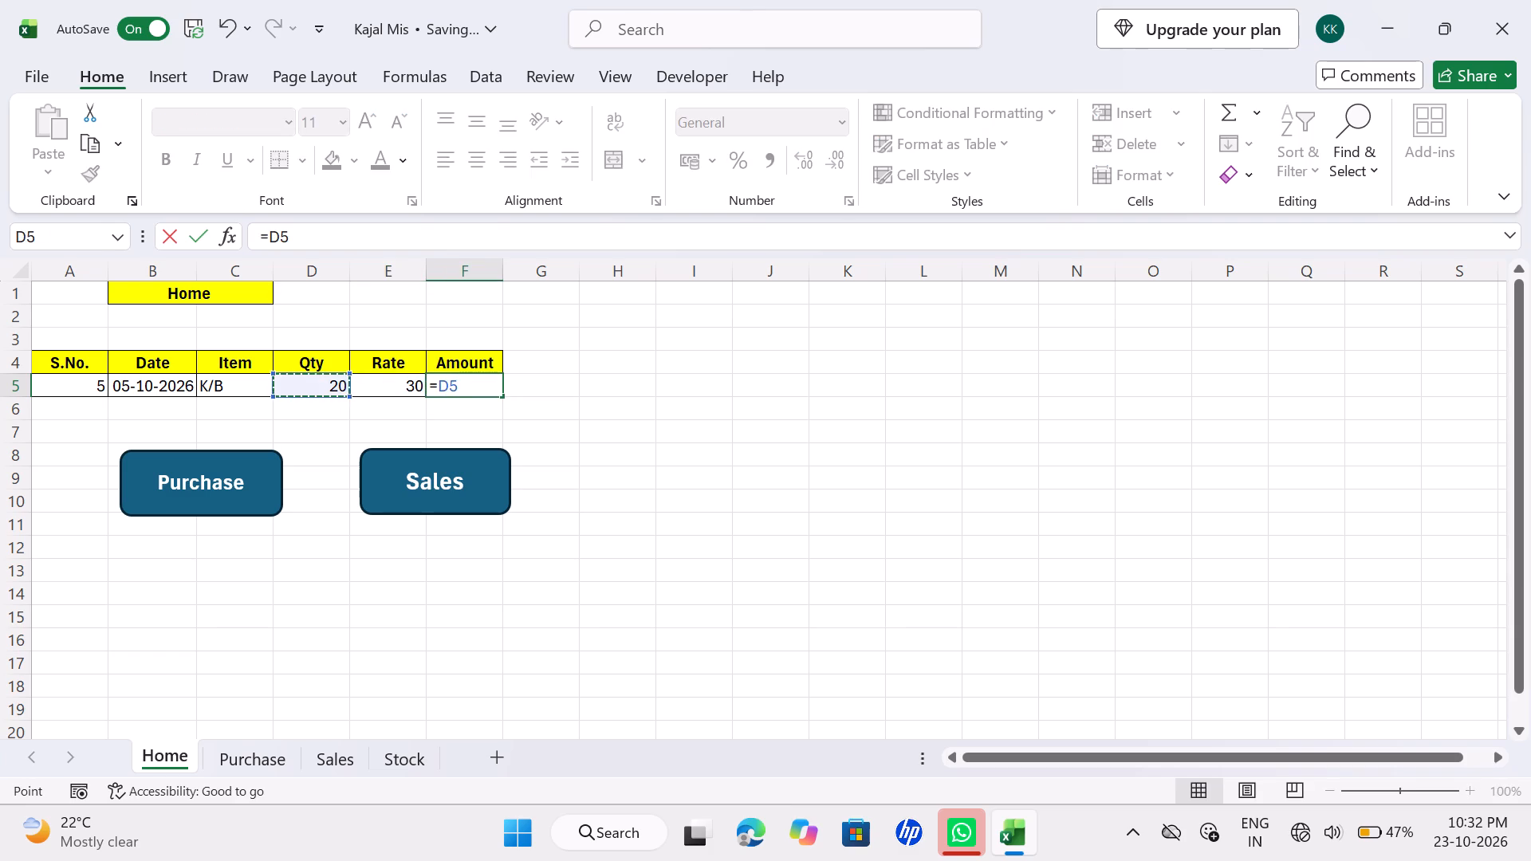
key(shift+asterisk)
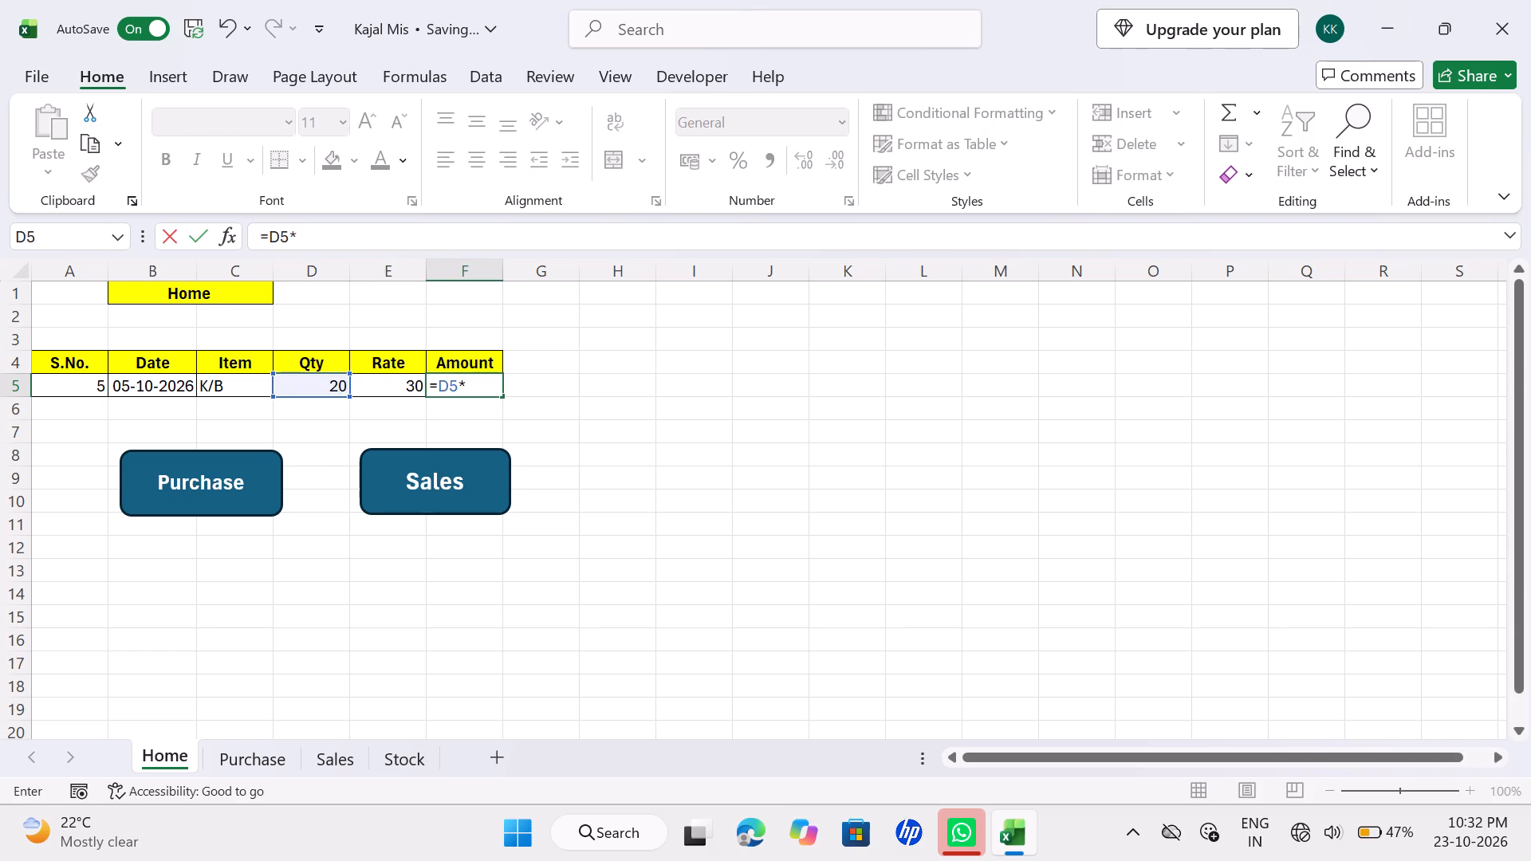
key(Left)
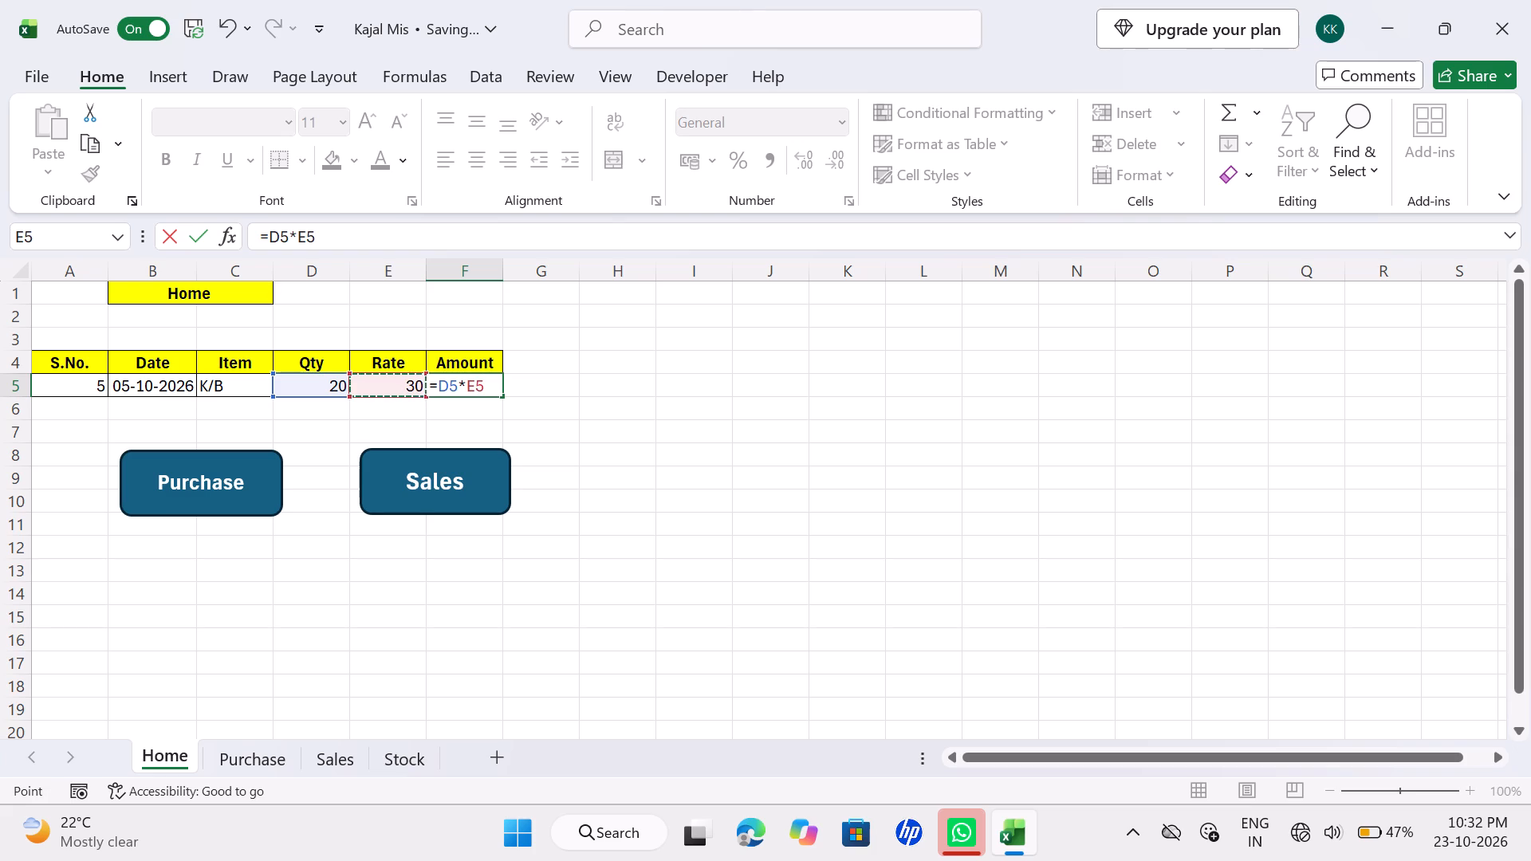
key(Return)
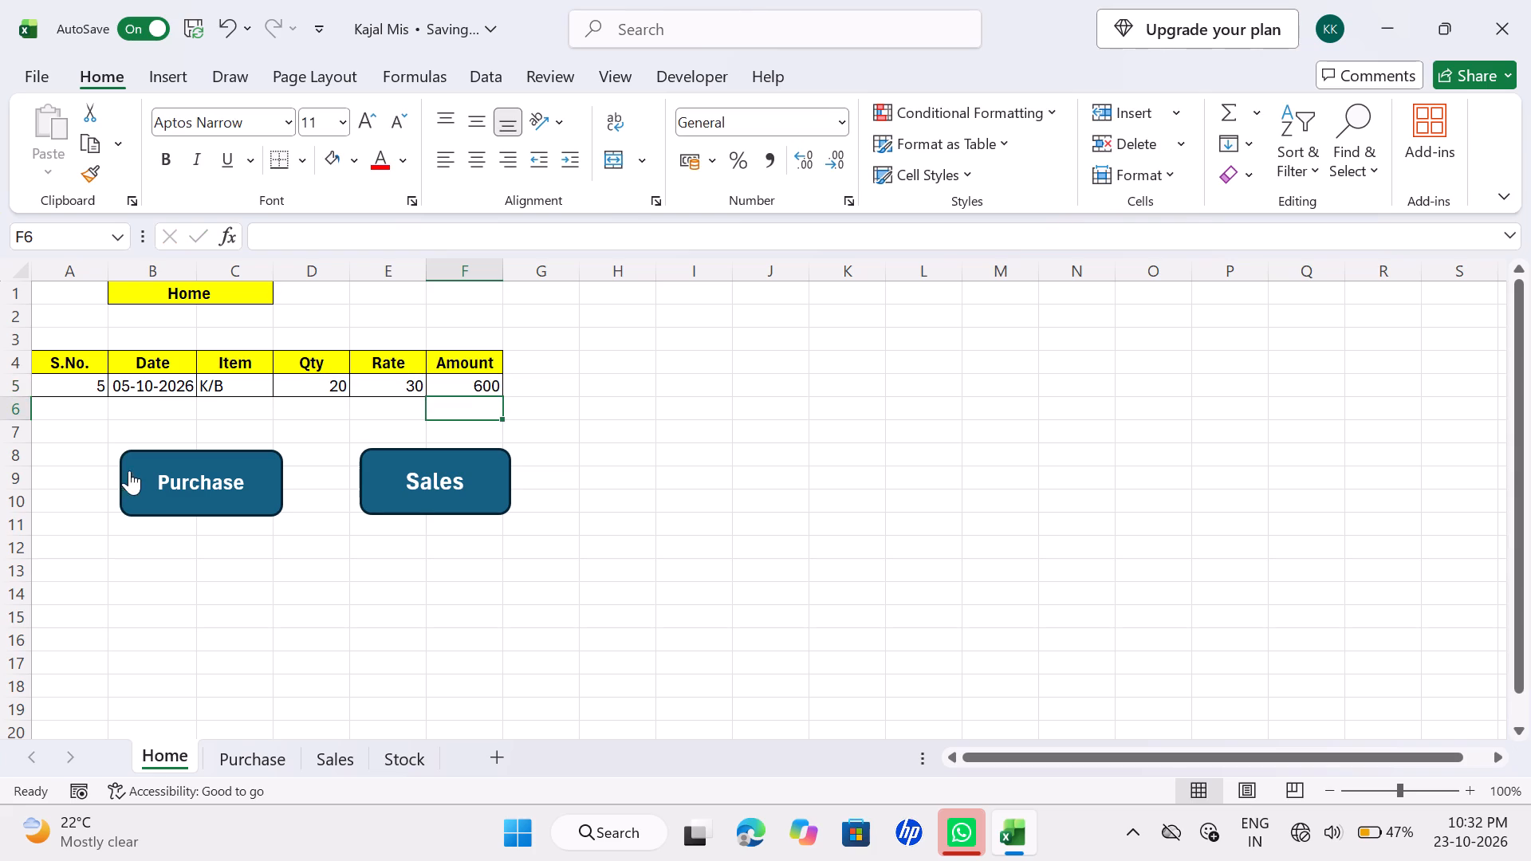
Run the Home sheet's Purchase macro to transfer the K/B entry to the Purchase sheet.
click(148, 471)
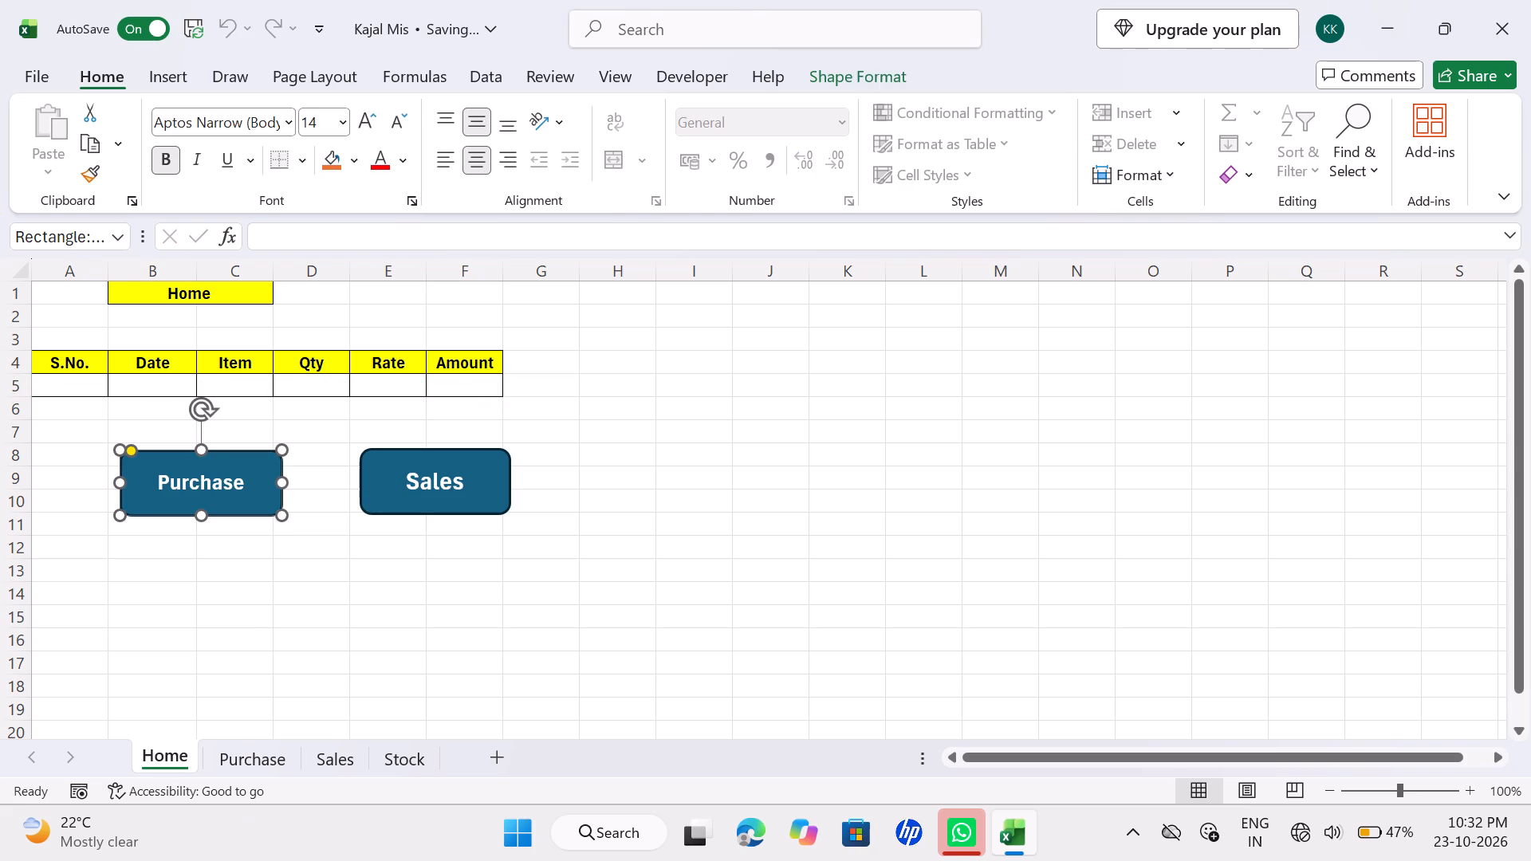
Change the fill of the blank row A5:F5 on the Purchase sheet to white.
click(340, 756)
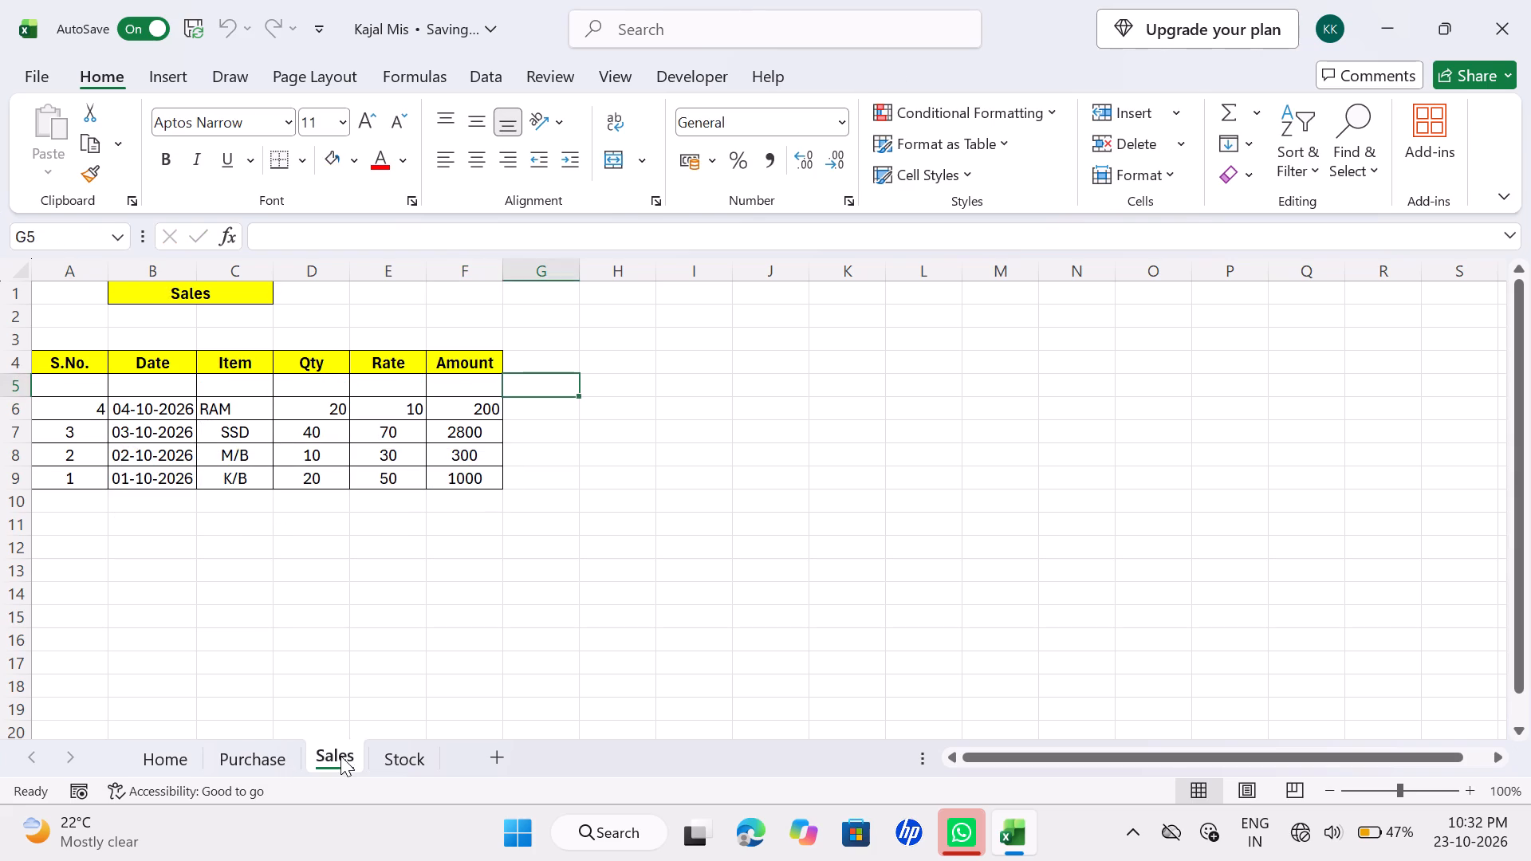
click(227, 748)
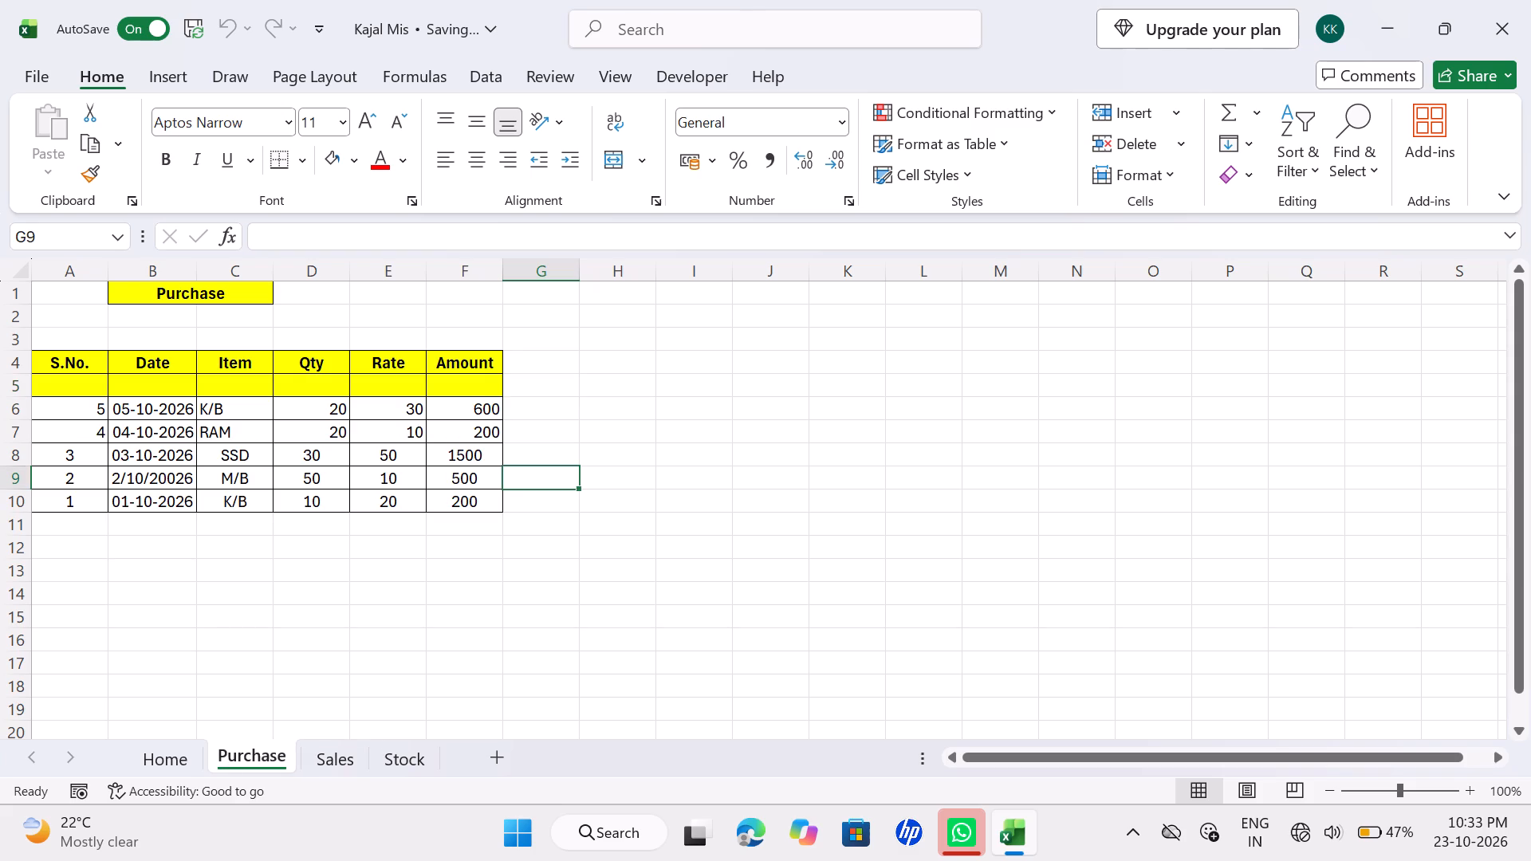
drag(55, 390, 337, 368)
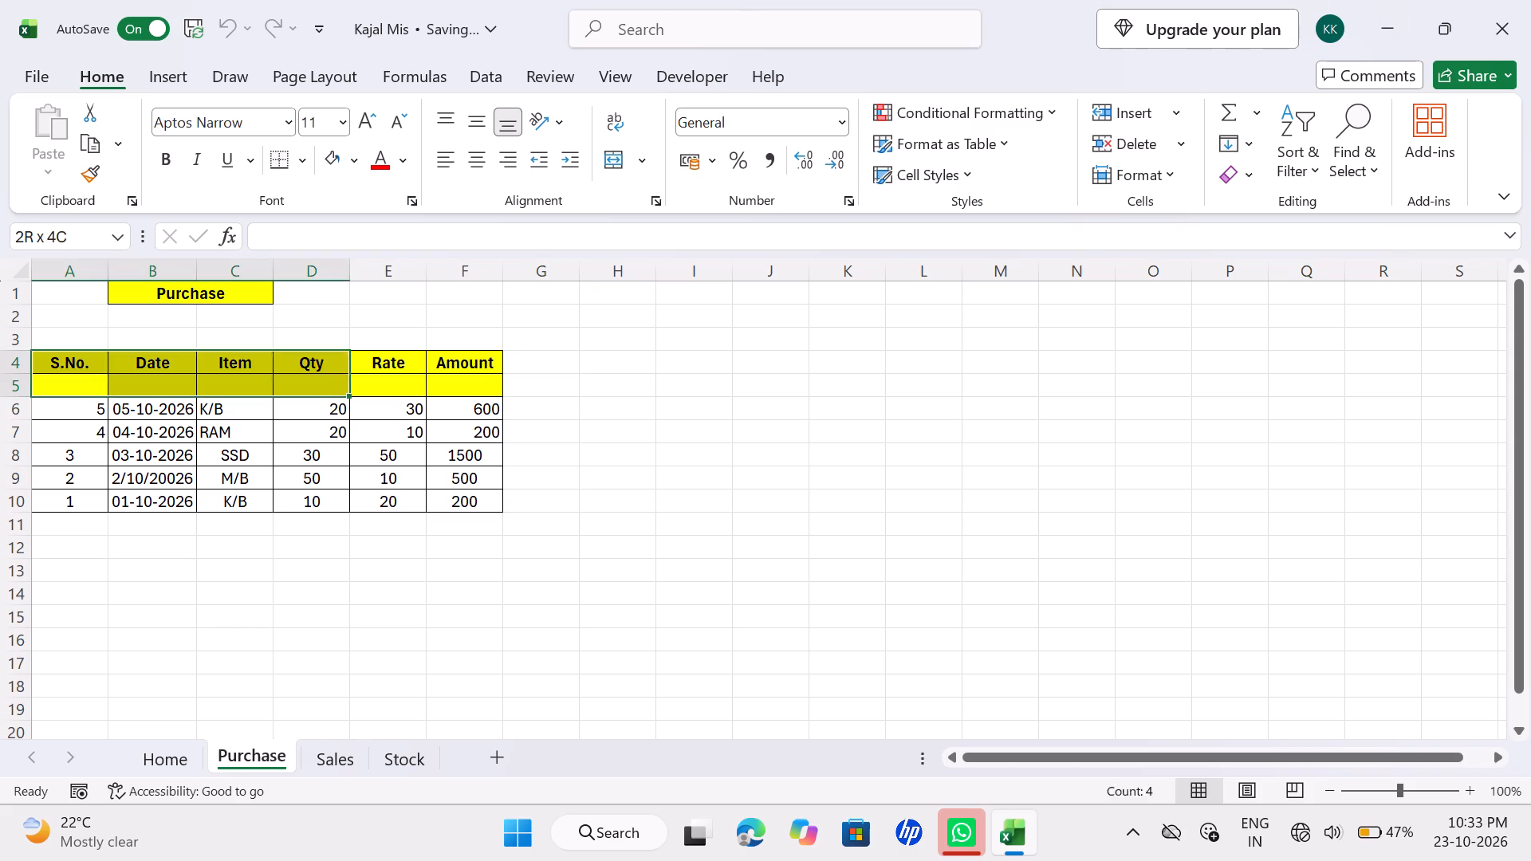
drag(337, 368, 466, 387)
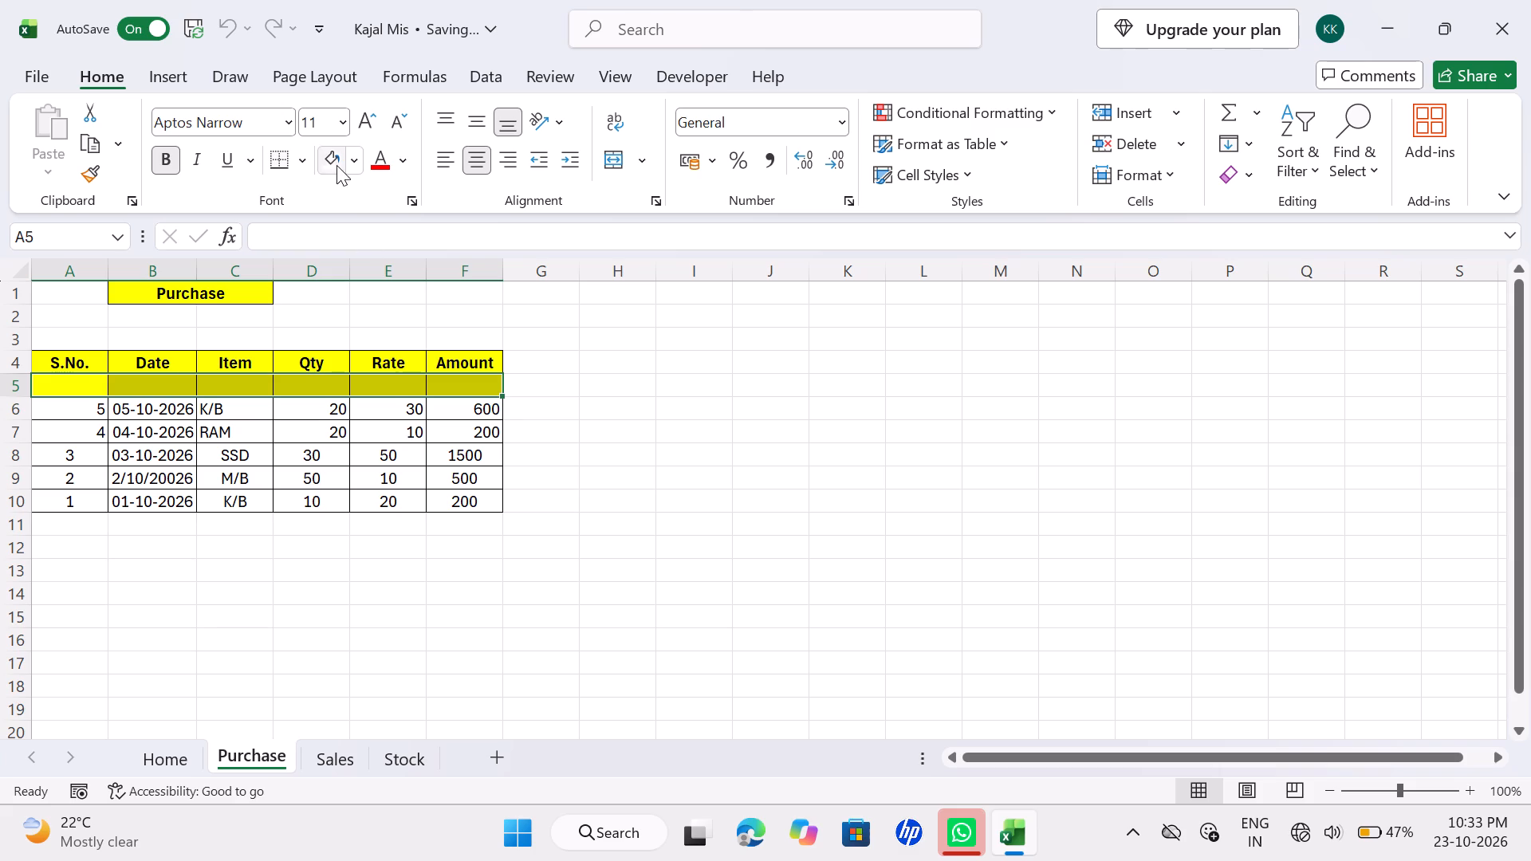
click(324, 160)
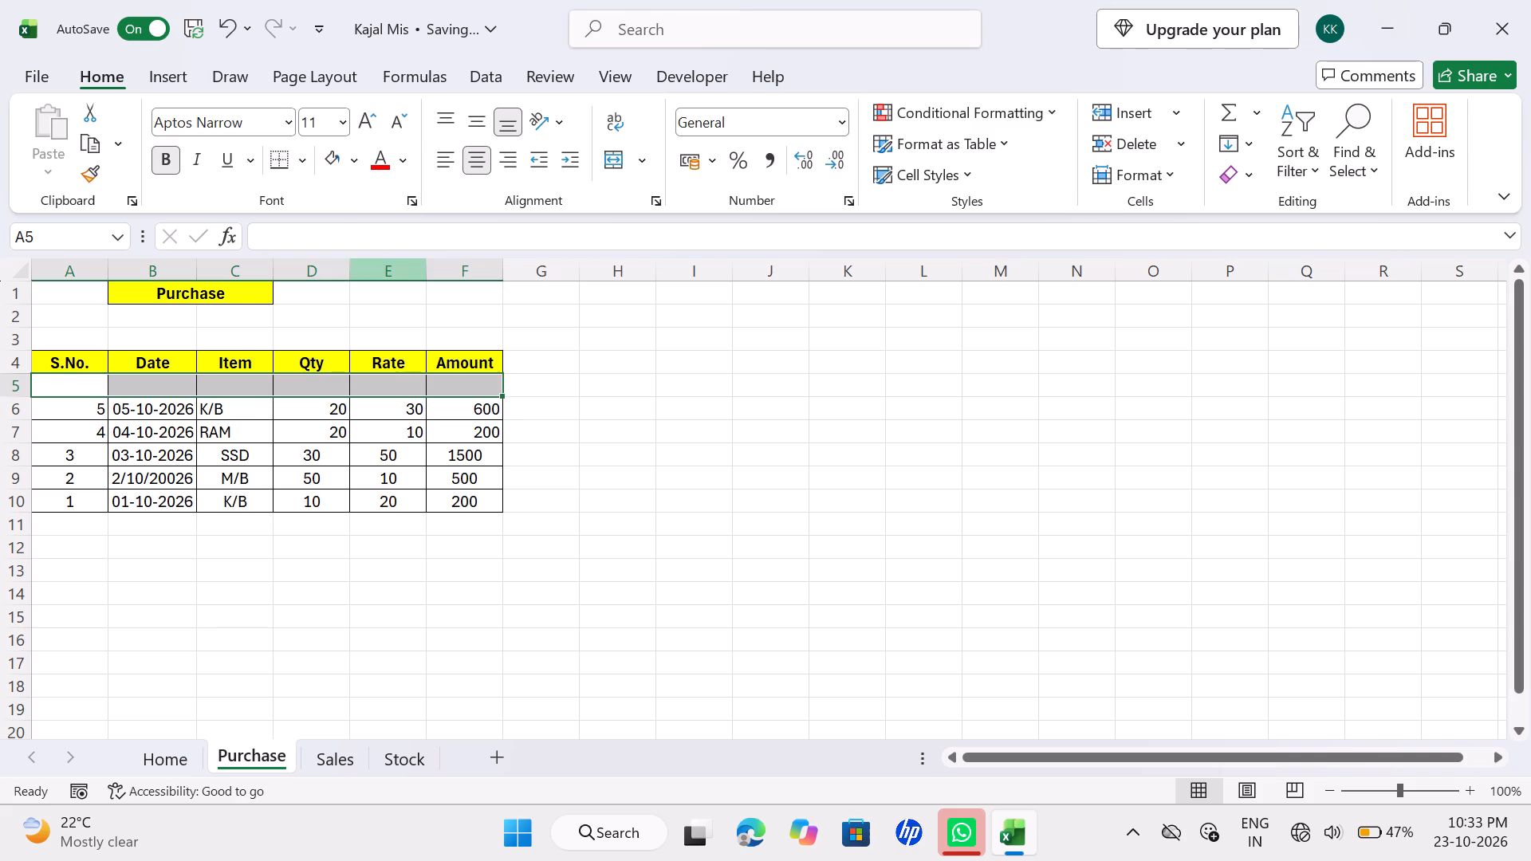
click(578, 450)
Centre the Purchase sheet's transaction records in A6:F10 both vertically and horizontally.
click(183, 438)
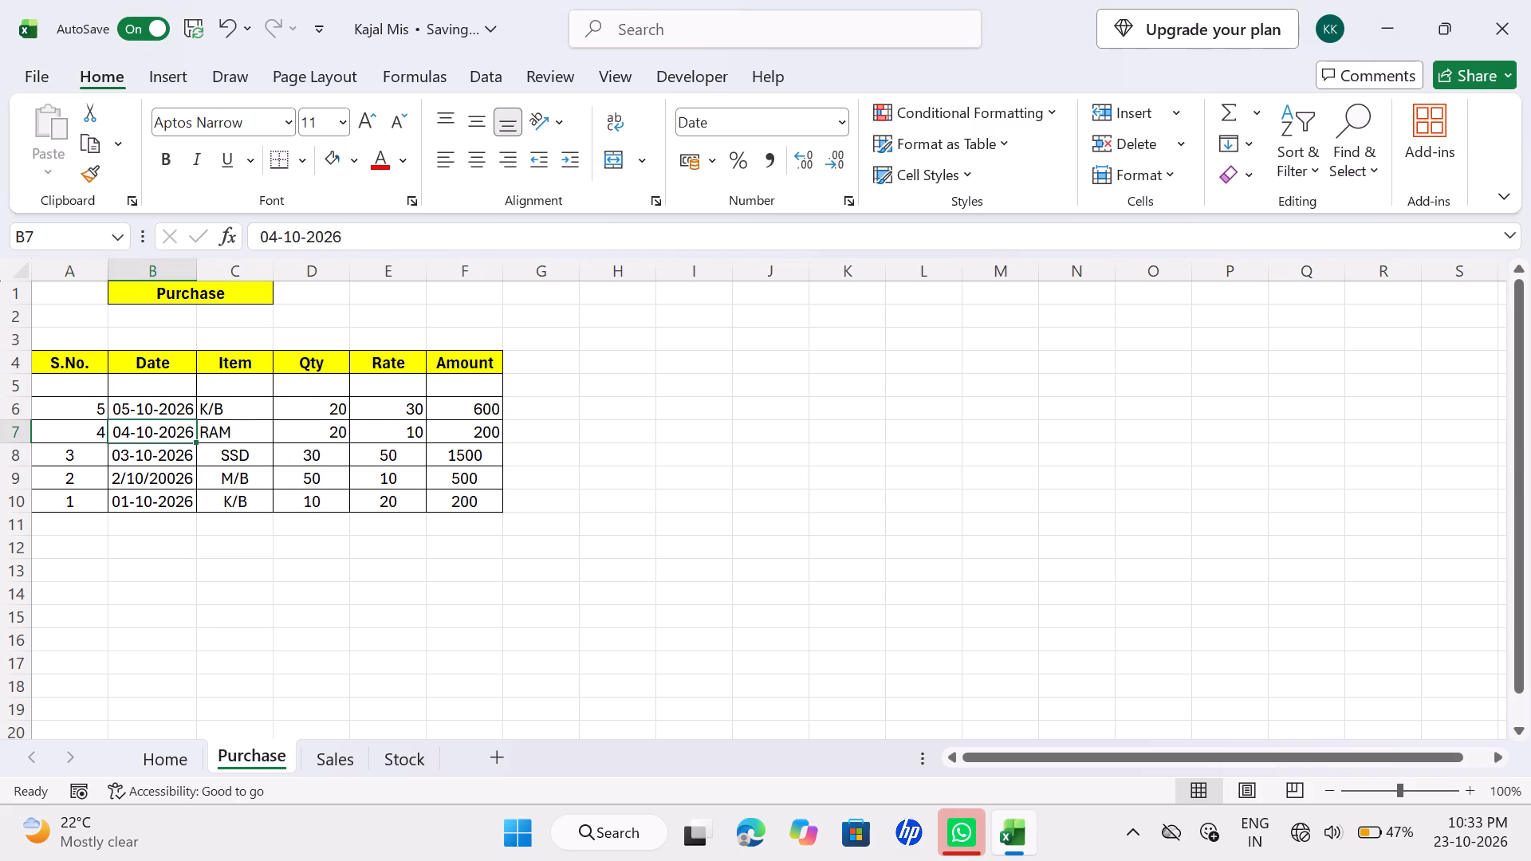
key(ctrl+a)
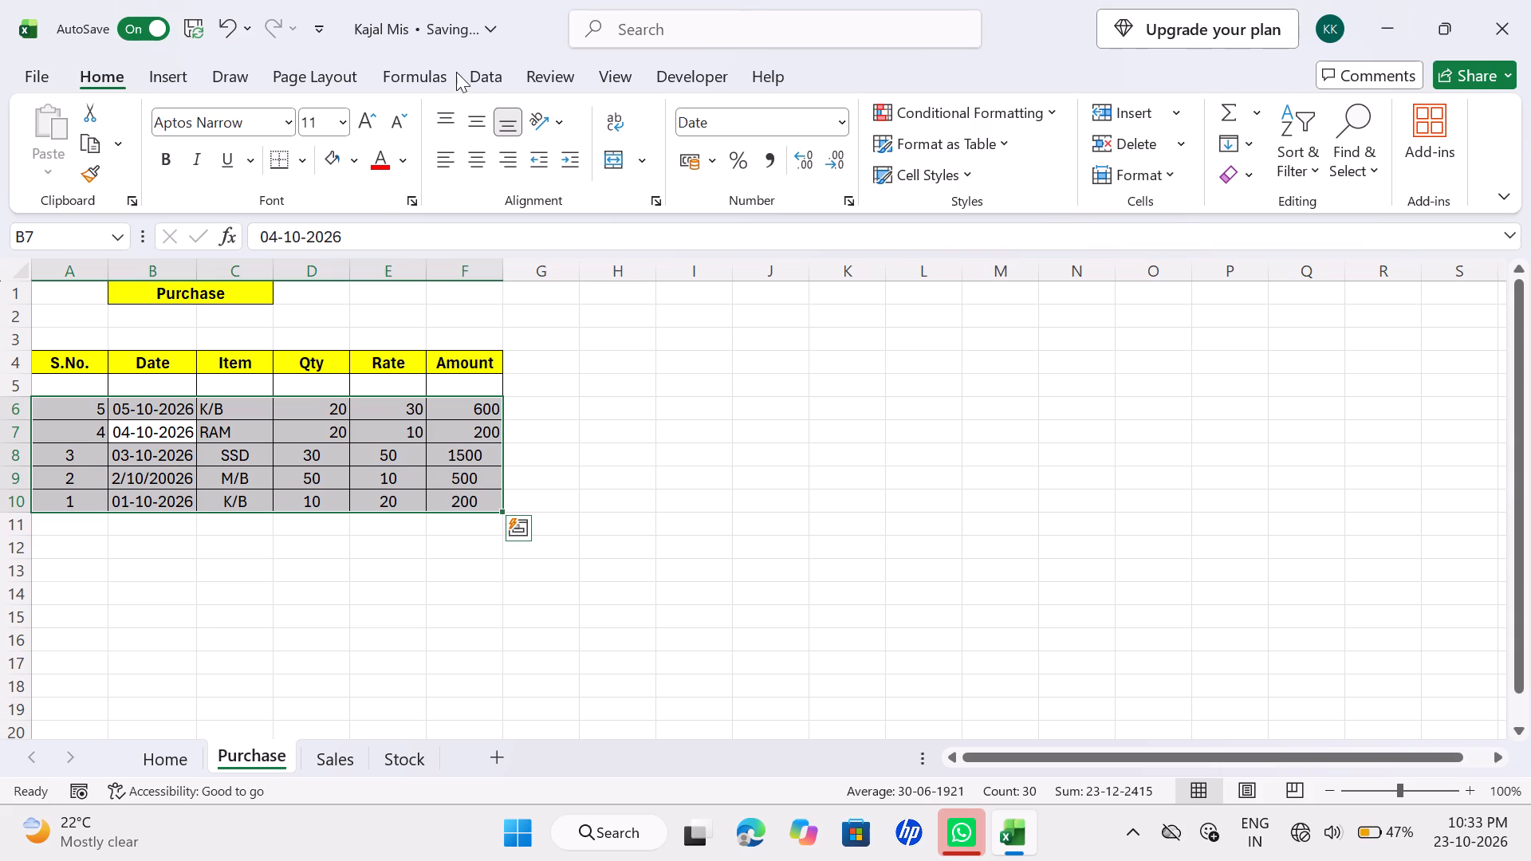
click(476, 132)
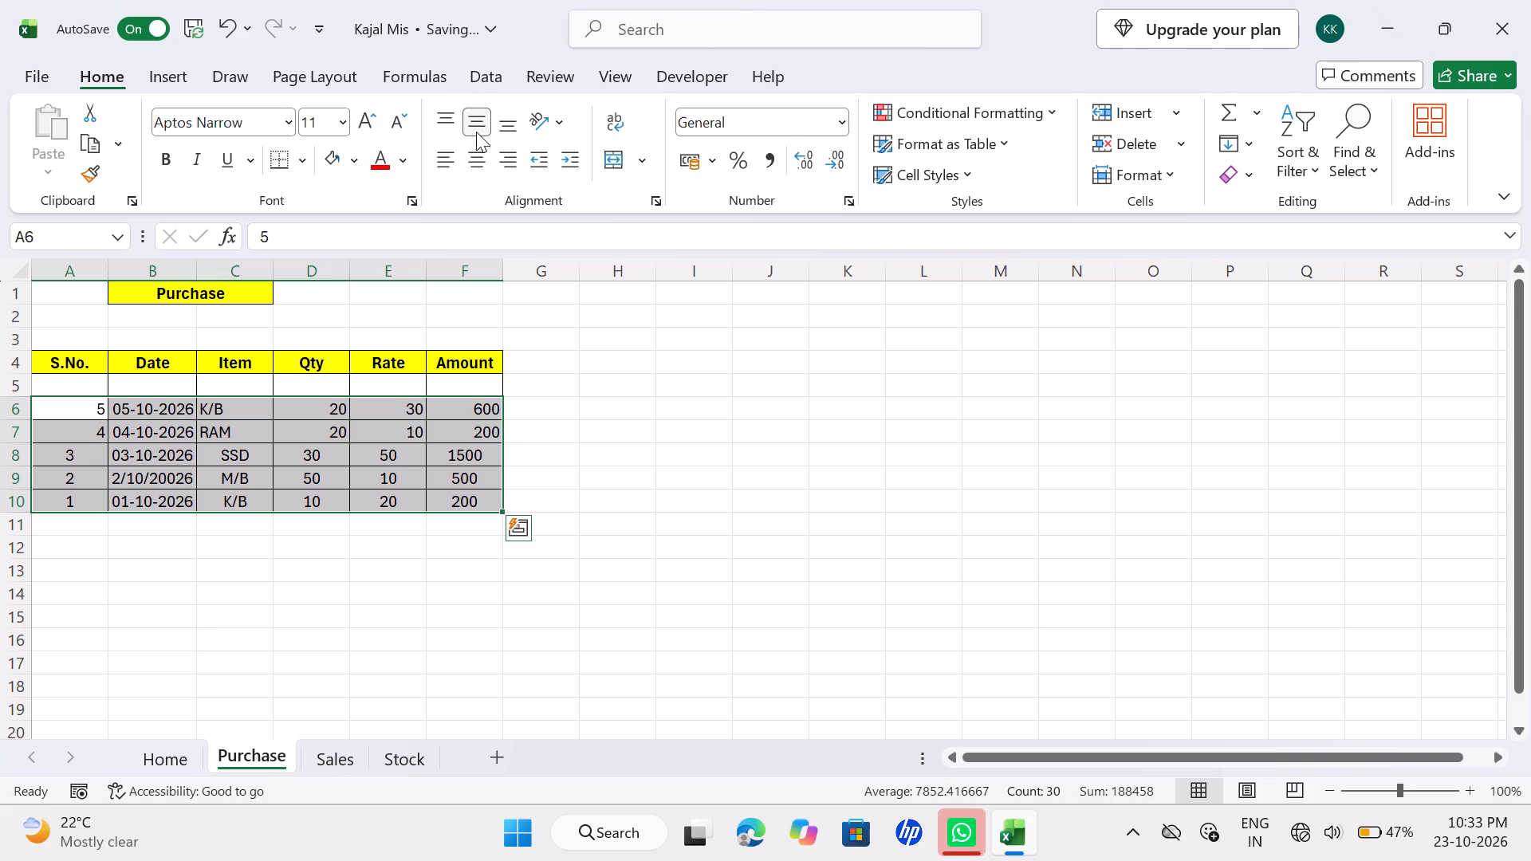
click(471, 168)
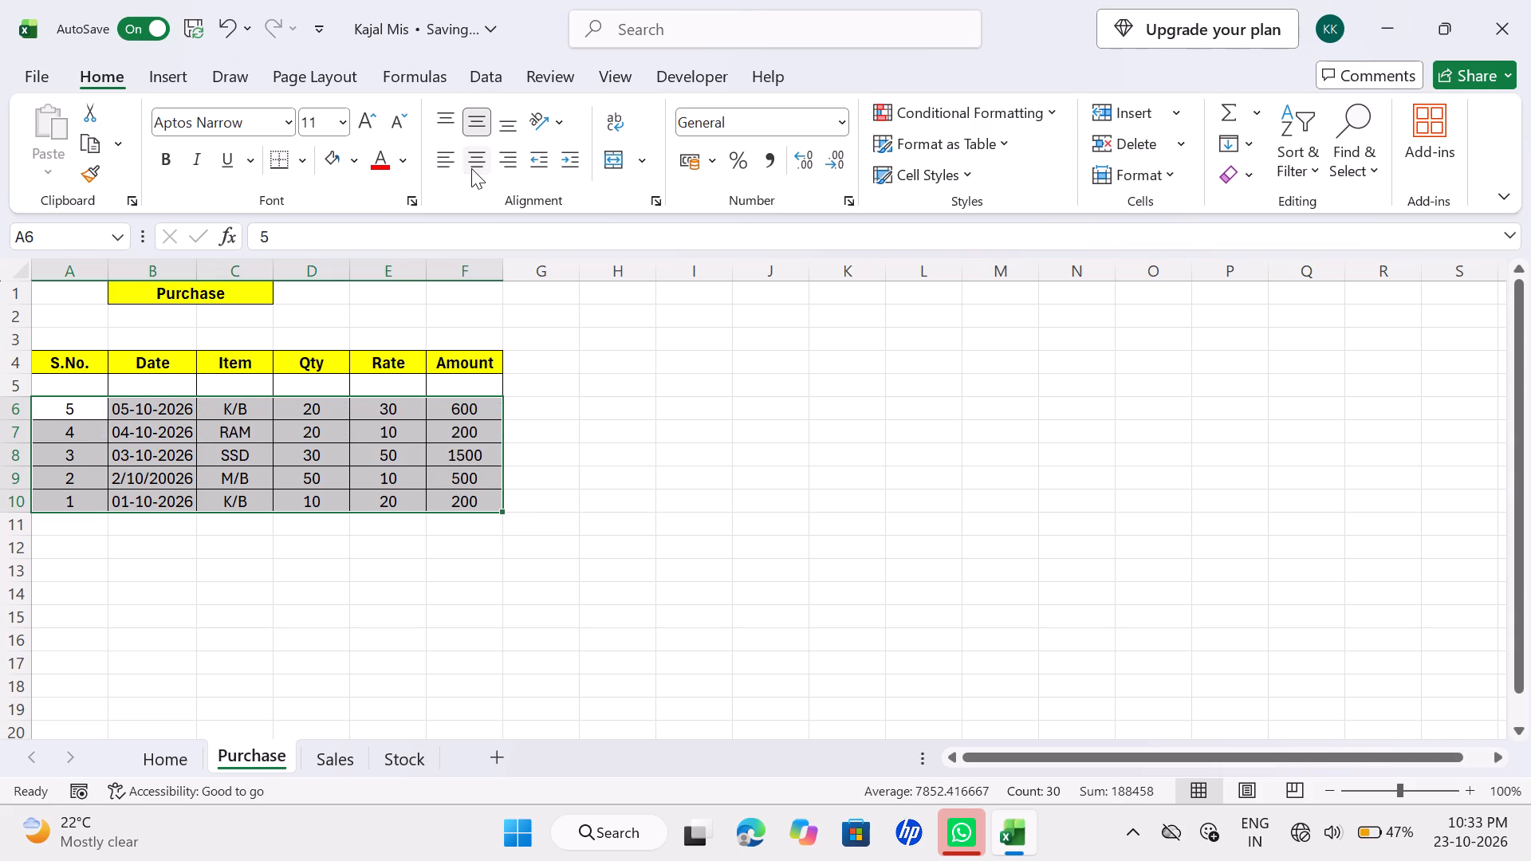
click(808, 578)
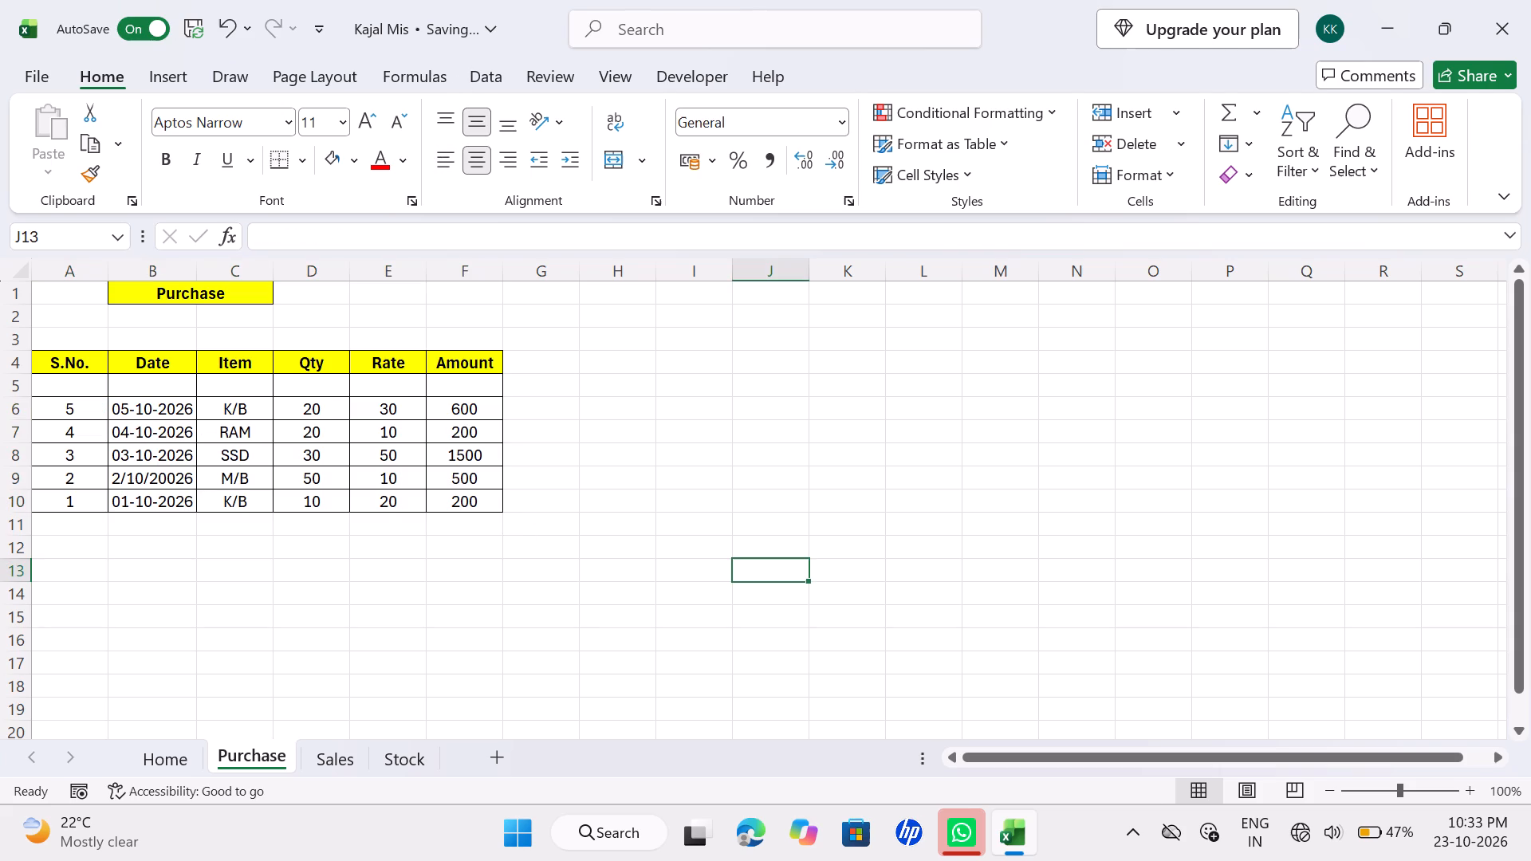
Start the sales transaction in row 5 of the Home sheet with S.No. 5 and Date 5/10/2026.
click(335, 753)
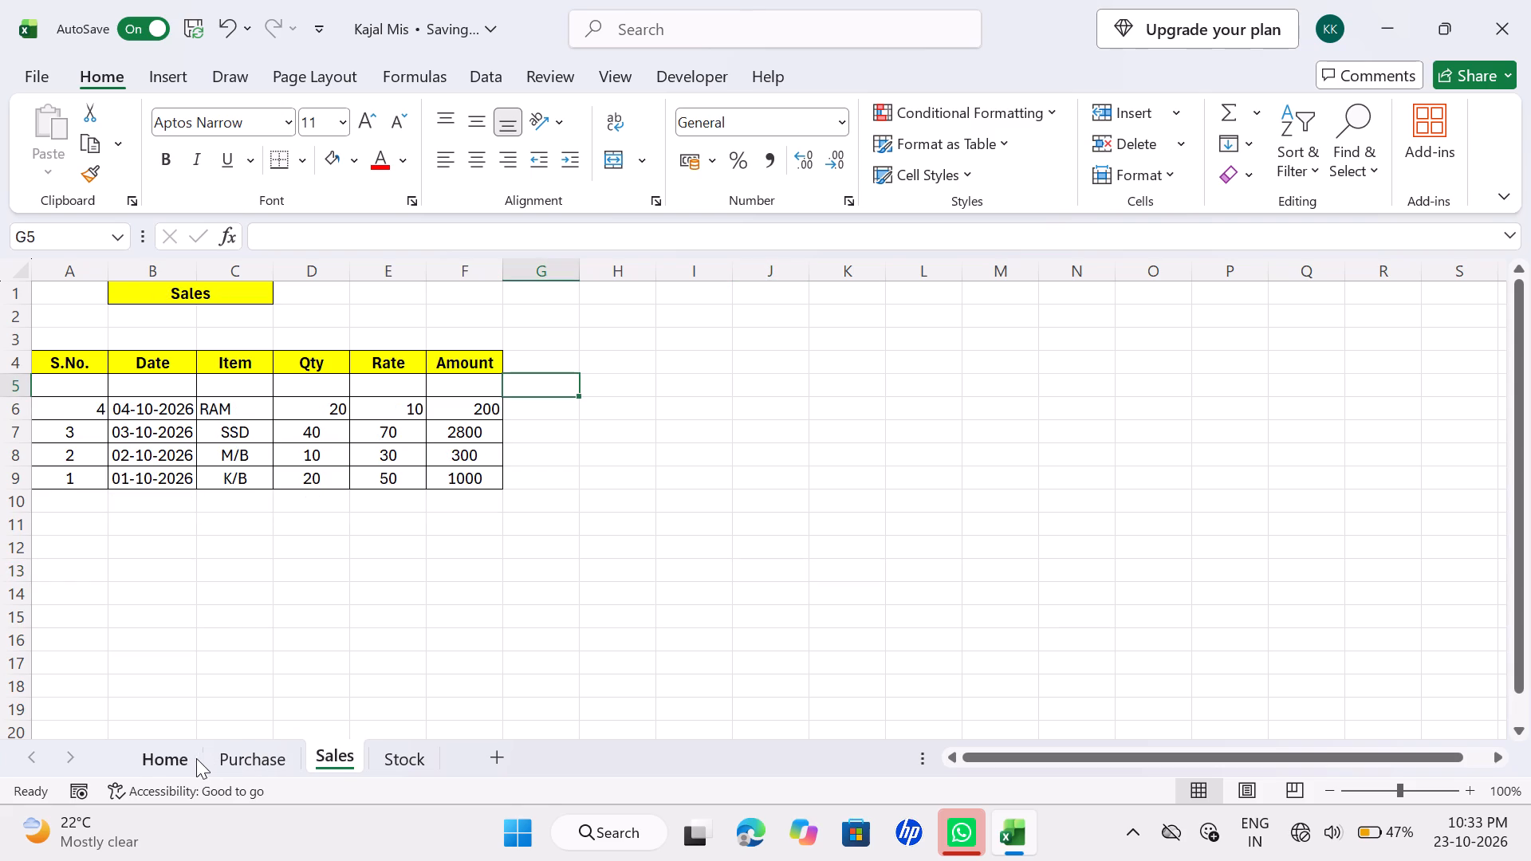
click(169, 757)
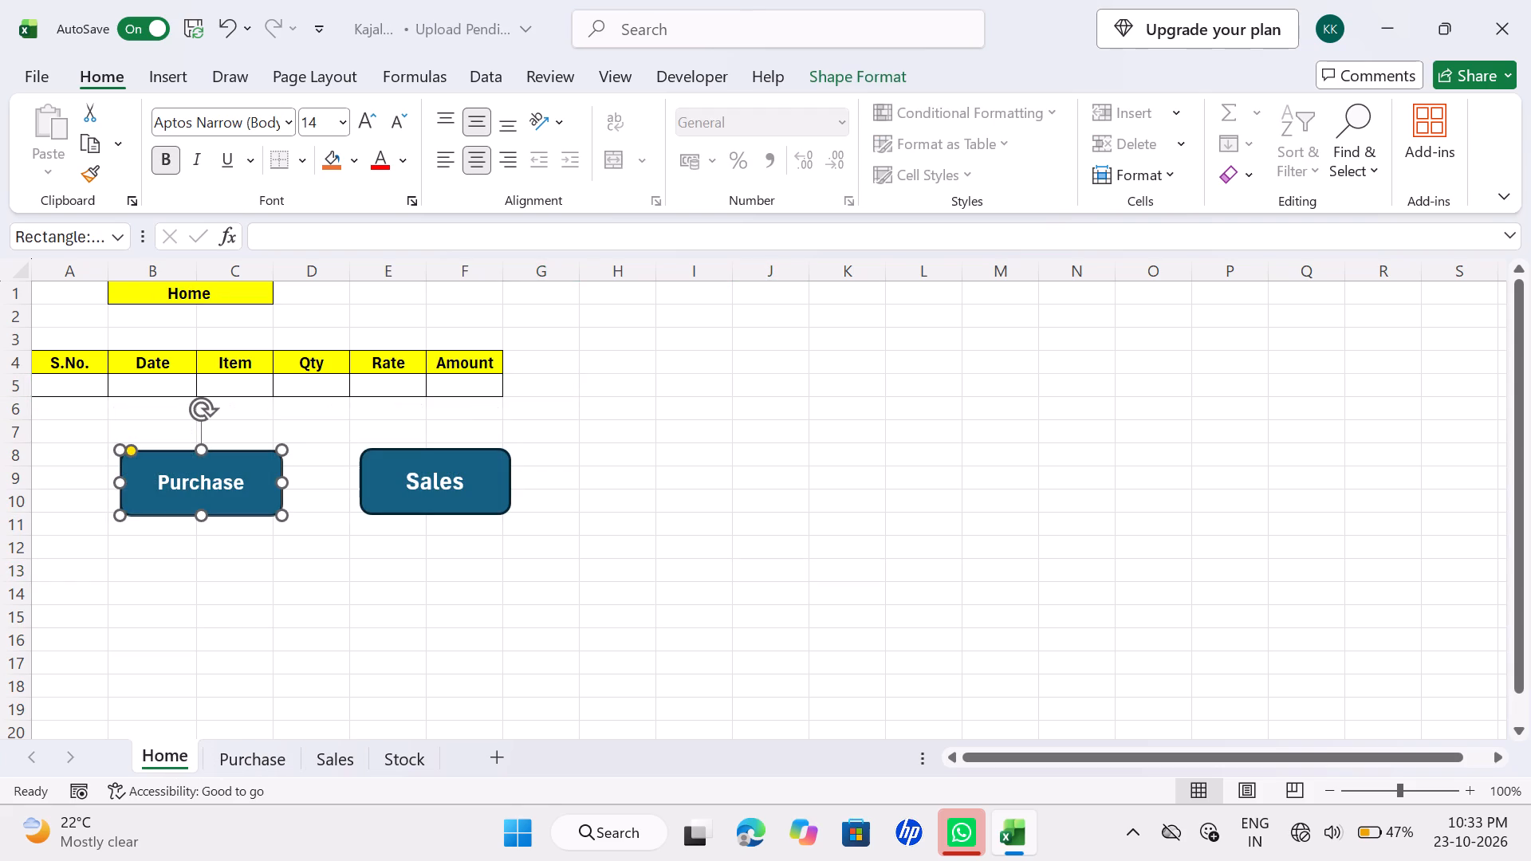
click(44, 391)
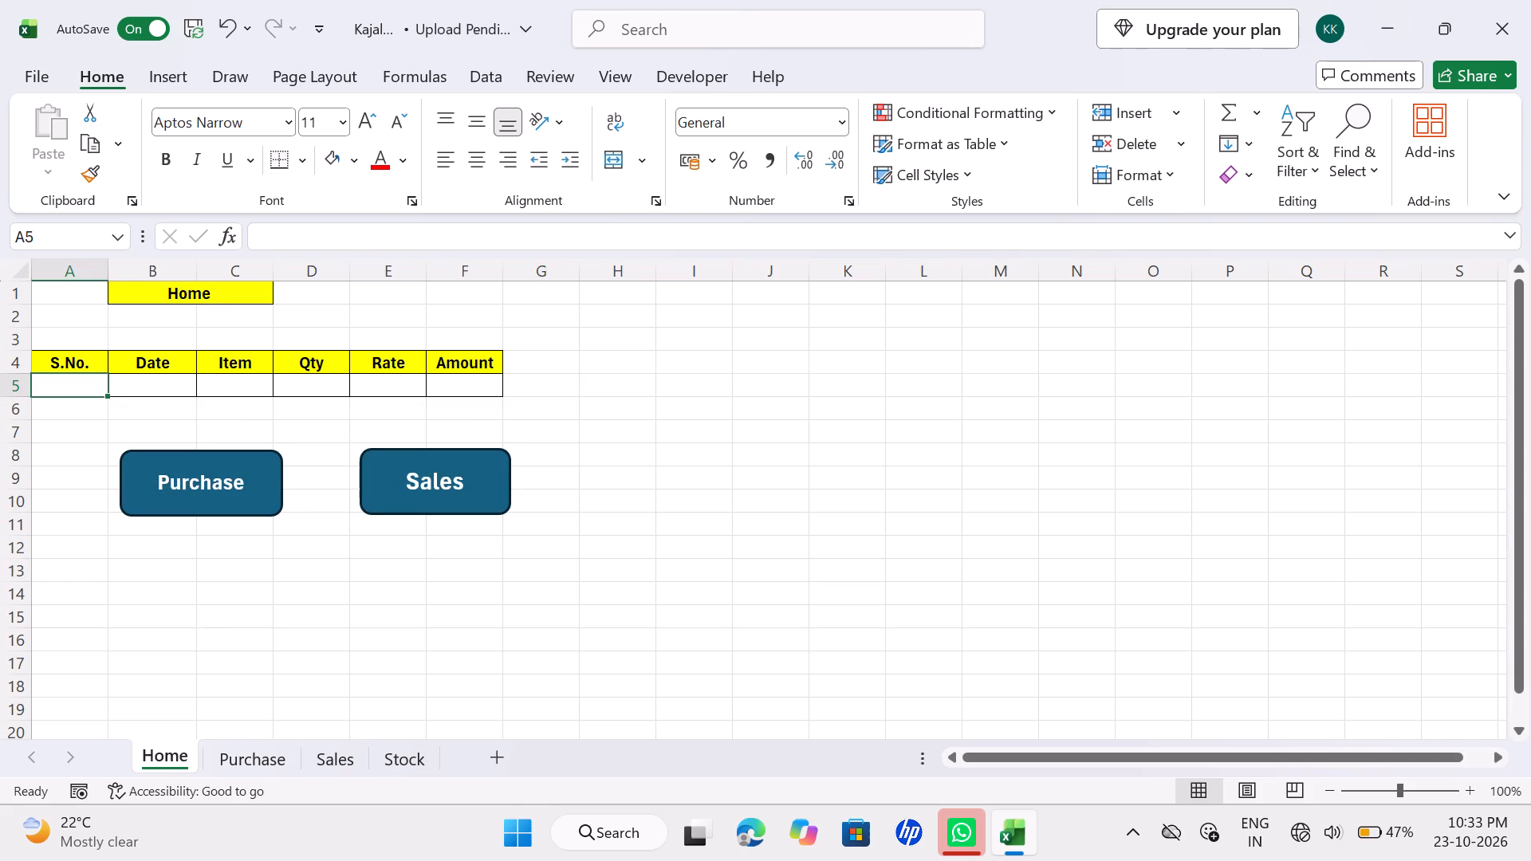
key(5)
key(Right)
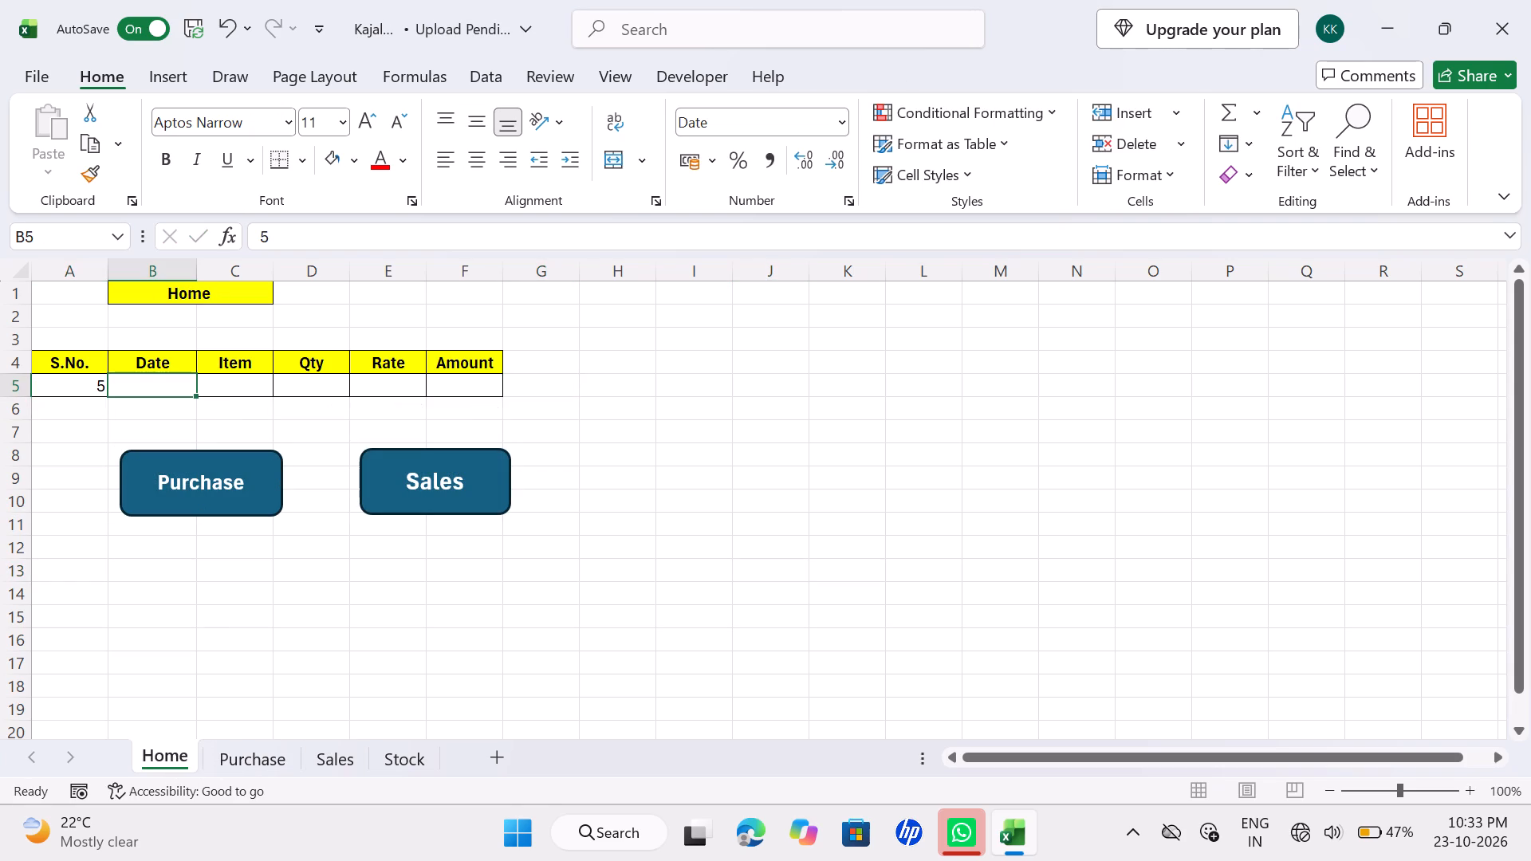
key(5)
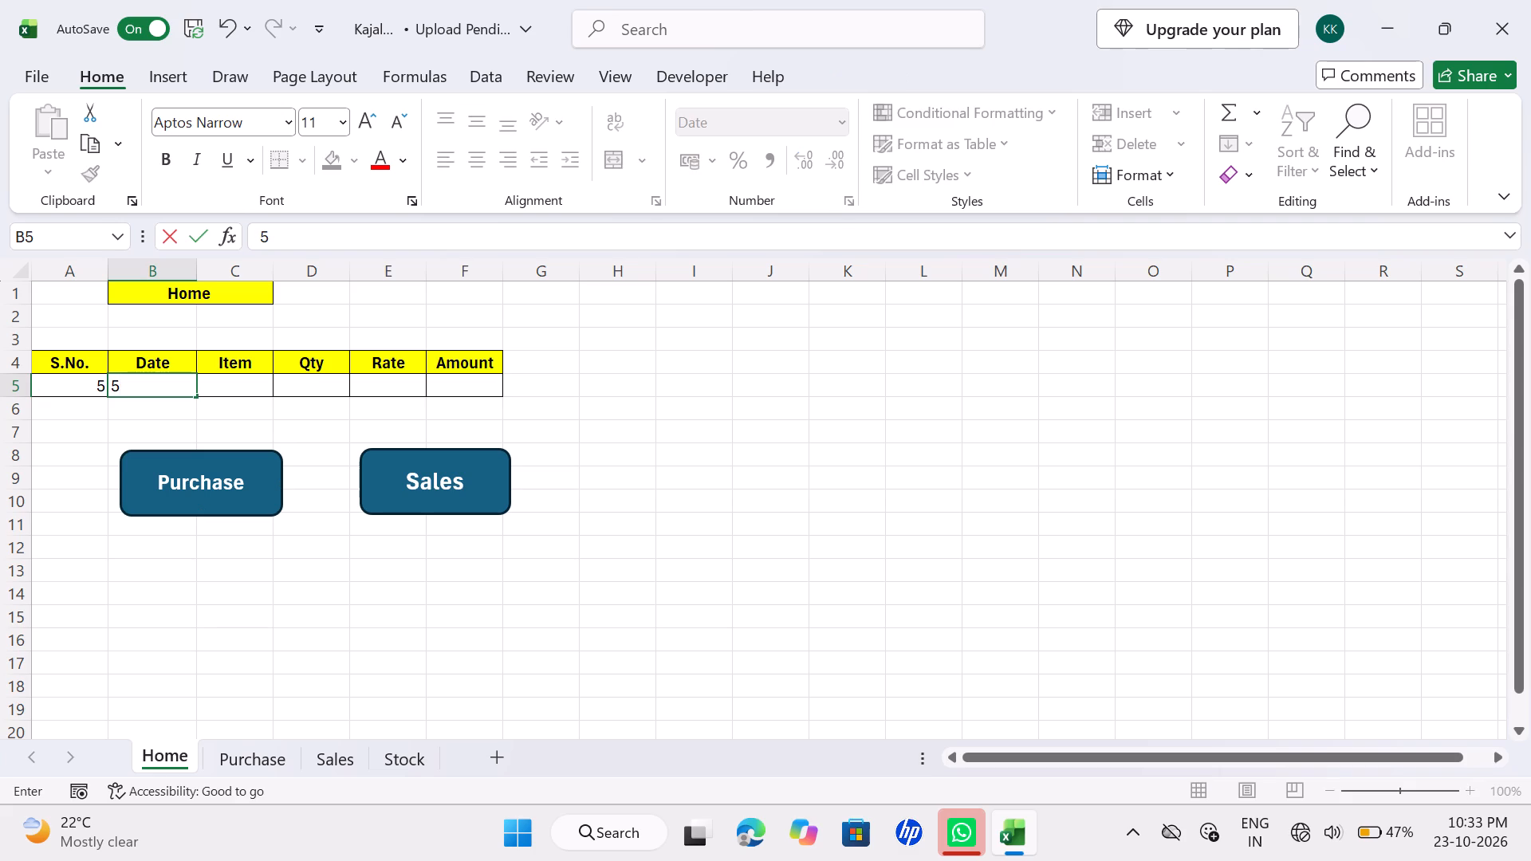
key(slash)
key(1)
text(0/2026)
key(Right)
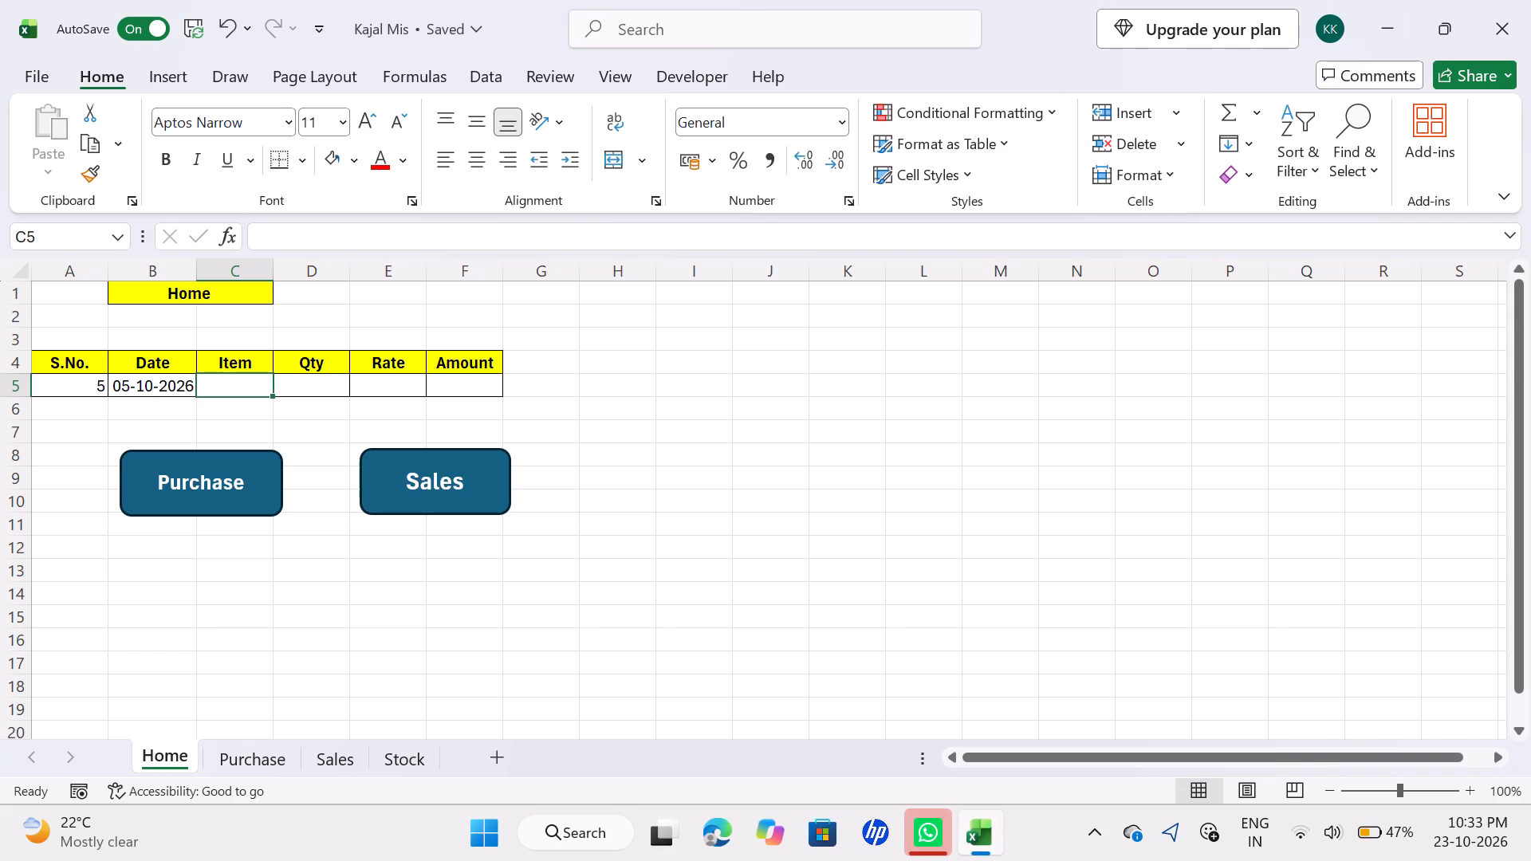
Complete the row 5 sales entry on the Home sheet with Item K/B, Qty 15 and Rate 10.
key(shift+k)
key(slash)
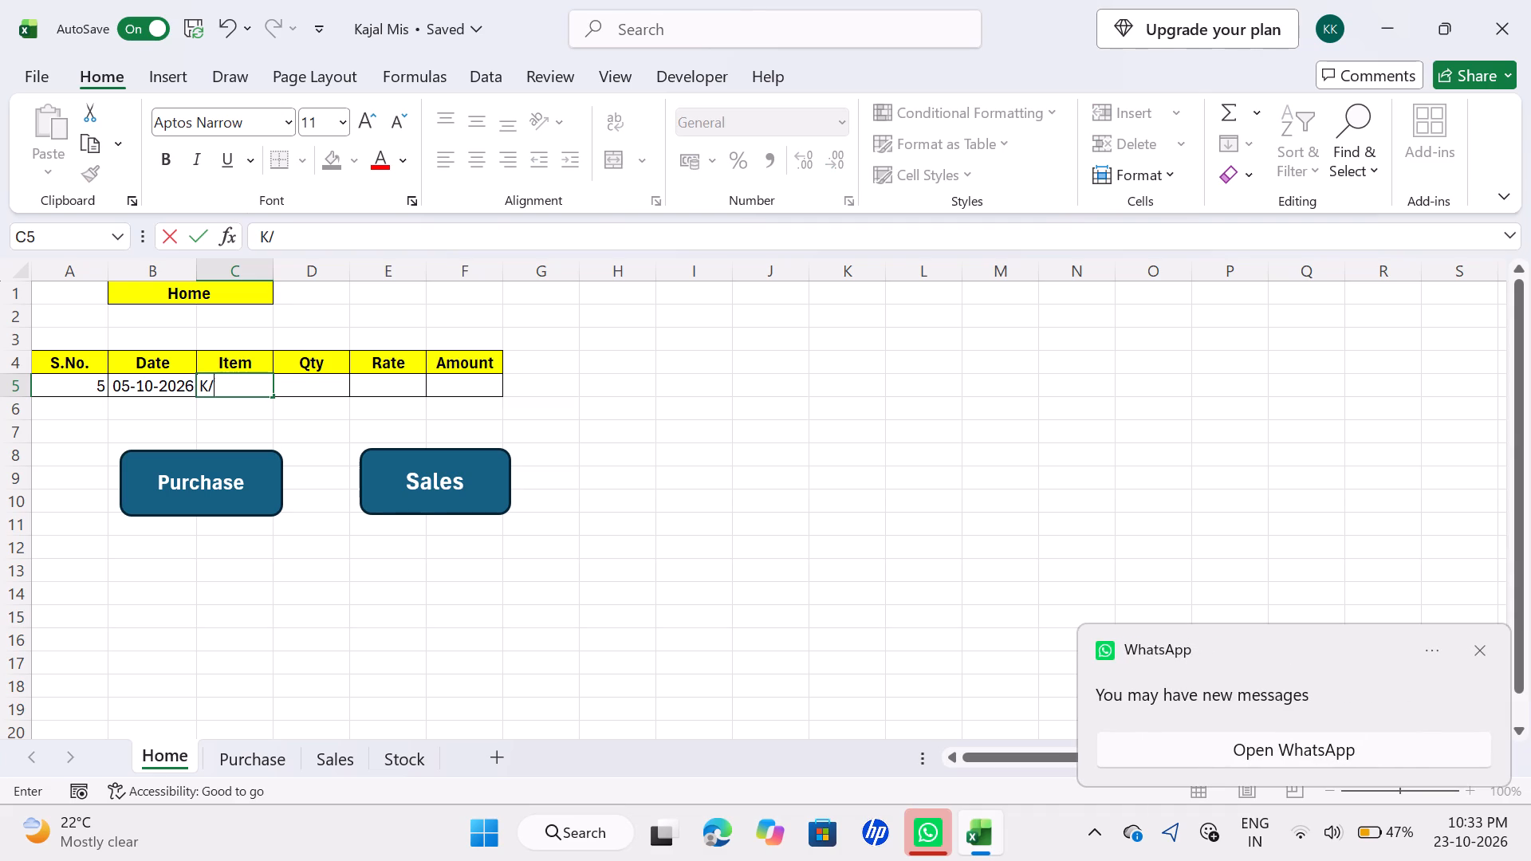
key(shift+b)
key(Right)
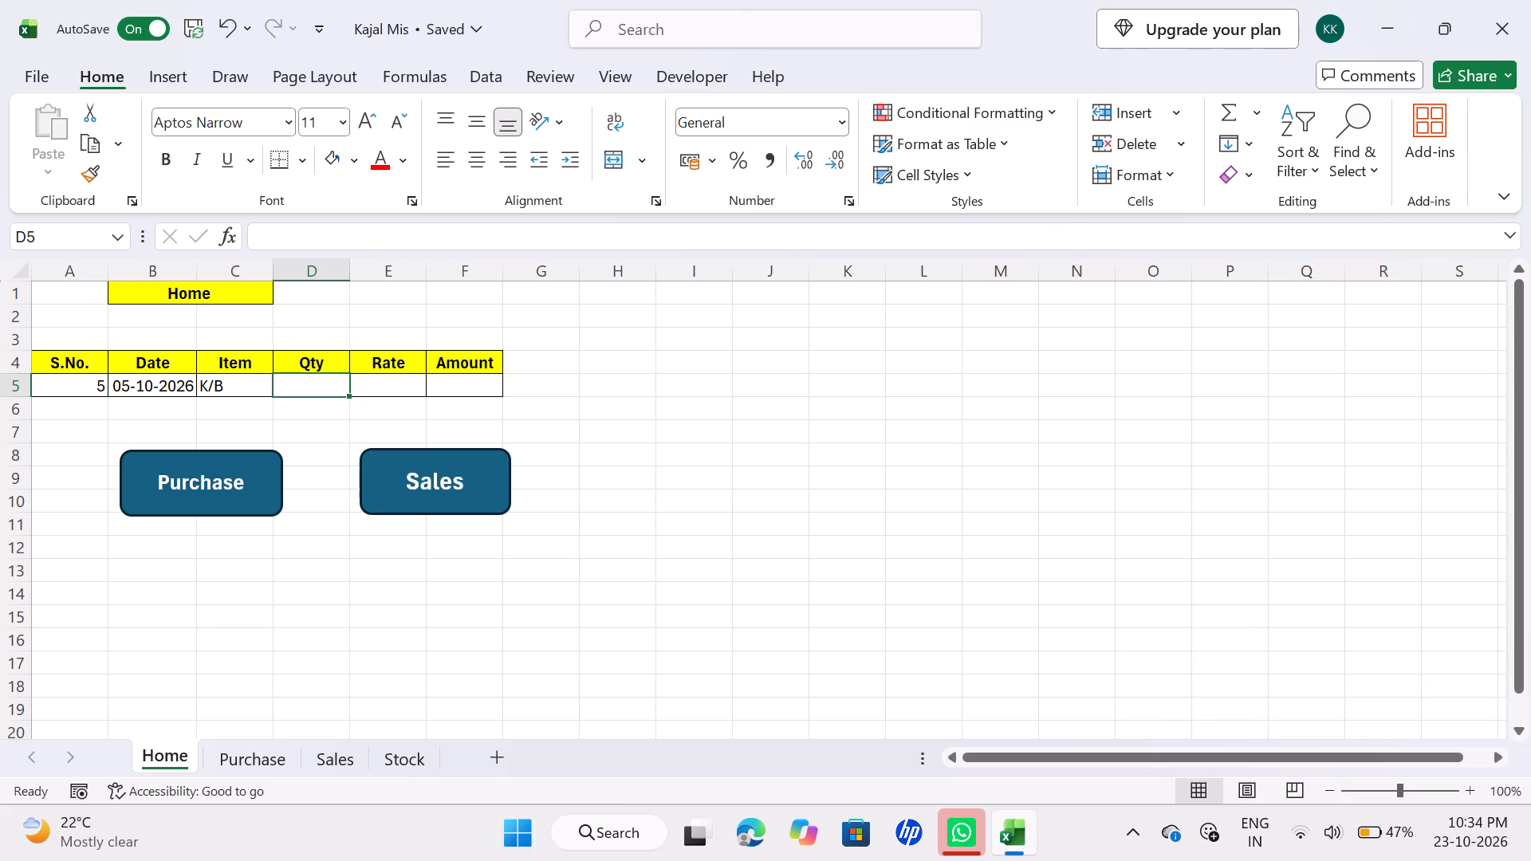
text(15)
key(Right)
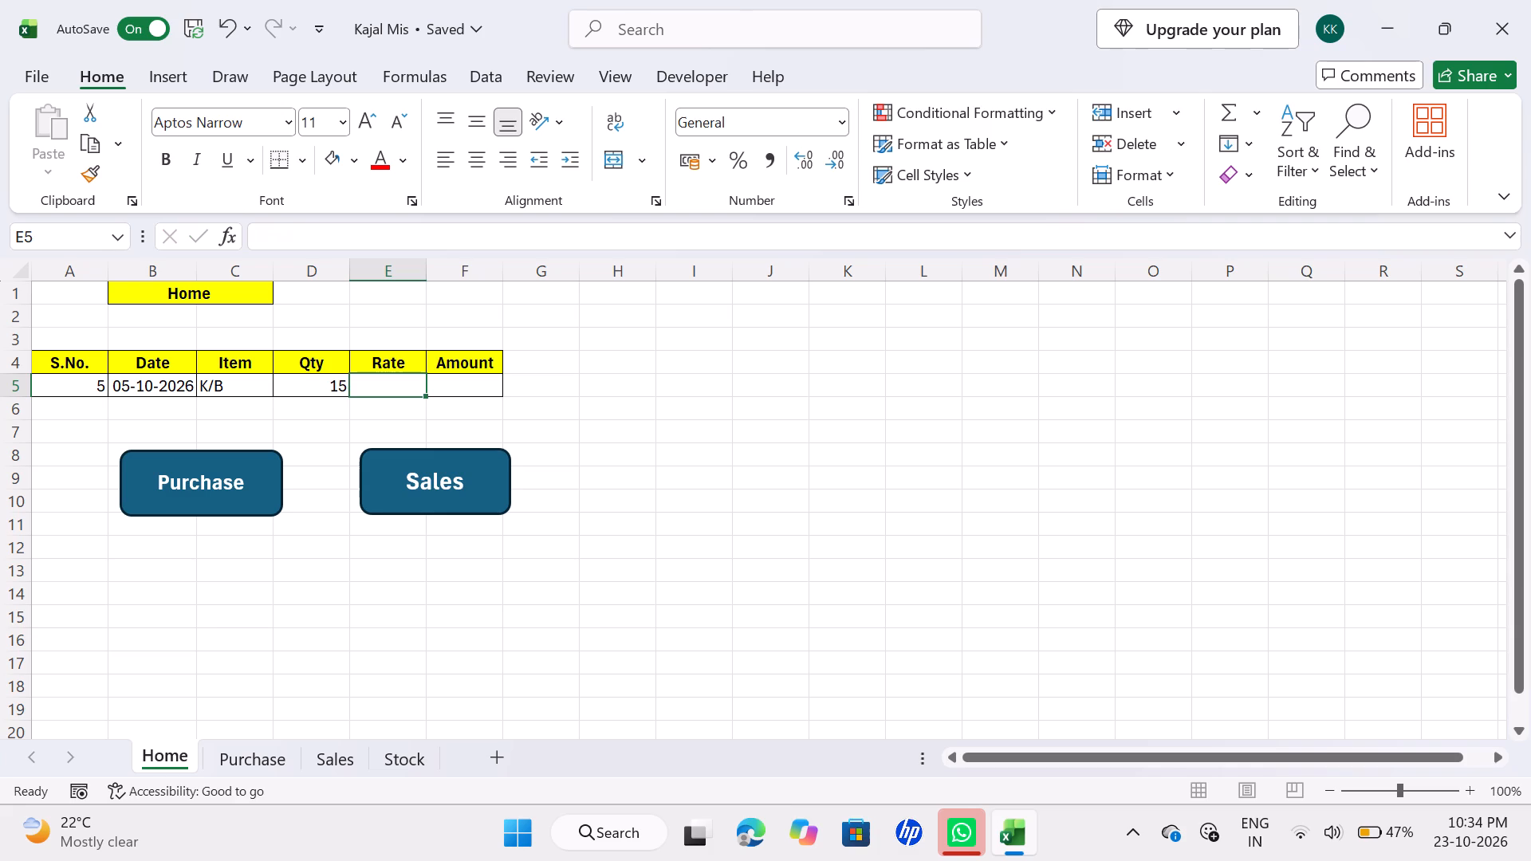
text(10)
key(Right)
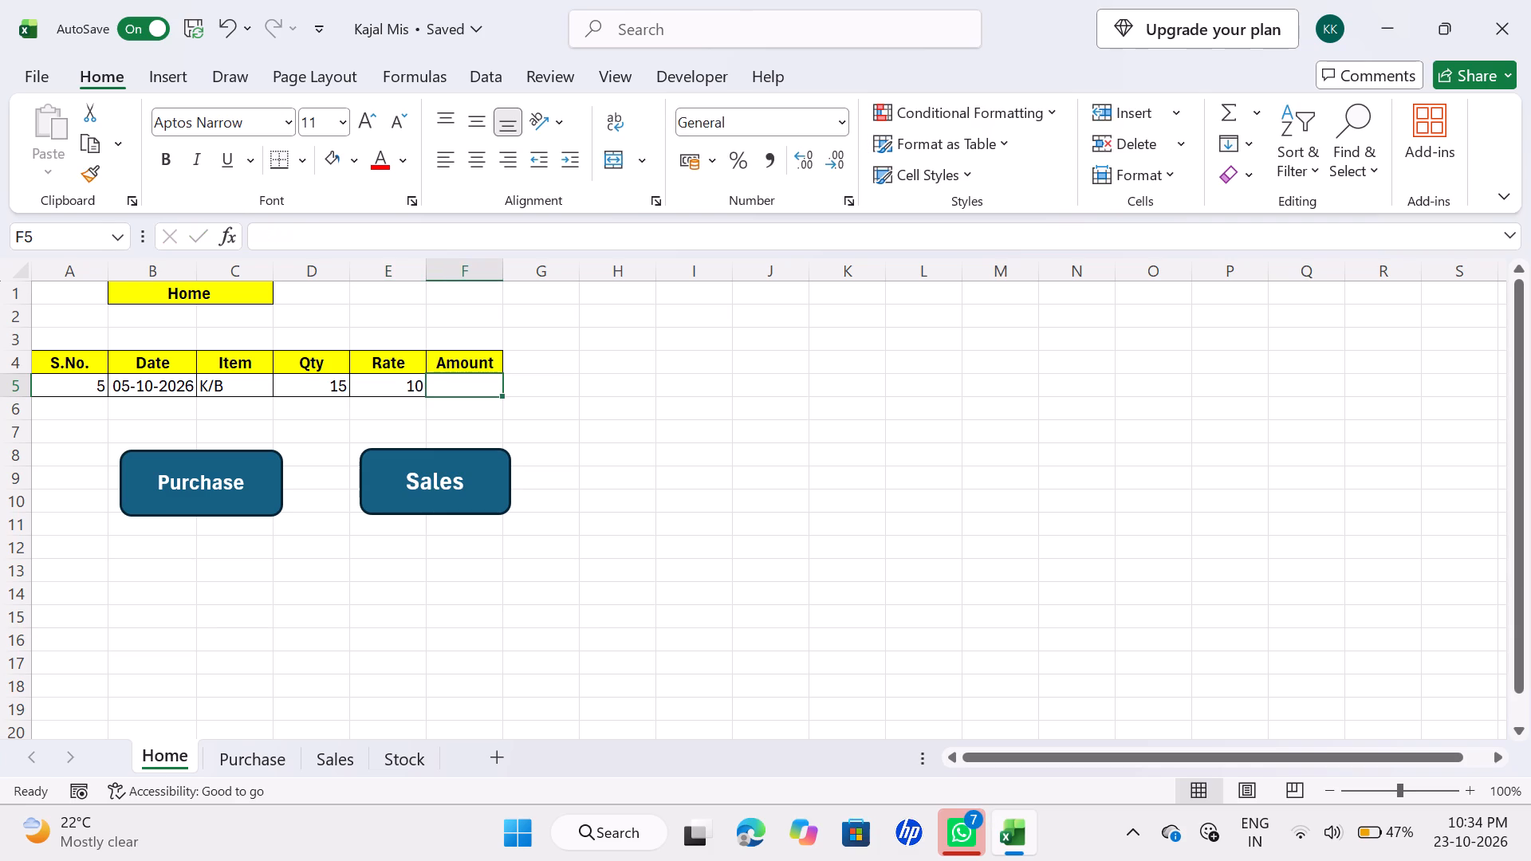
Calculate the row 5 Amount in F5 as Qty times Rate with the formula =D5*E5.
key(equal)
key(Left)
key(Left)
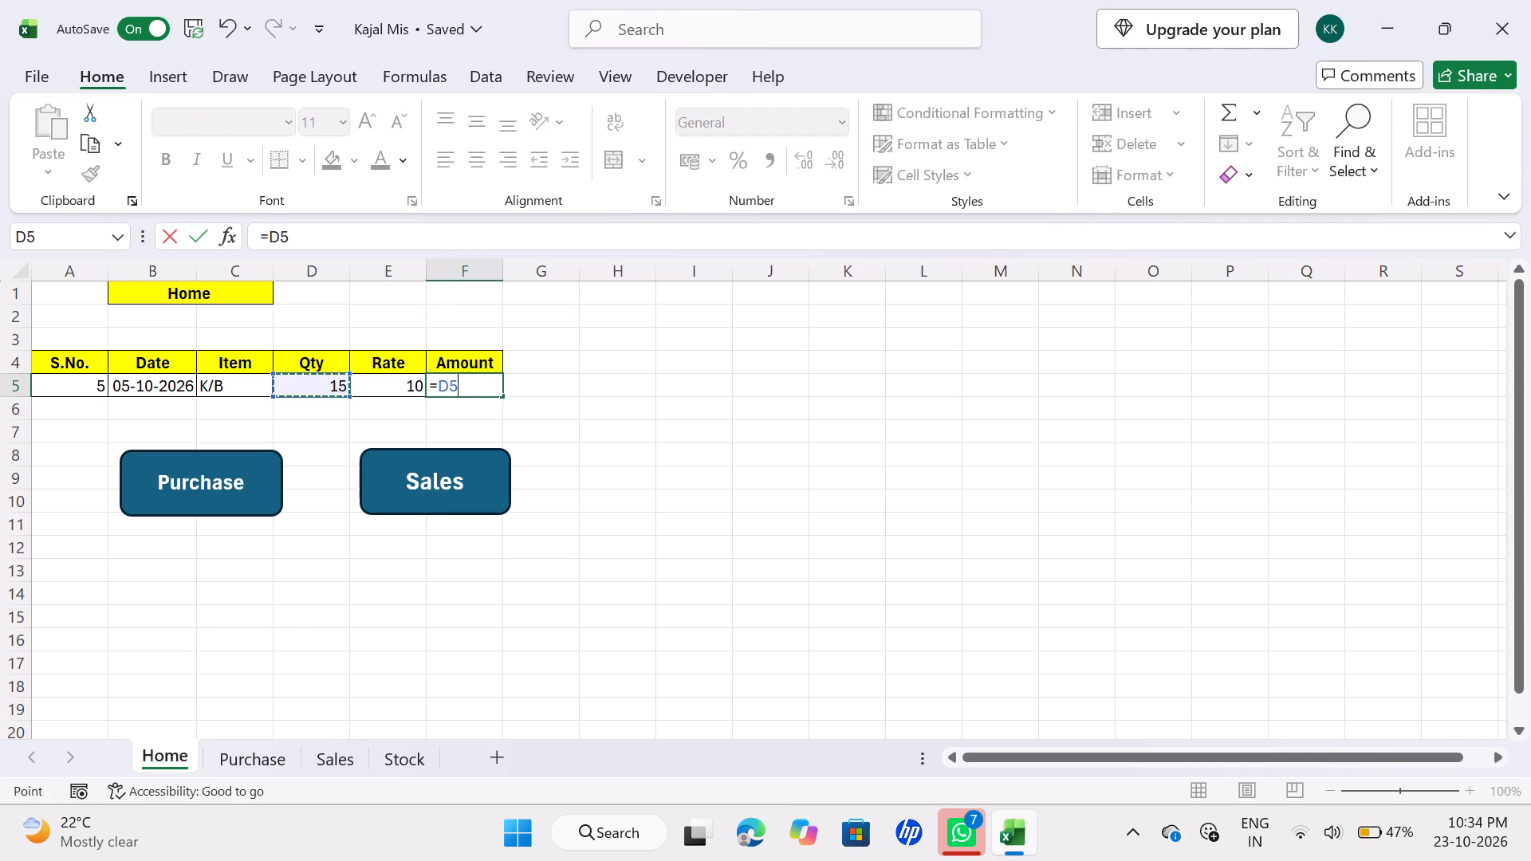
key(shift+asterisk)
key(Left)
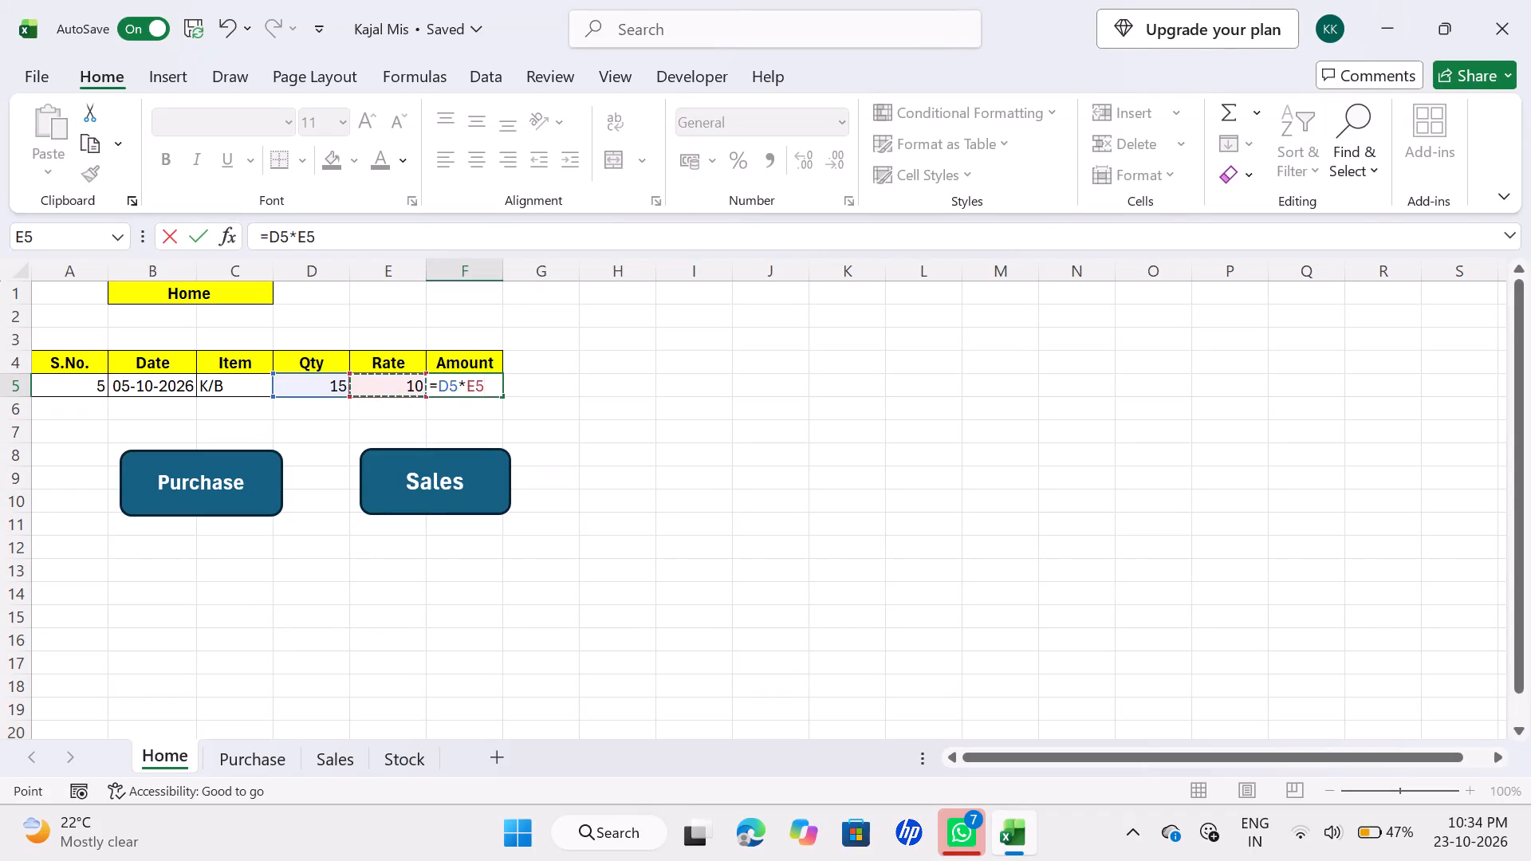
Commit the formula =D5*E5 as the K/B entry's Amount in F5.
key(Return)
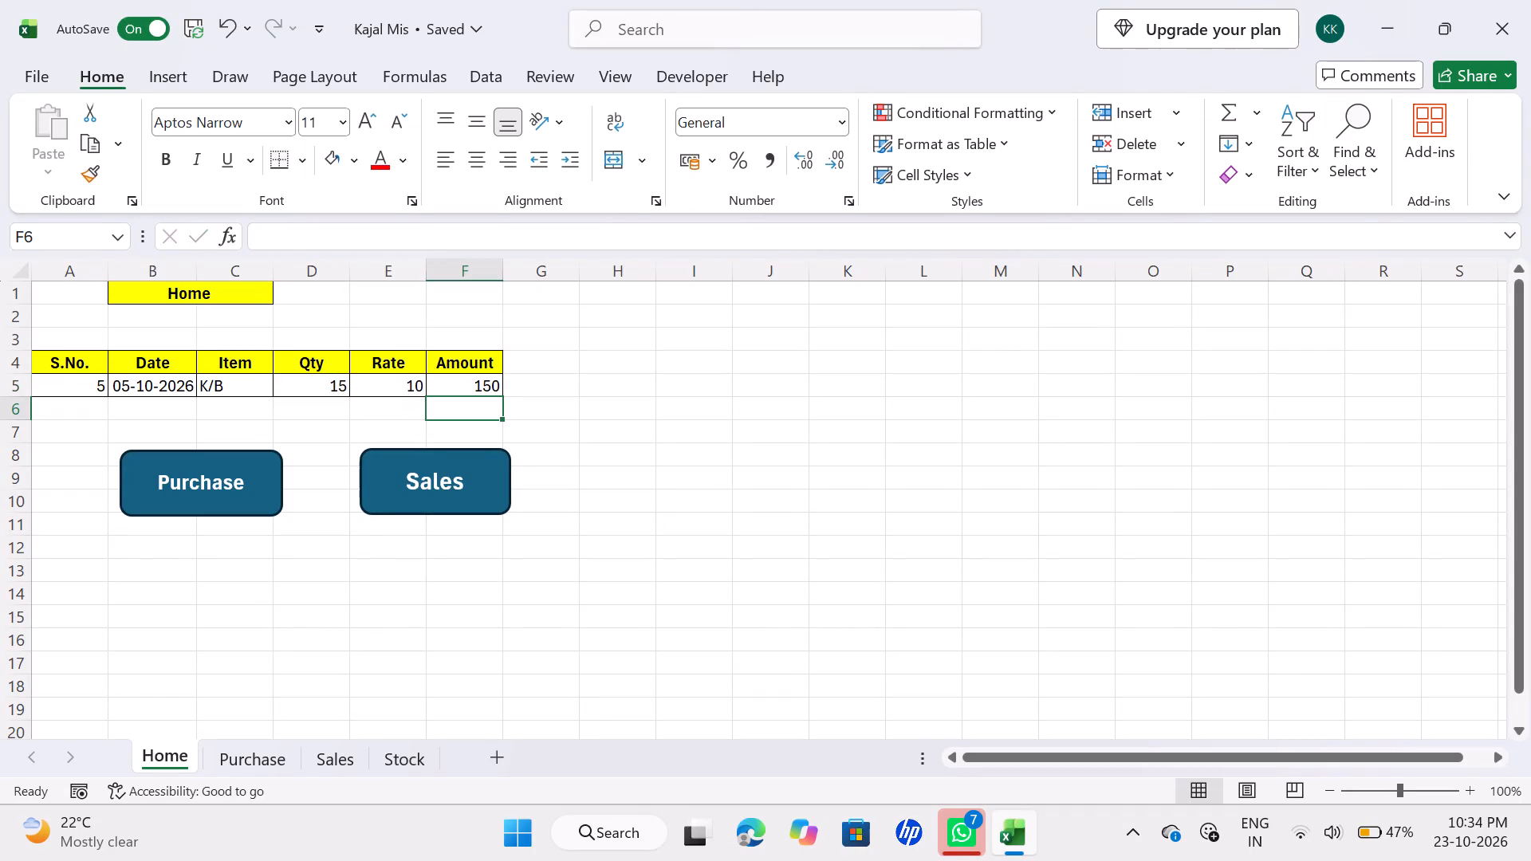
Run the Home sheet's Sales macro to transfer the K/B entry to the Sales sheet.
click(470, 498)
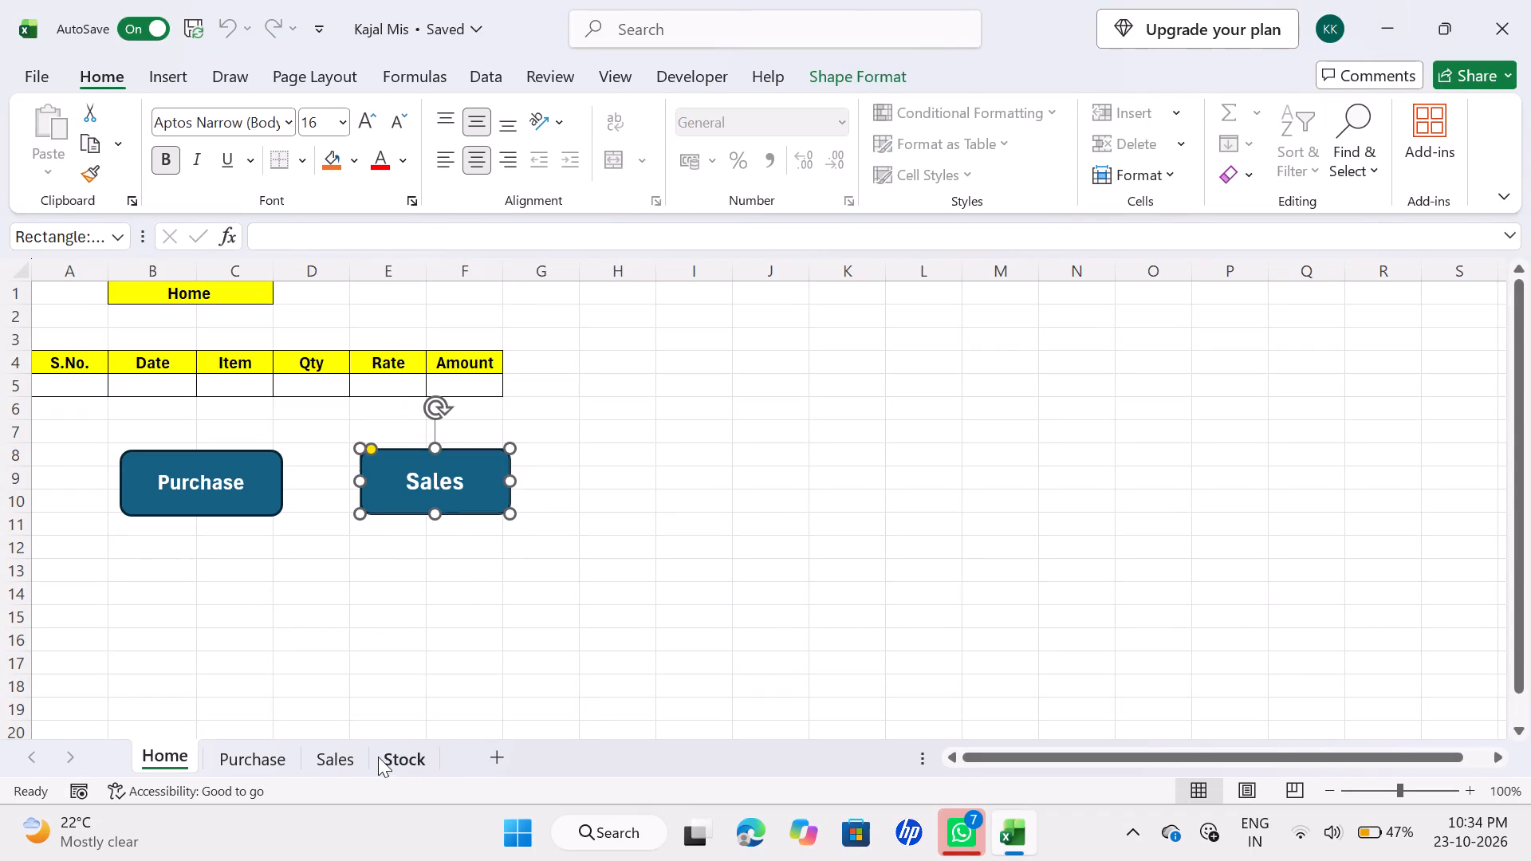
Remove the yellow fill from the empty row A5:F5 on the Sales sheet.
click(344, 758)
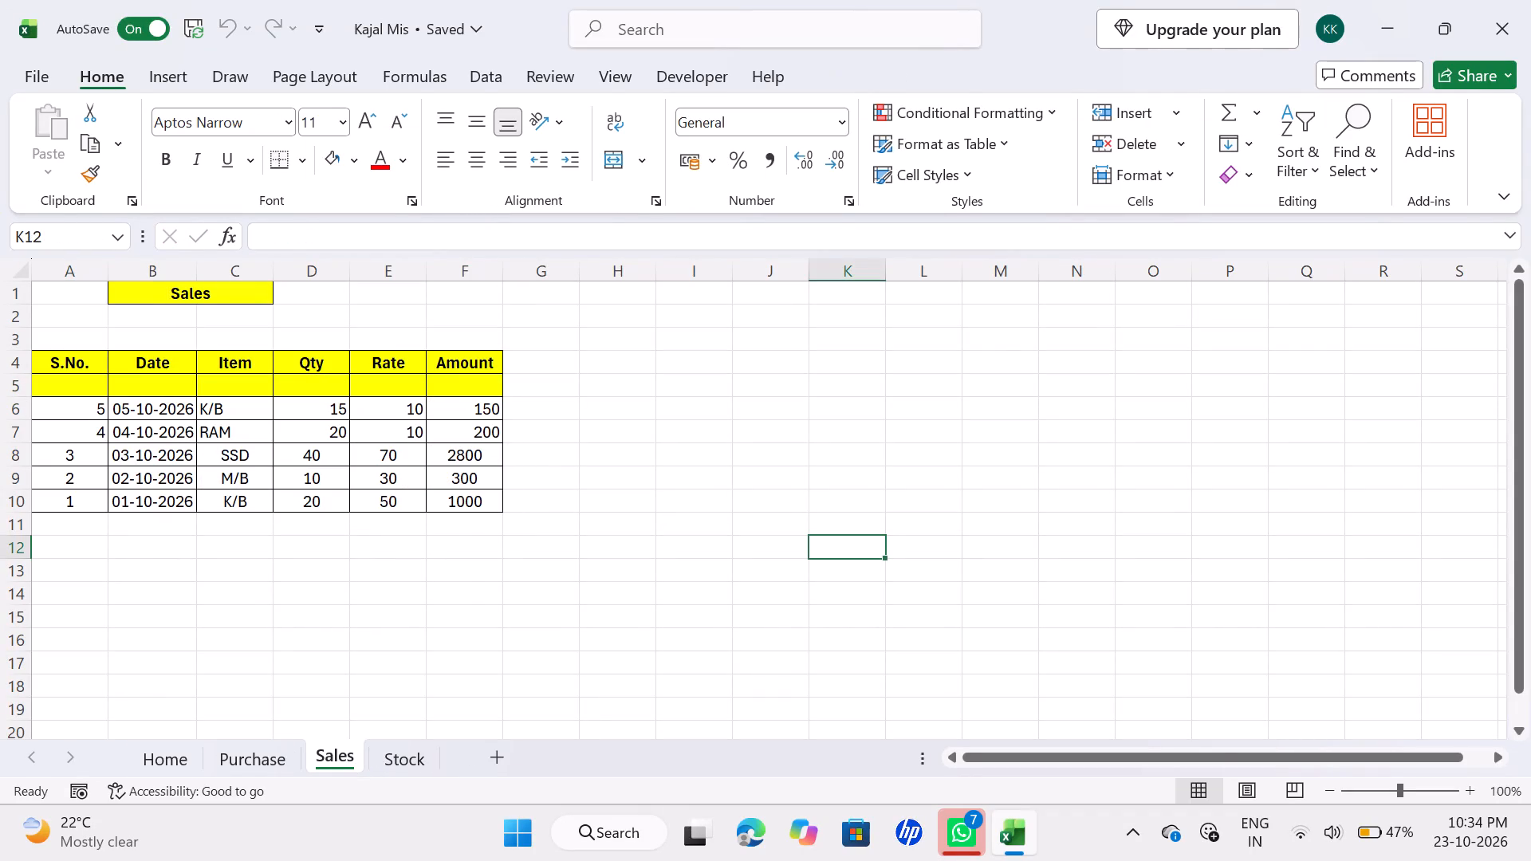
drag(75, 382, 277, 377)
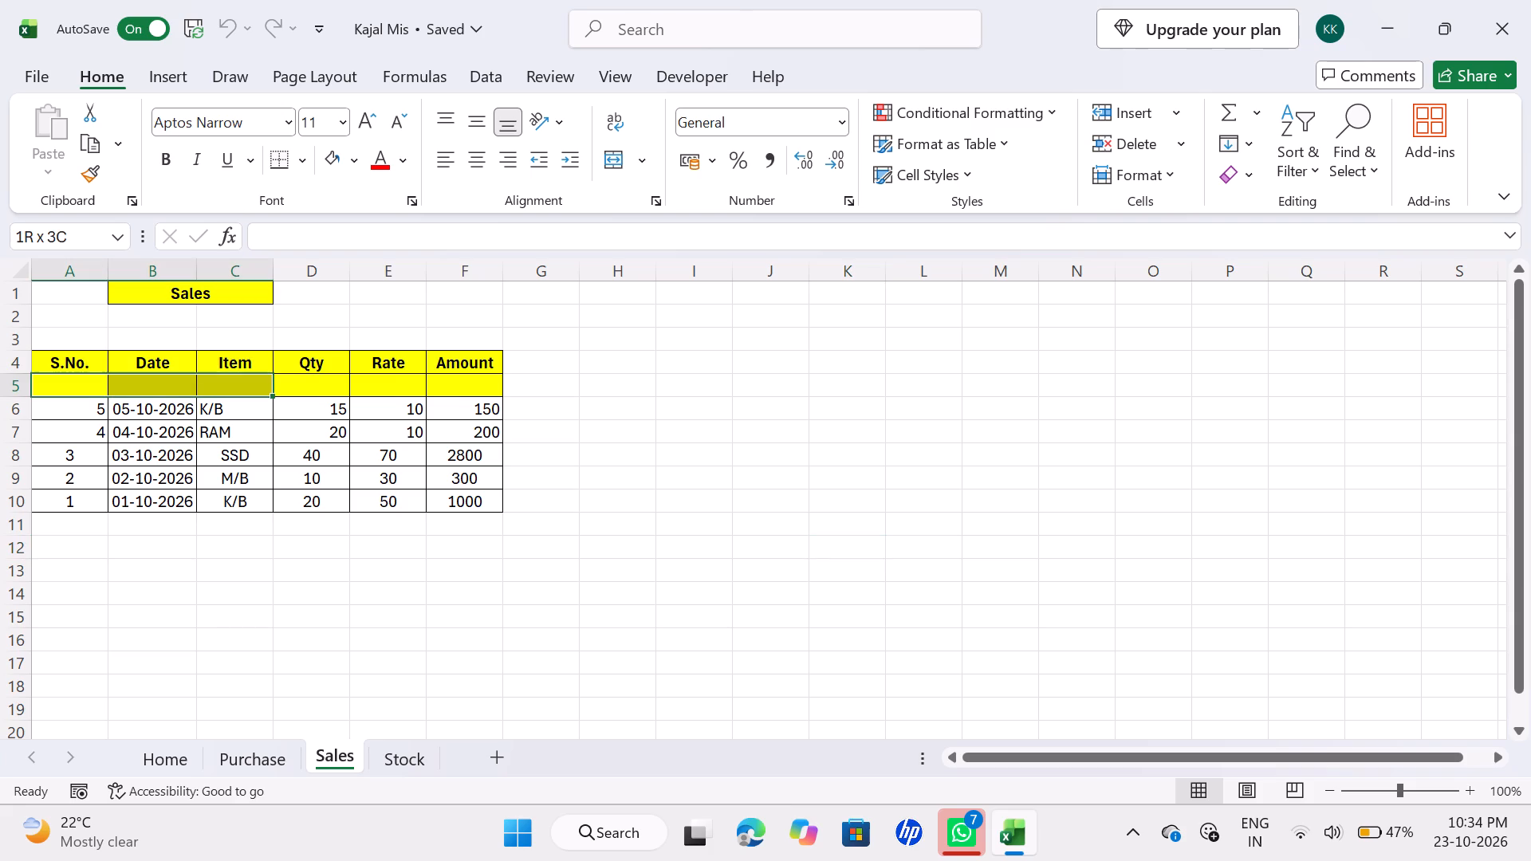
drag(277, 377, 460, 392)
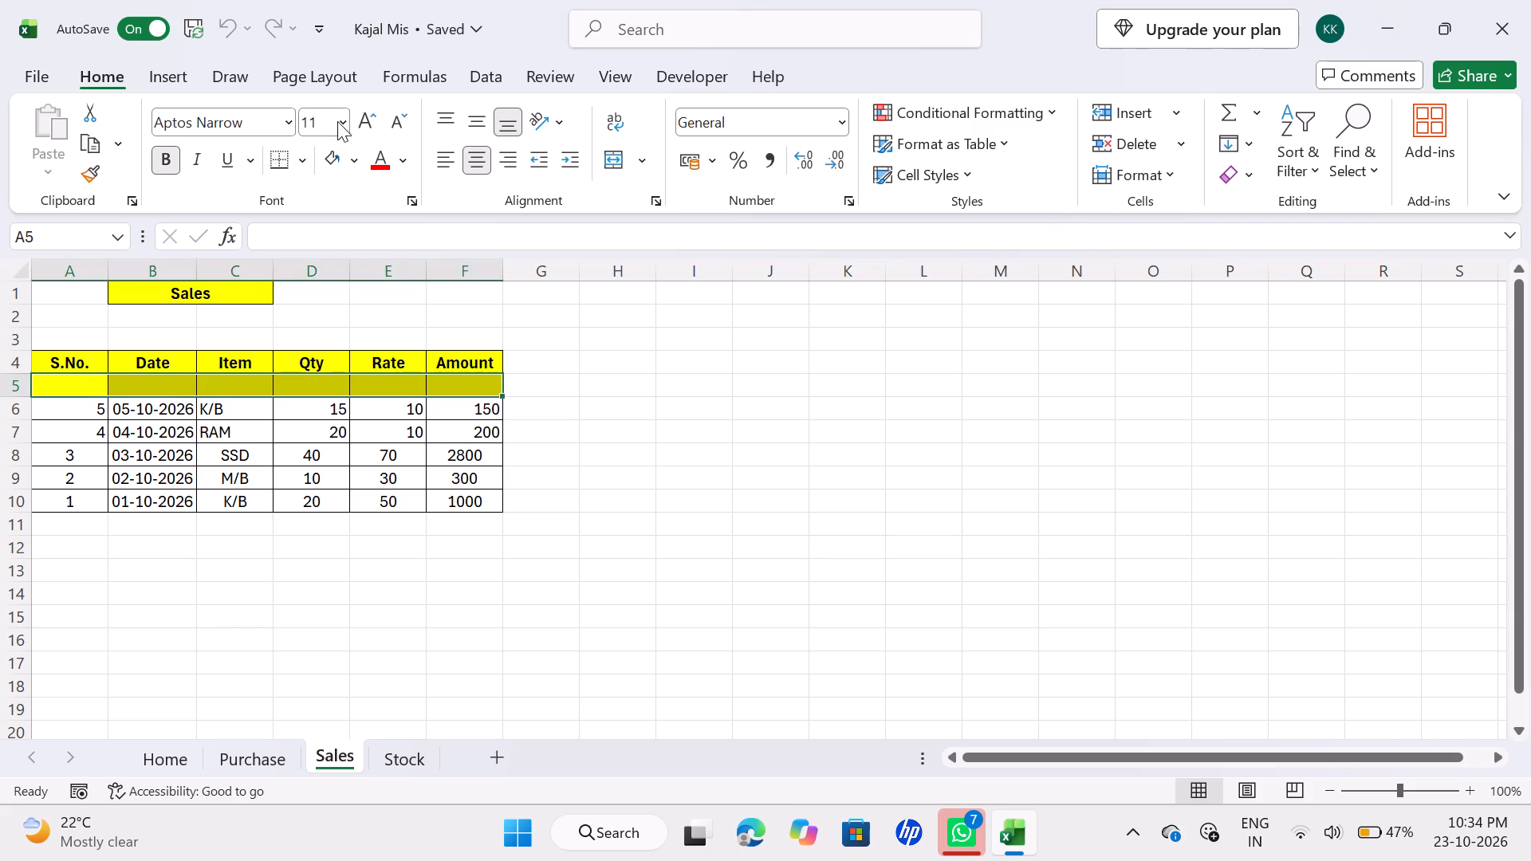
click(337, 166)
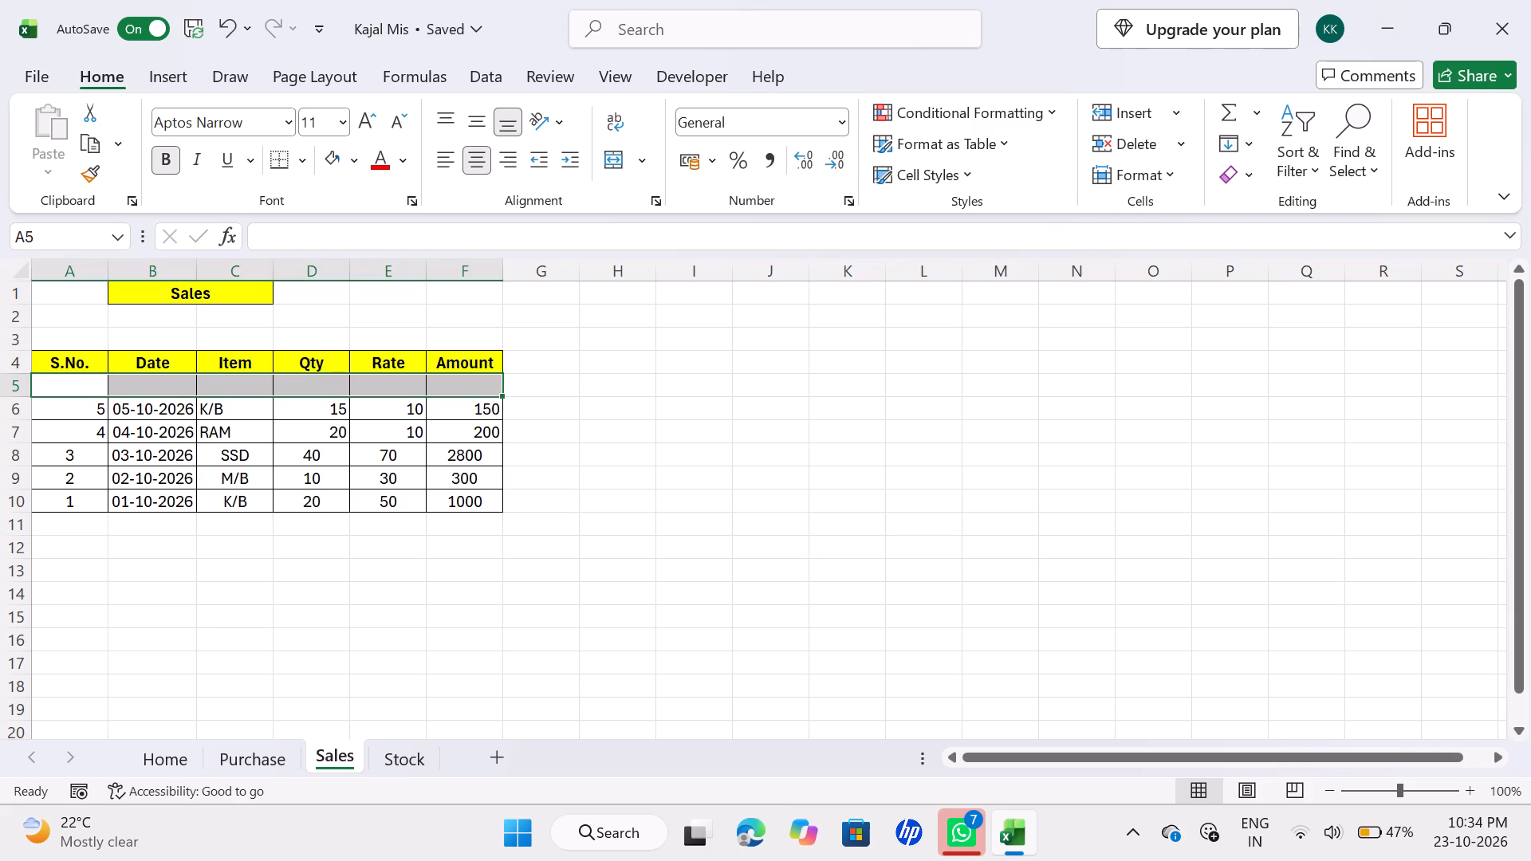
Centre the Sales sheet's transaction records in A6:F10 horizontally.
click(176, 434)
key(ctrl+a)
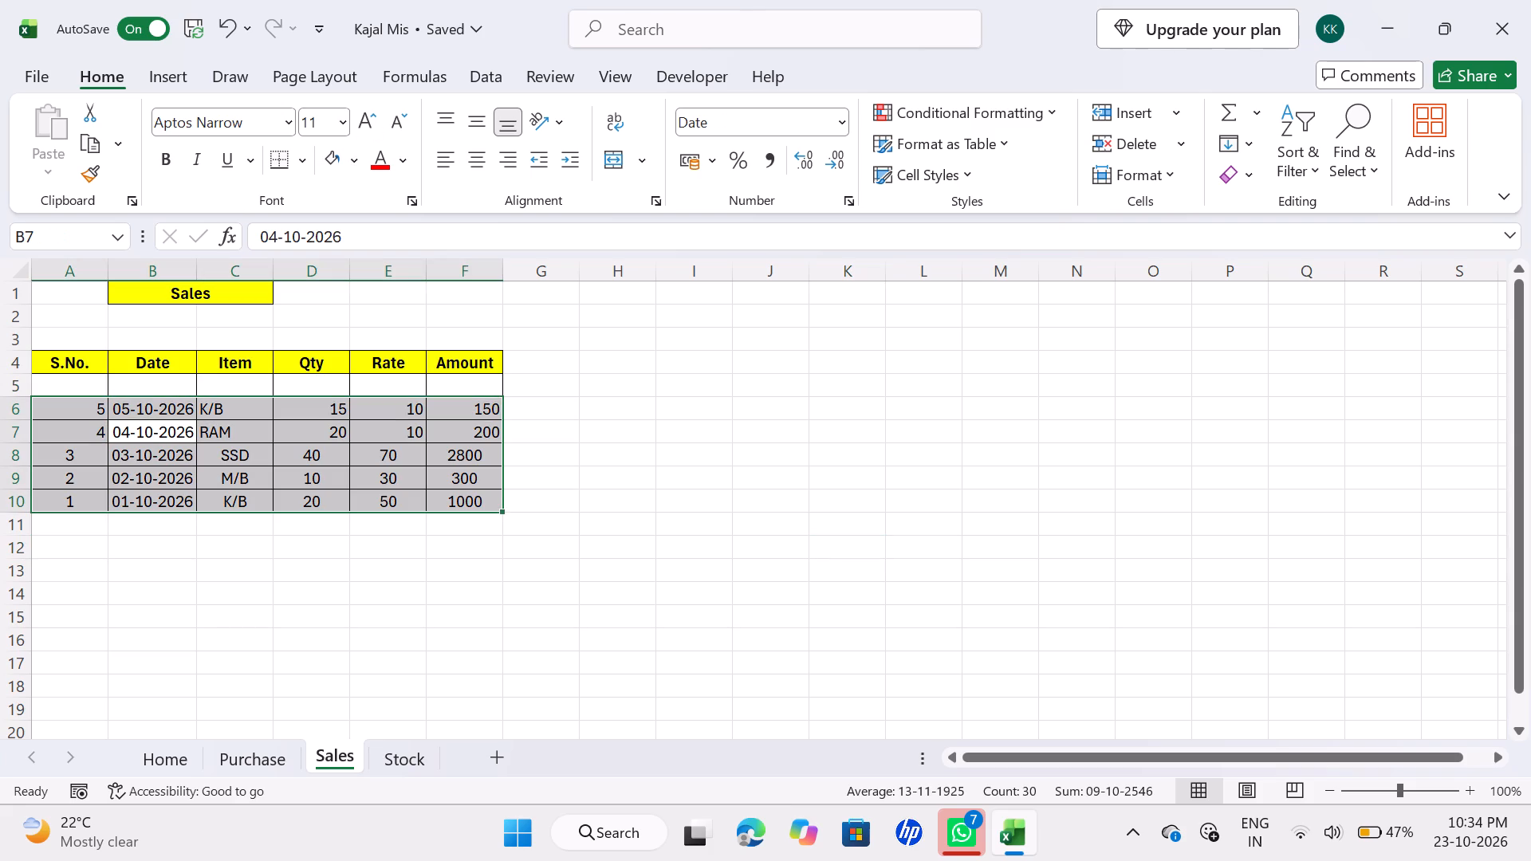
click(480, 158)
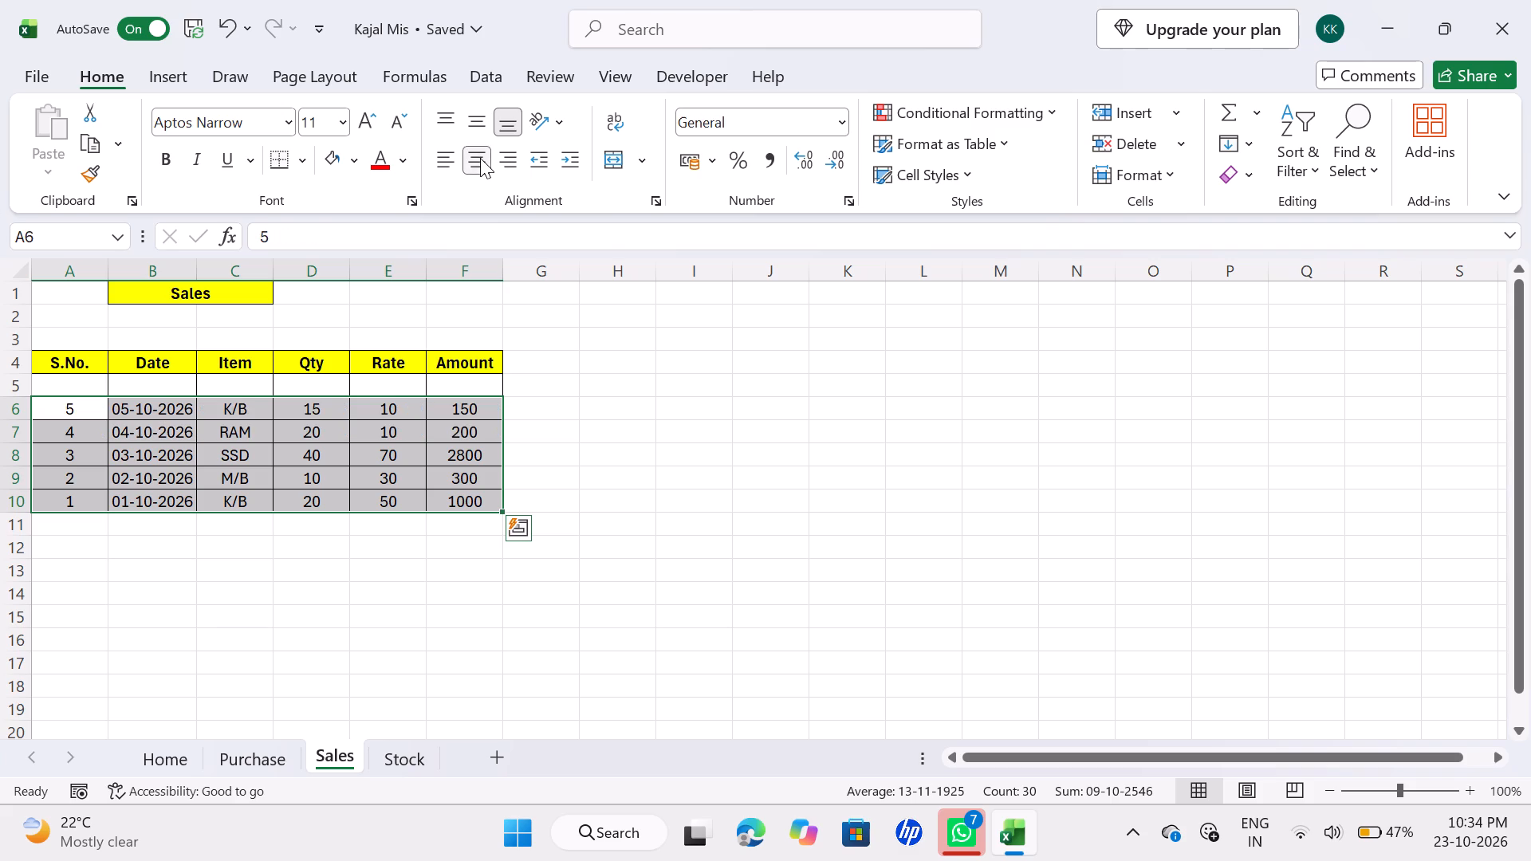
click(734, 529)
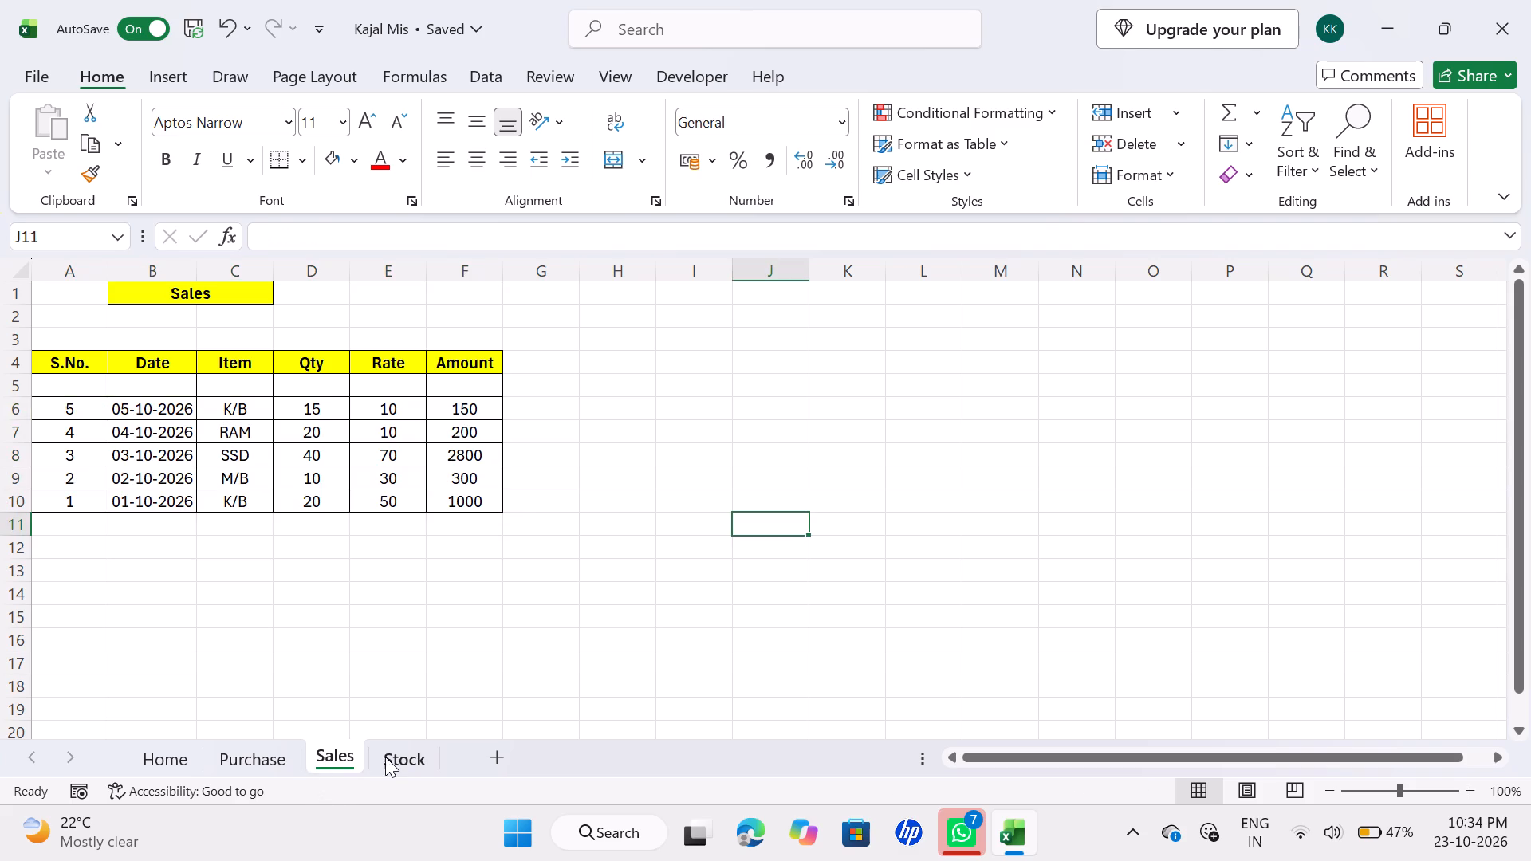
On the Stock sheet, merge and centre B1:C1 and enter the title Stock.
click(407, 756)
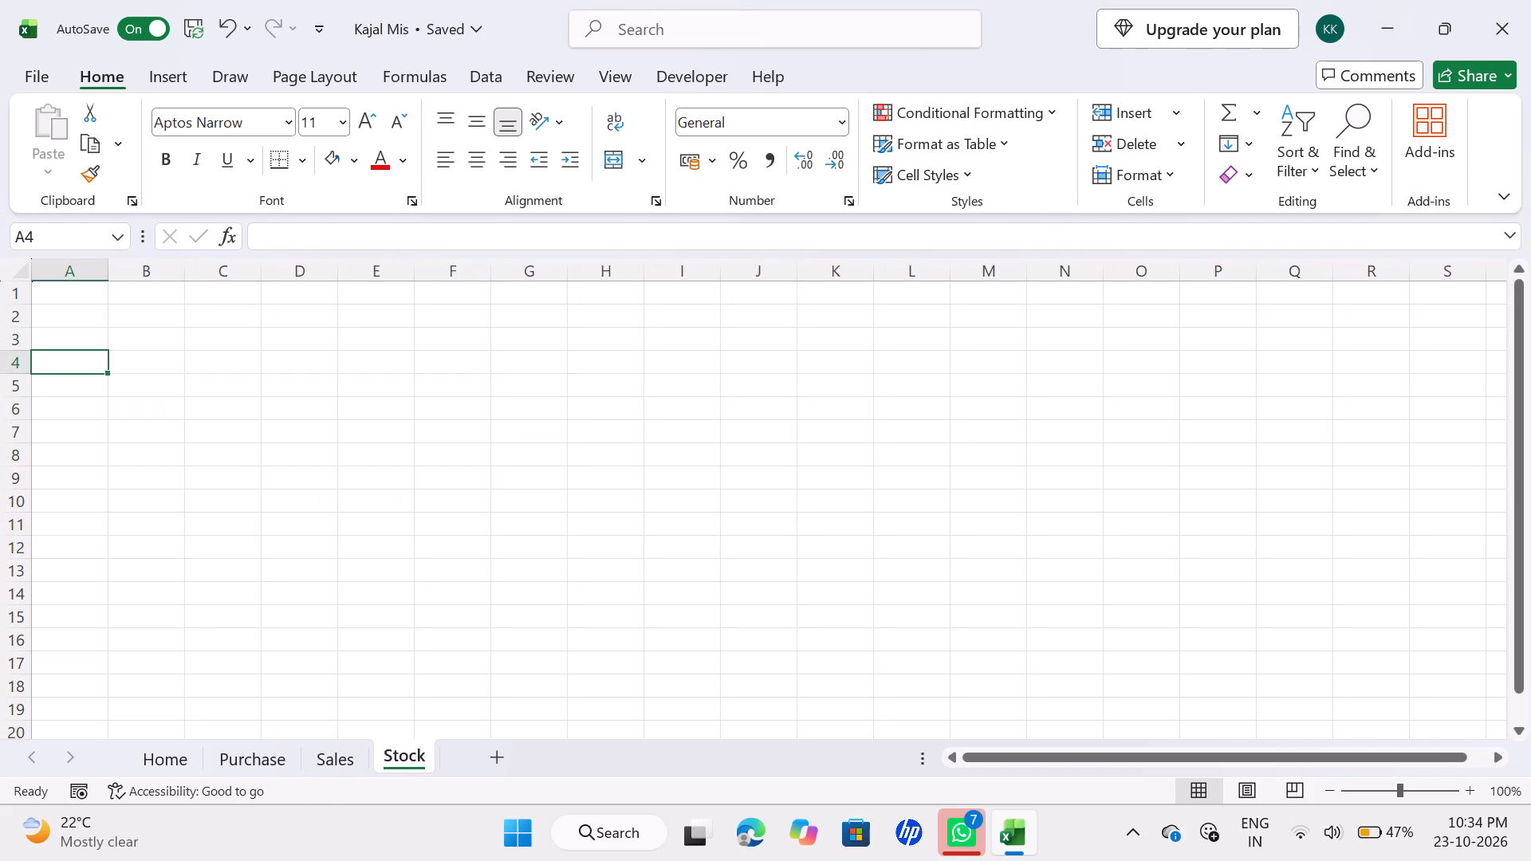
drag(141, 297, 190, 297)
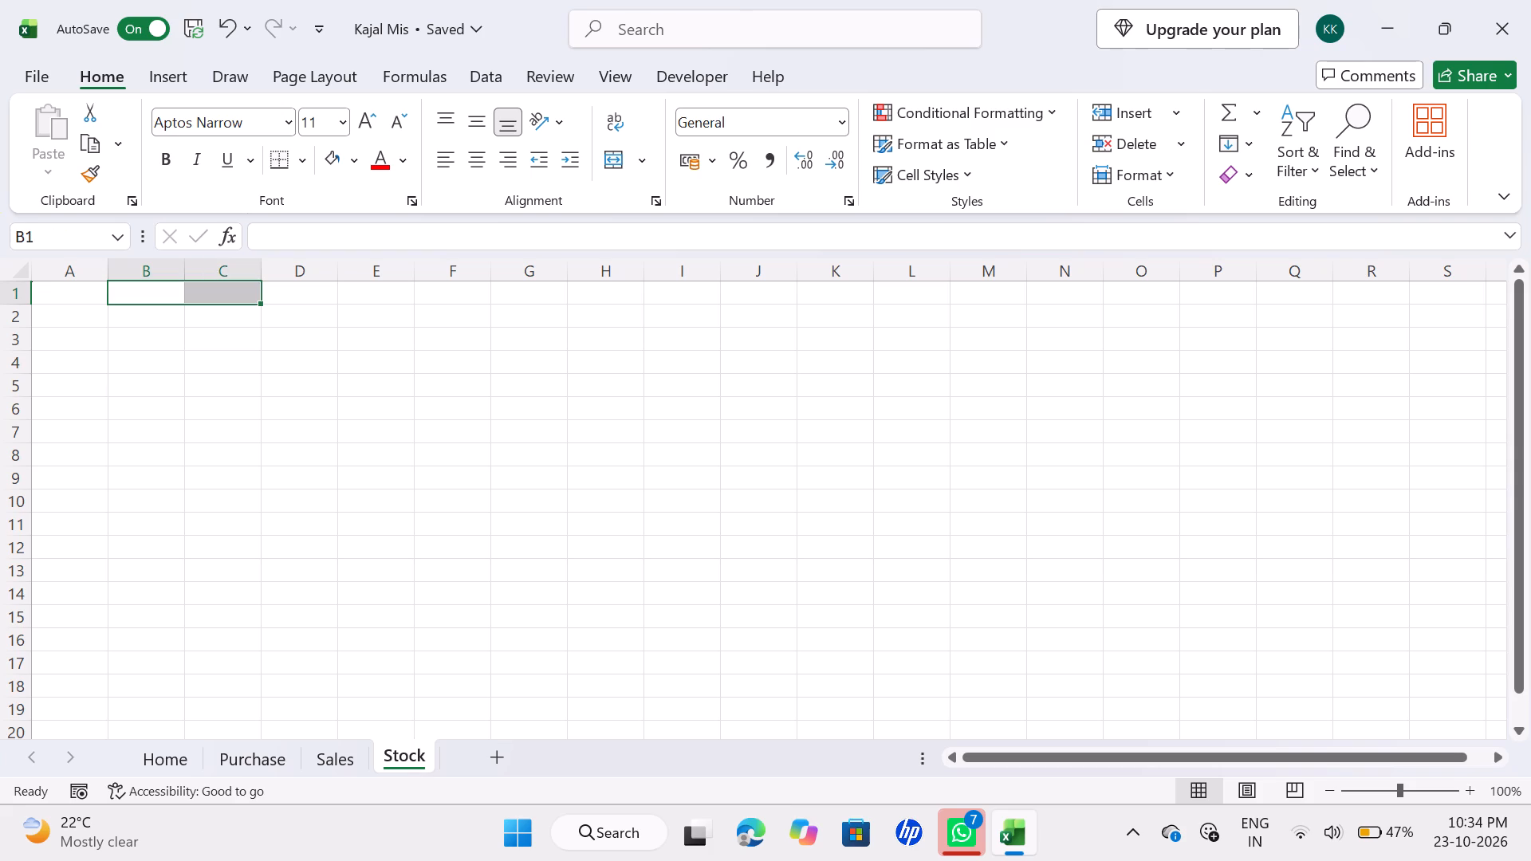
click(605, 162)
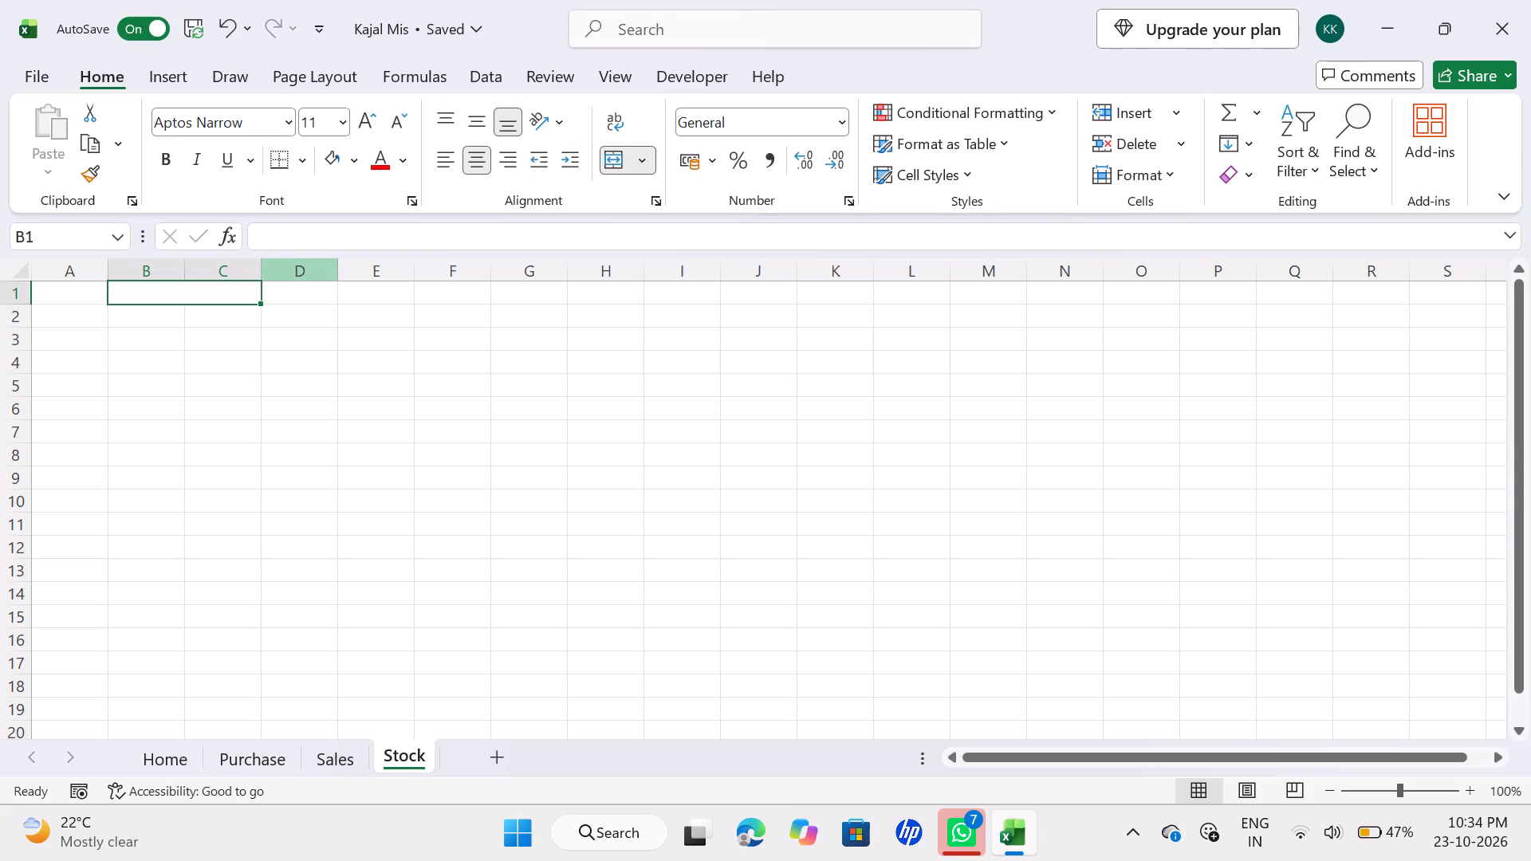
key(shift+s)
text(tock)
key(Return)
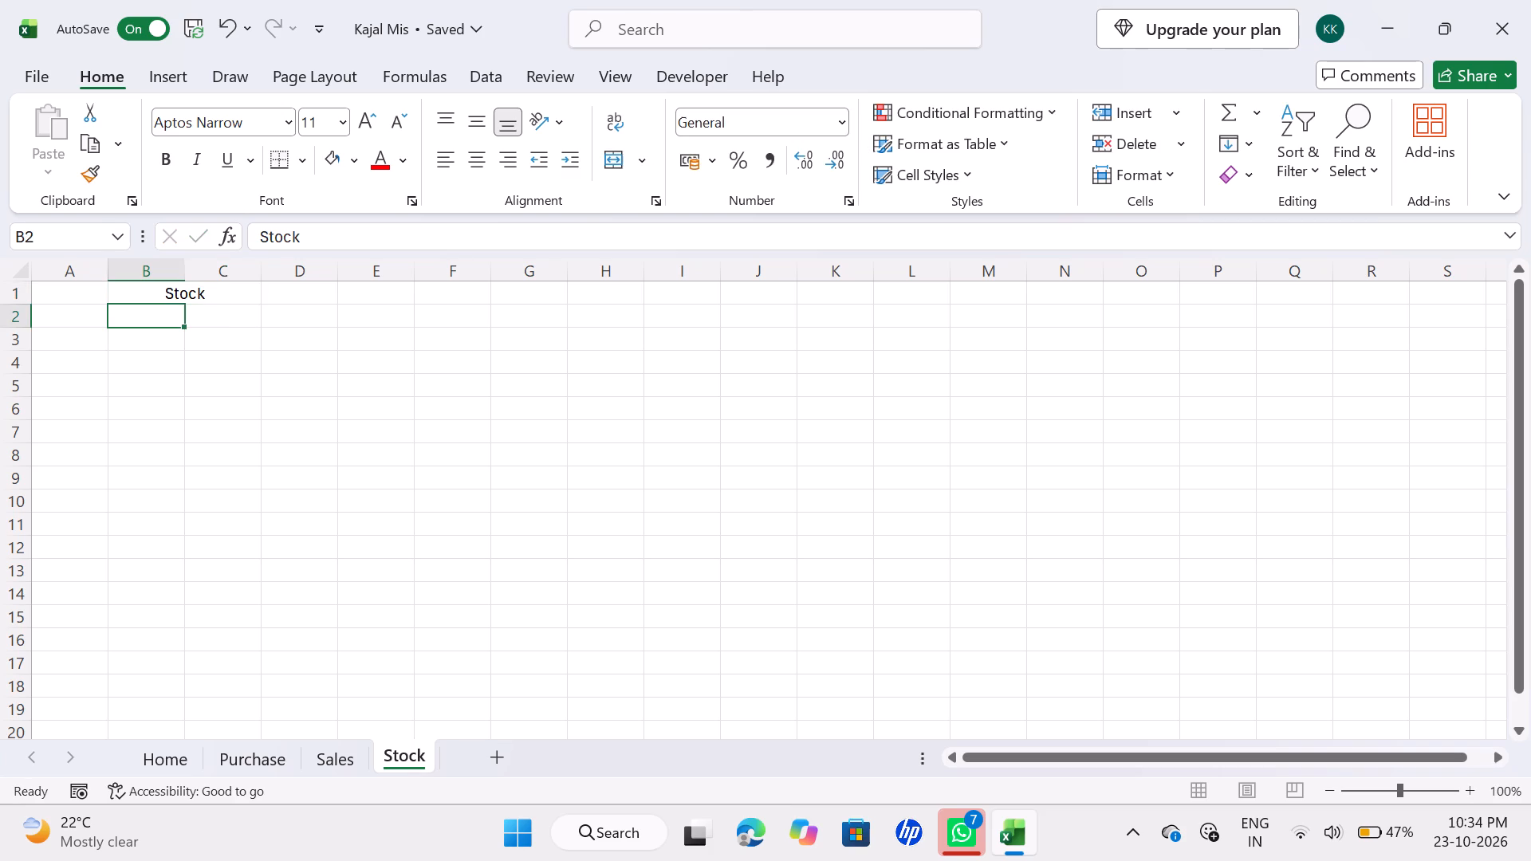
Format the Stock title in B1:C1 as bold with all borders and a yellow fill.
click(224, 280)
drag(224, 280, 174, 287)
click(174, 287)
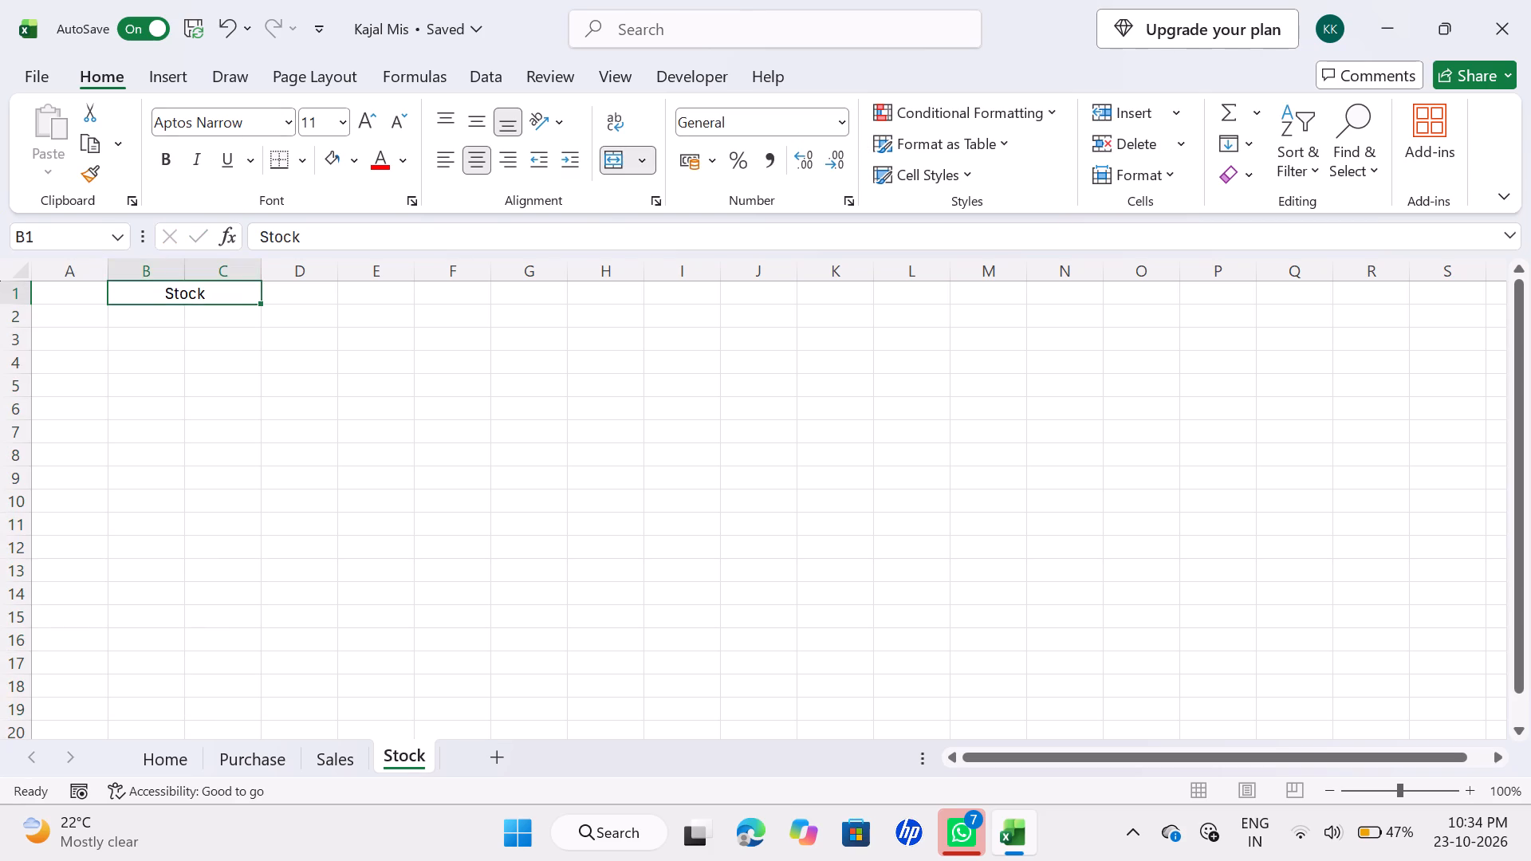
click(166, 165)
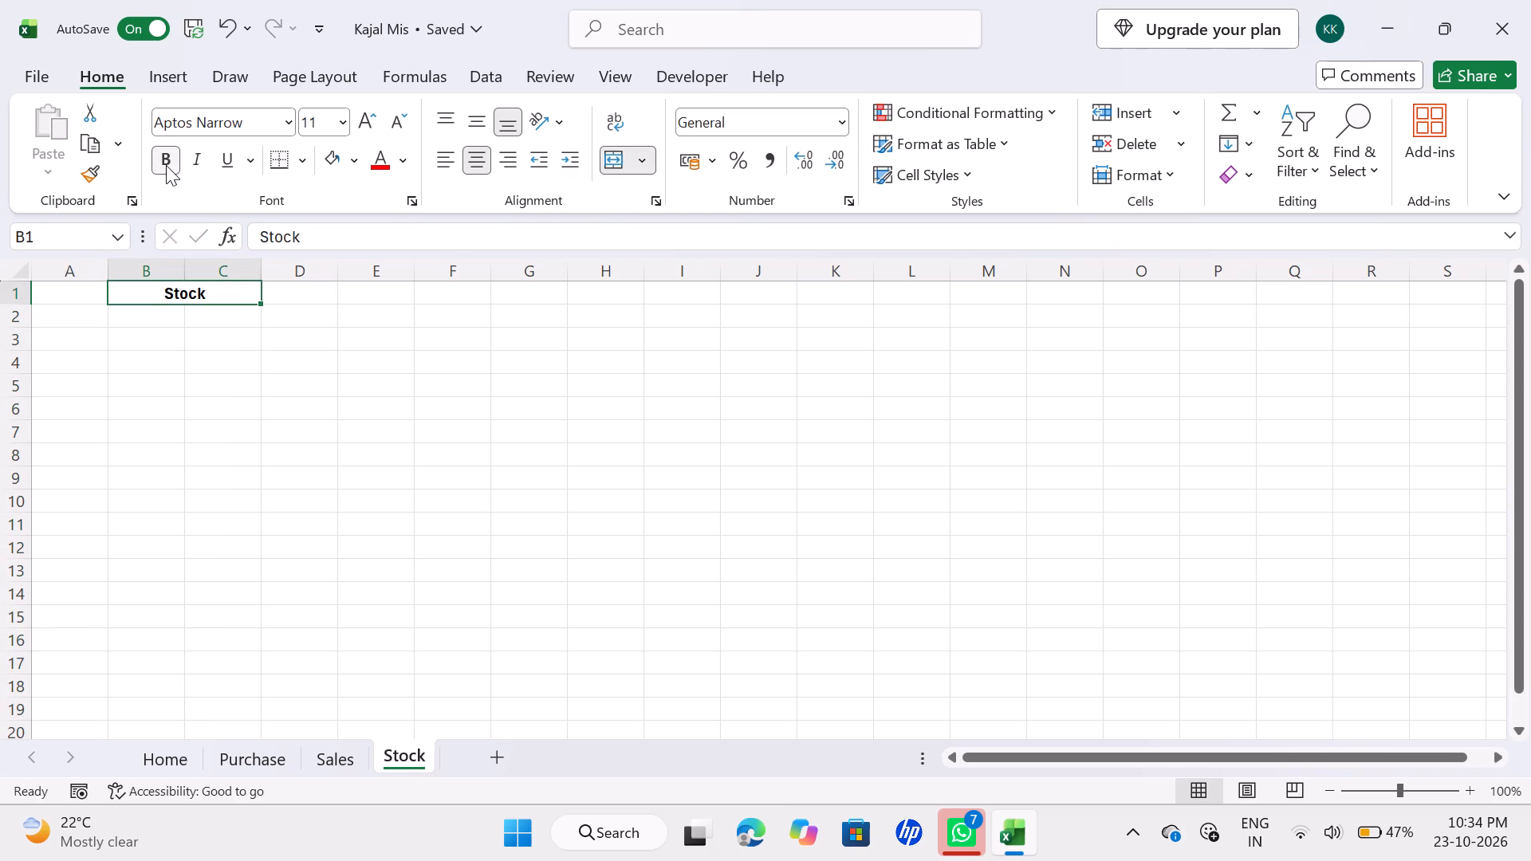
click(308, 160)
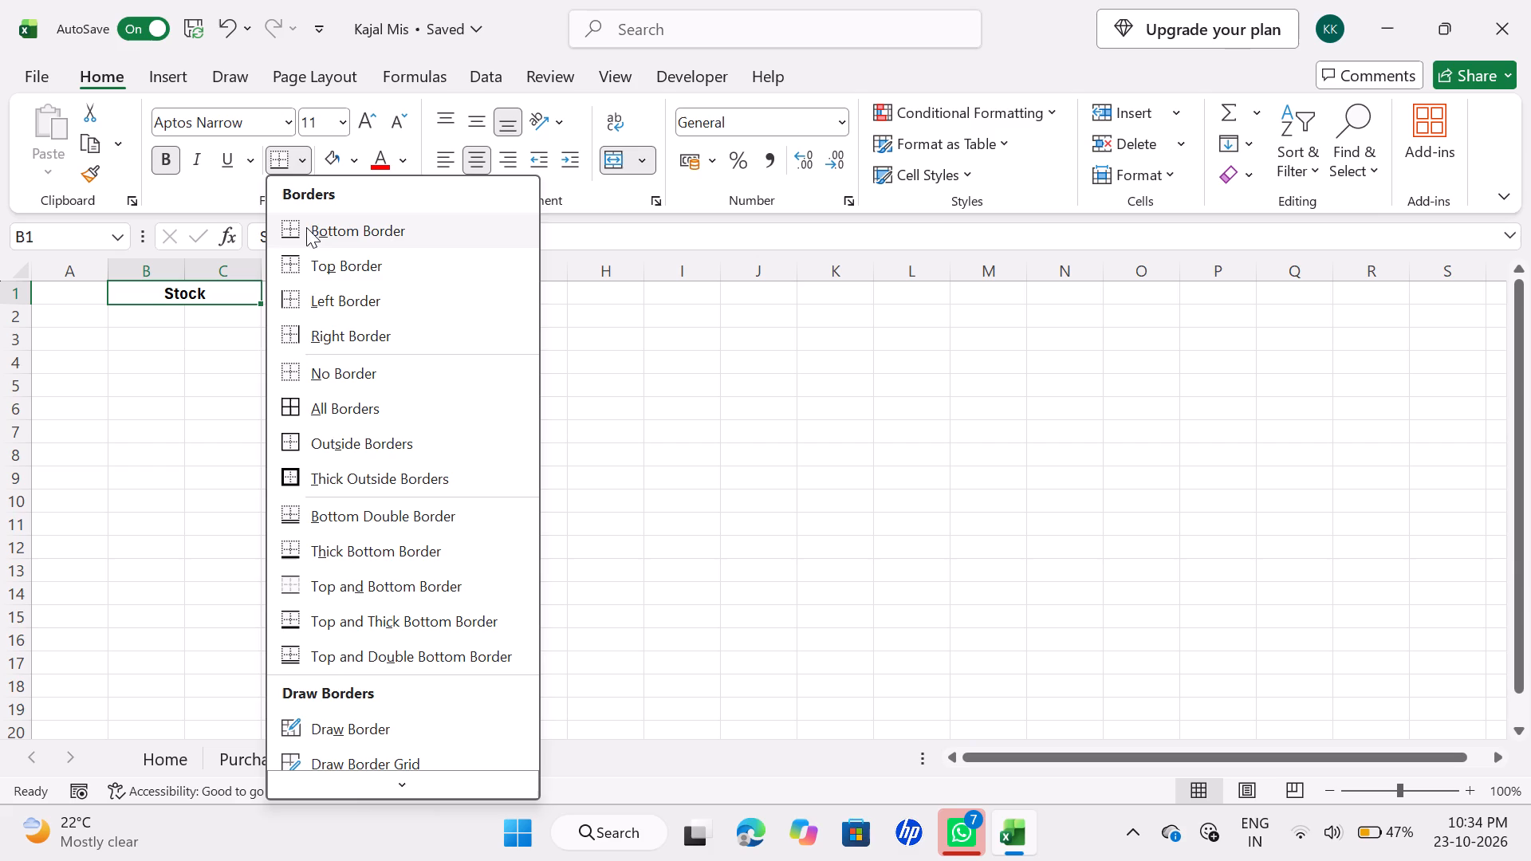
click(314, 401)
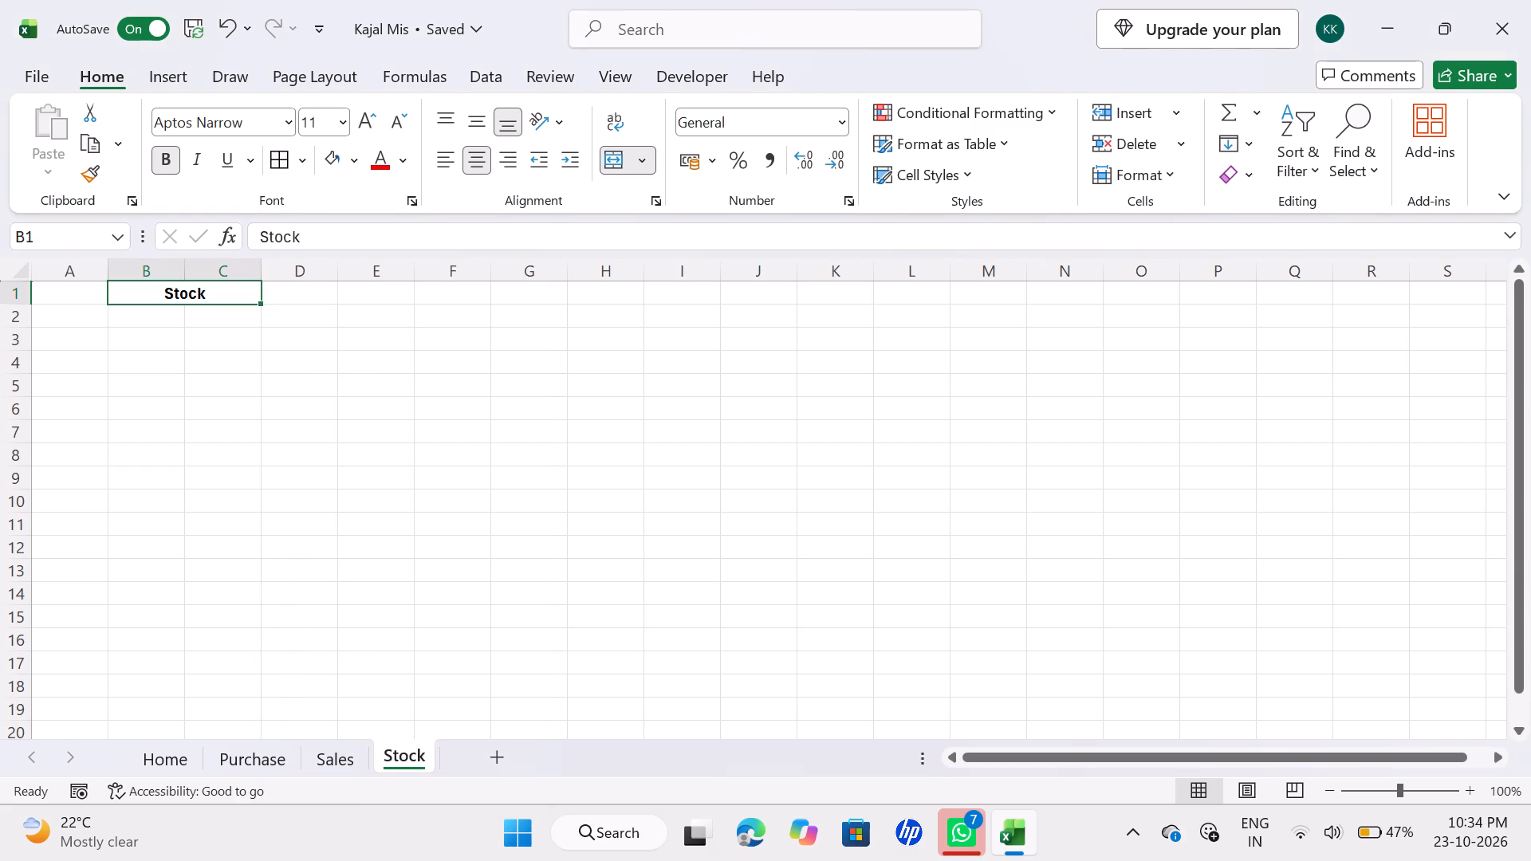
click(233, 332)
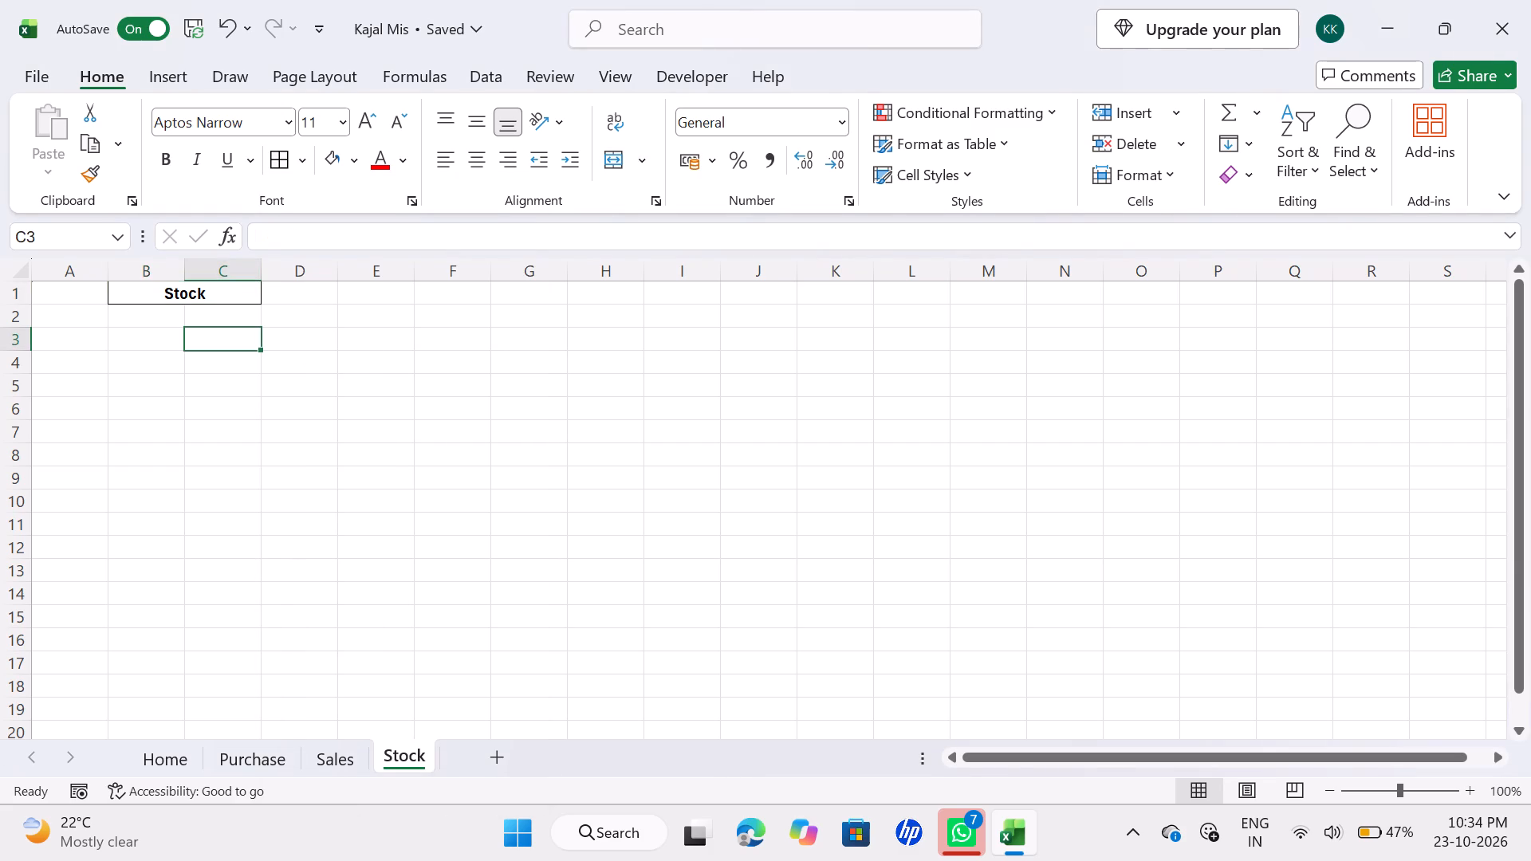
click(216, 293)
click(356, 163)
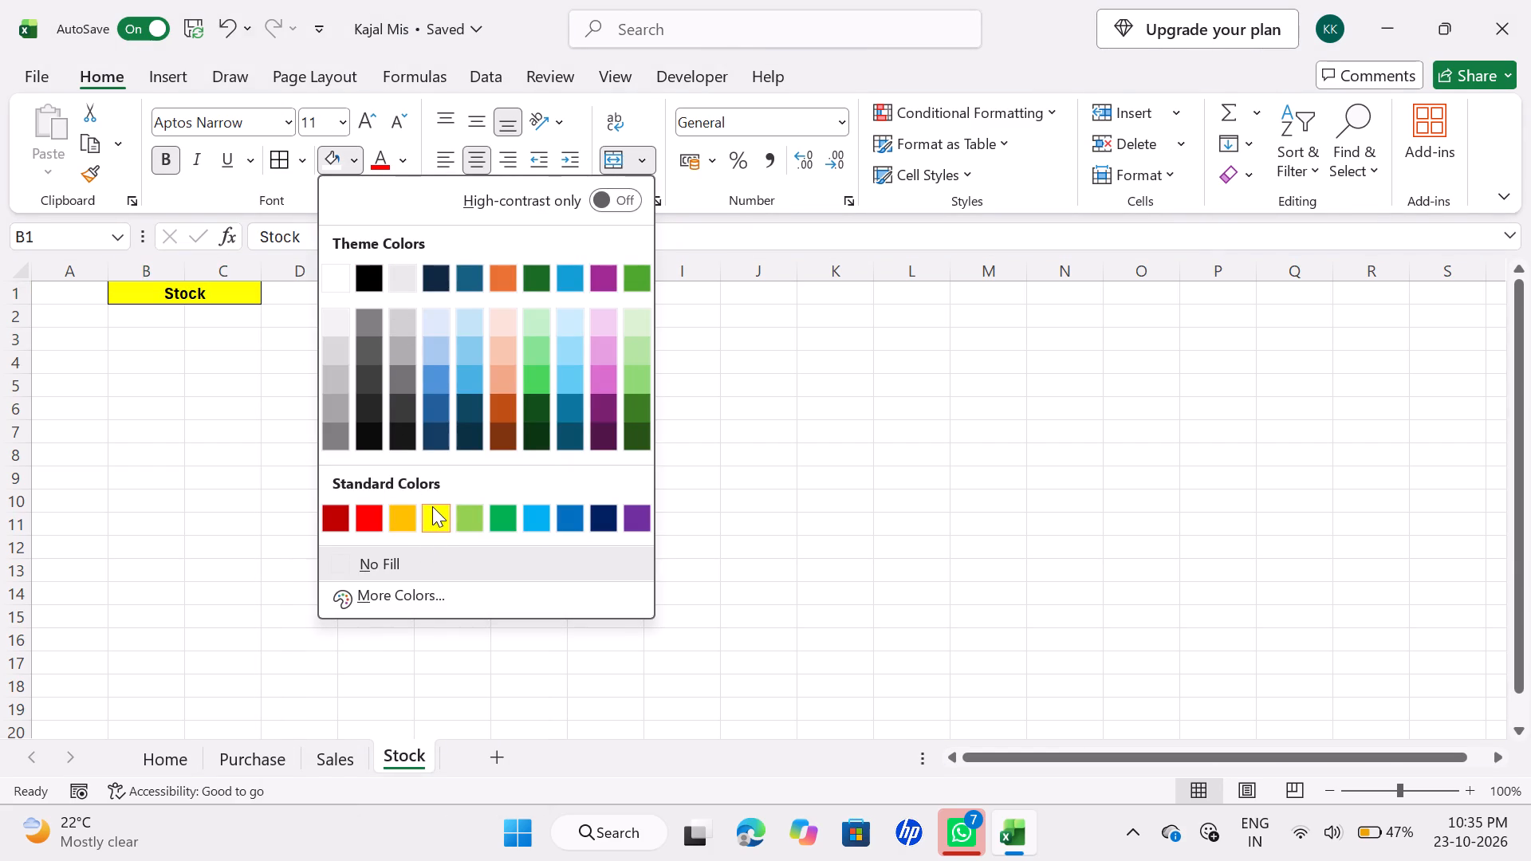
click(432, 505)
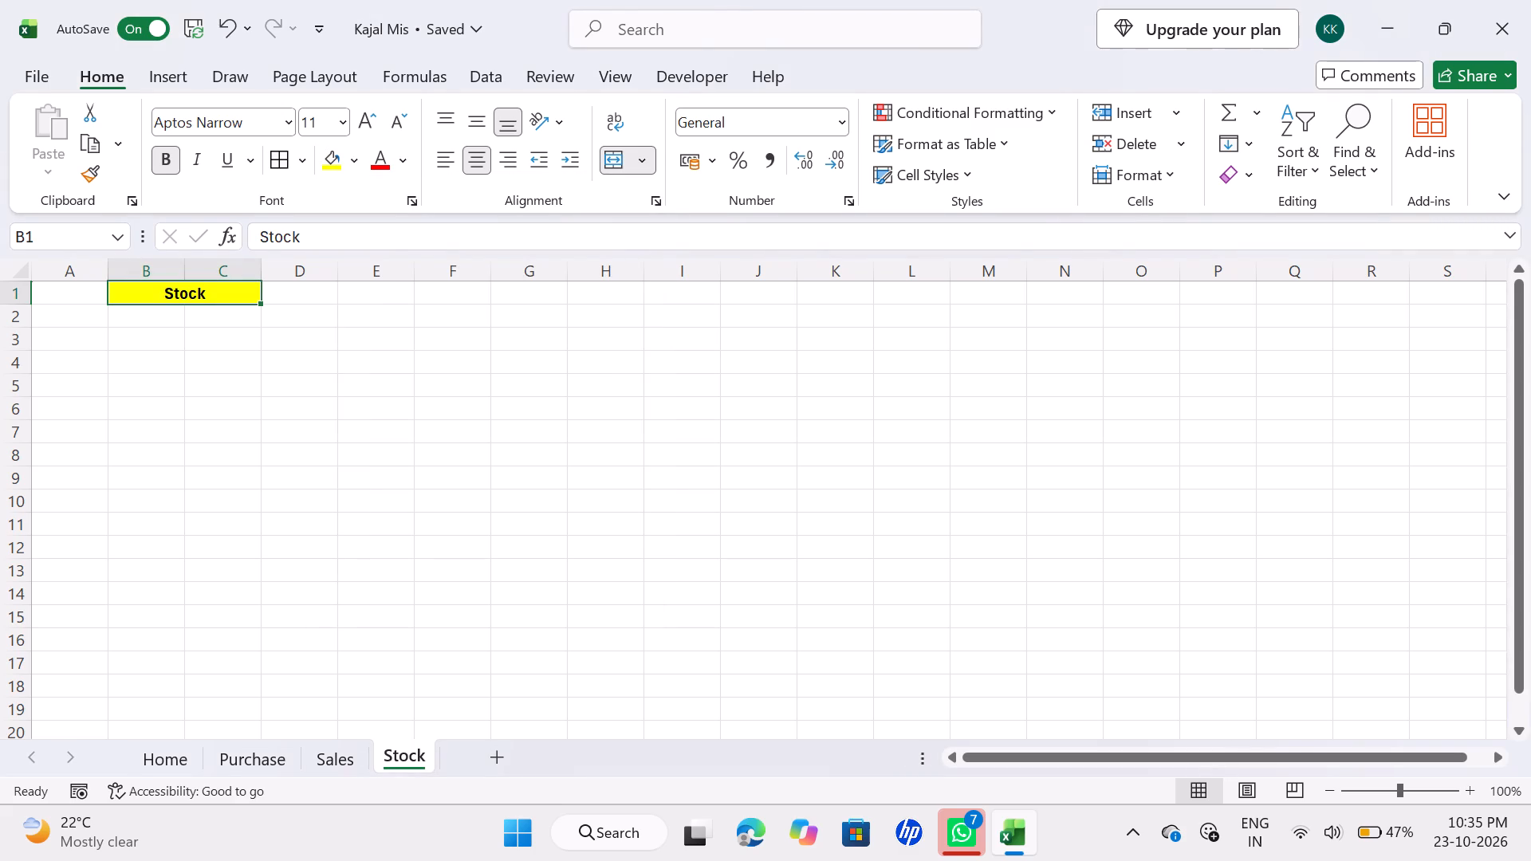
Enter the column header S.No. in A4 of the Stock sheet.
click(72, 360)
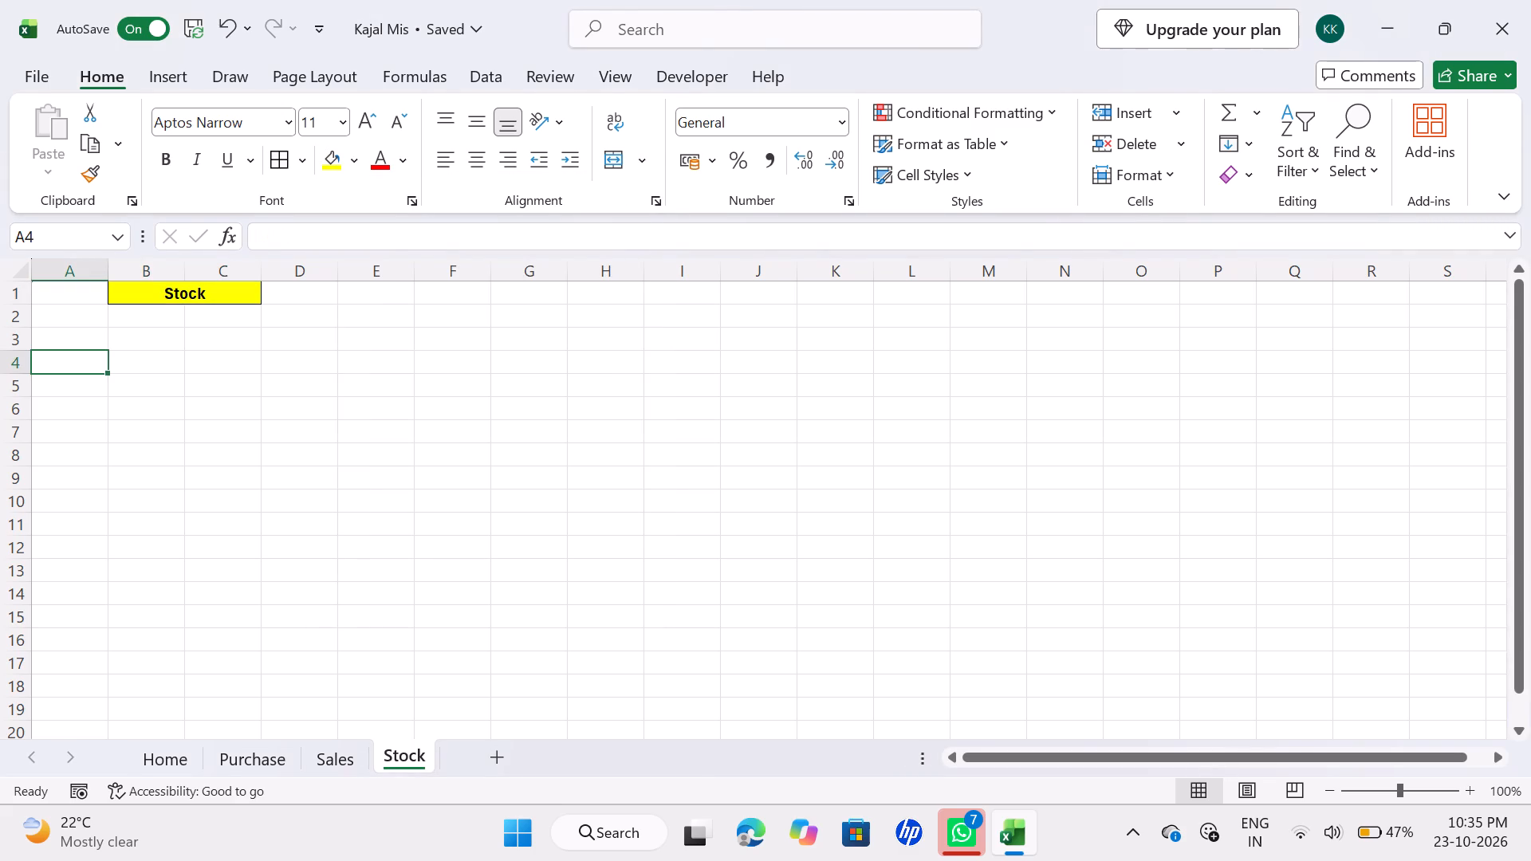
text(S.)
key(shift+n)
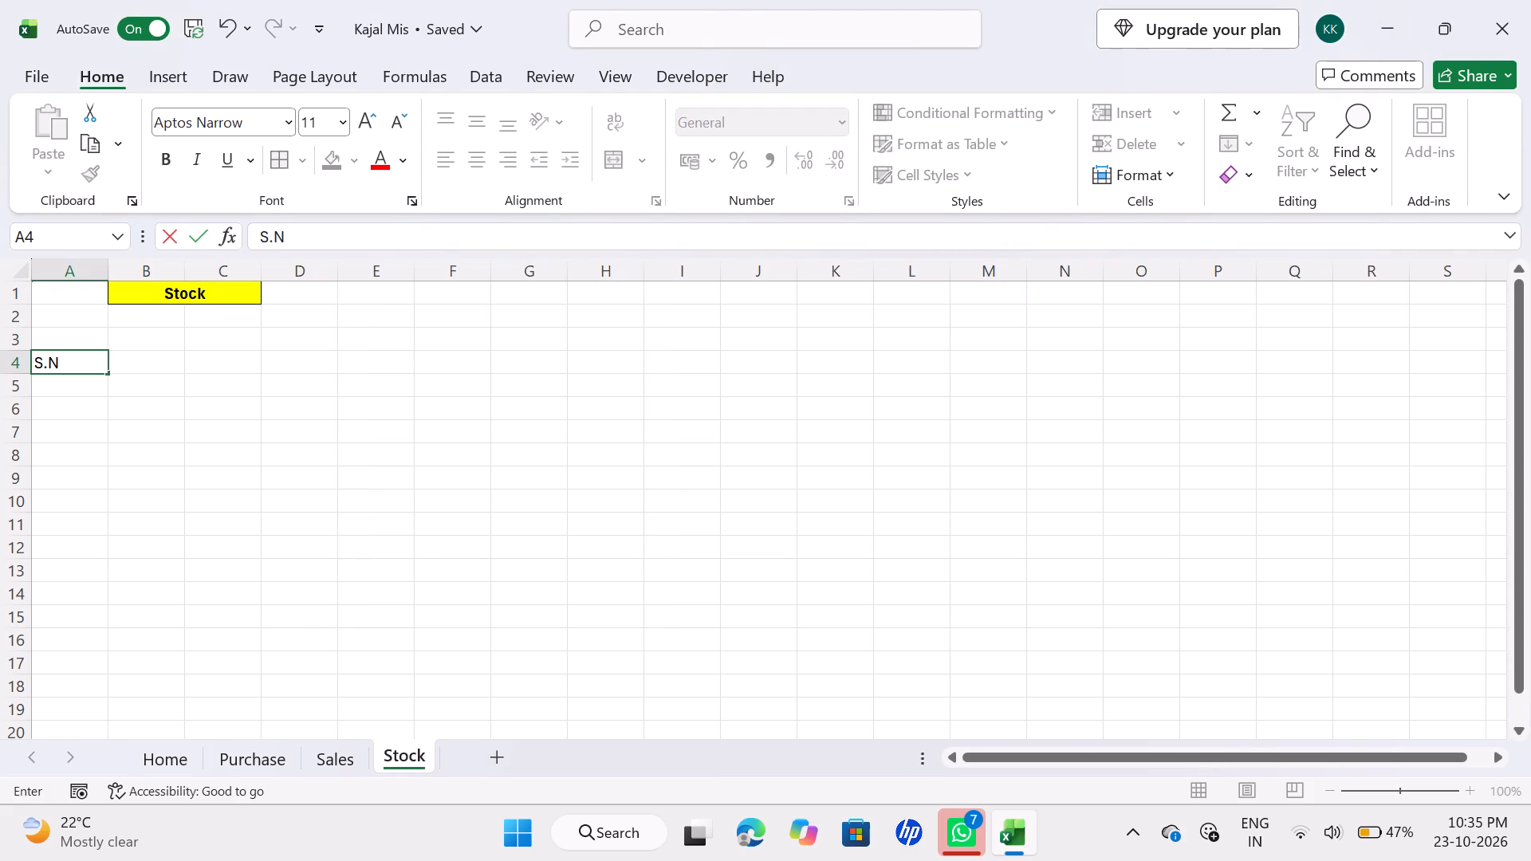
key(shift+o)
key(BackSpace)
text(o.)
key(Tab)
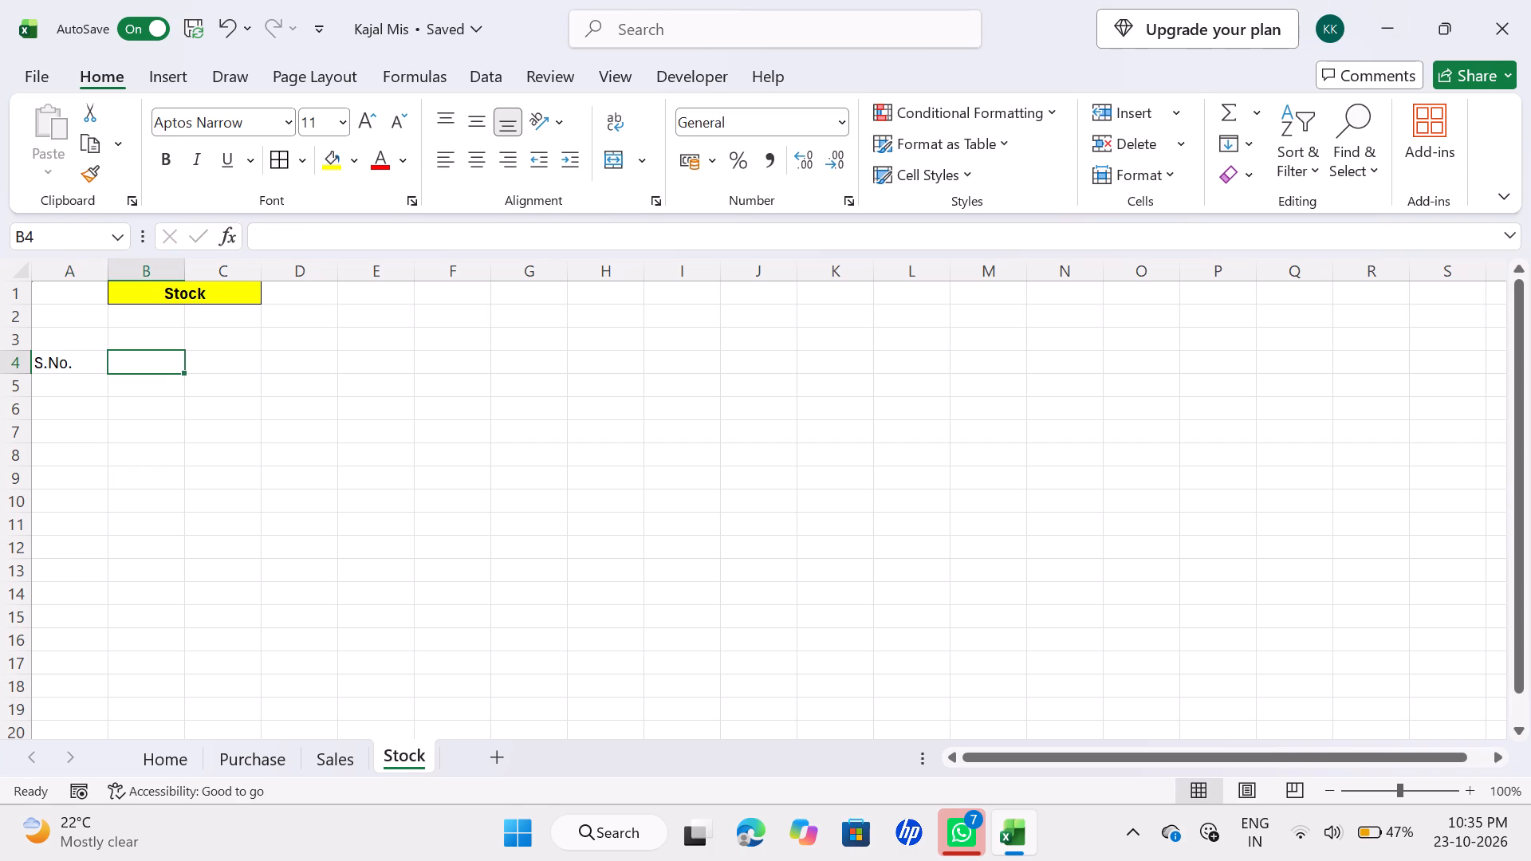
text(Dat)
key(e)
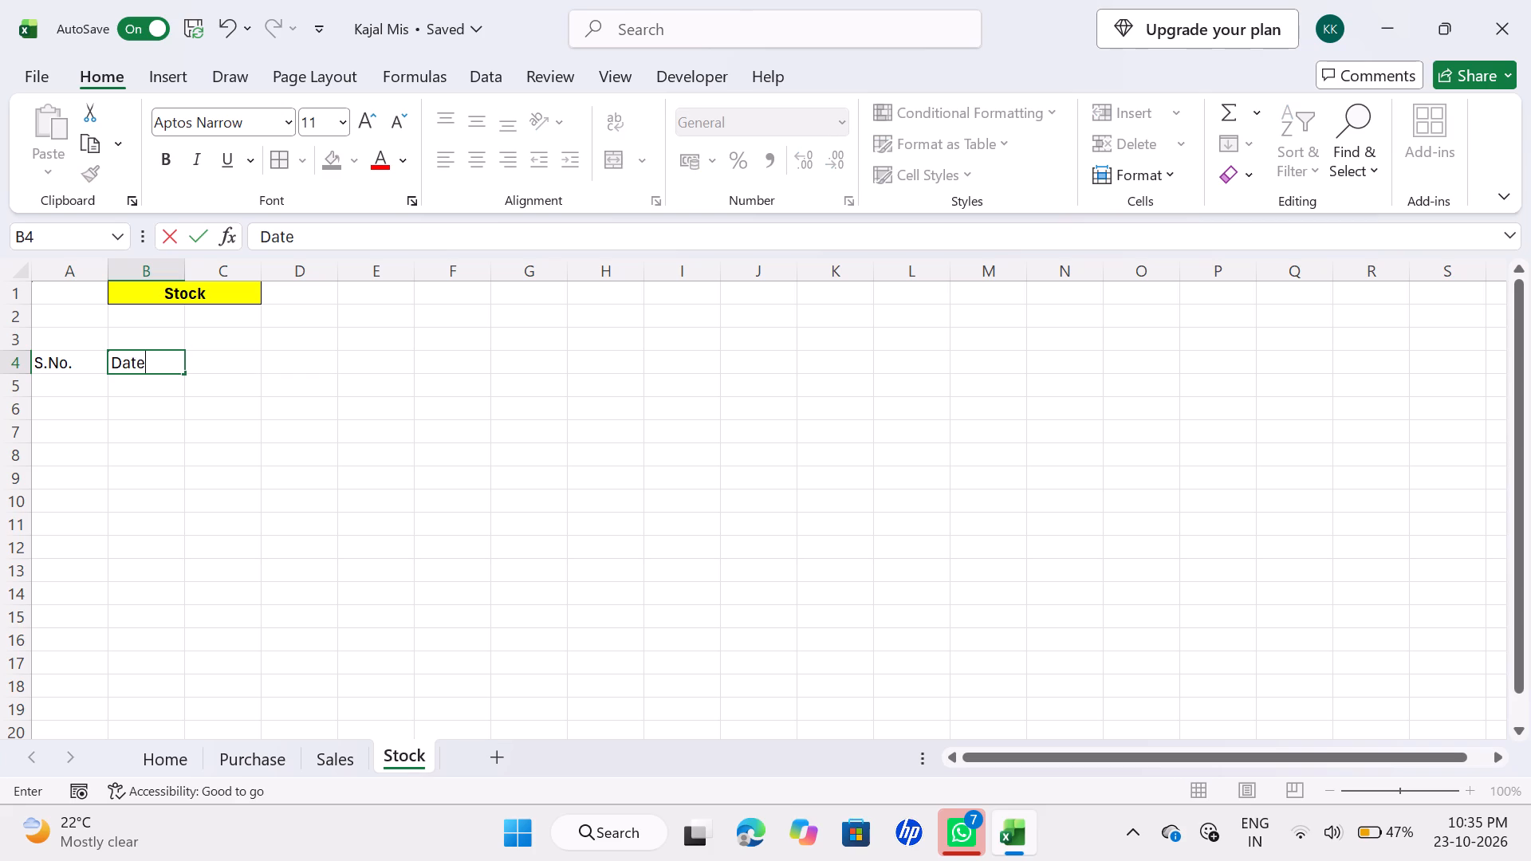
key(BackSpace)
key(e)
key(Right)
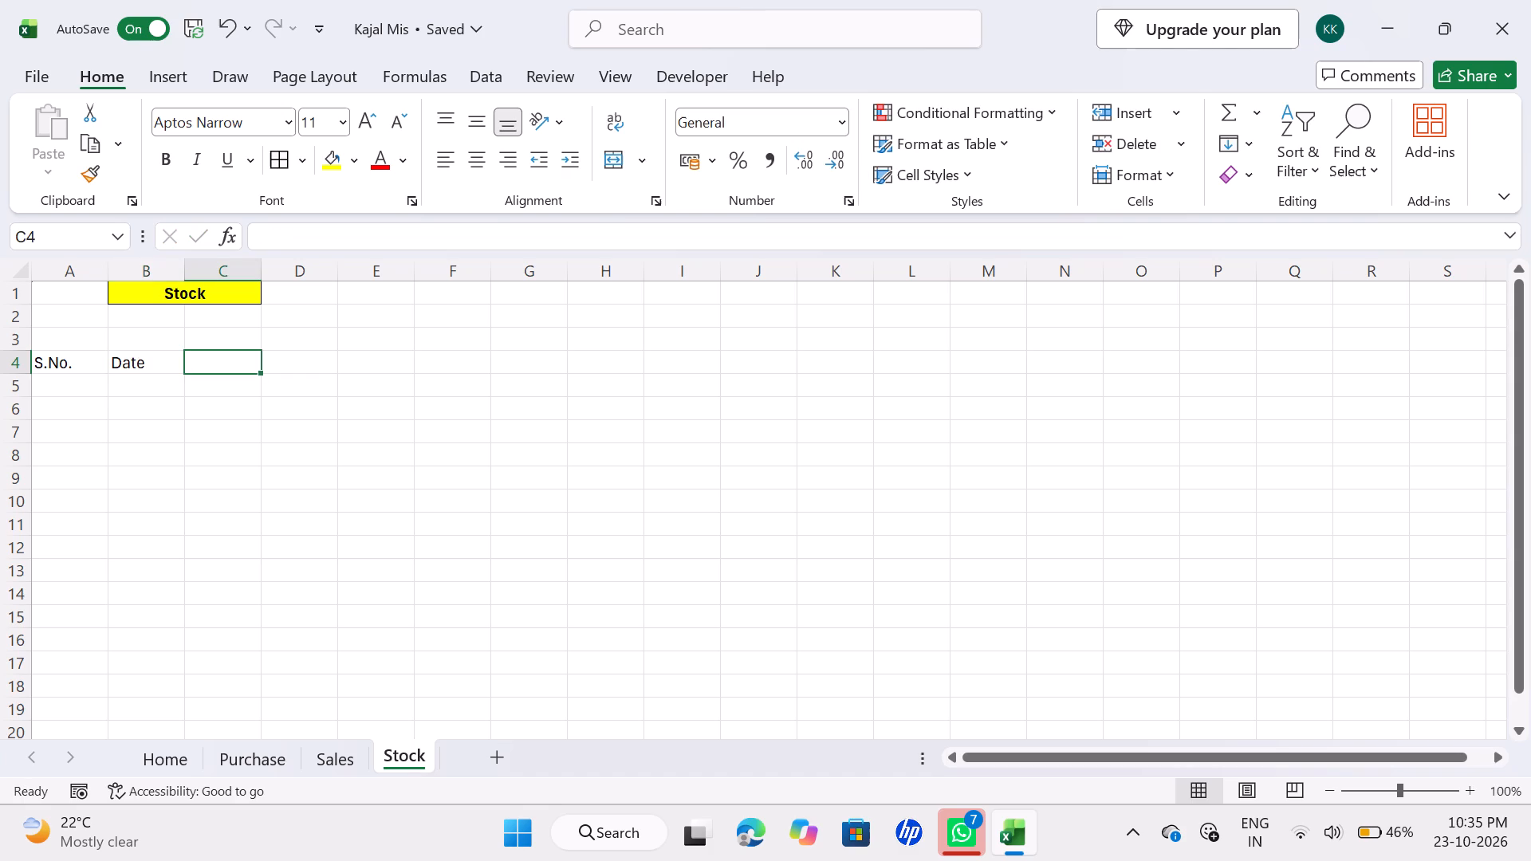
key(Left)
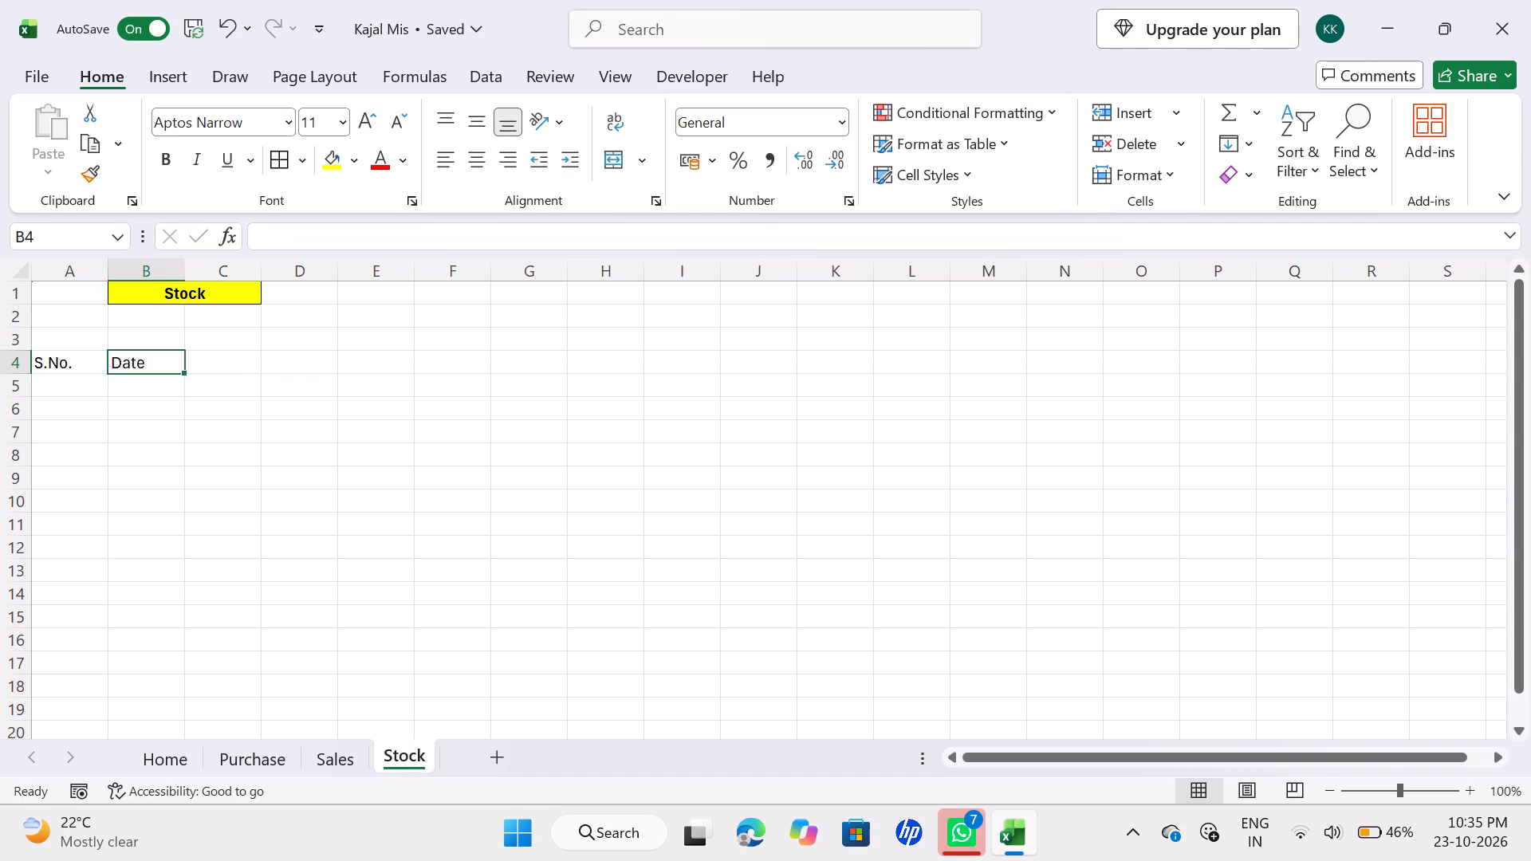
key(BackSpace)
Enter the column headers Item, P.Qty, S.Qty and Amount in B4:E4 of the Stock sheet.
text(Item)
key(Tab)
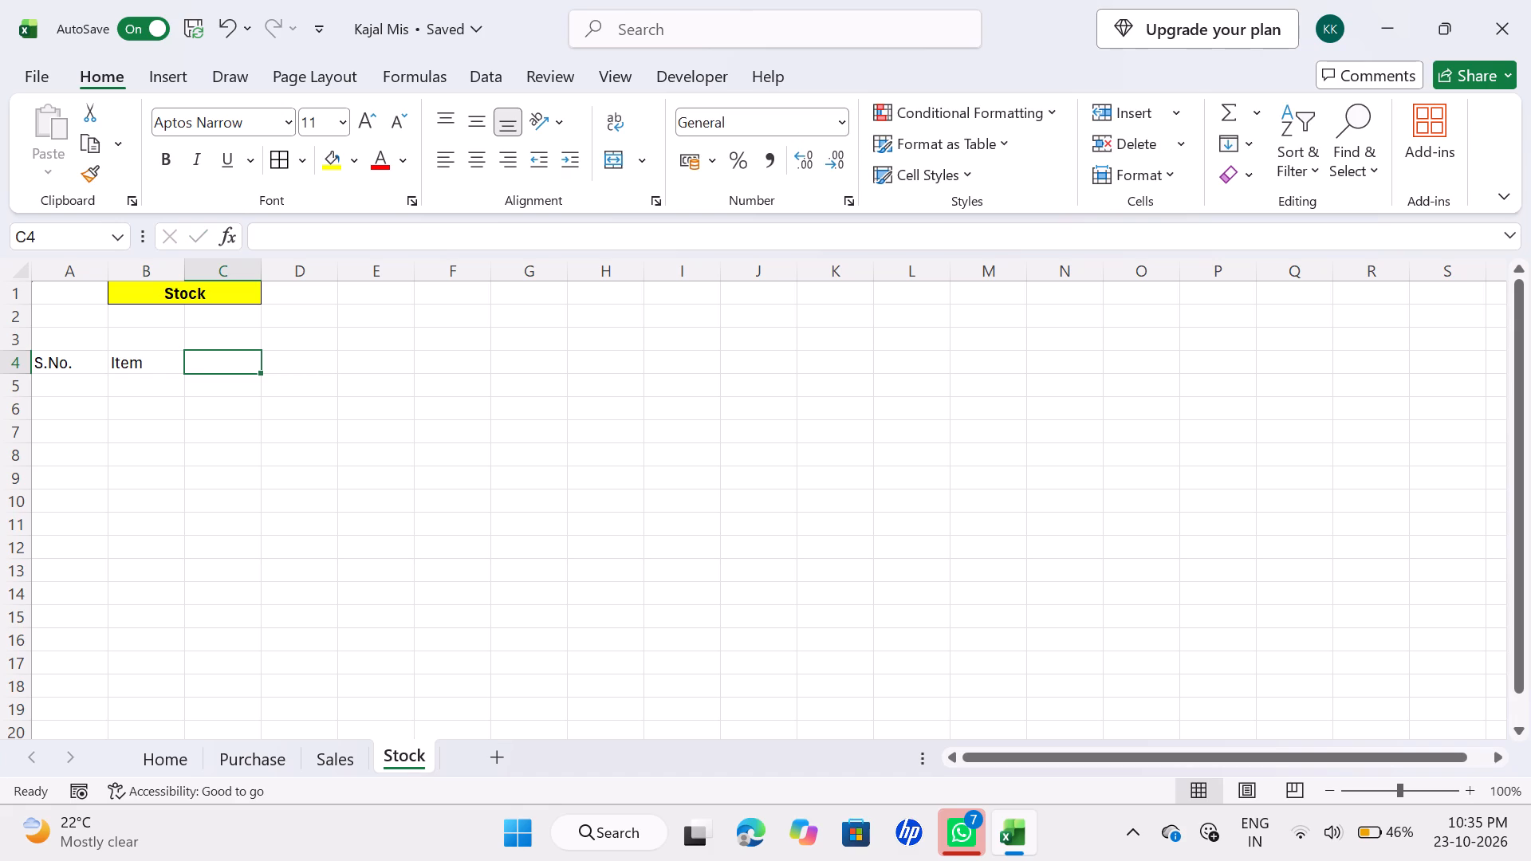
key(shift+p)
key(comma)
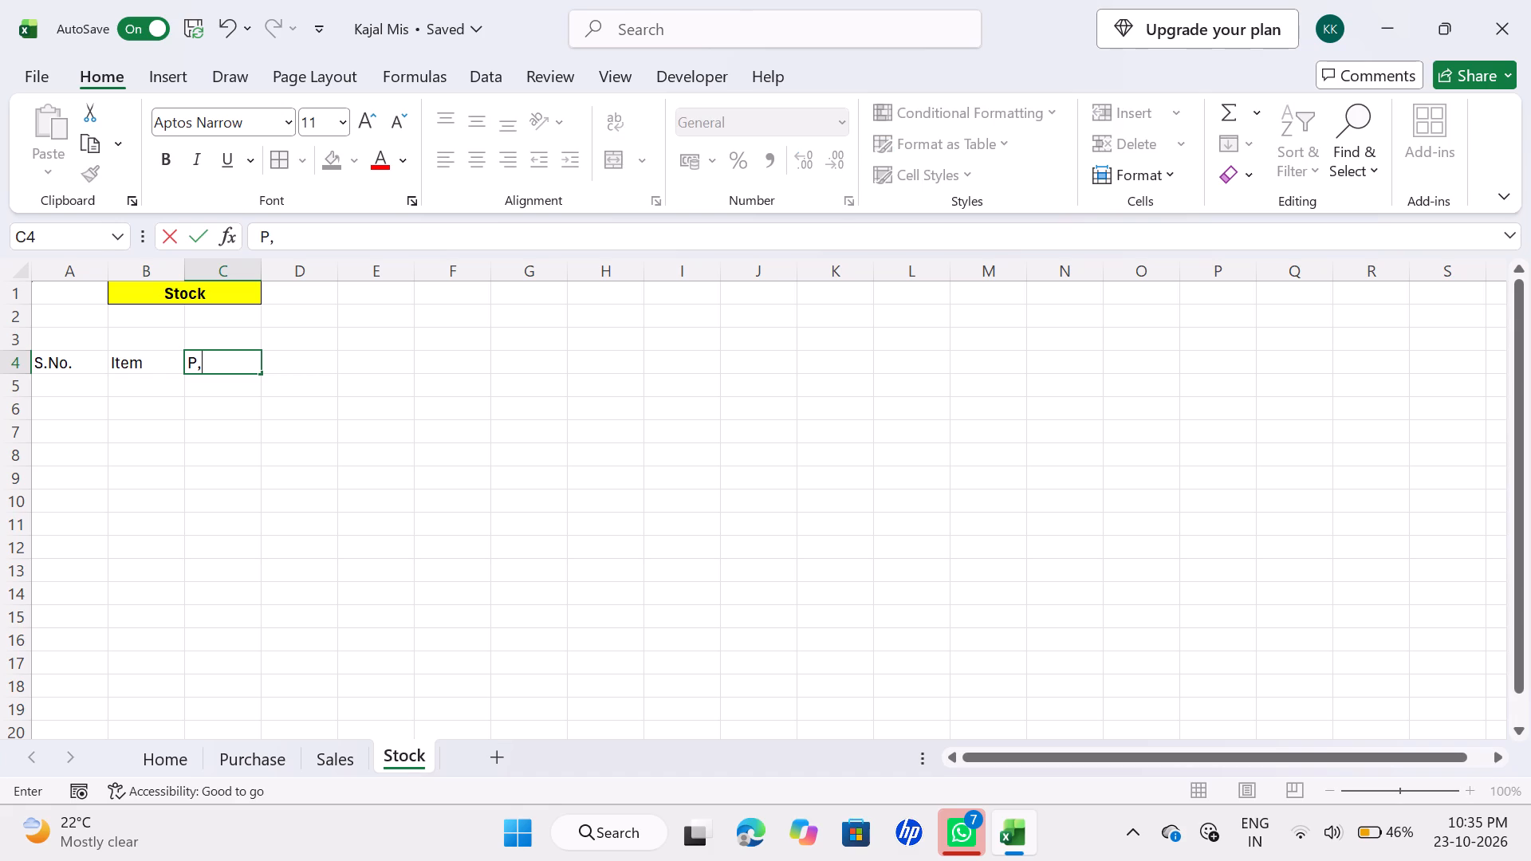
key(BackSpace)
key(period)
text(Qty)
key(Tab)
key(shift+s)
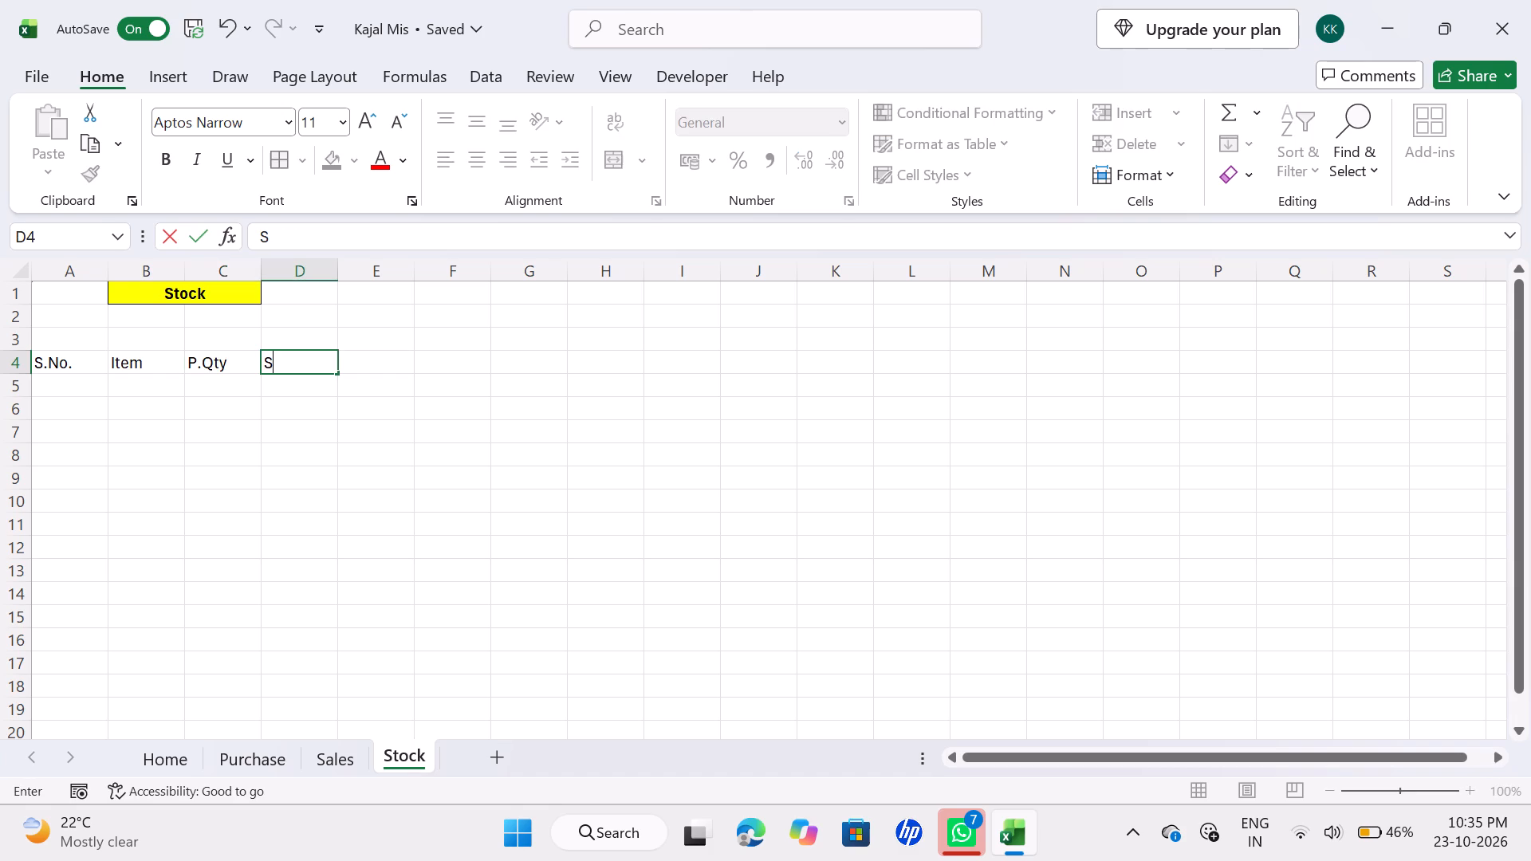
text(.Qty)
key(Tab)
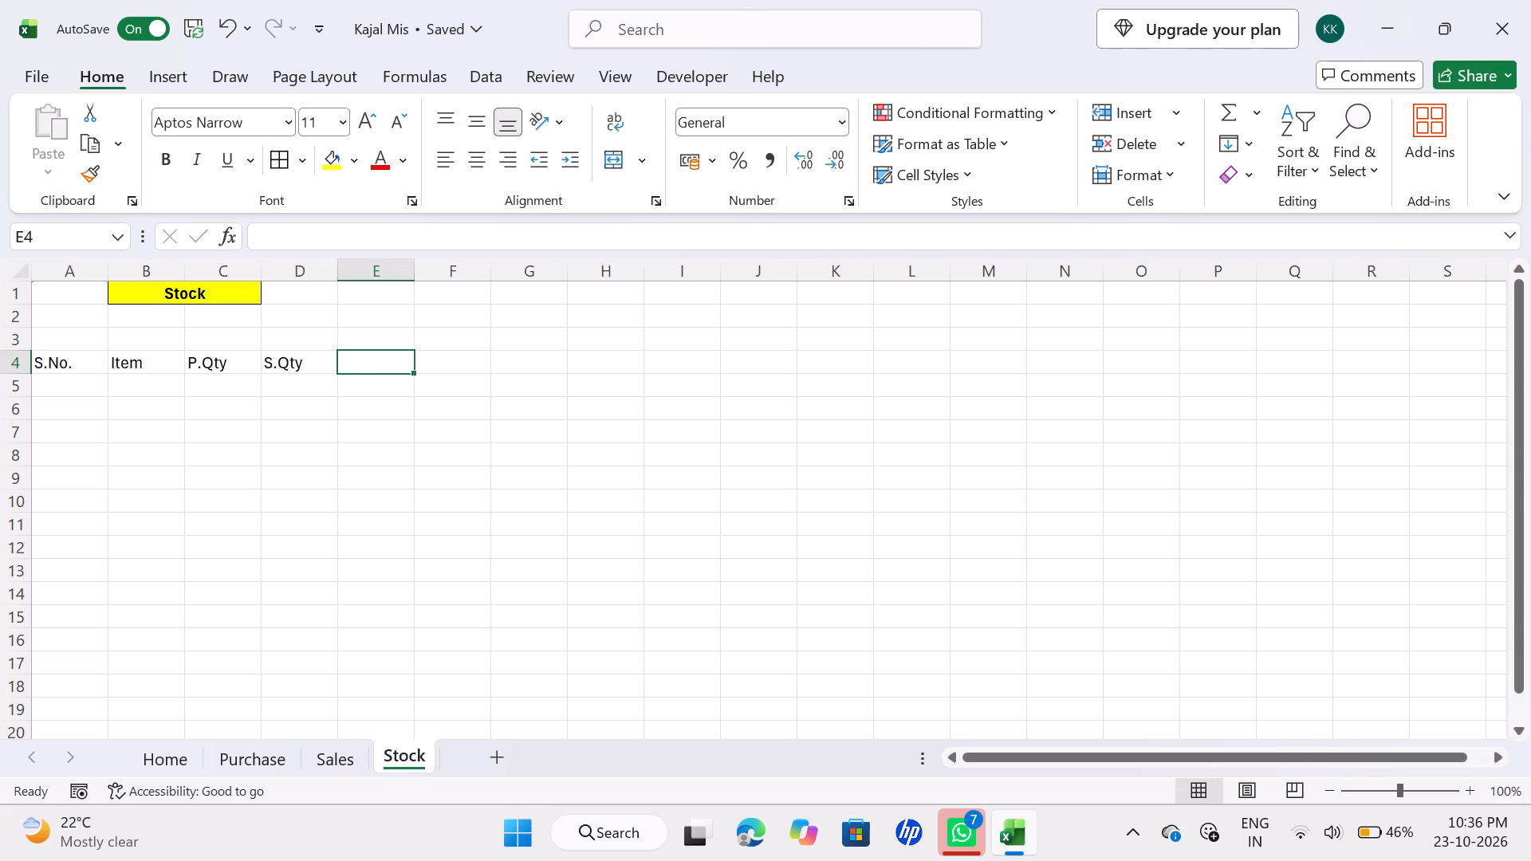
key(shift+a)
text(mo)
text(unt)
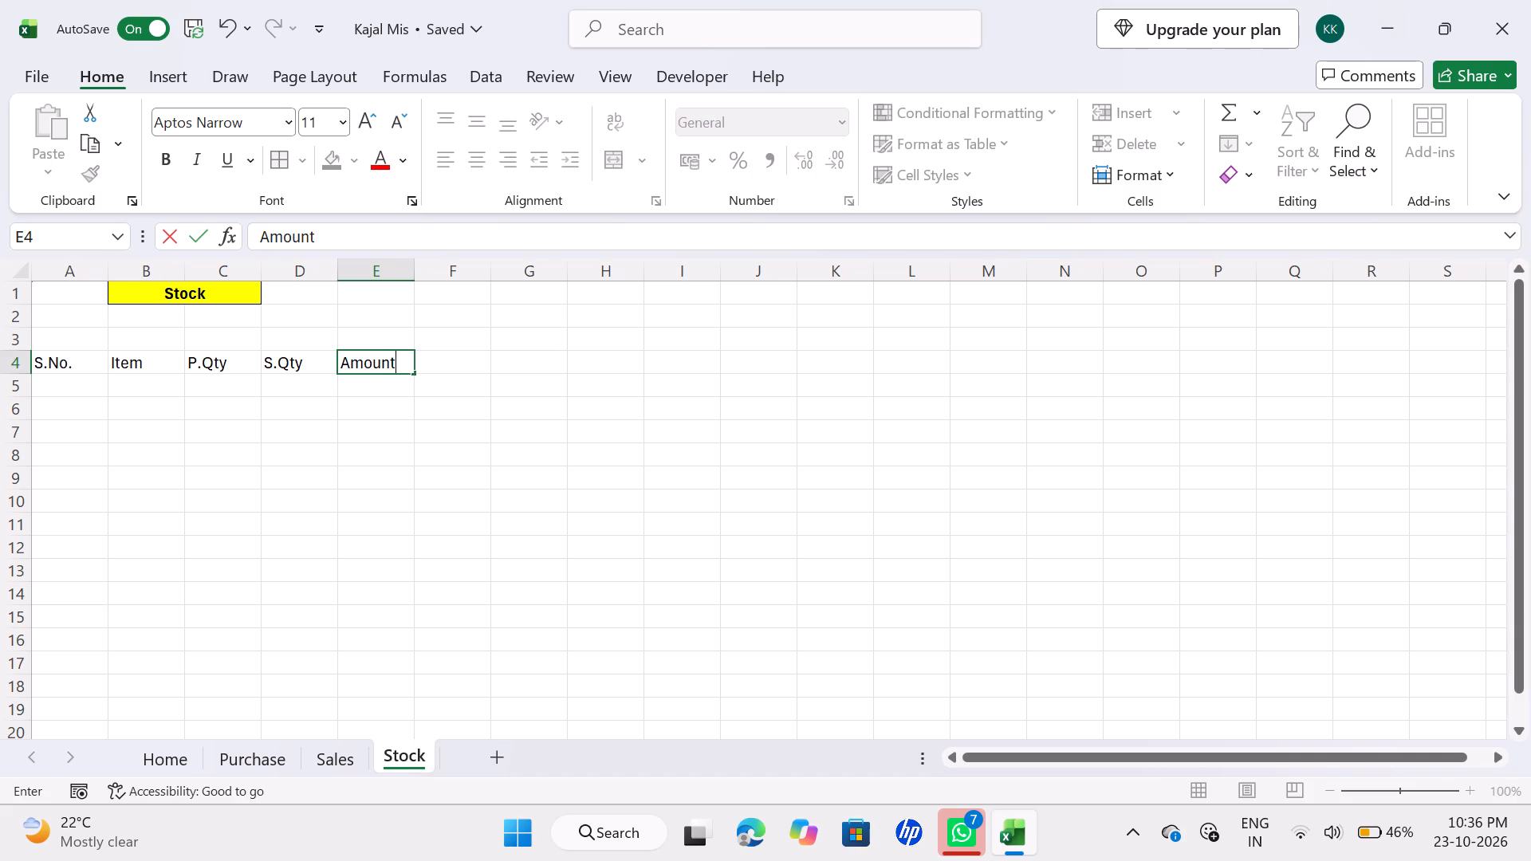
key(Return)
Finish entering the Amount header in E4 of the Stock sheet.
key(Left)
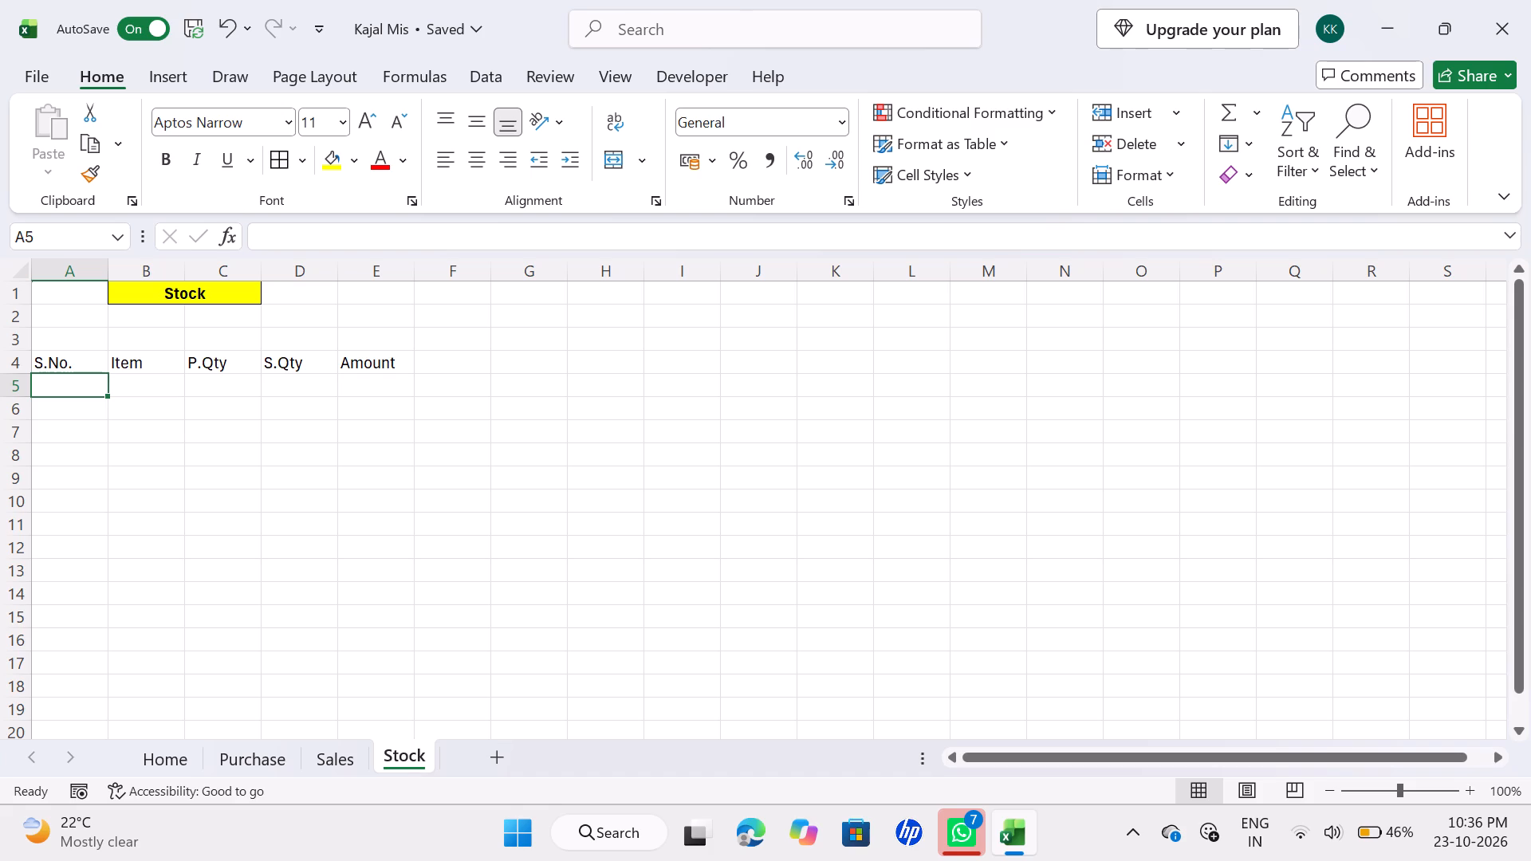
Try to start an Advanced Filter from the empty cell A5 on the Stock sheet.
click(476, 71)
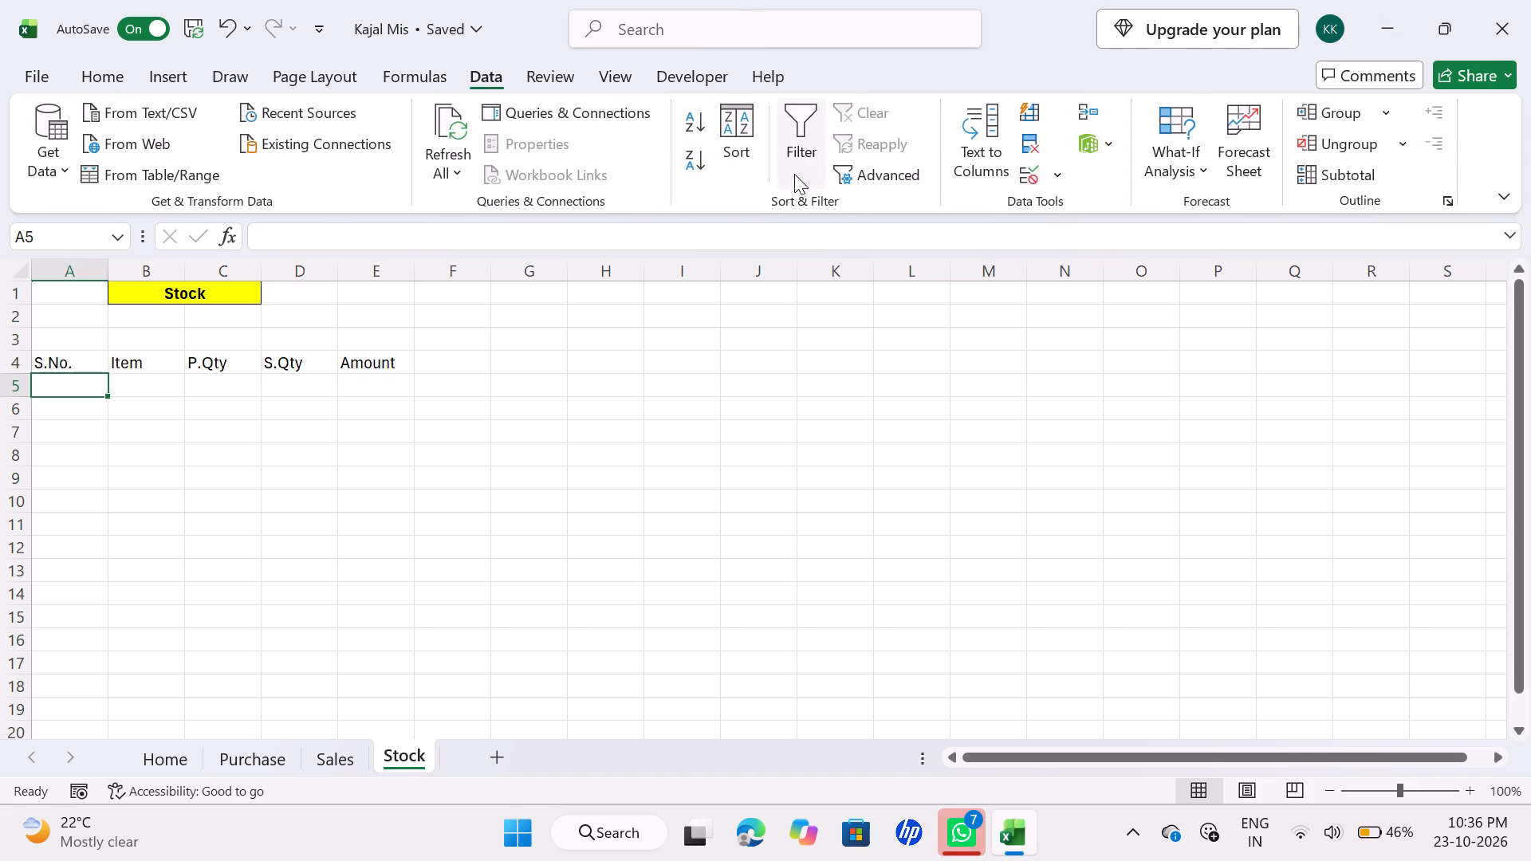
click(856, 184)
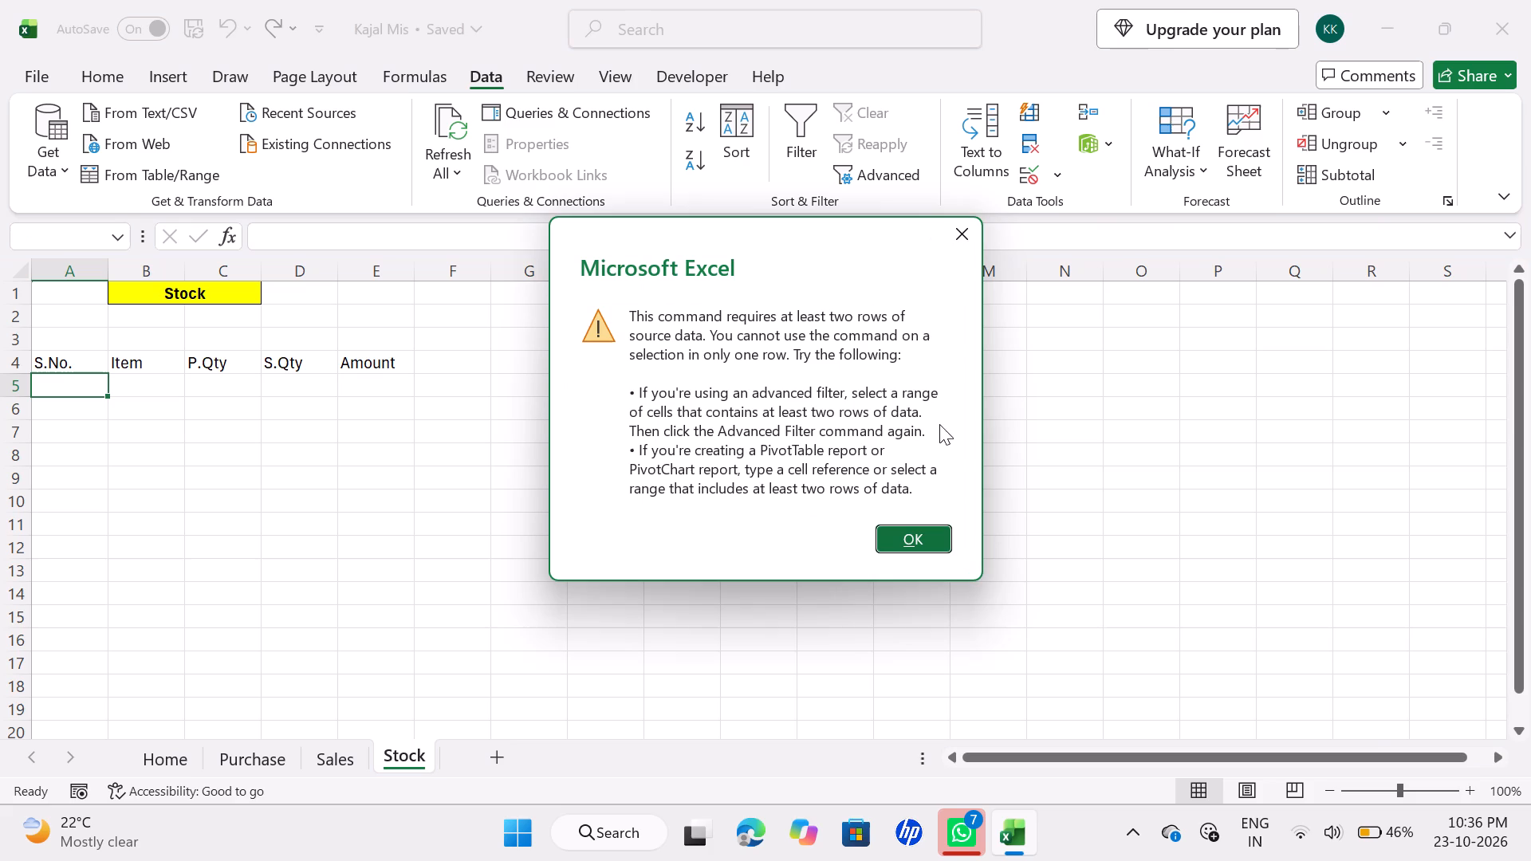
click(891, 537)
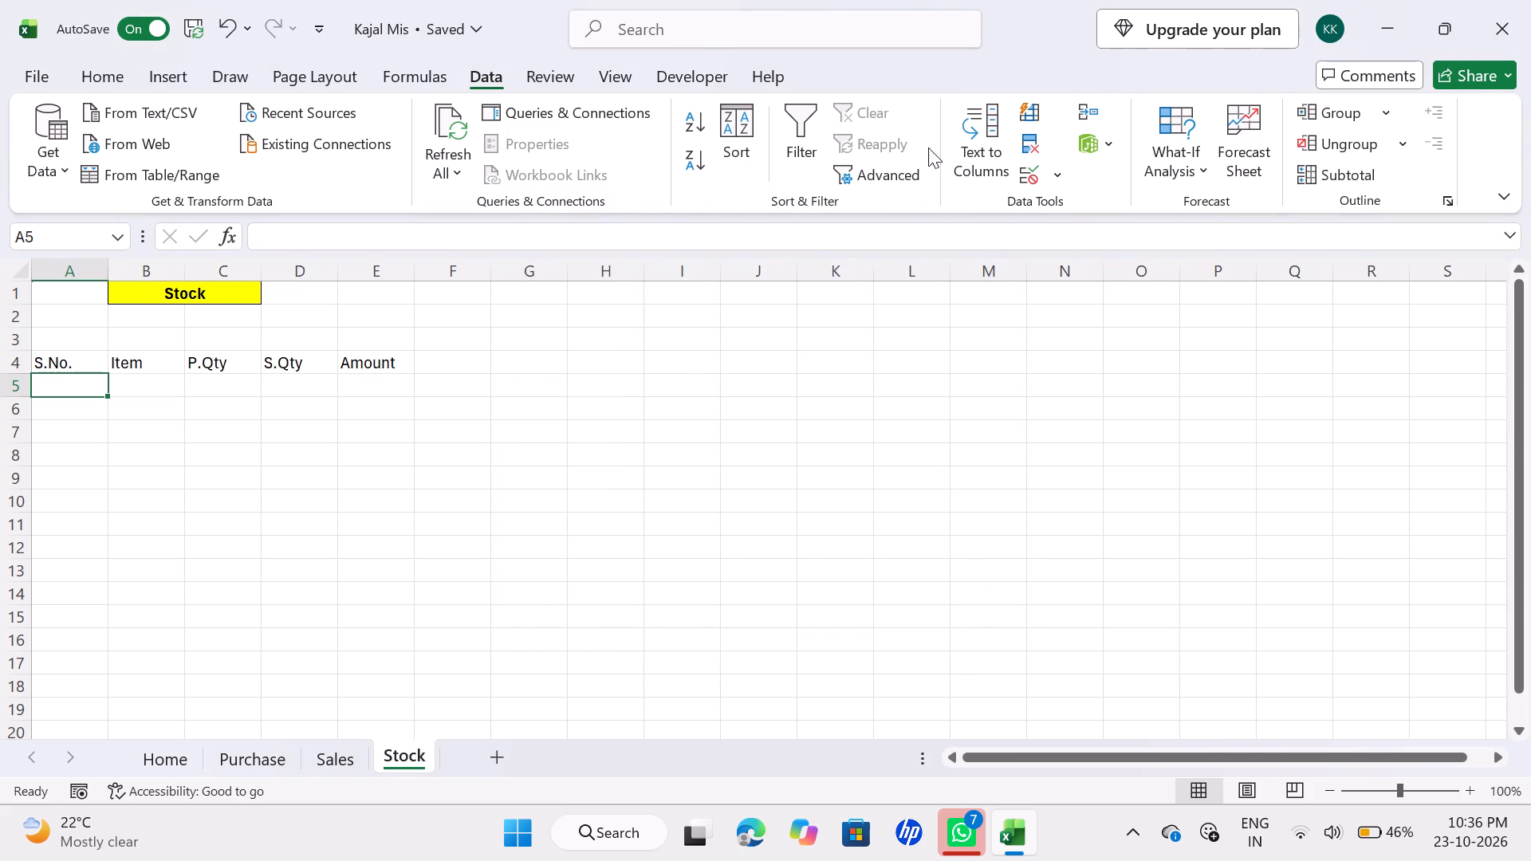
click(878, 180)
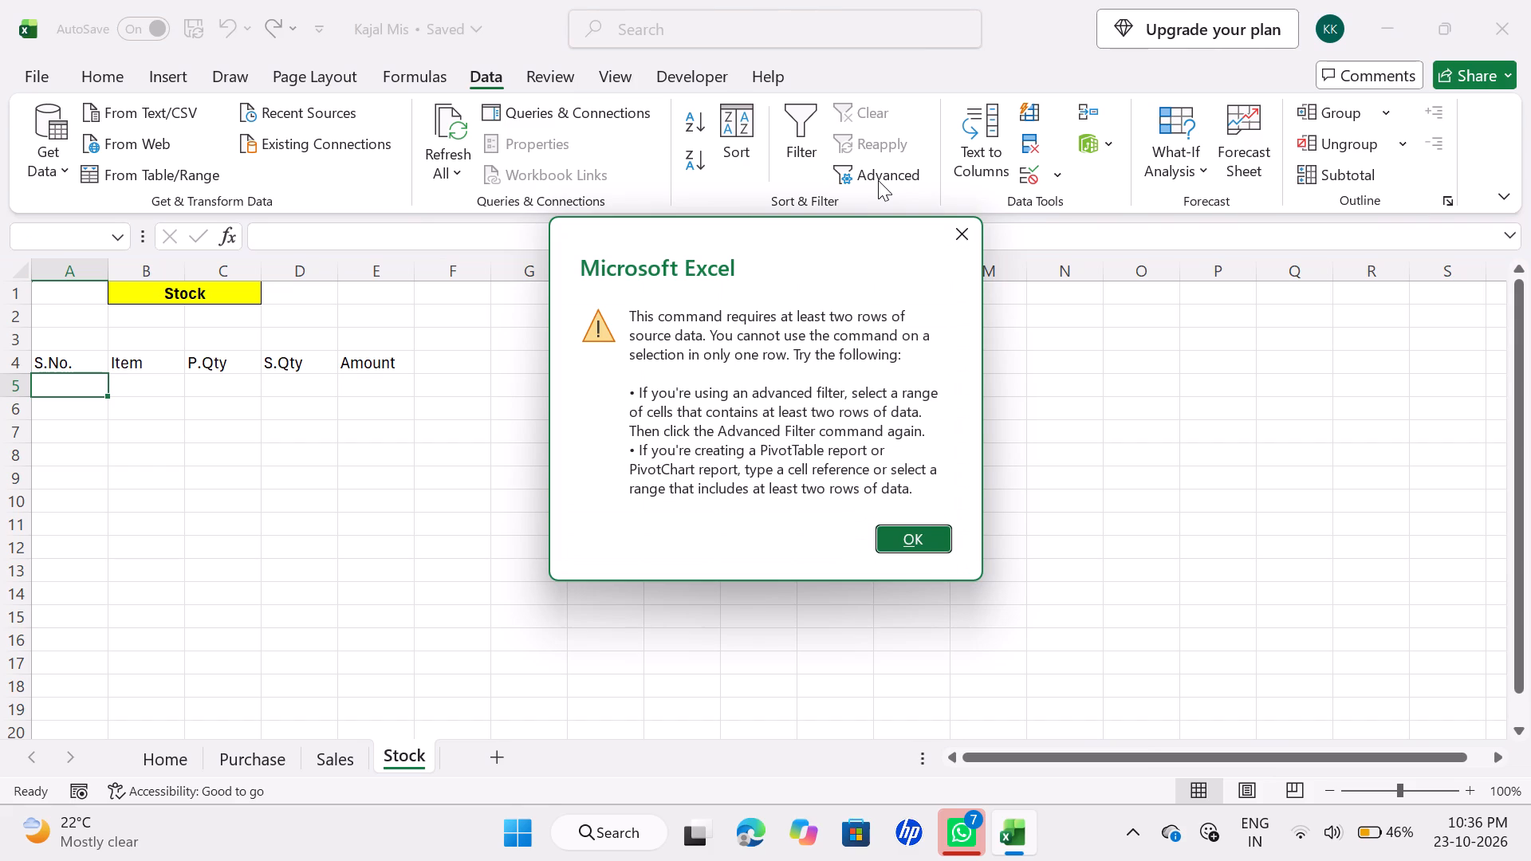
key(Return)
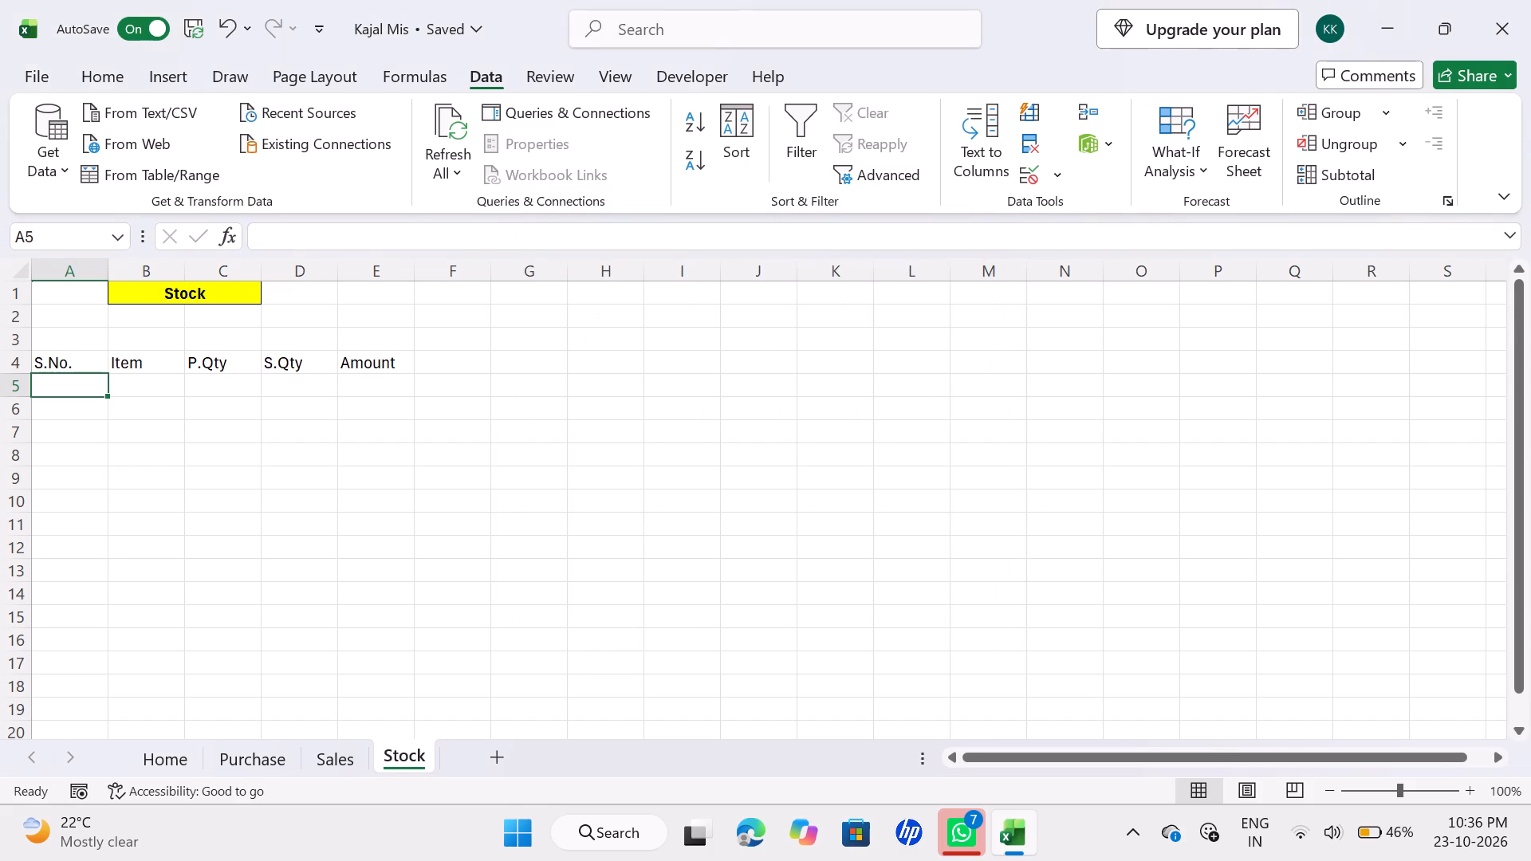
Apply all borders and centre alignment to A4:E9 on the Stock sheet.
drag(57, 360, 392, 462)
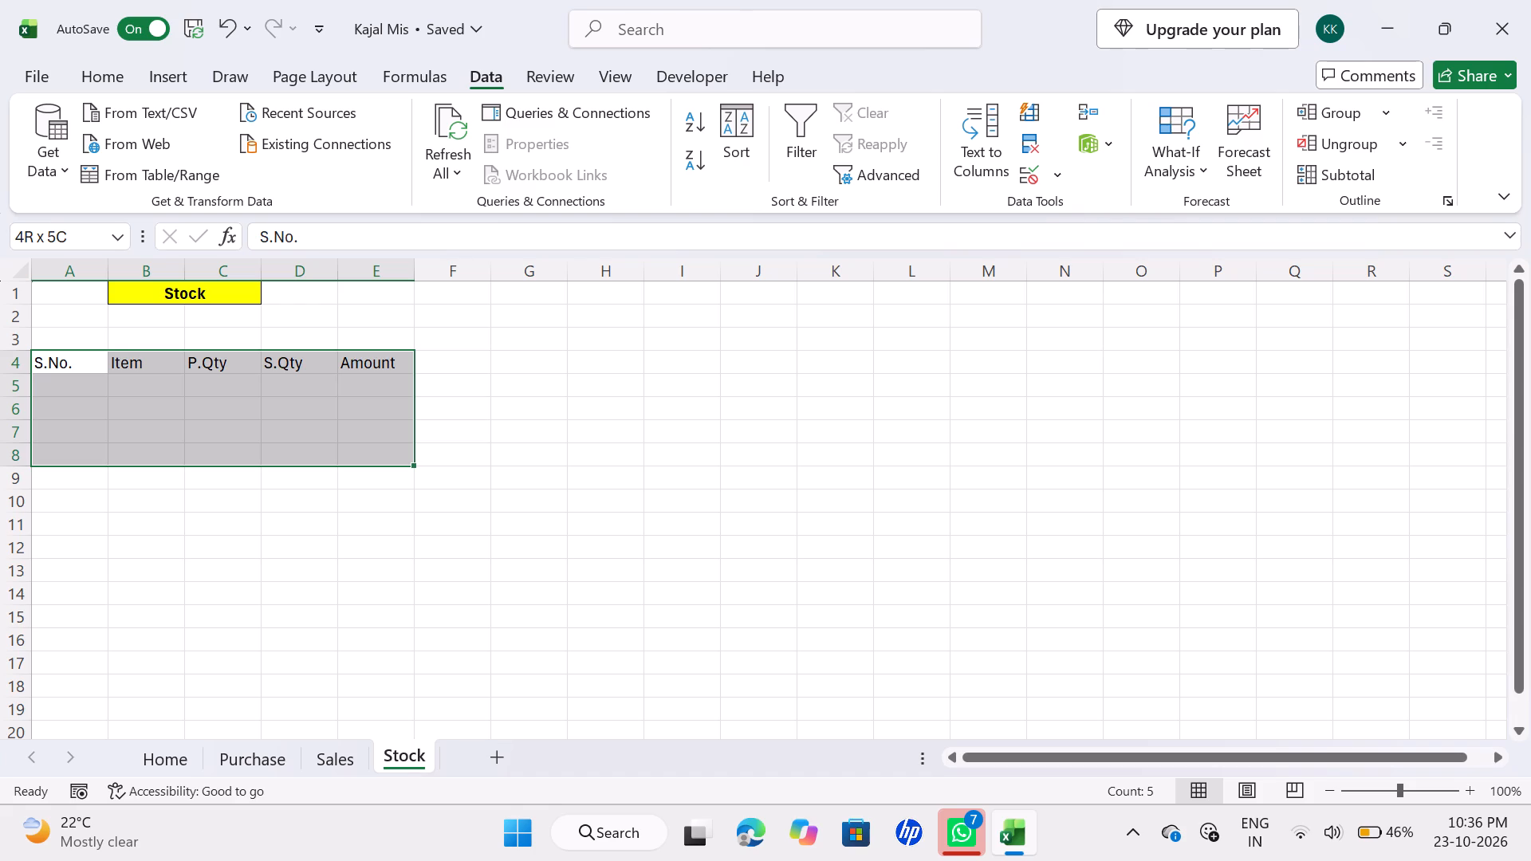
drag(392, 462, 392, 472)
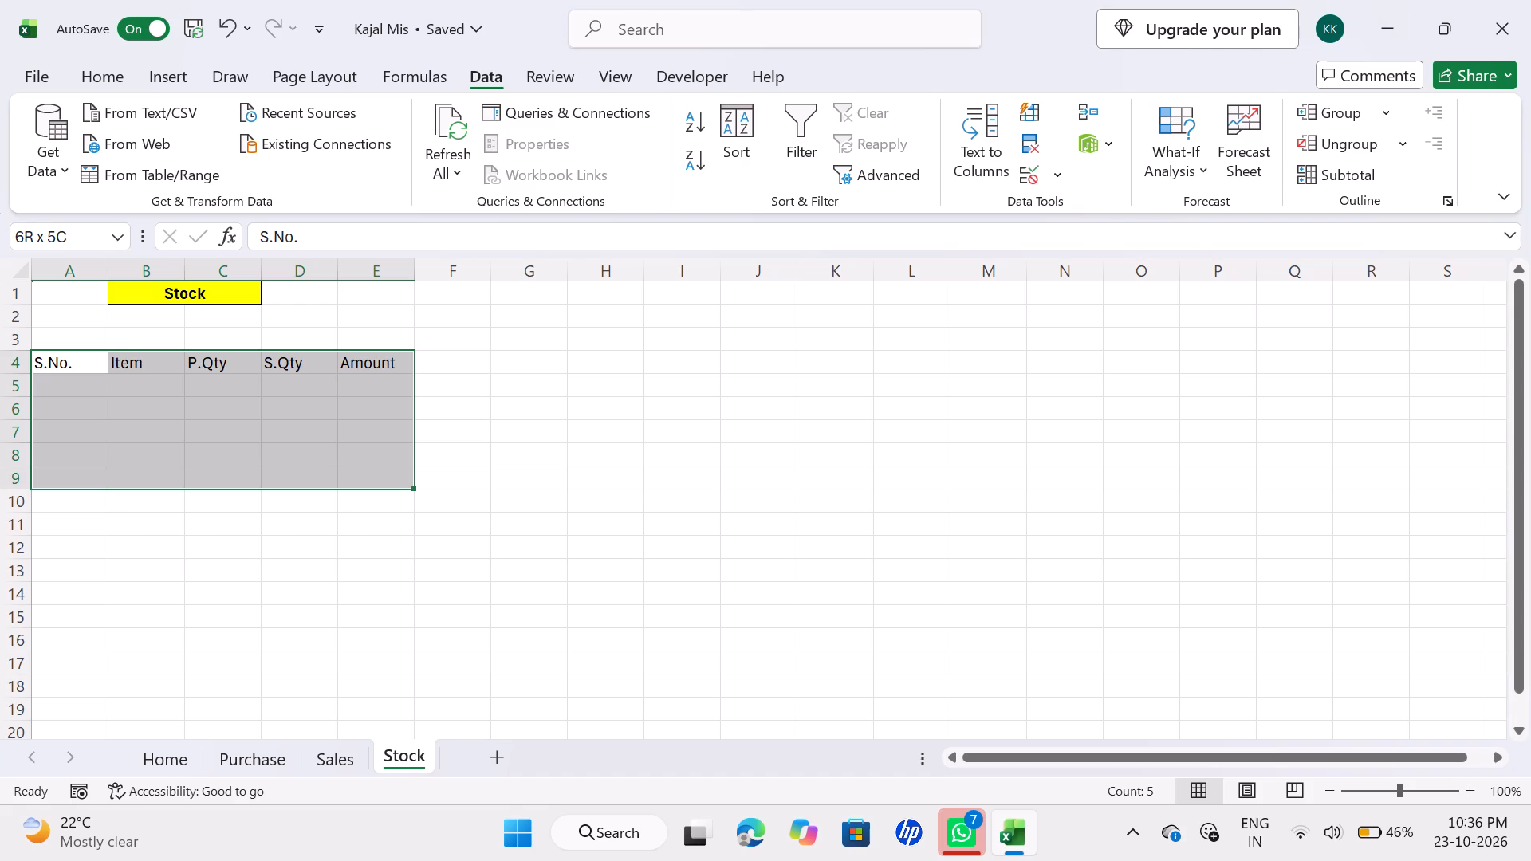
drag(392, 472, 392, 473)
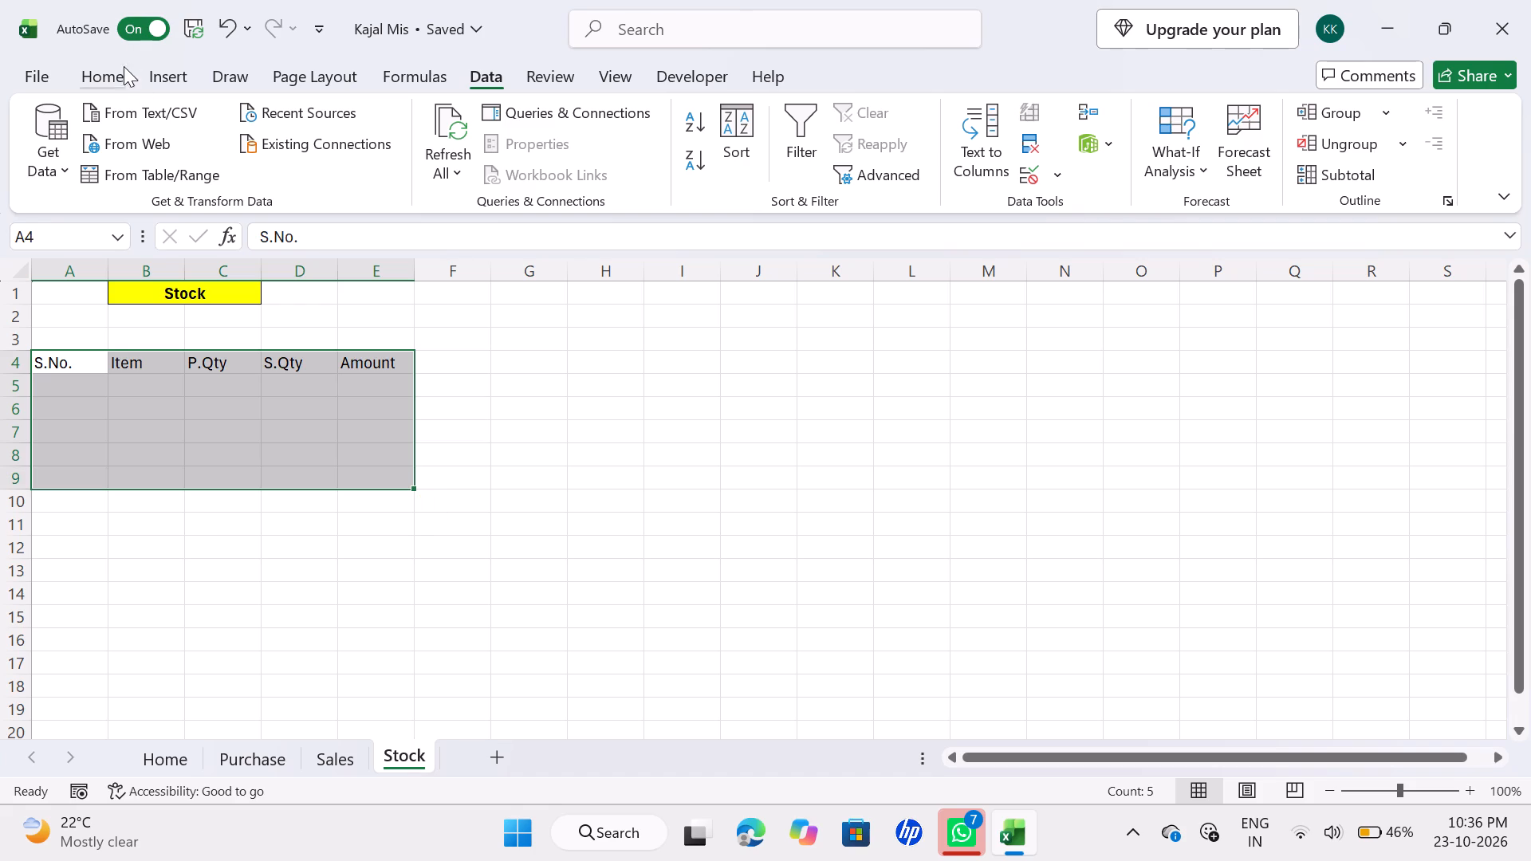
click(120, 73)
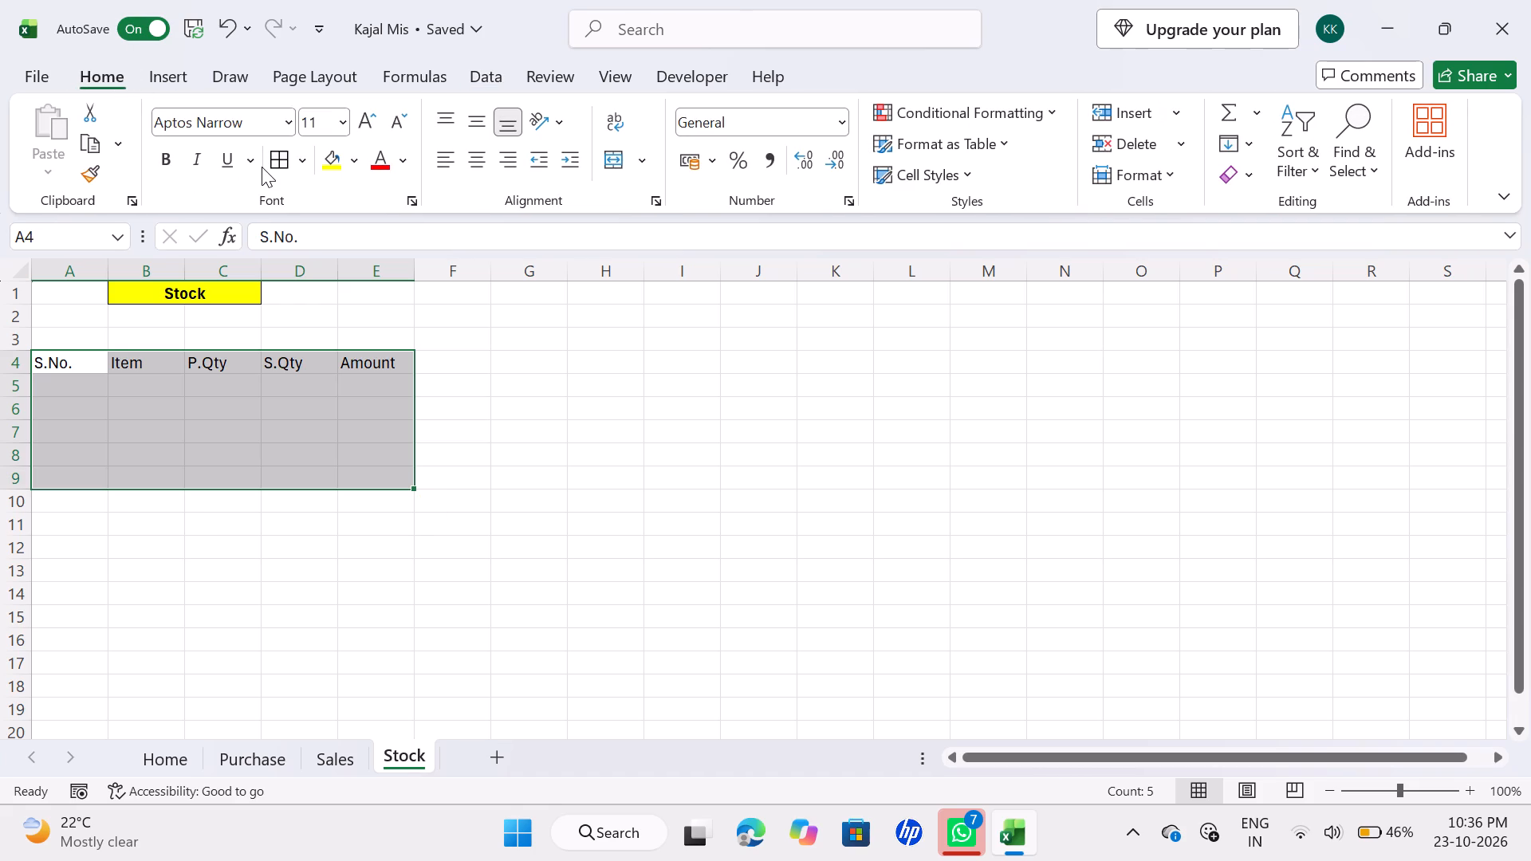
click(276, 163)
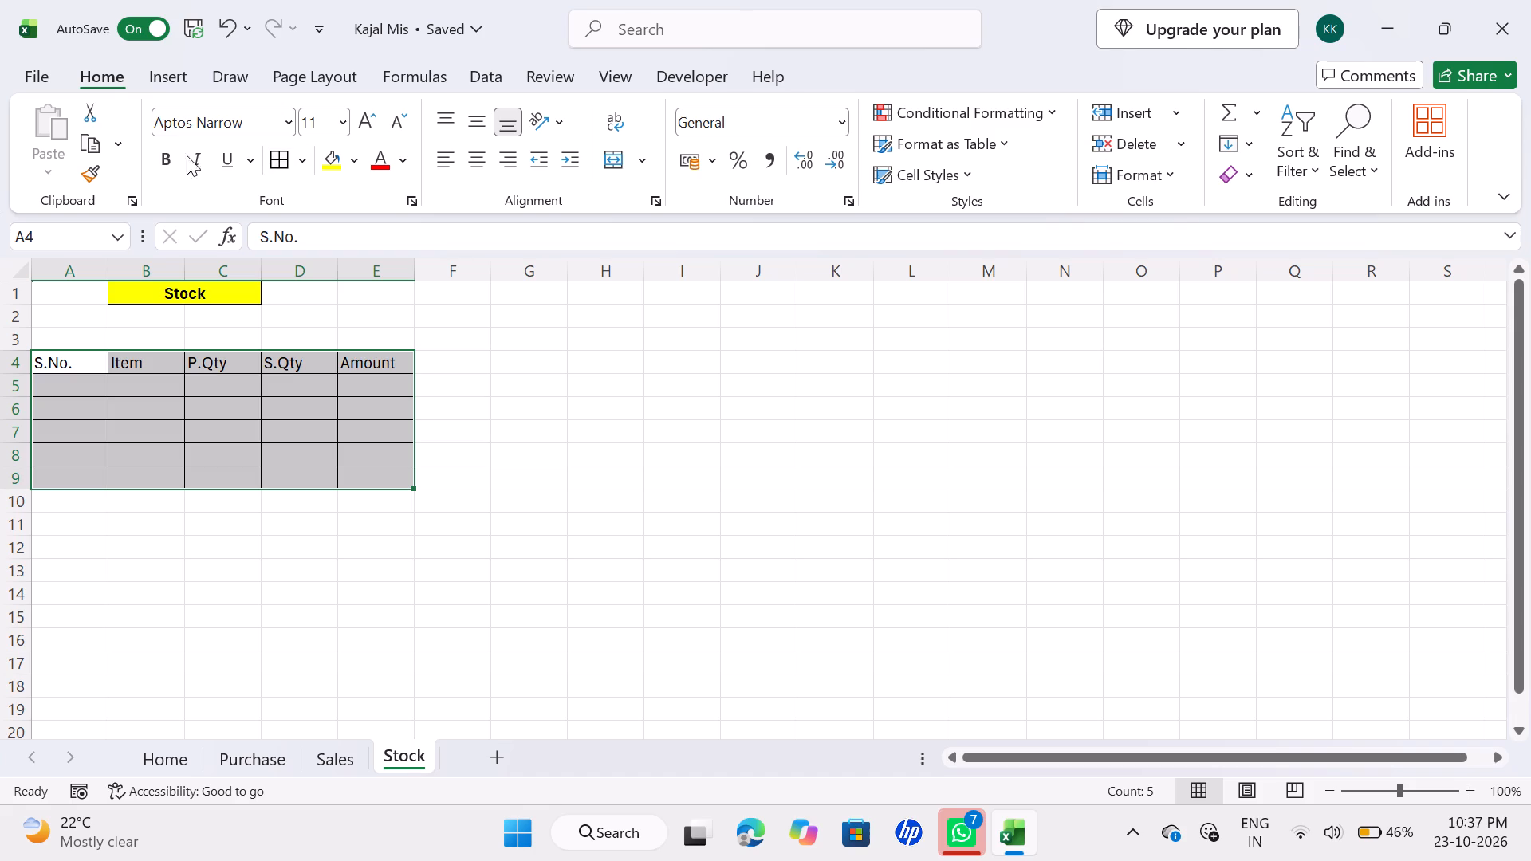
click(478, 167)
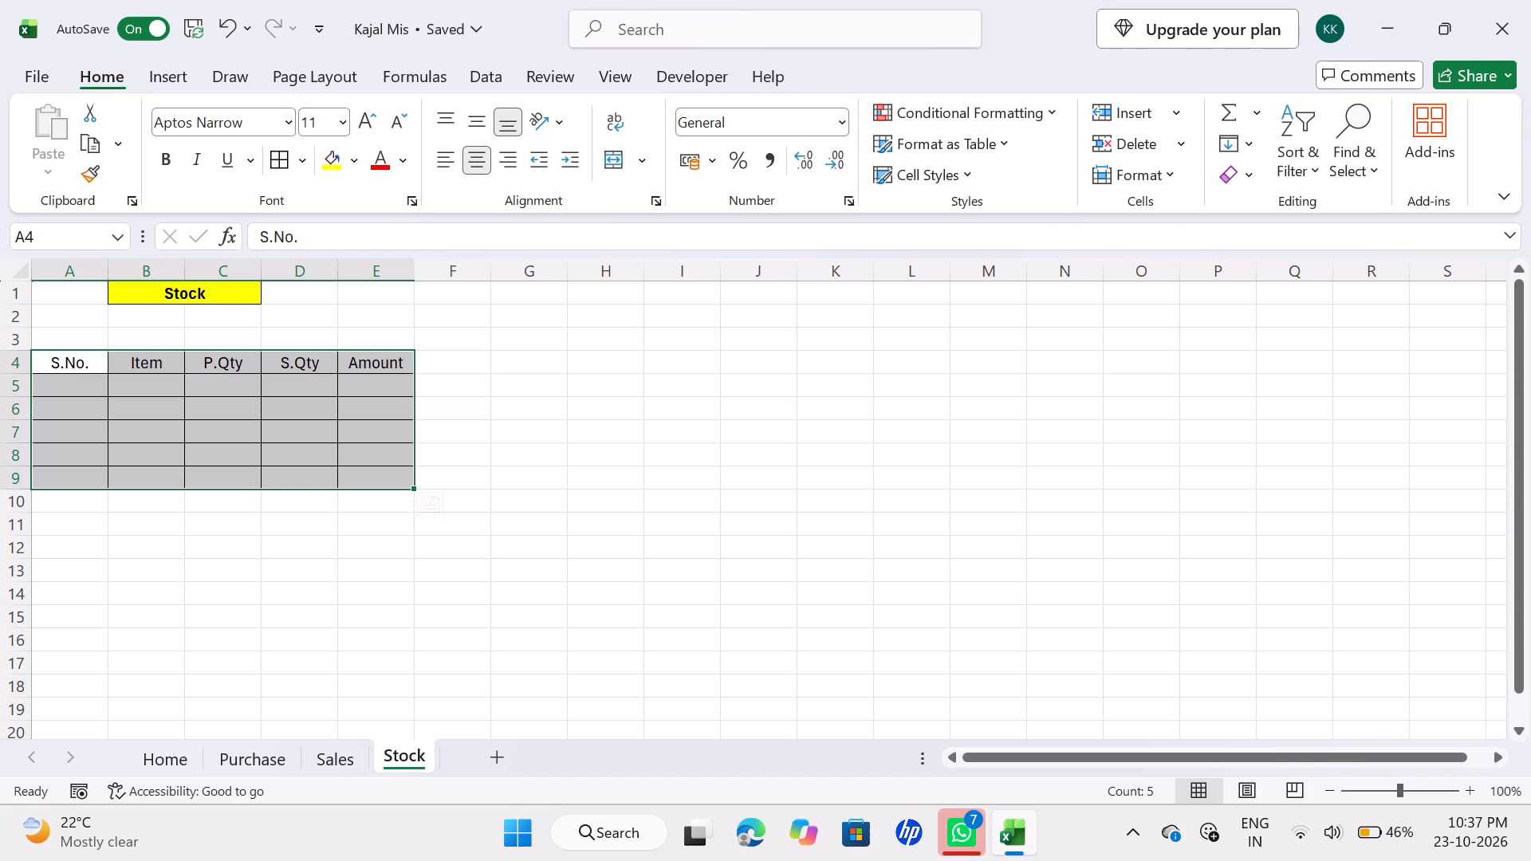
click(608, 315)
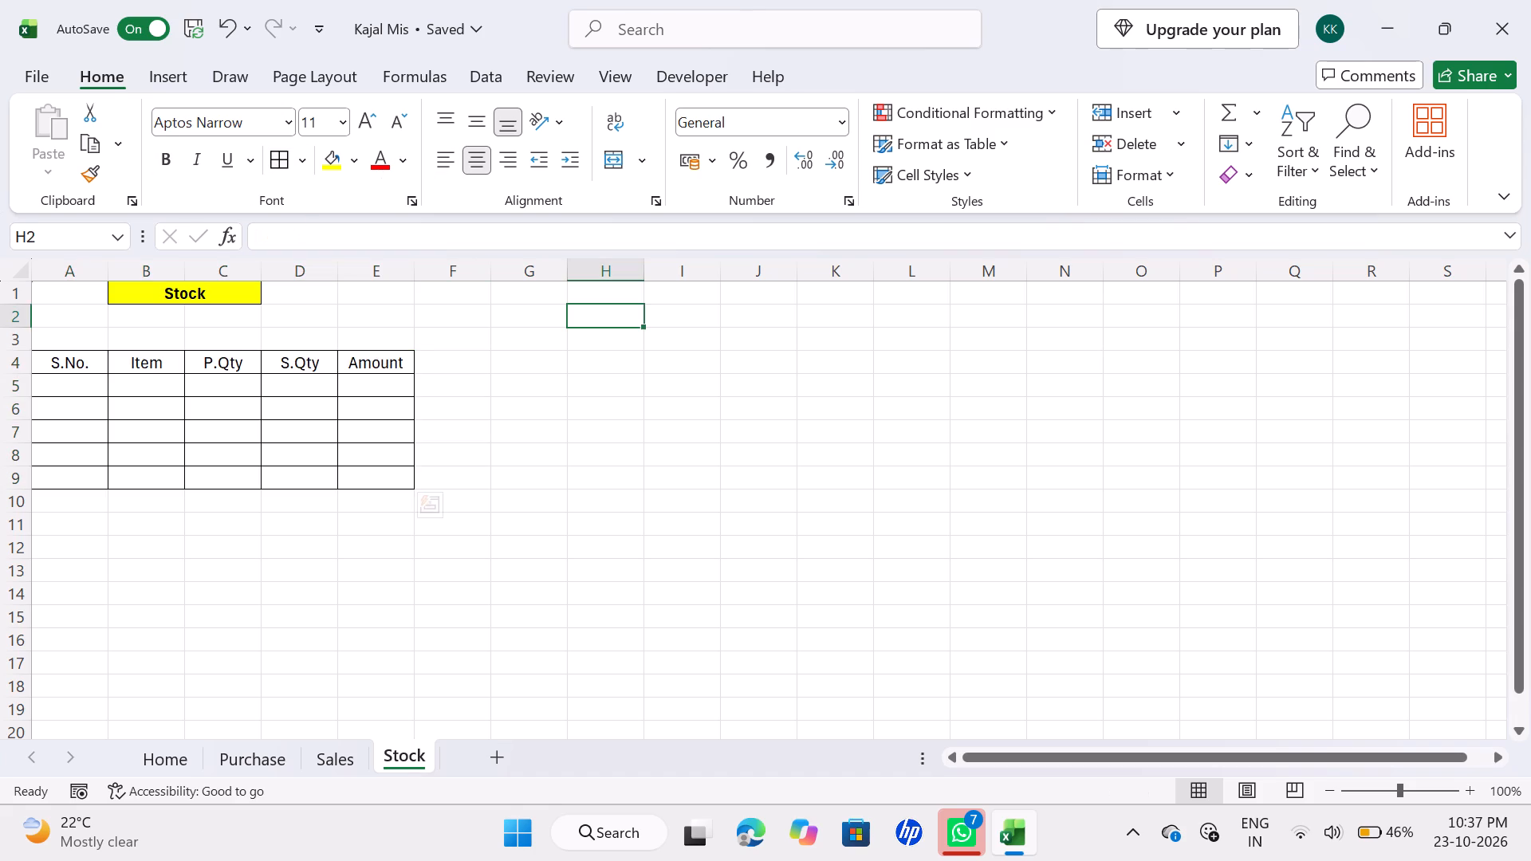
Format the header row A4:E4 of the Stock table as bold with a yellow fill.
drag(70, 364, 151, 339)
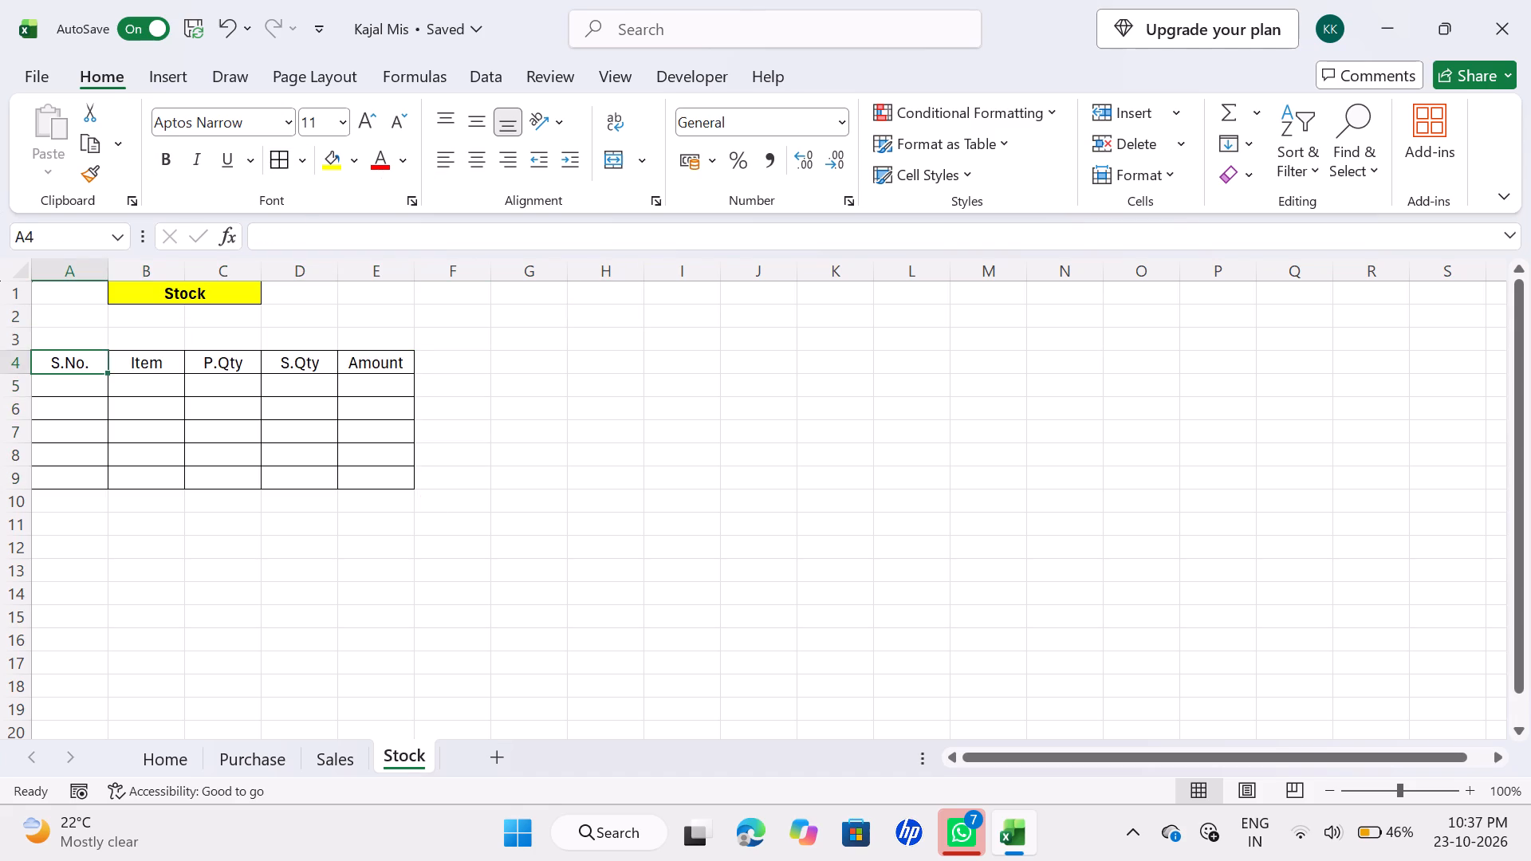
drag(151, 339, 366, 356)
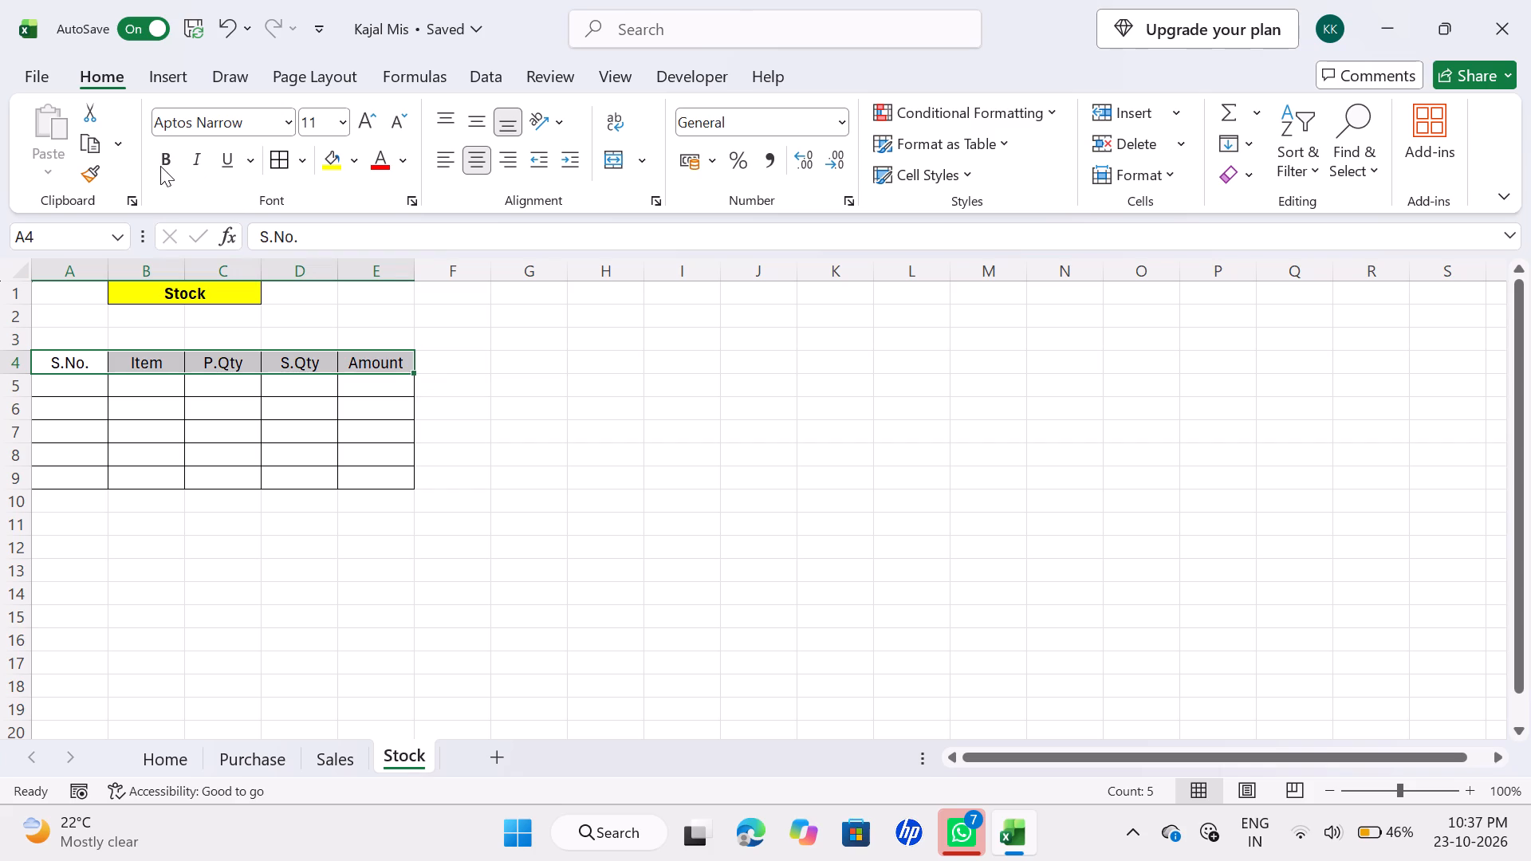
click(160, 166)
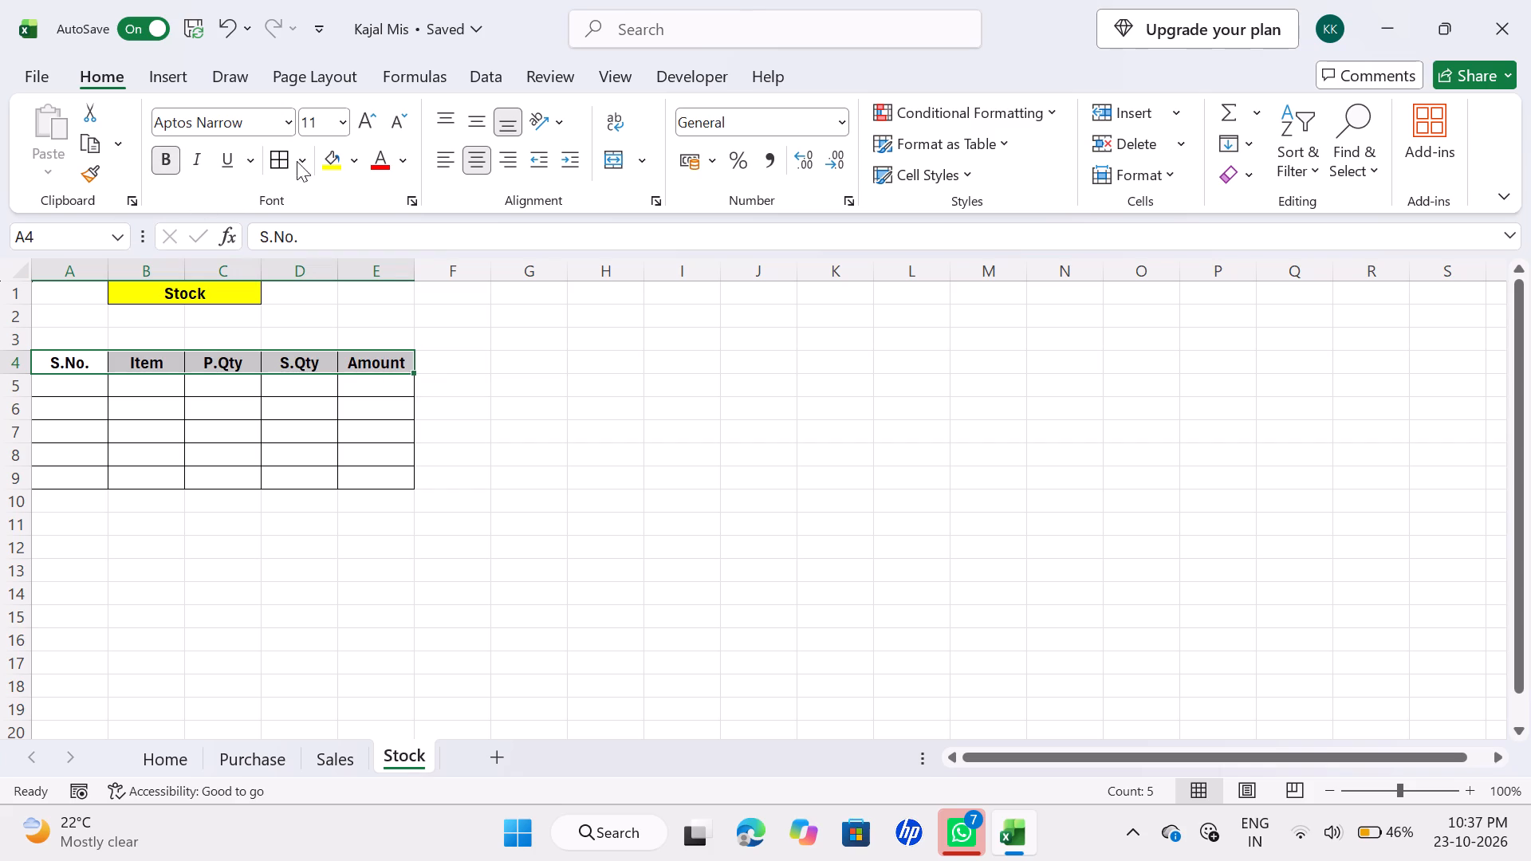
click(340, 169)
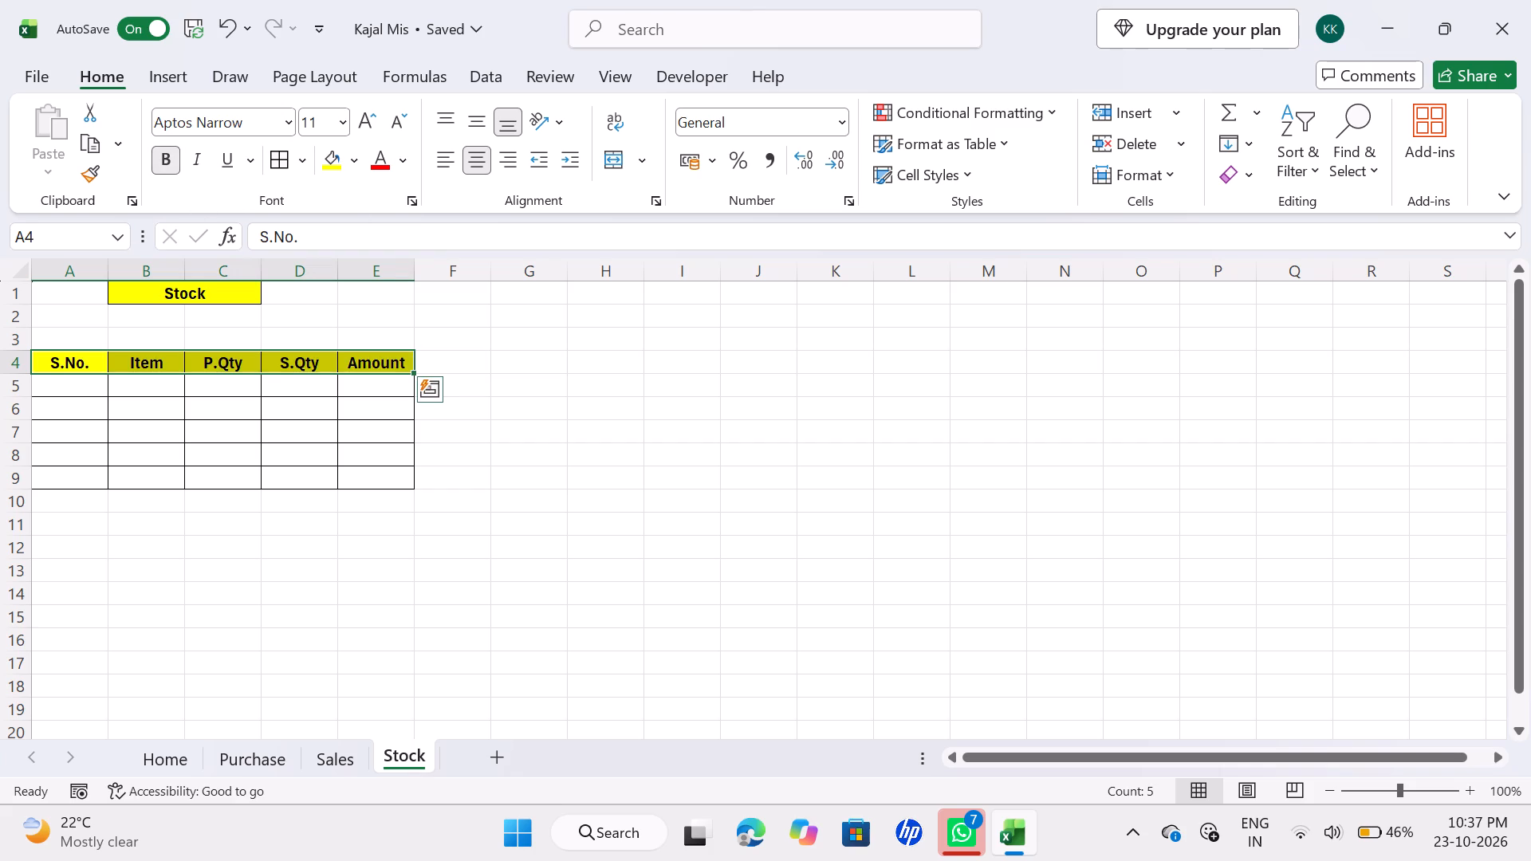
click(474, 346)
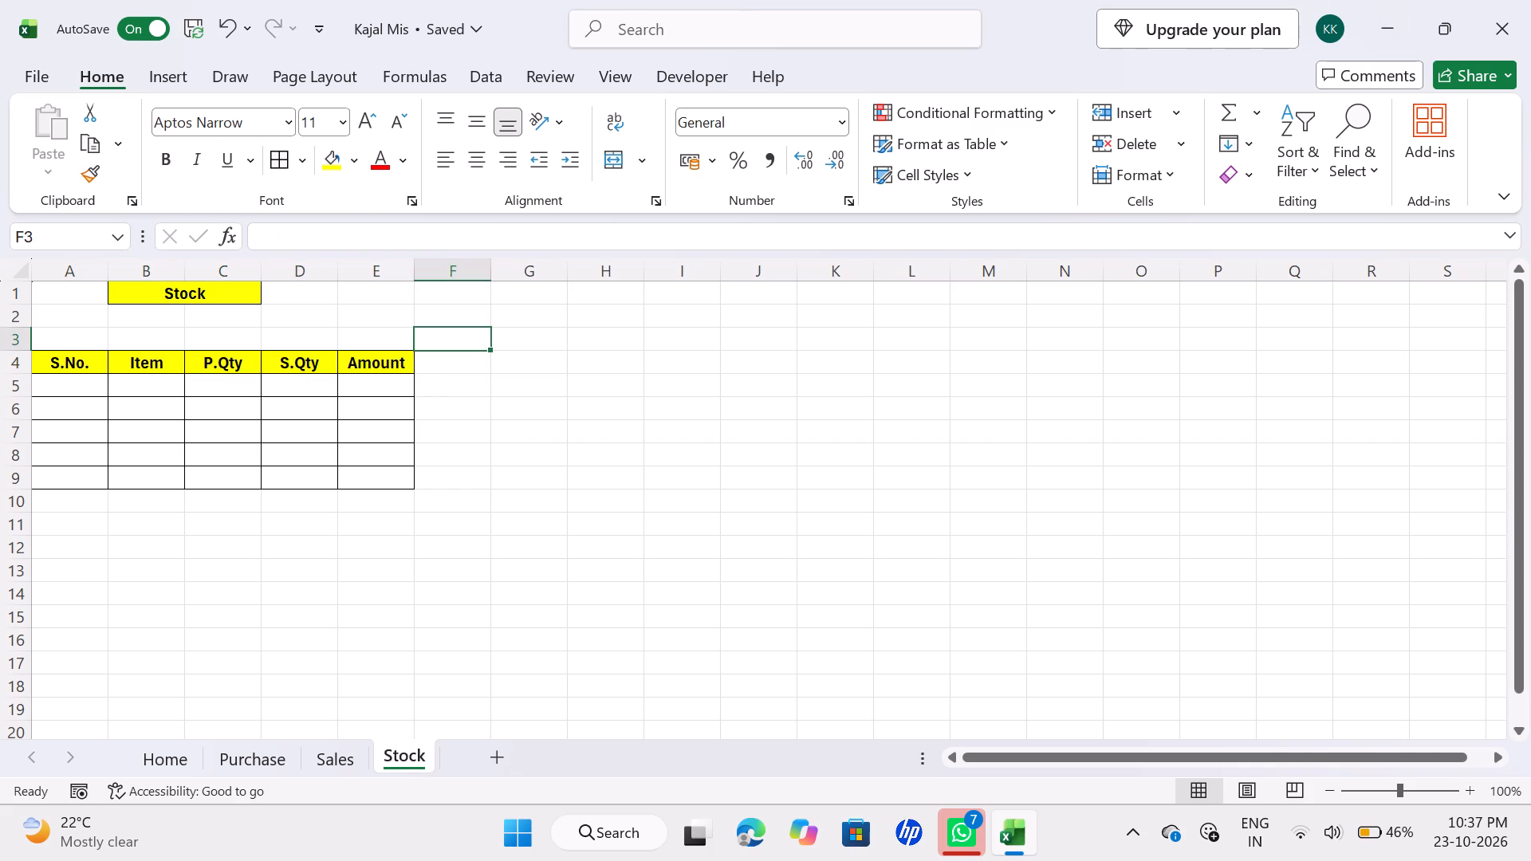
Enter serial number 1 in A5 of the Stock table.
click(69, 385)
key(1)
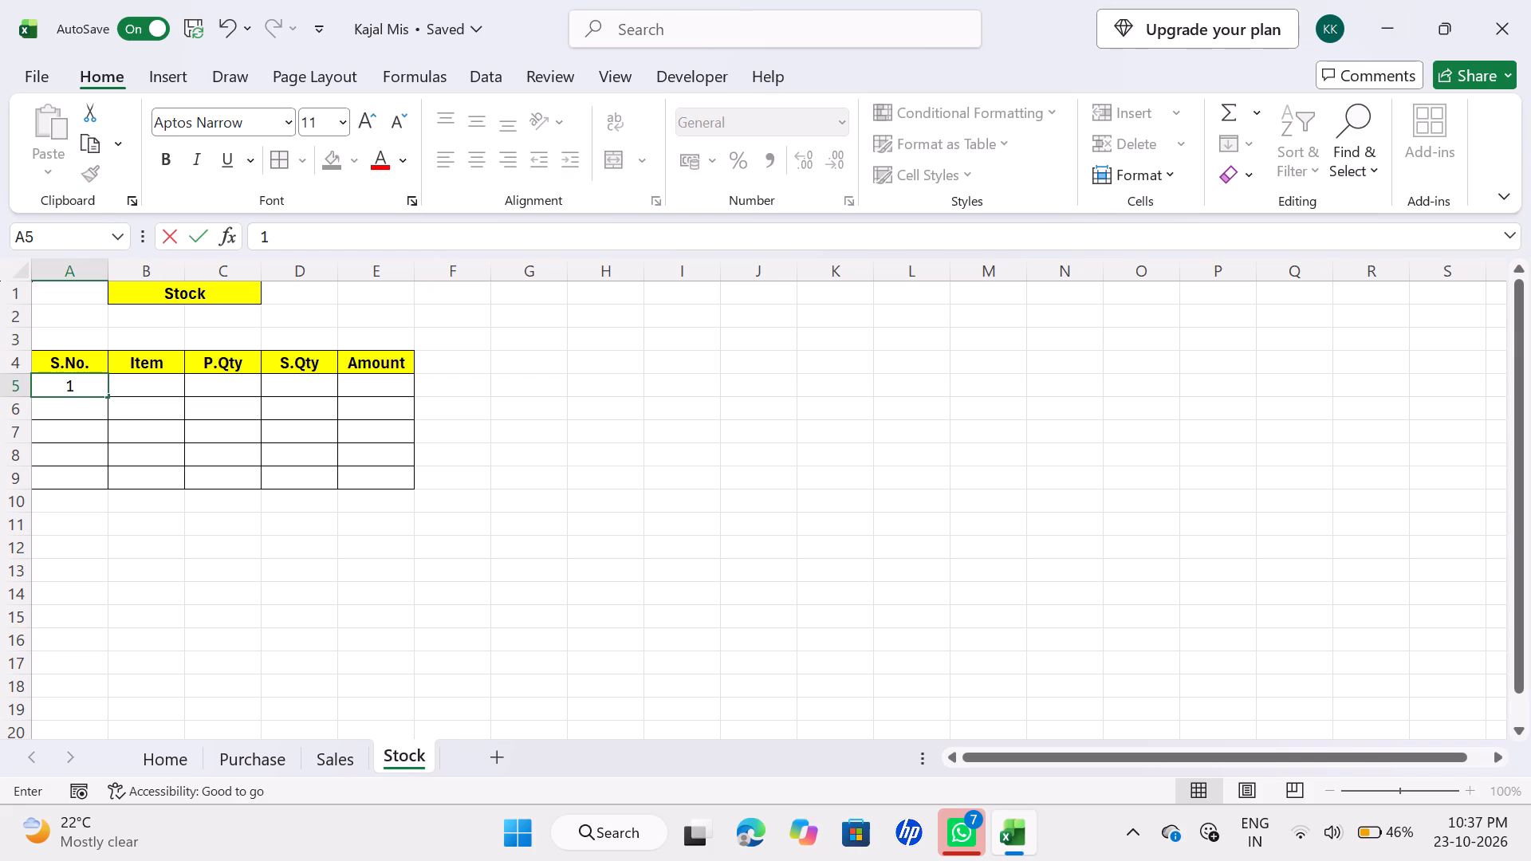
key(Right)
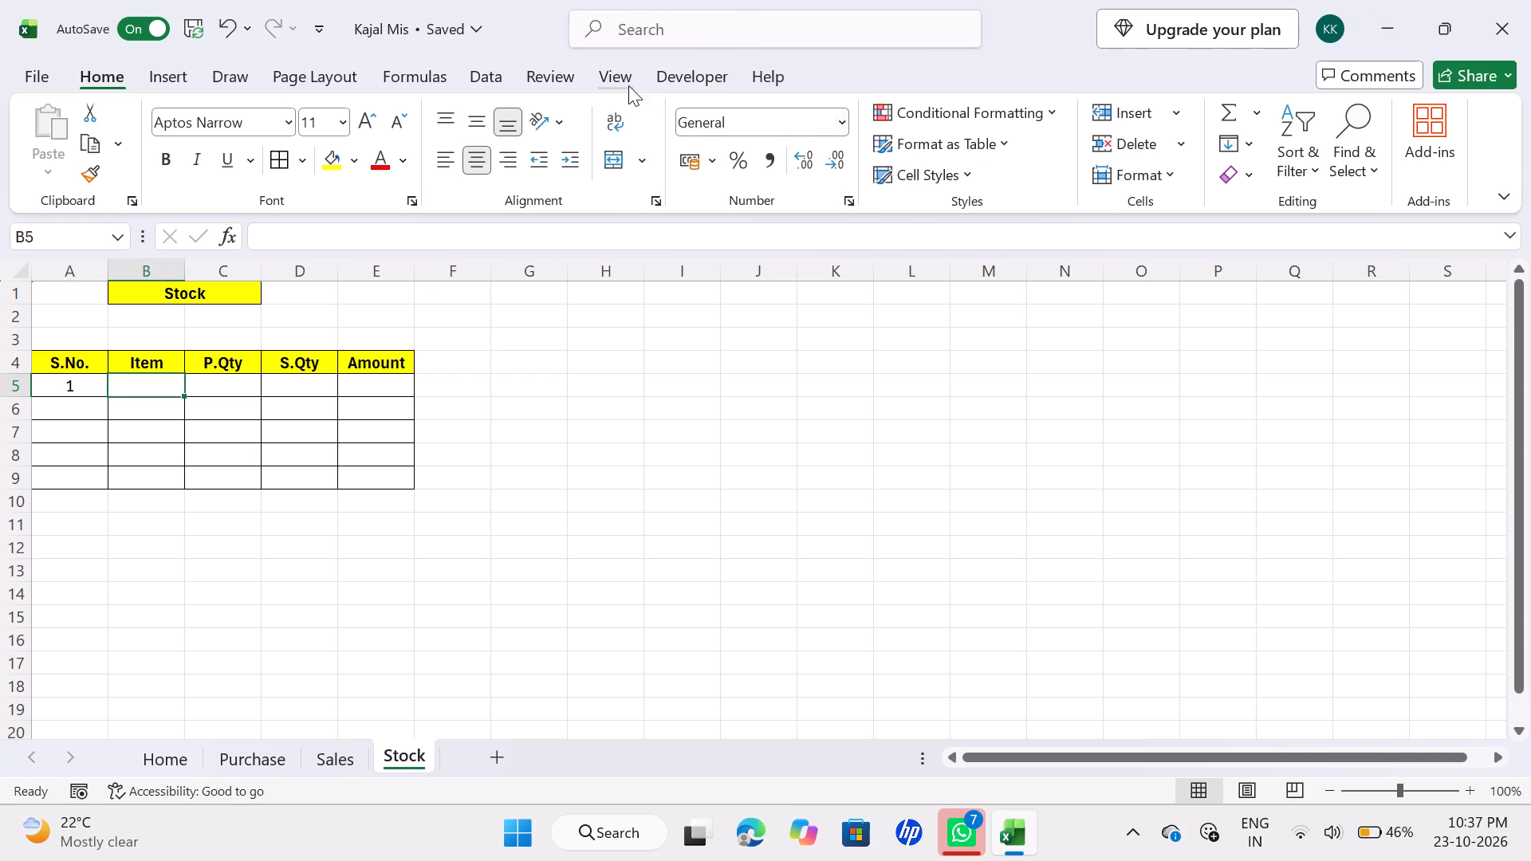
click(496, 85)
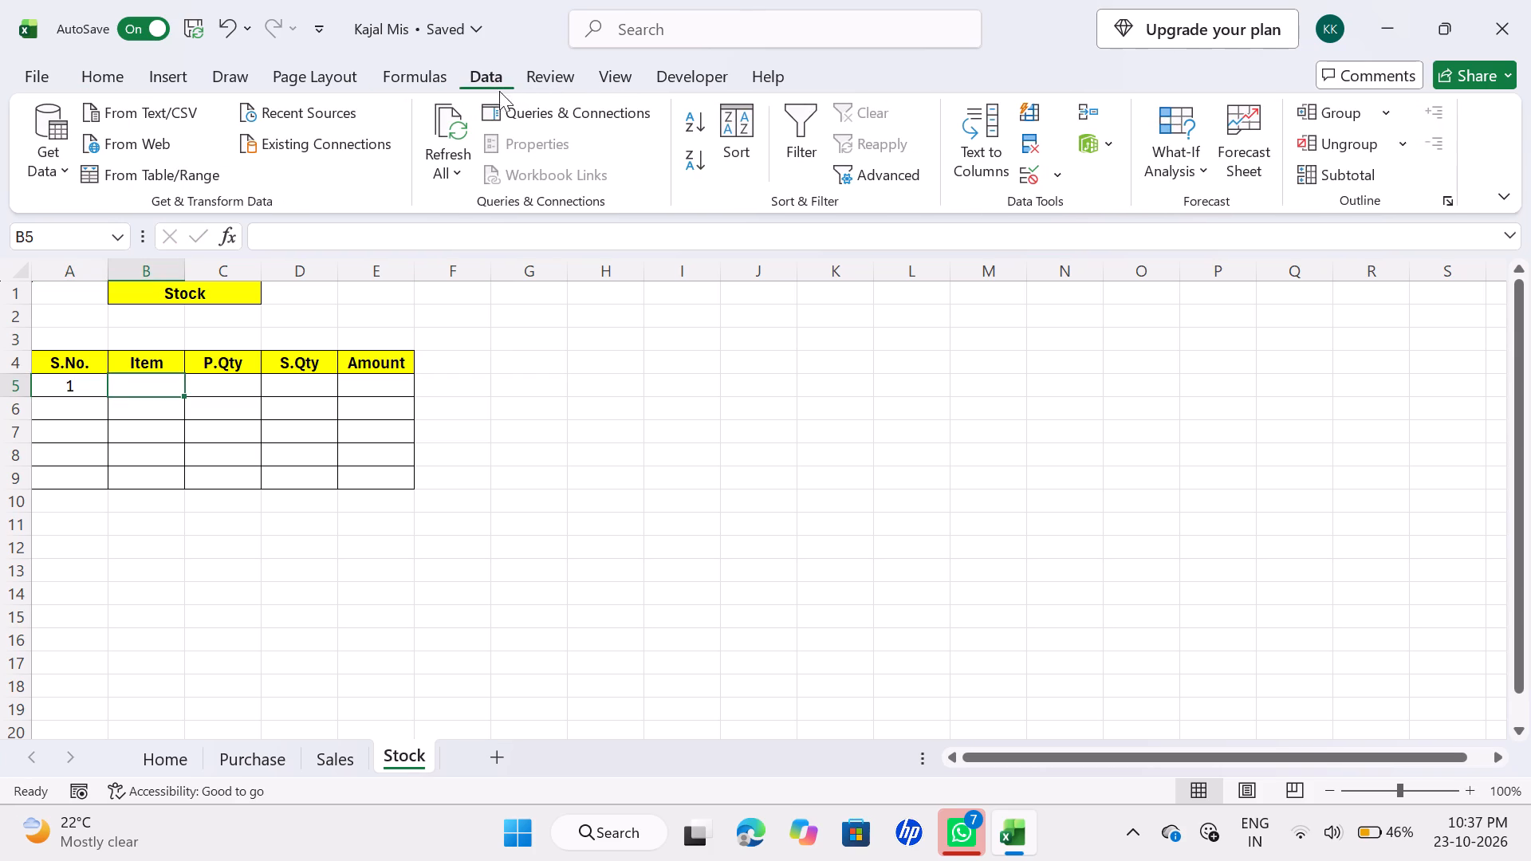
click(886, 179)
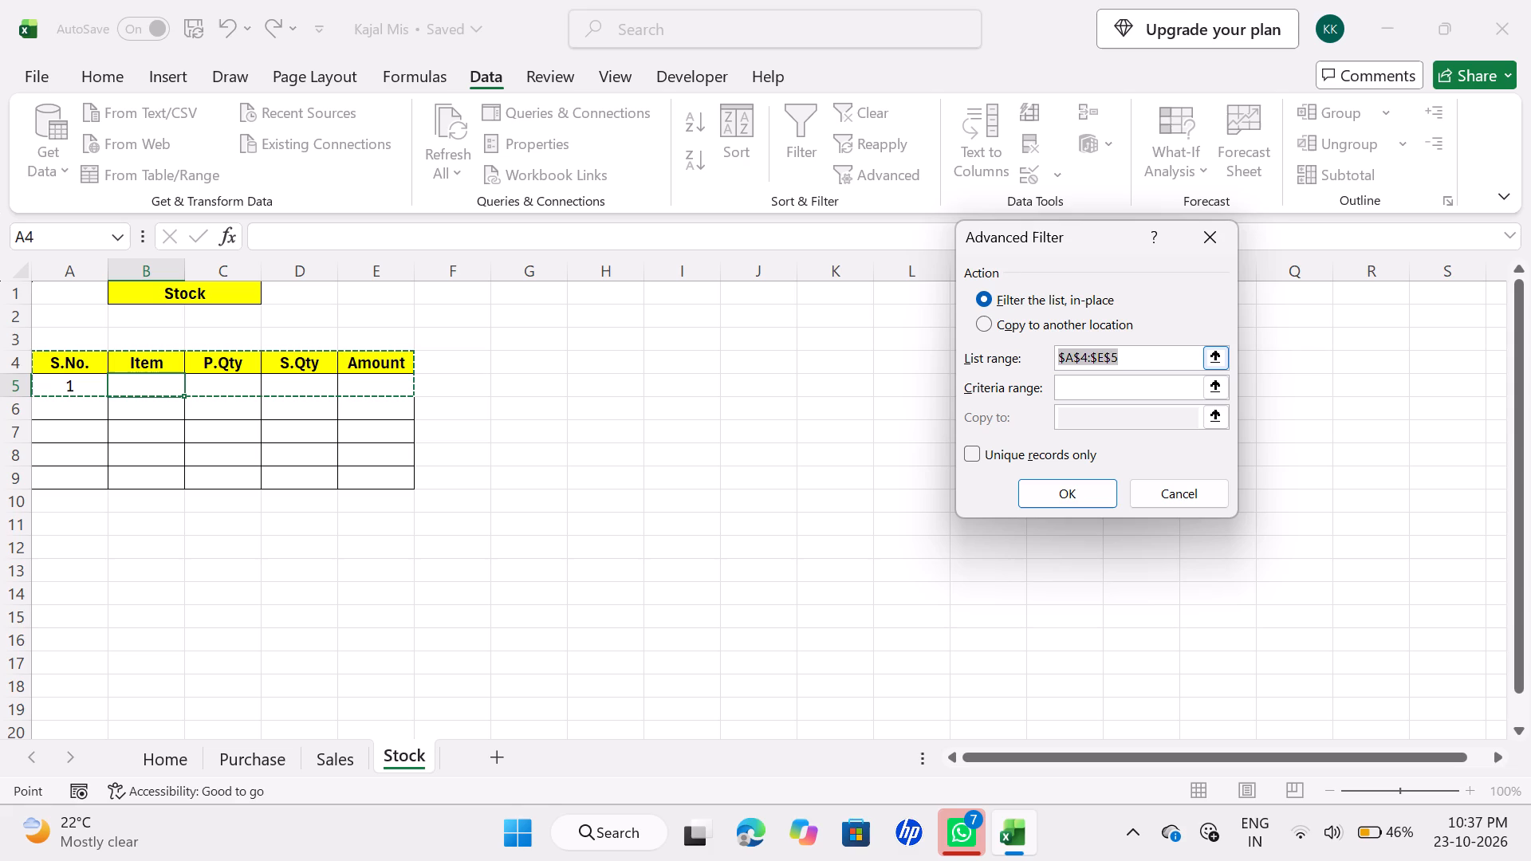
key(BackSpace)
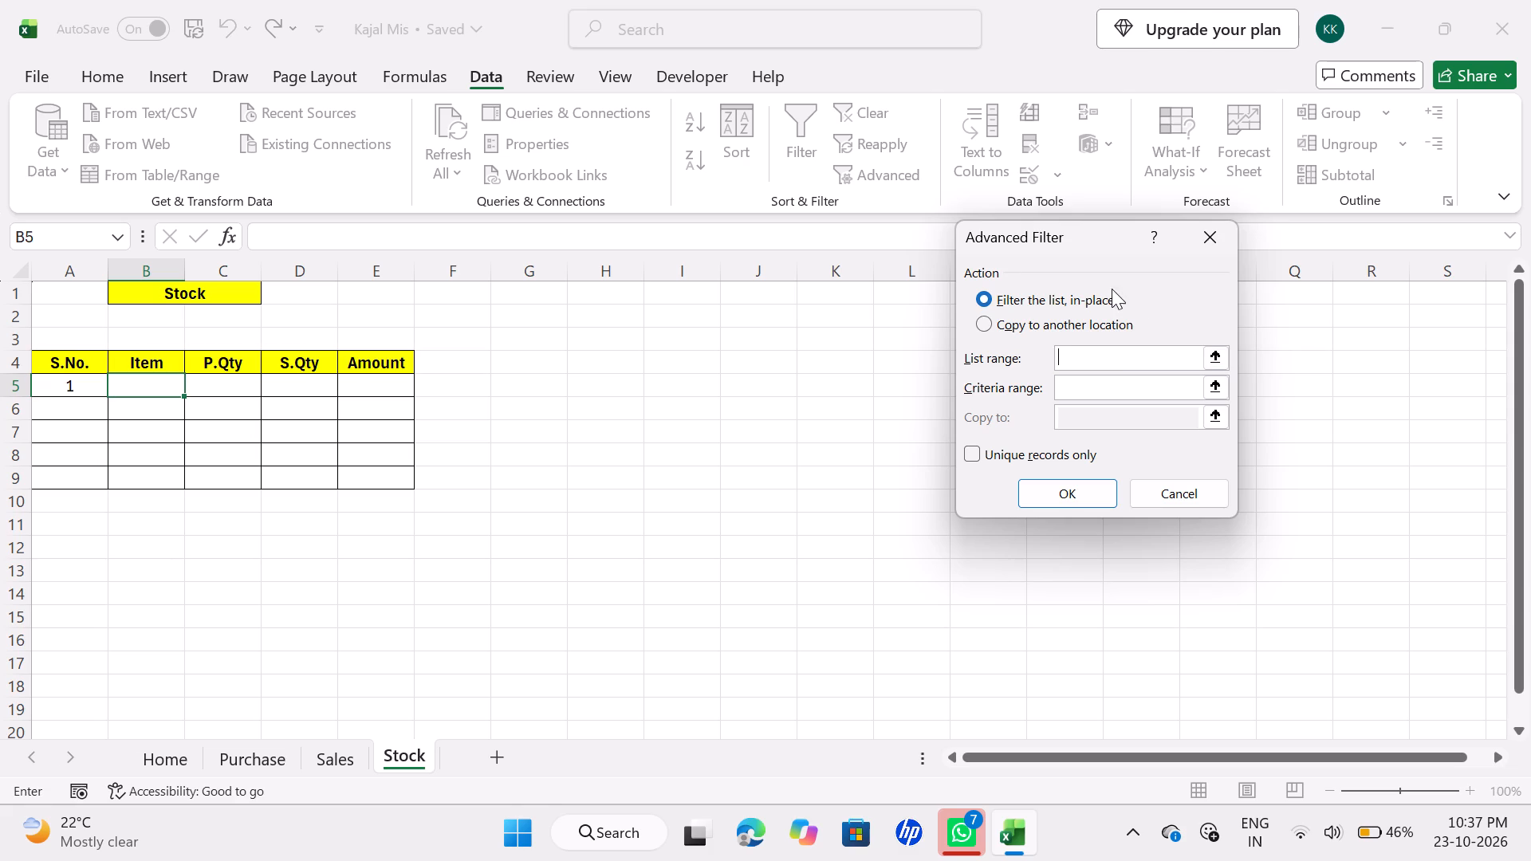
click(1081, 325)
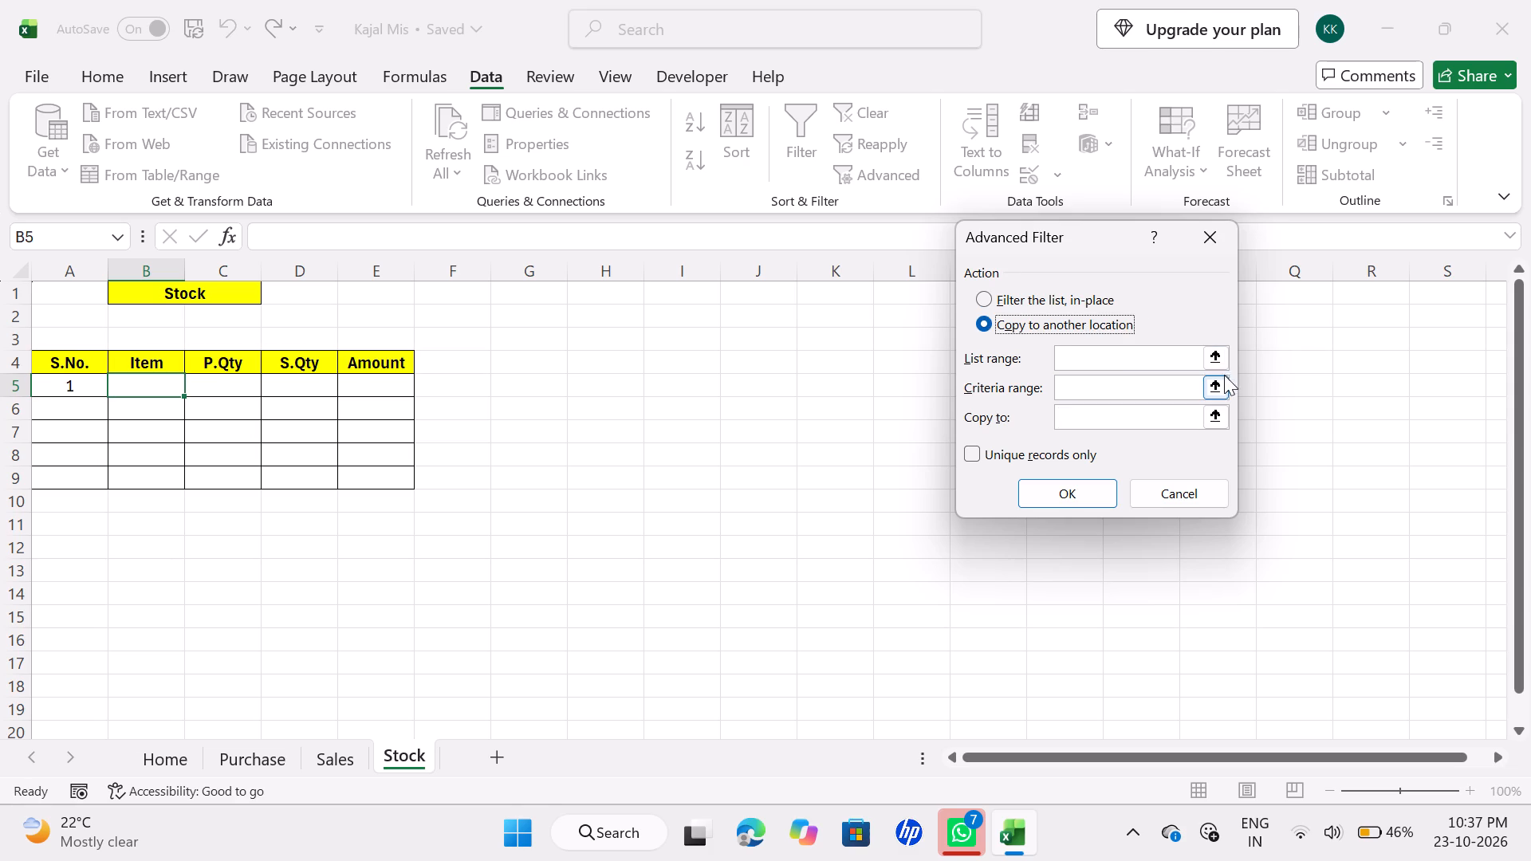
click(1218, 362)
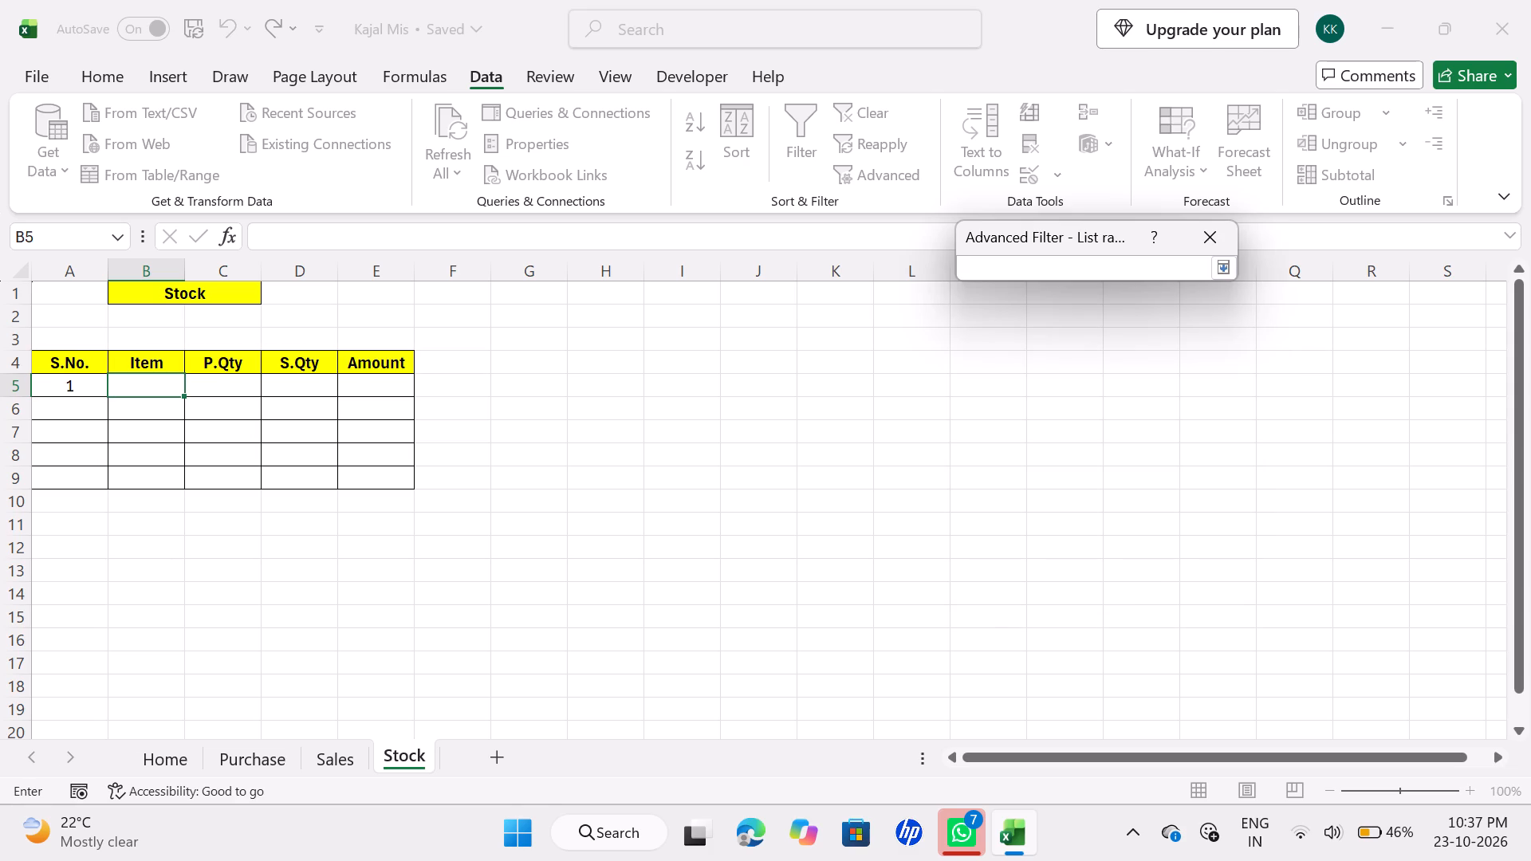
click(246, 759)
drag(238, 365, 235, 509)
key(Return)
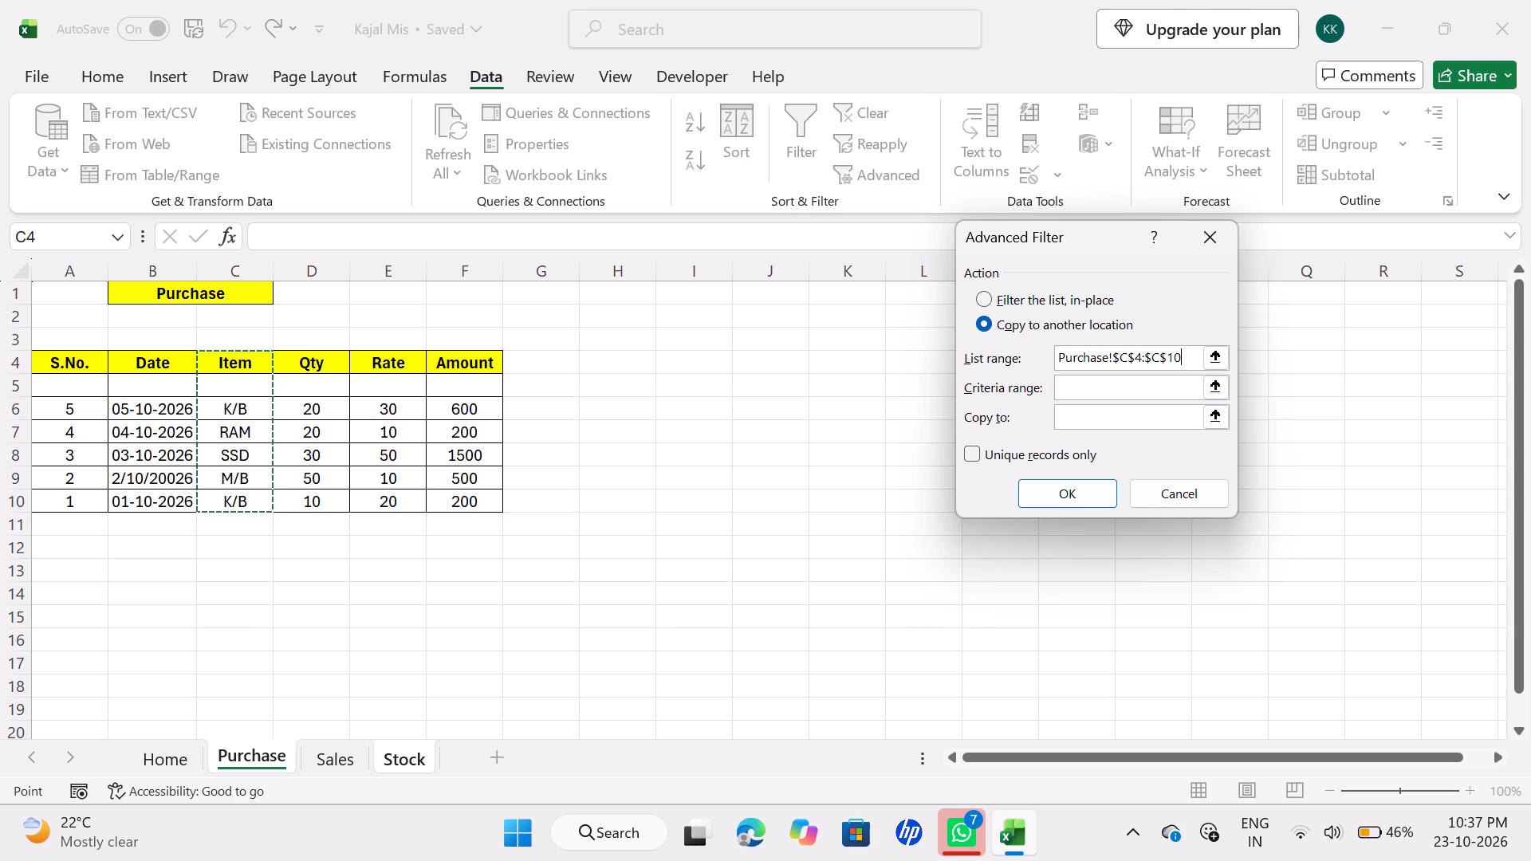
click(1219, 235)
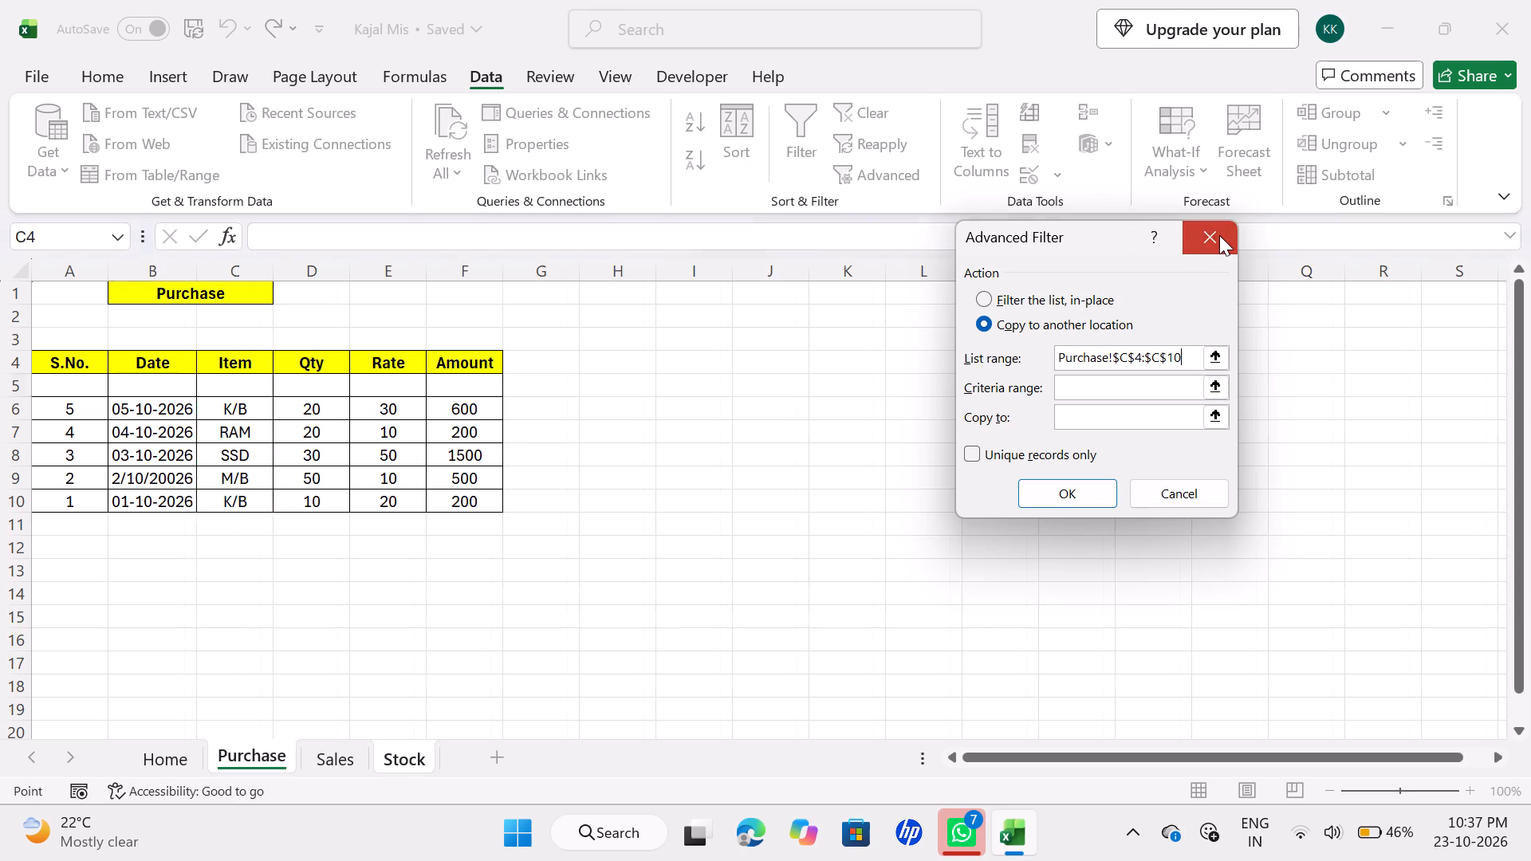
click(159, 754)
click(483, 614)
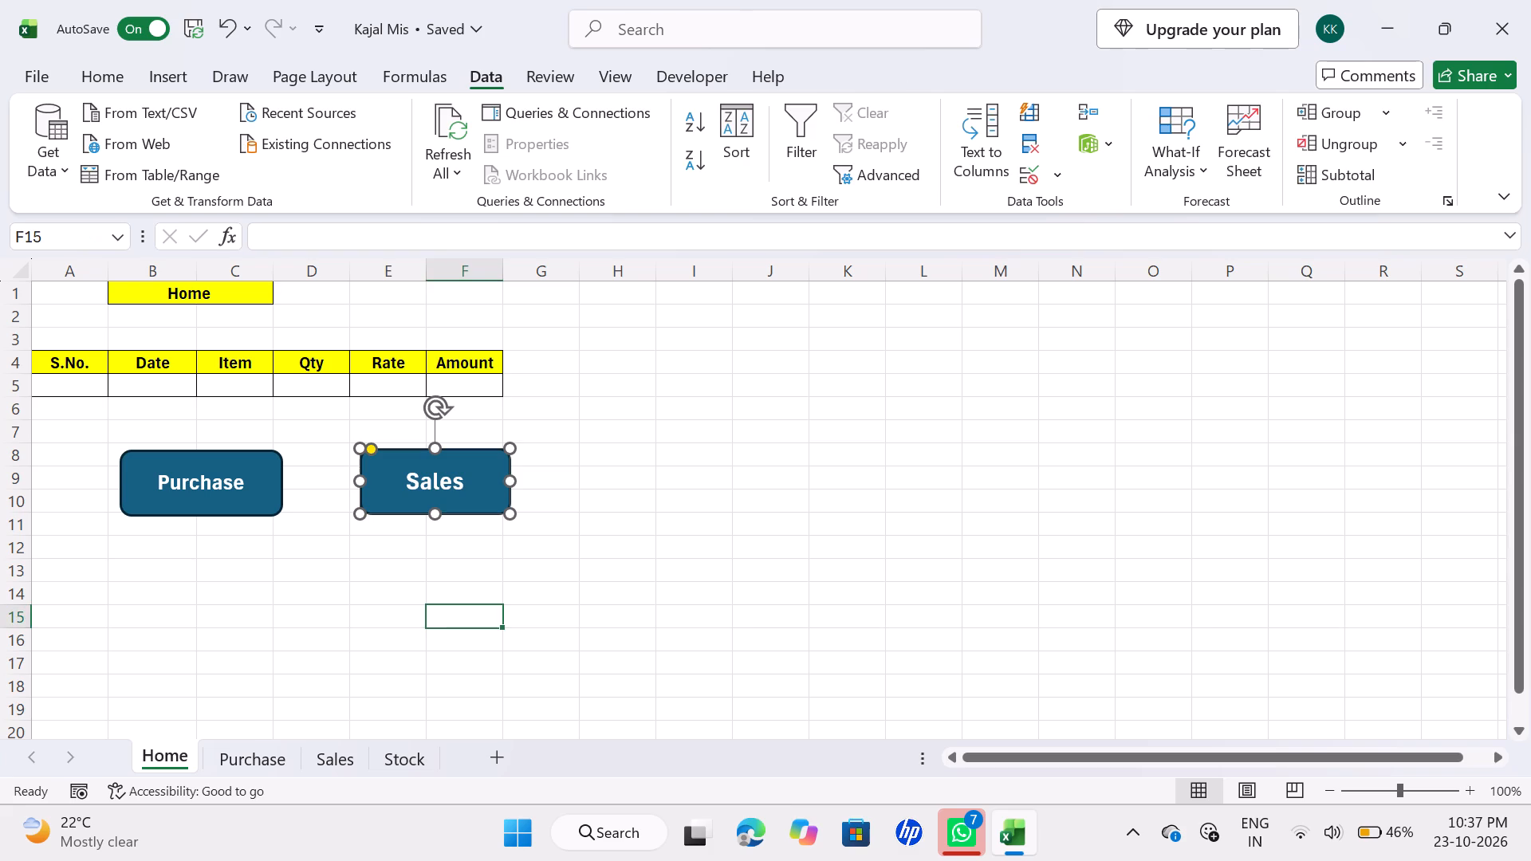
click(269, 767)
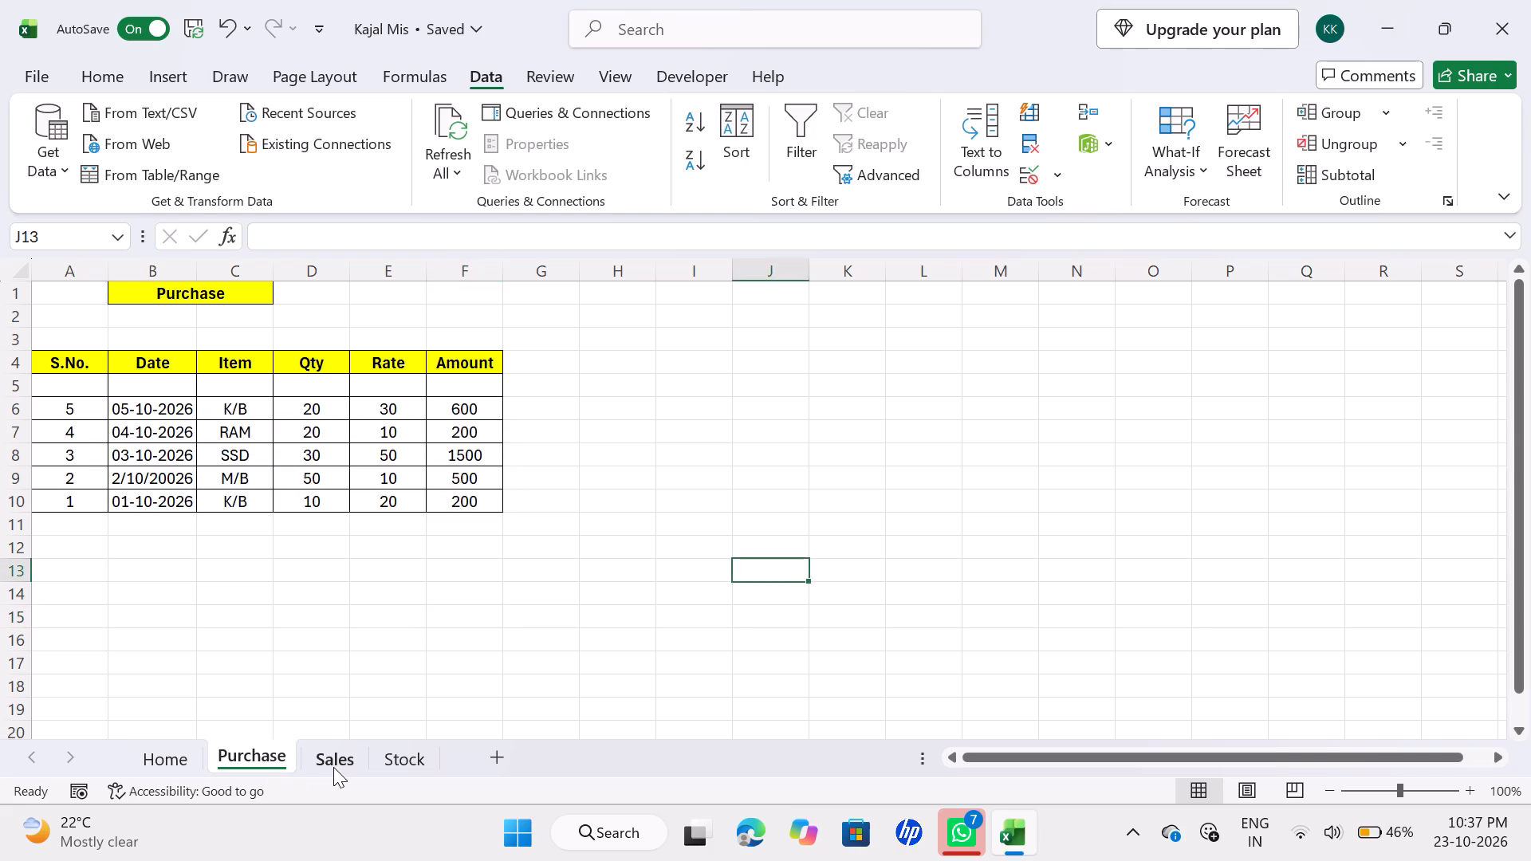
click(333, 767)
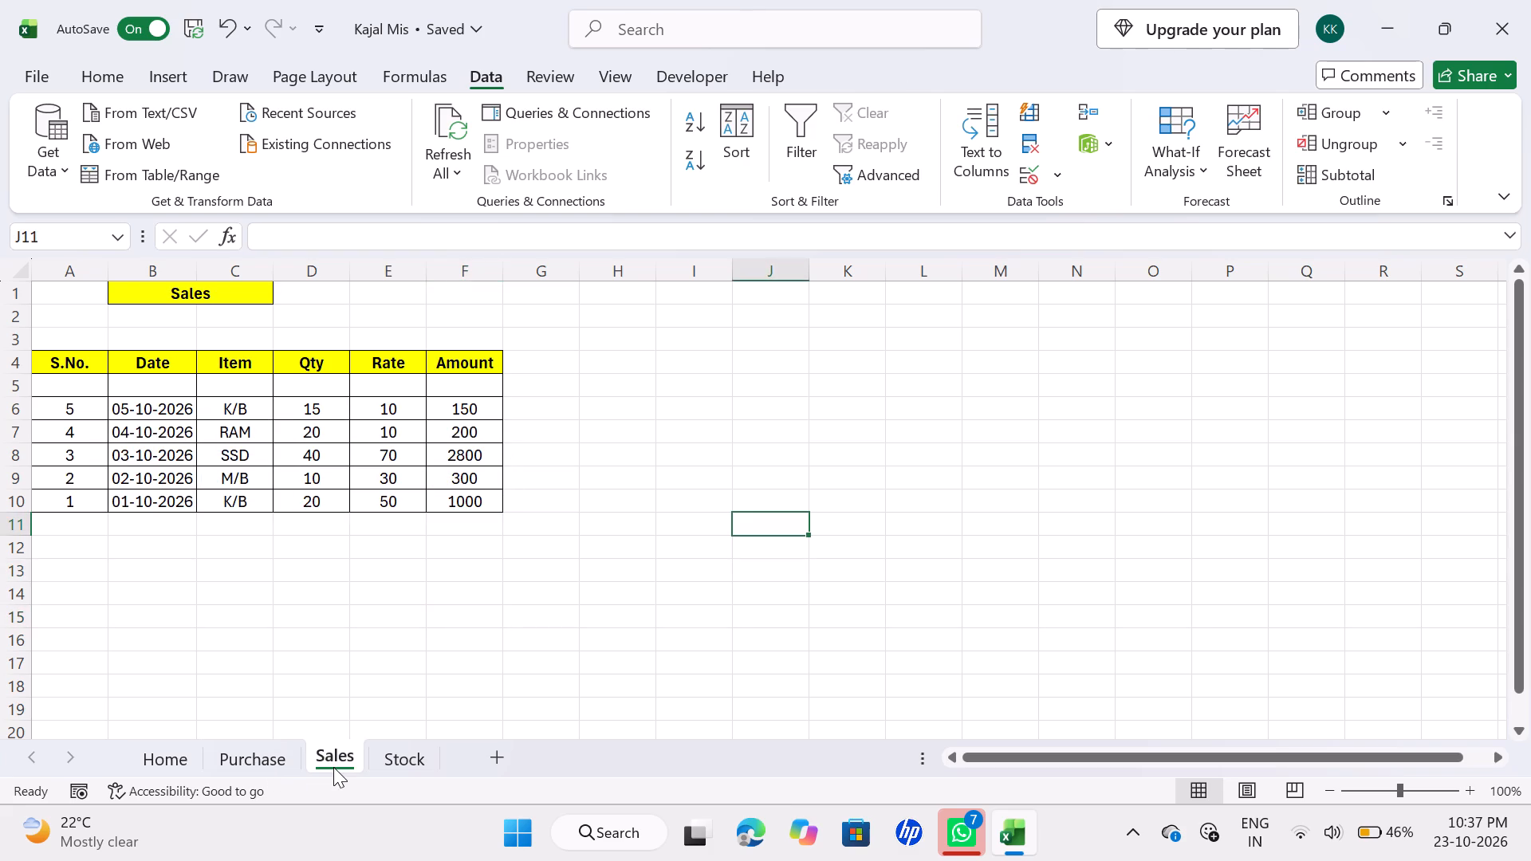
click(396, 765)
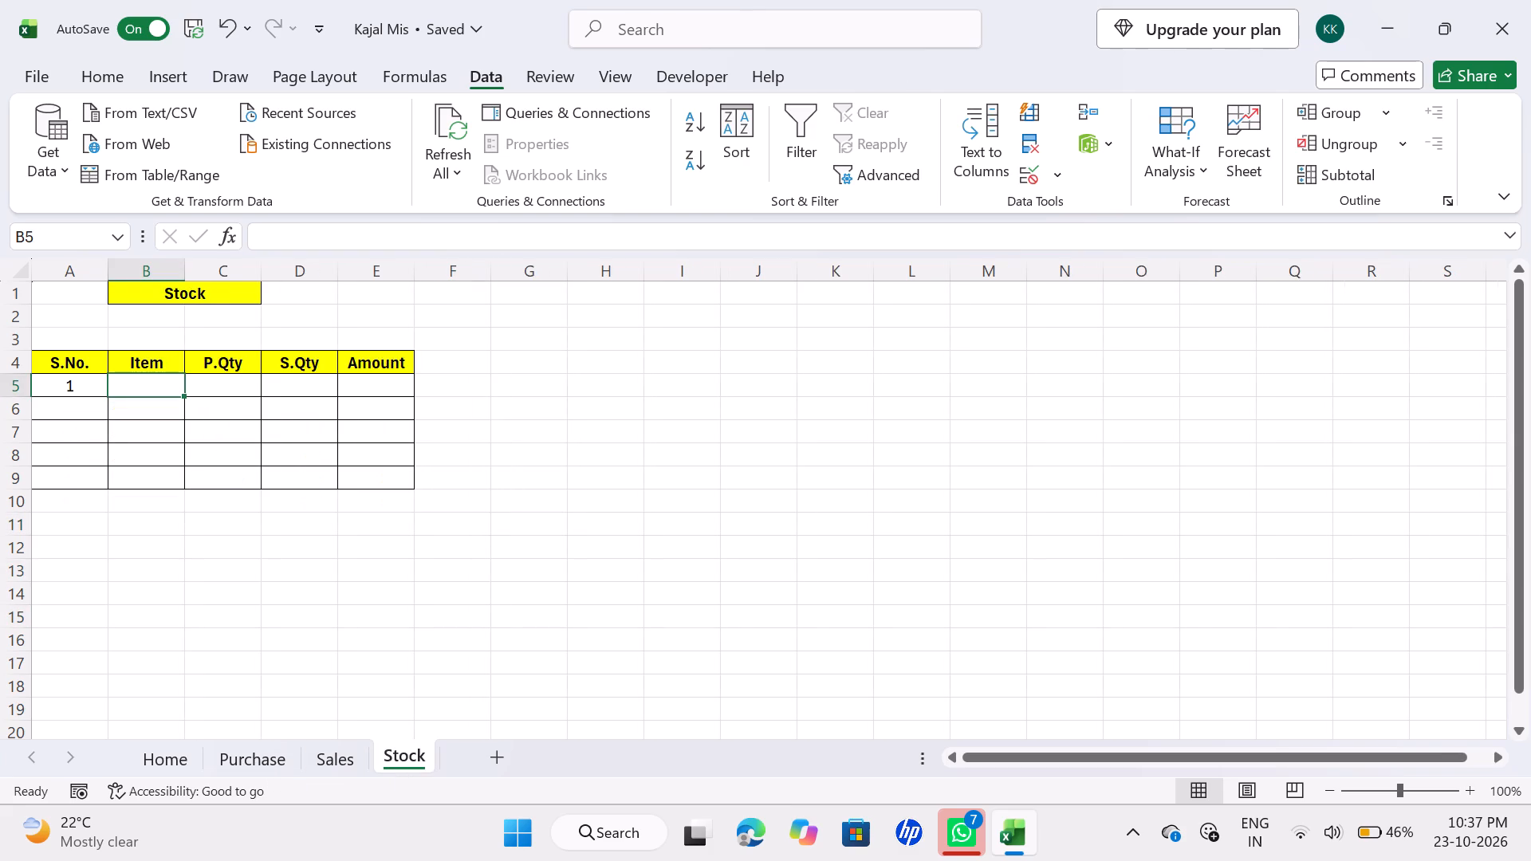
Enter a filter criteria block on the Stock sheet with the heading Item in I4 and <> in I5.
click(722, 396)
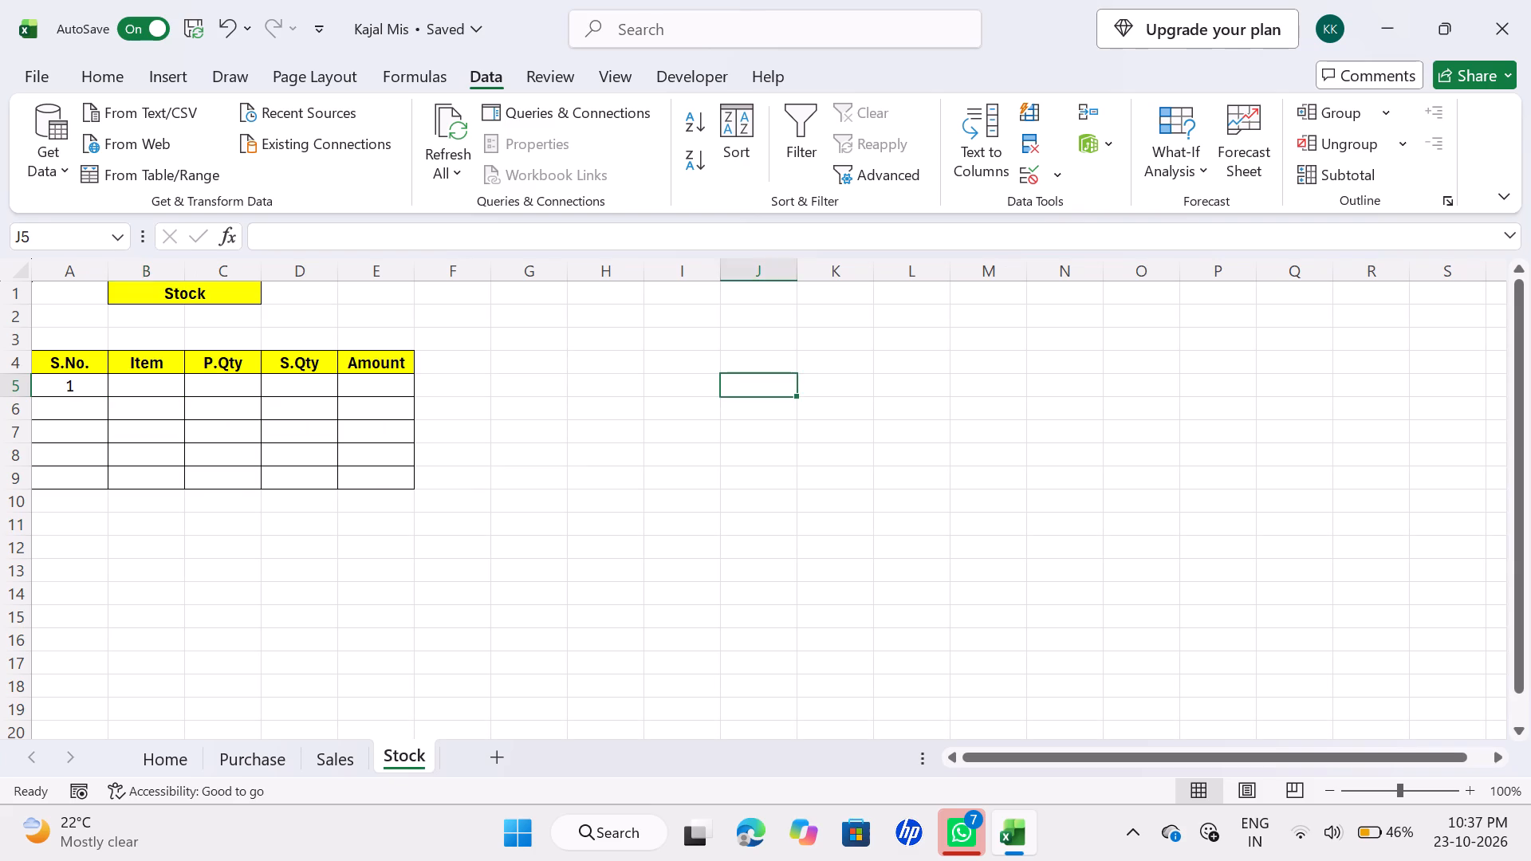
drag(722, 396, 685, 382)
double_click(685, 382)
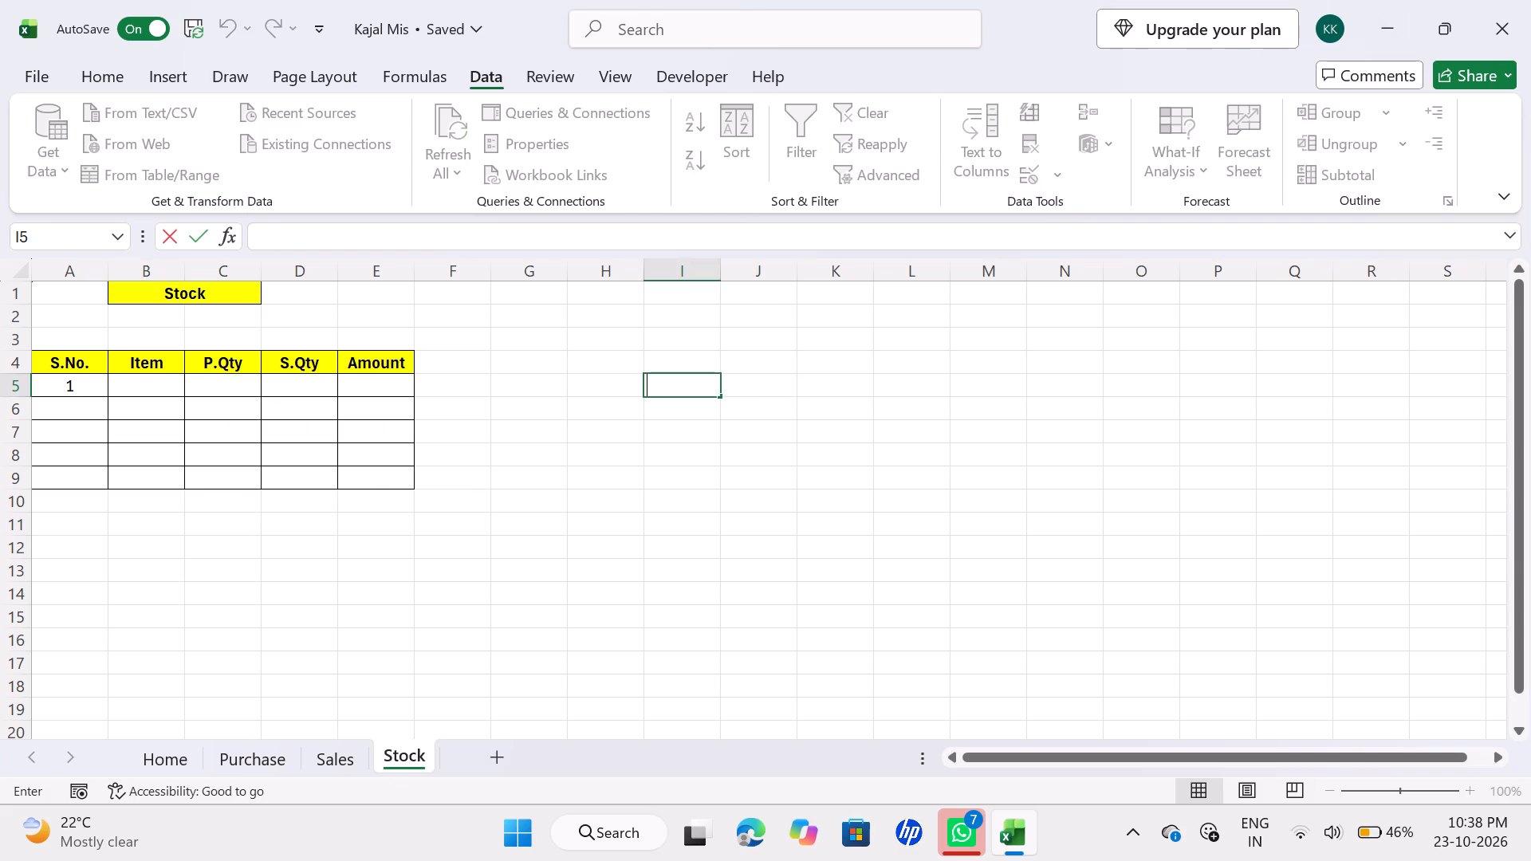
click(685, 360)
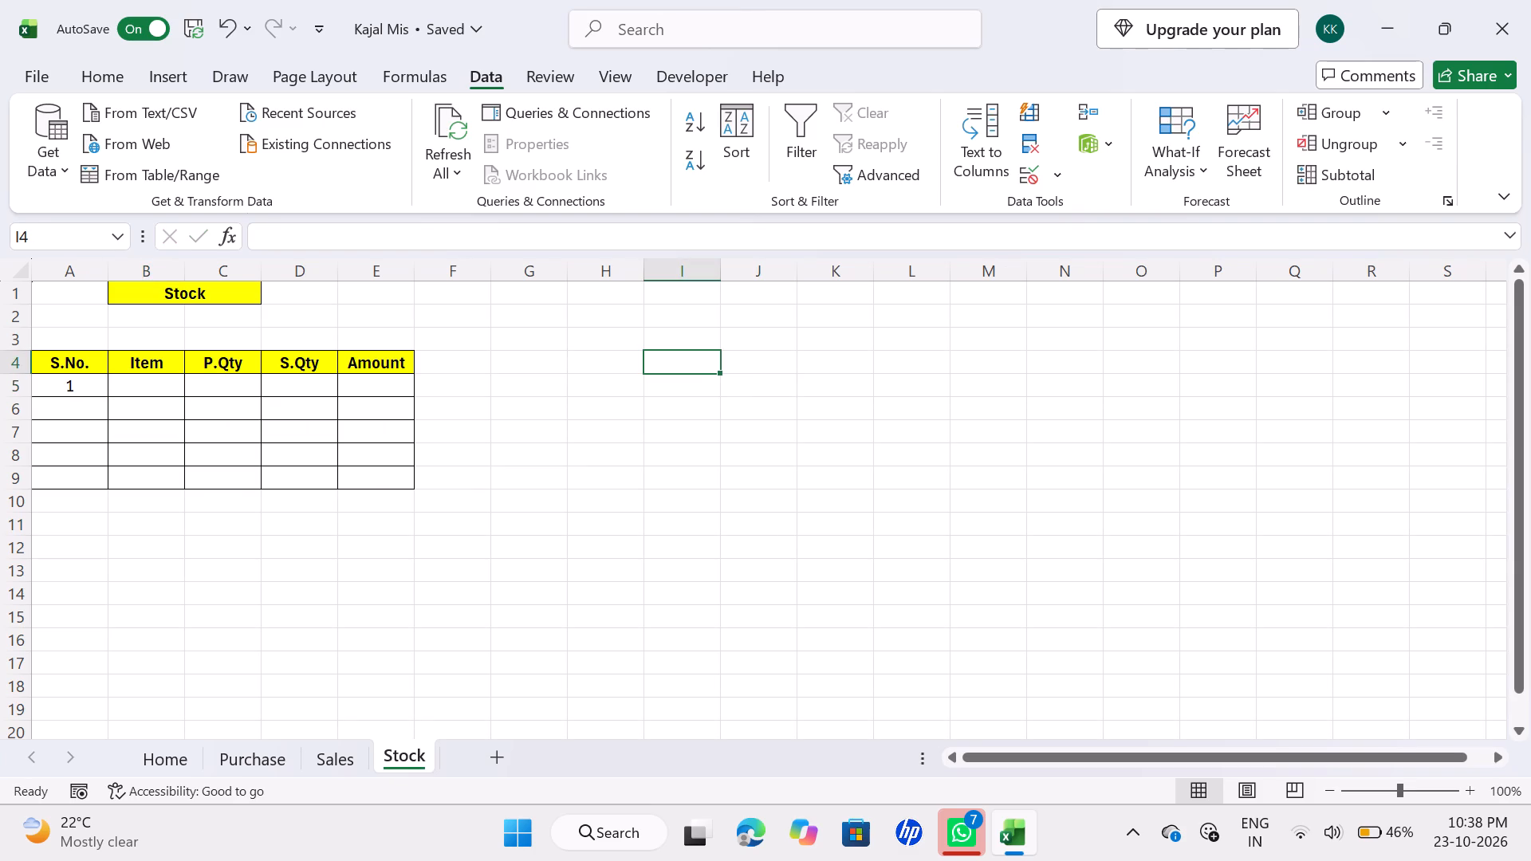
key(shift+i)
text(tem)
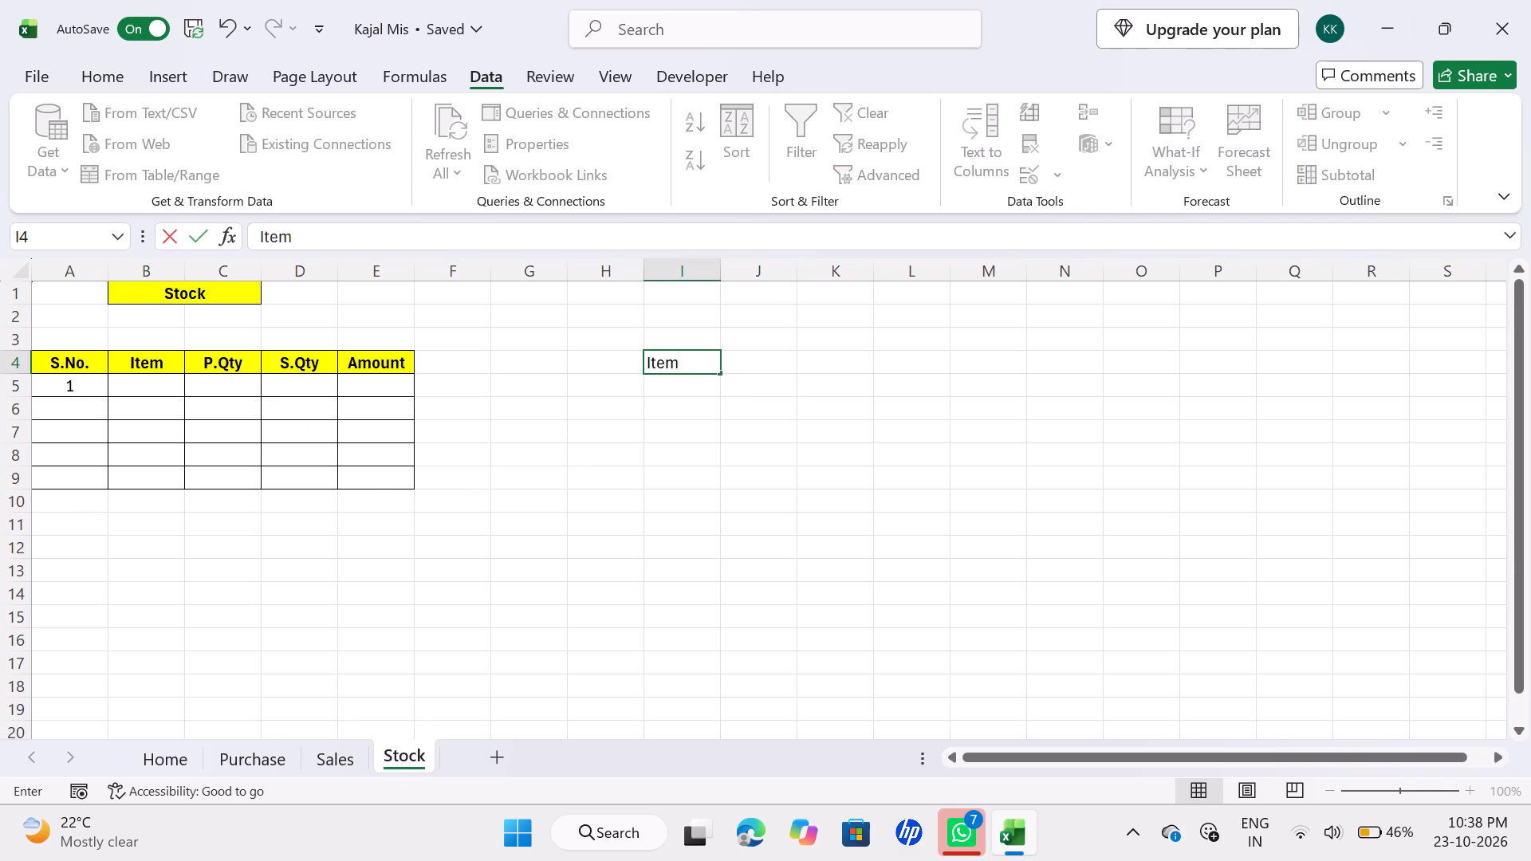
key(Return)
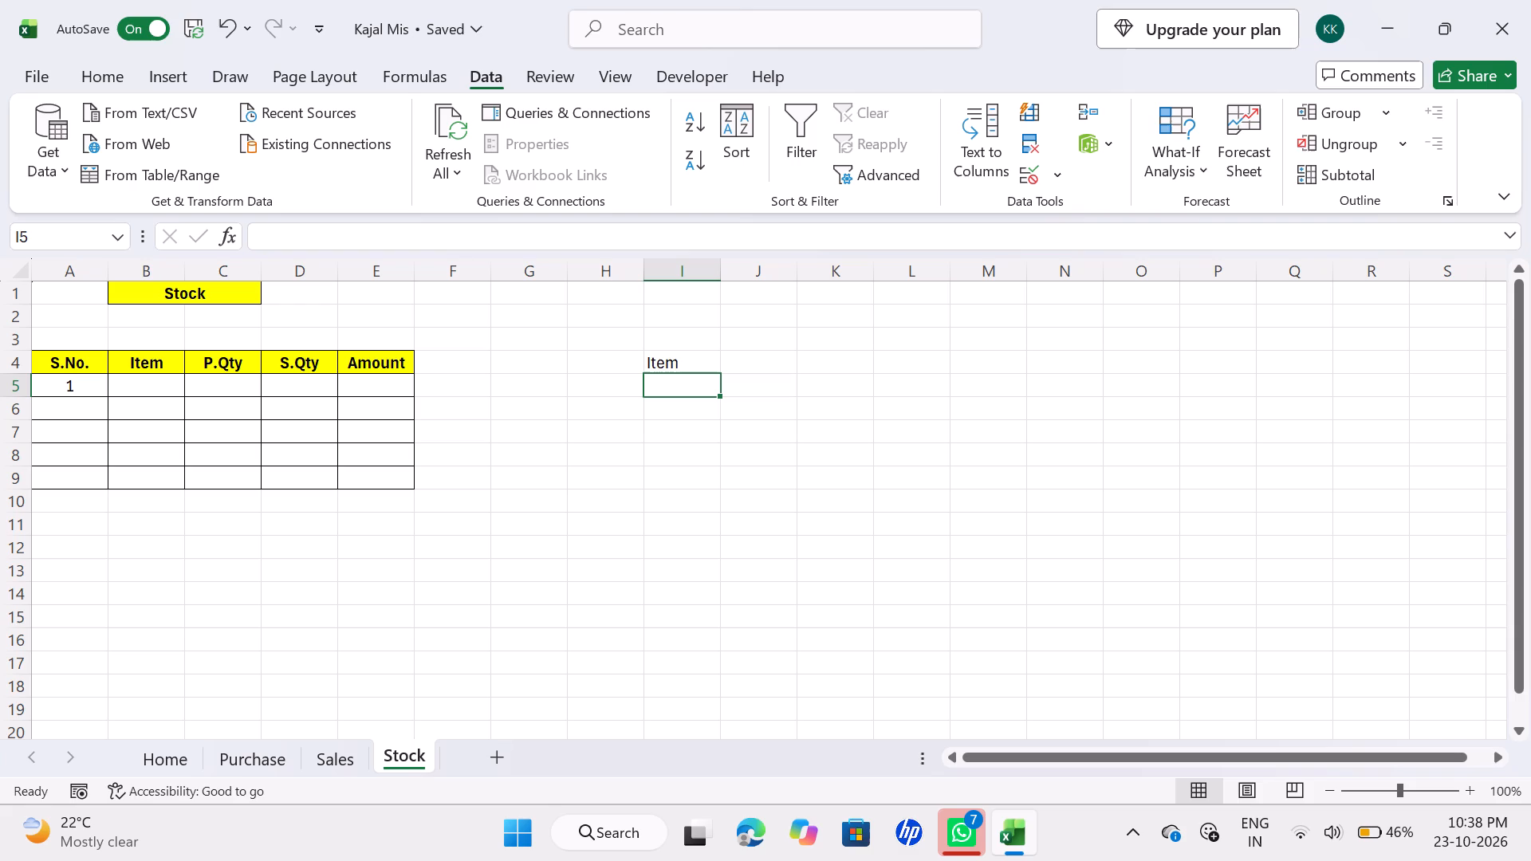
text(<>)
key(Return)
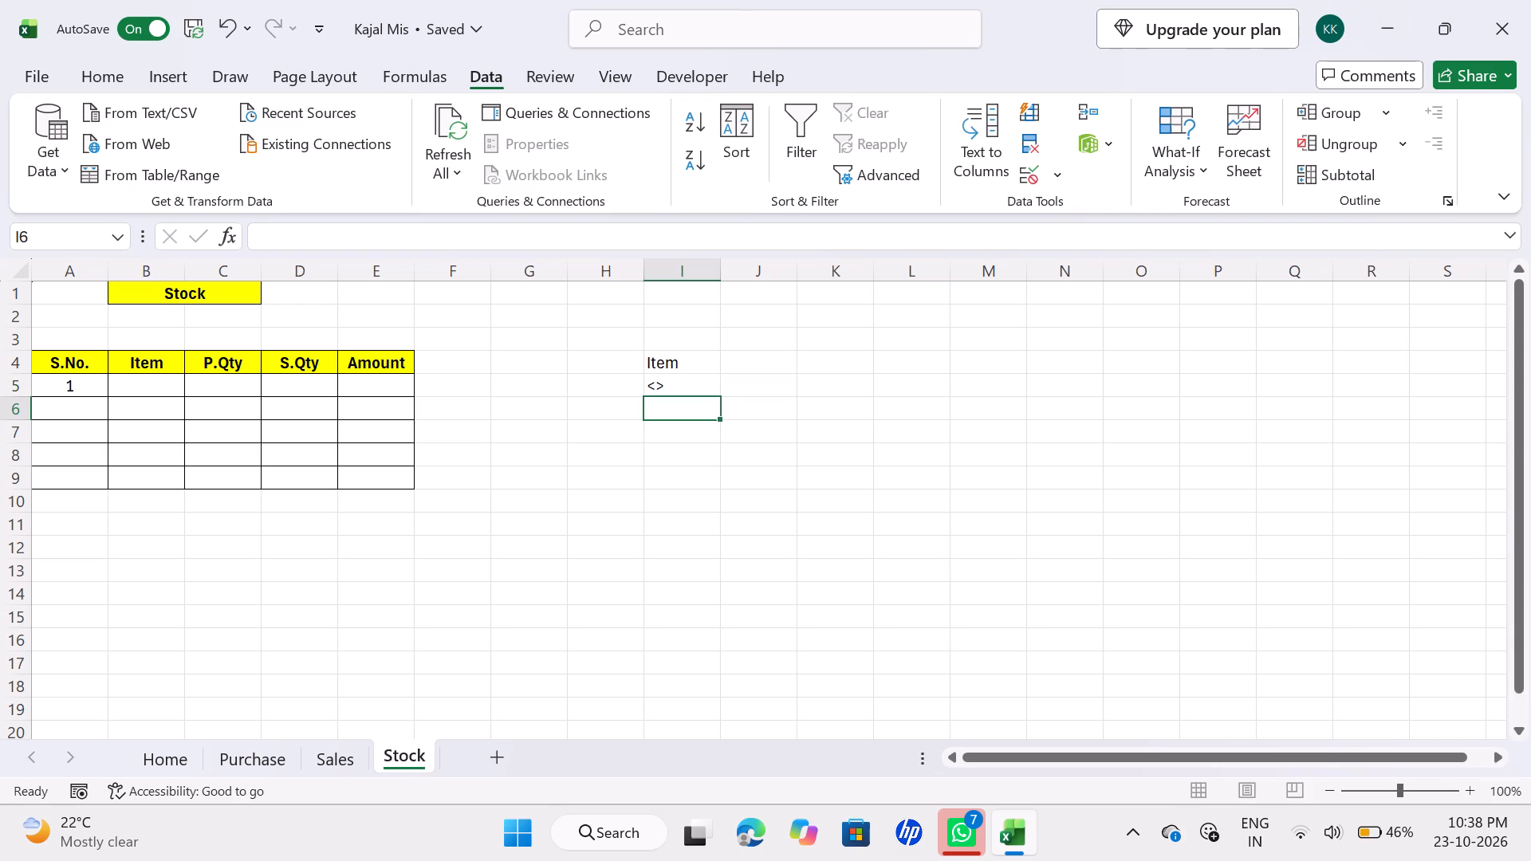
Format the criteria cells I4:I5 with centre alignment, all borders and bold text.
drag(685, 361, 685, 388)
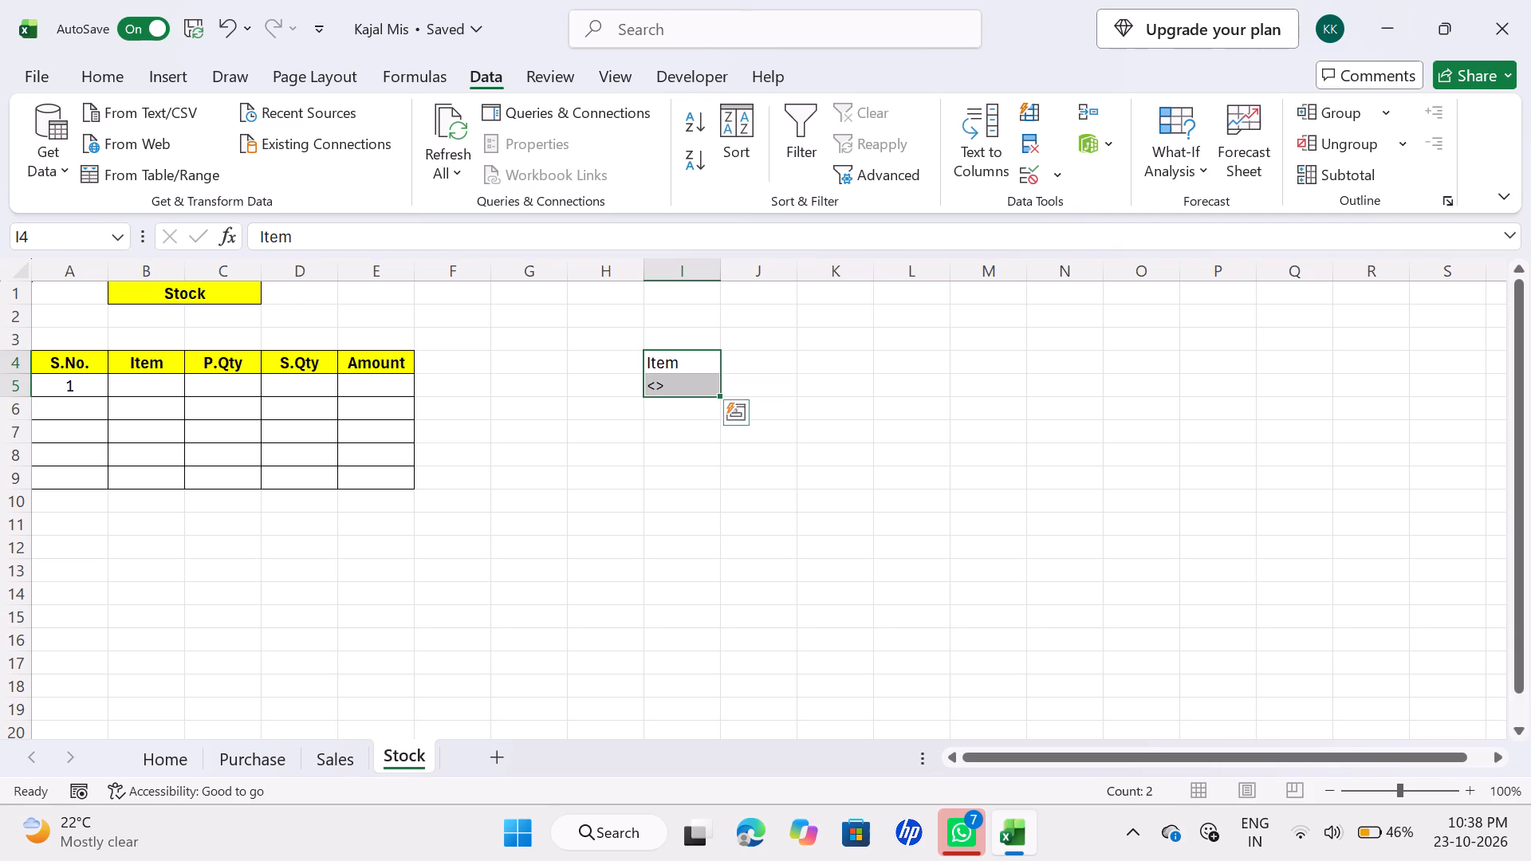
click(97, 88)
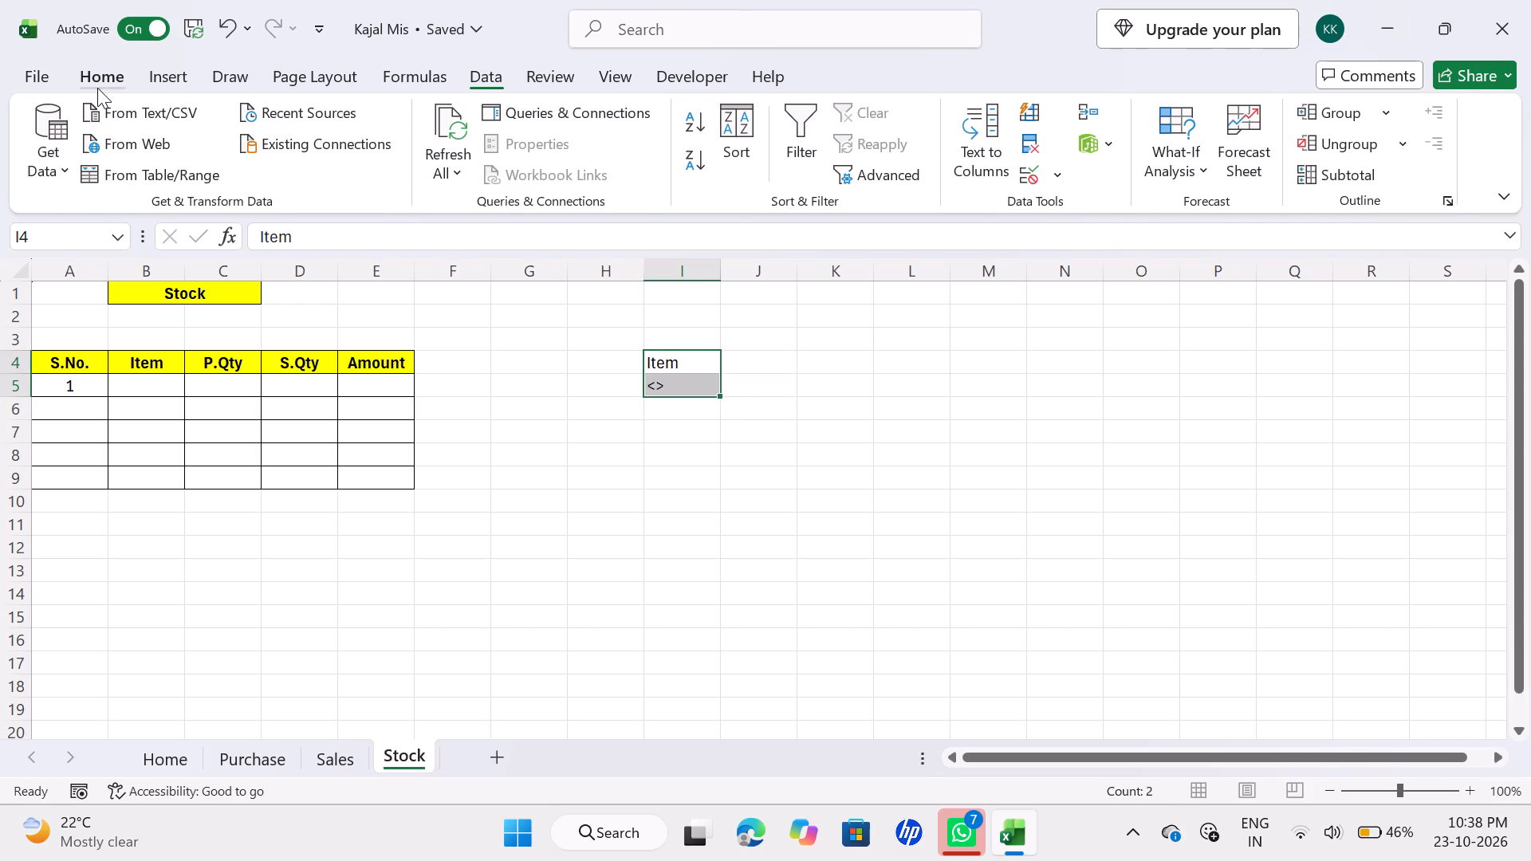
click(481, 146)
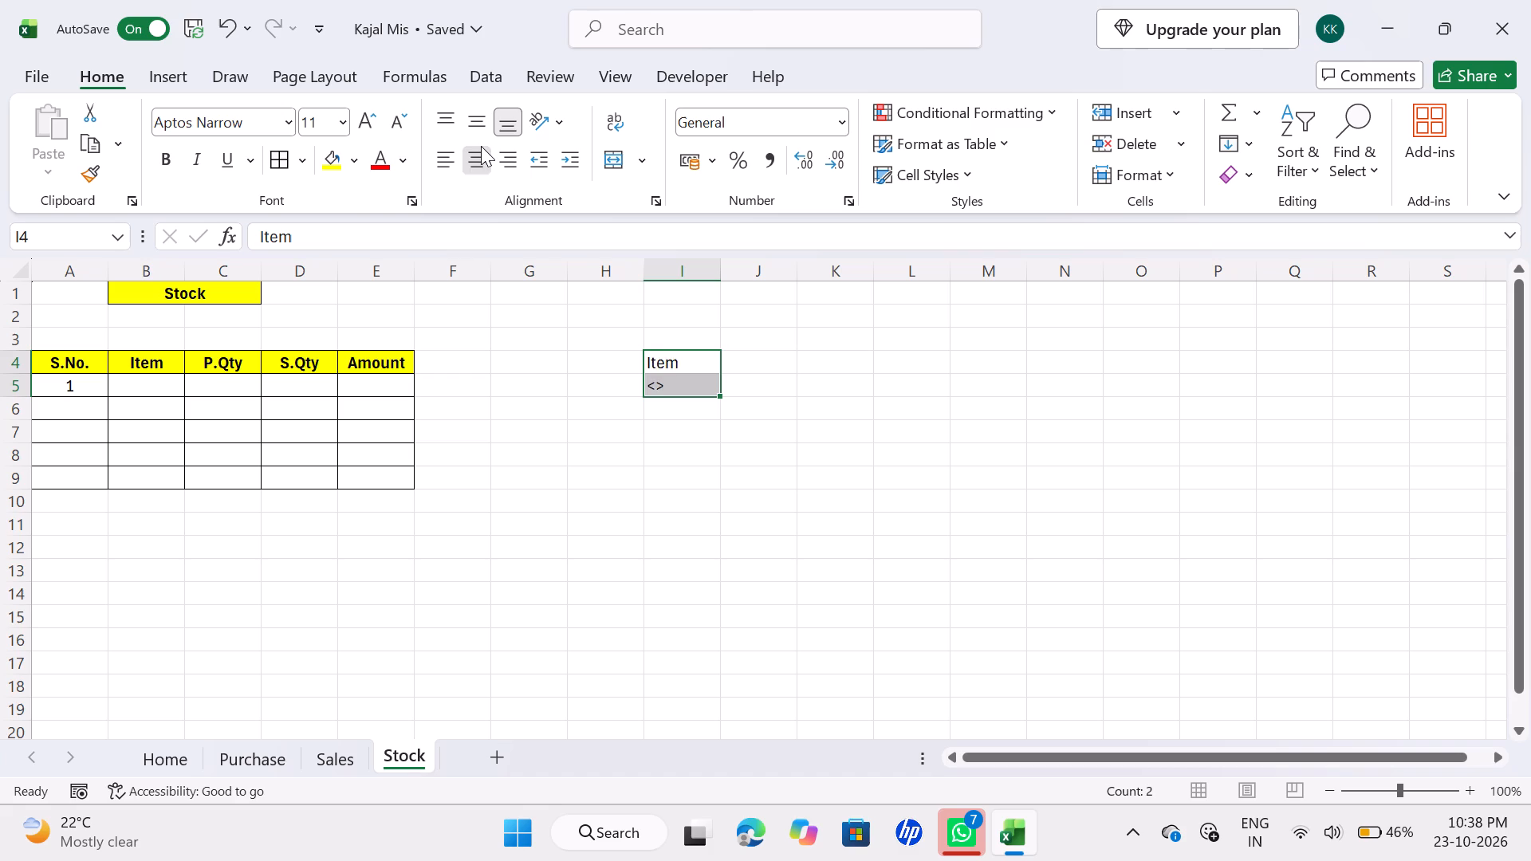
click(277, 155)
click(157, 162)
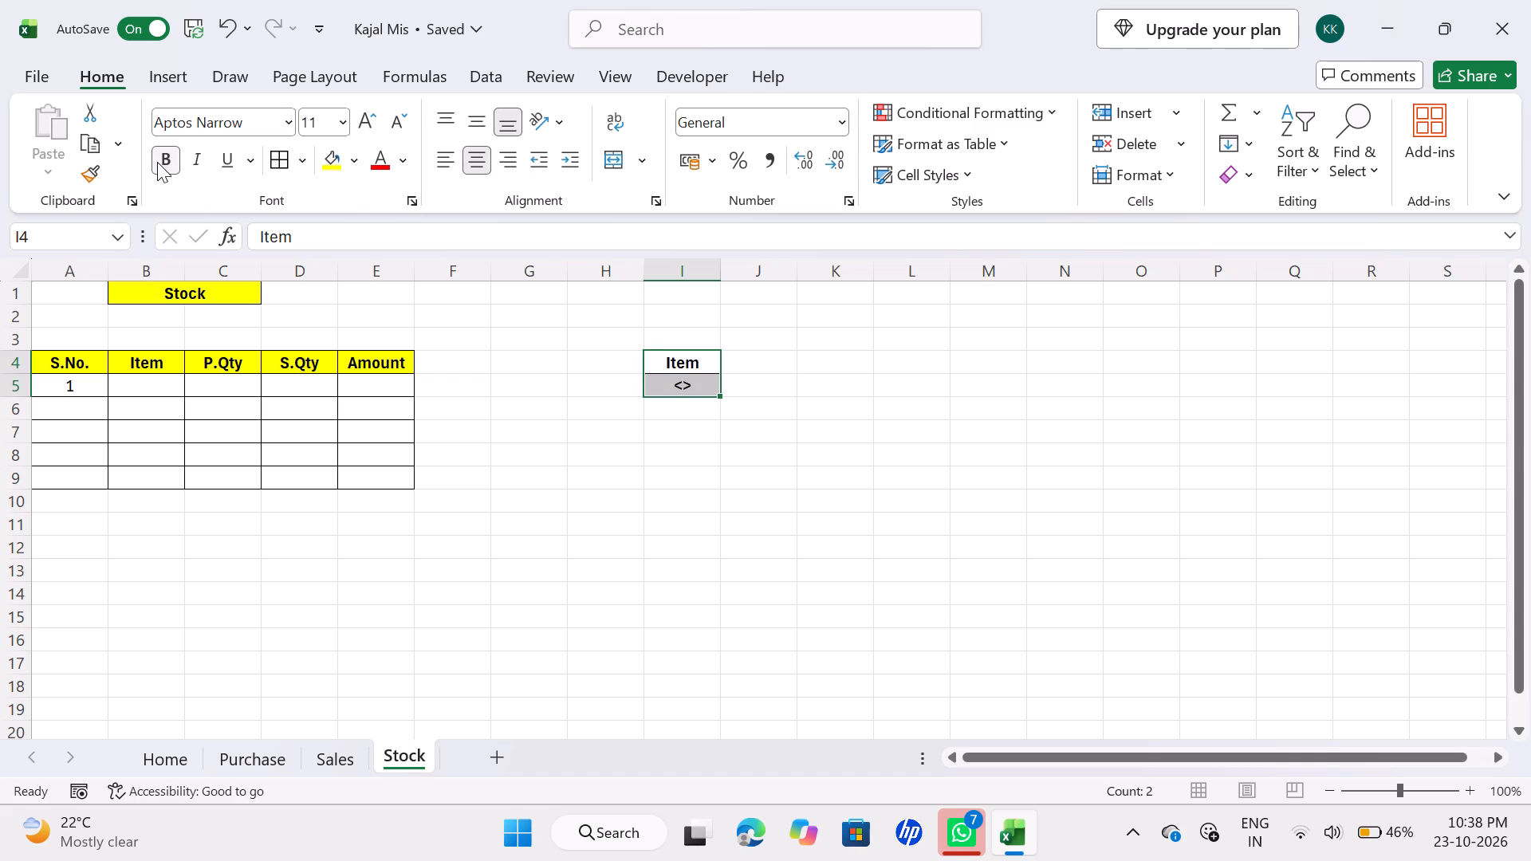
click(557, 500)
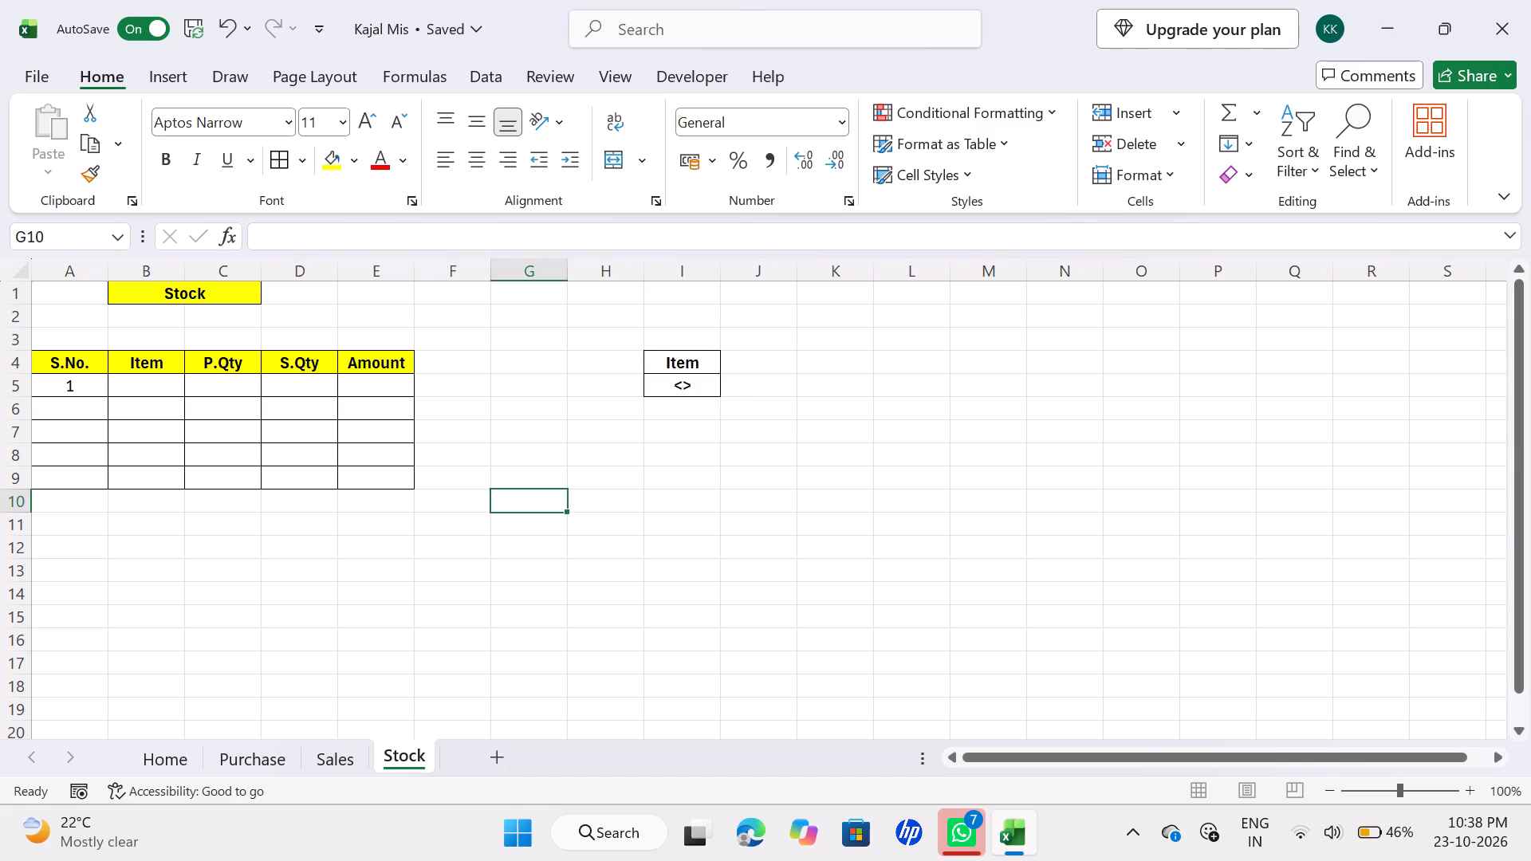
Use Advanced Filter to copy unique records only from Purchase C4:C10 to Stock B4, with criteria range I4:I5.
click(502, 78)
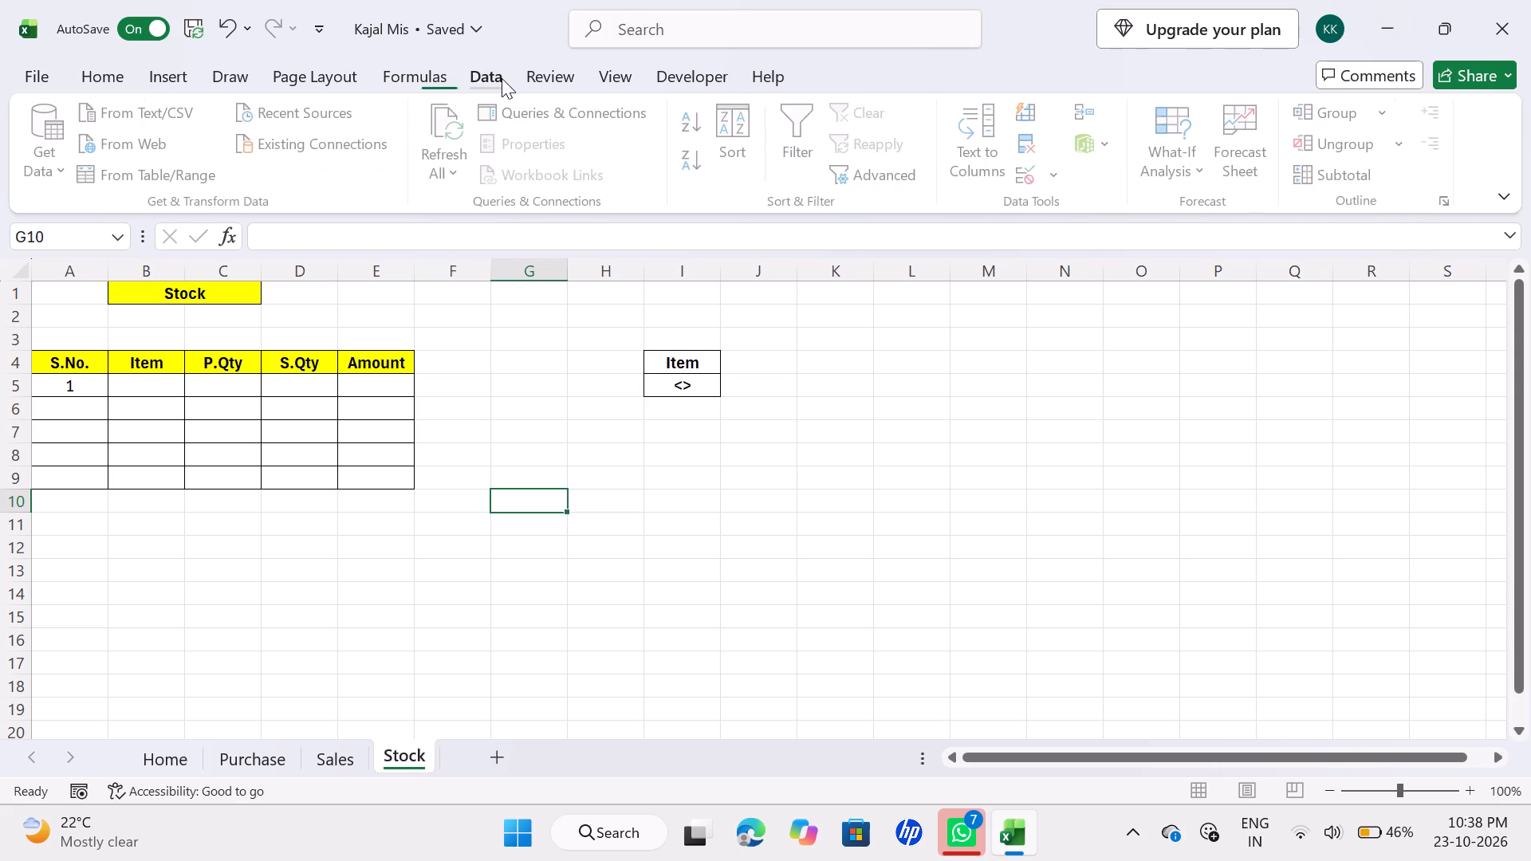
click(852, 188)
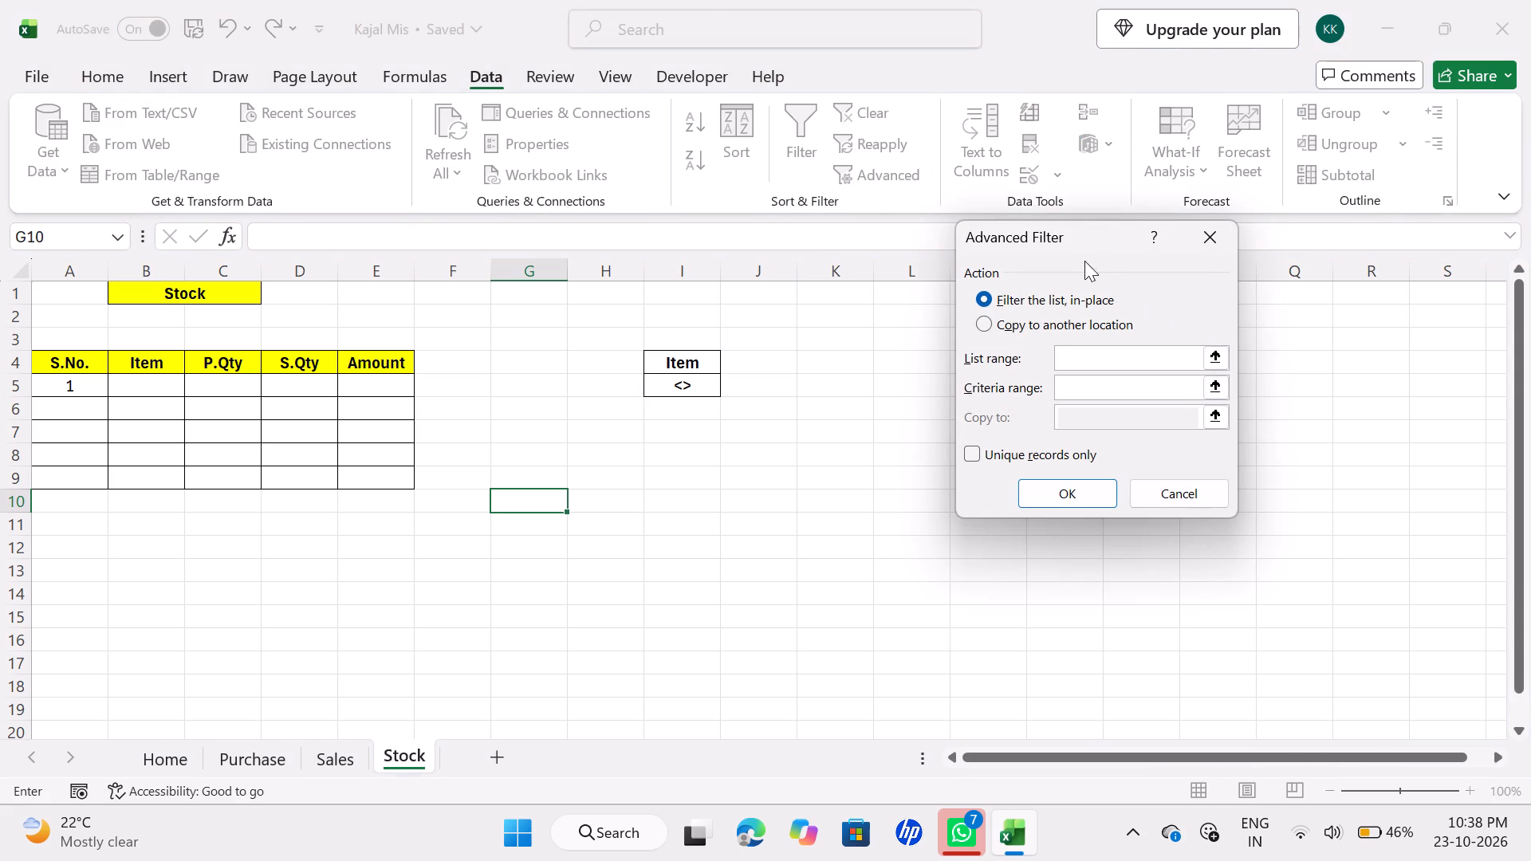
click(1069, 322)
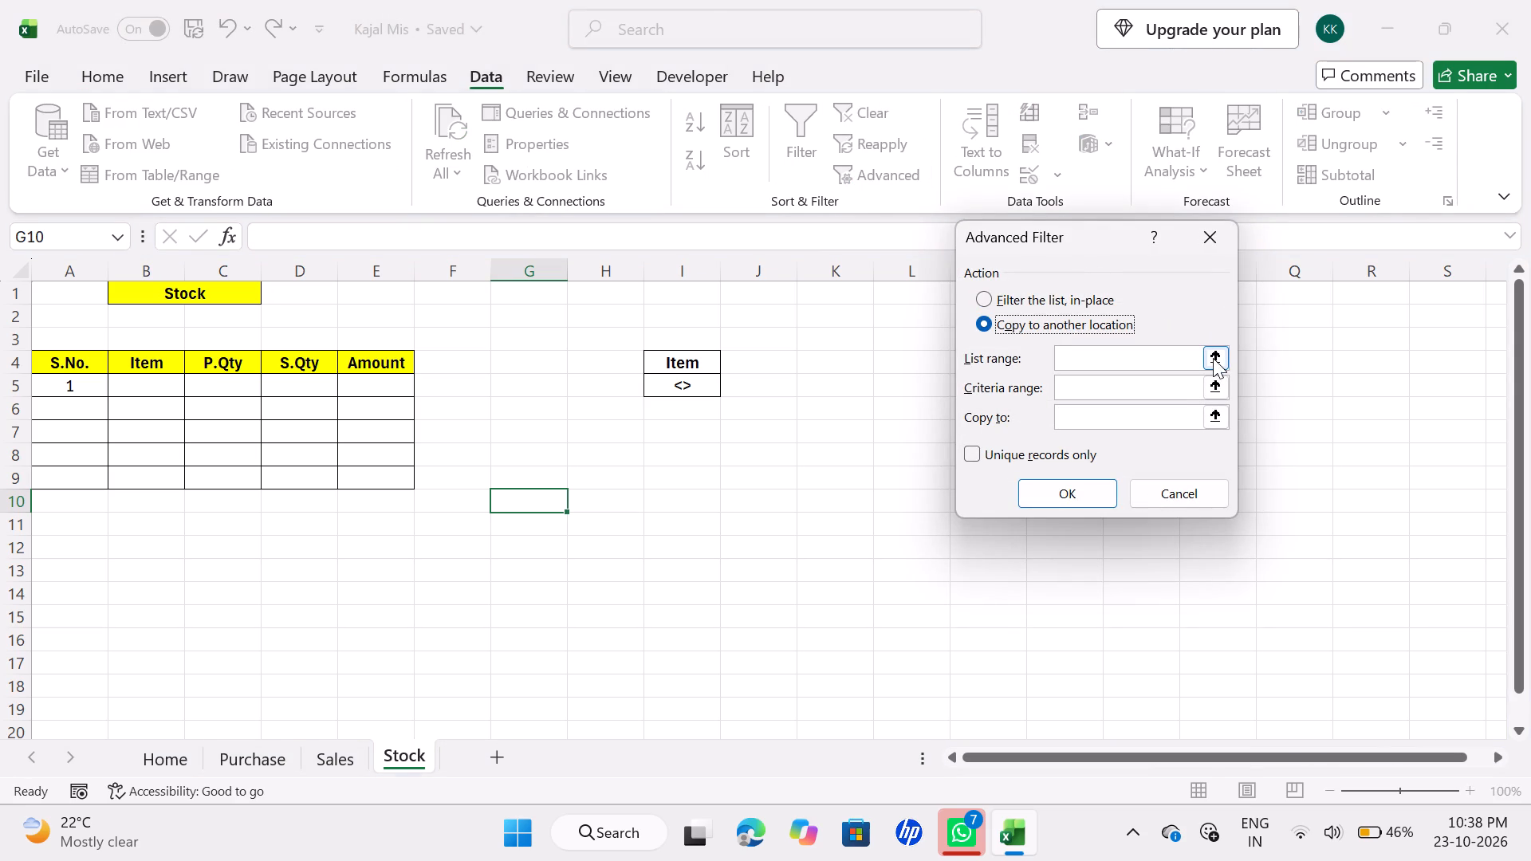
click(1213, 358)
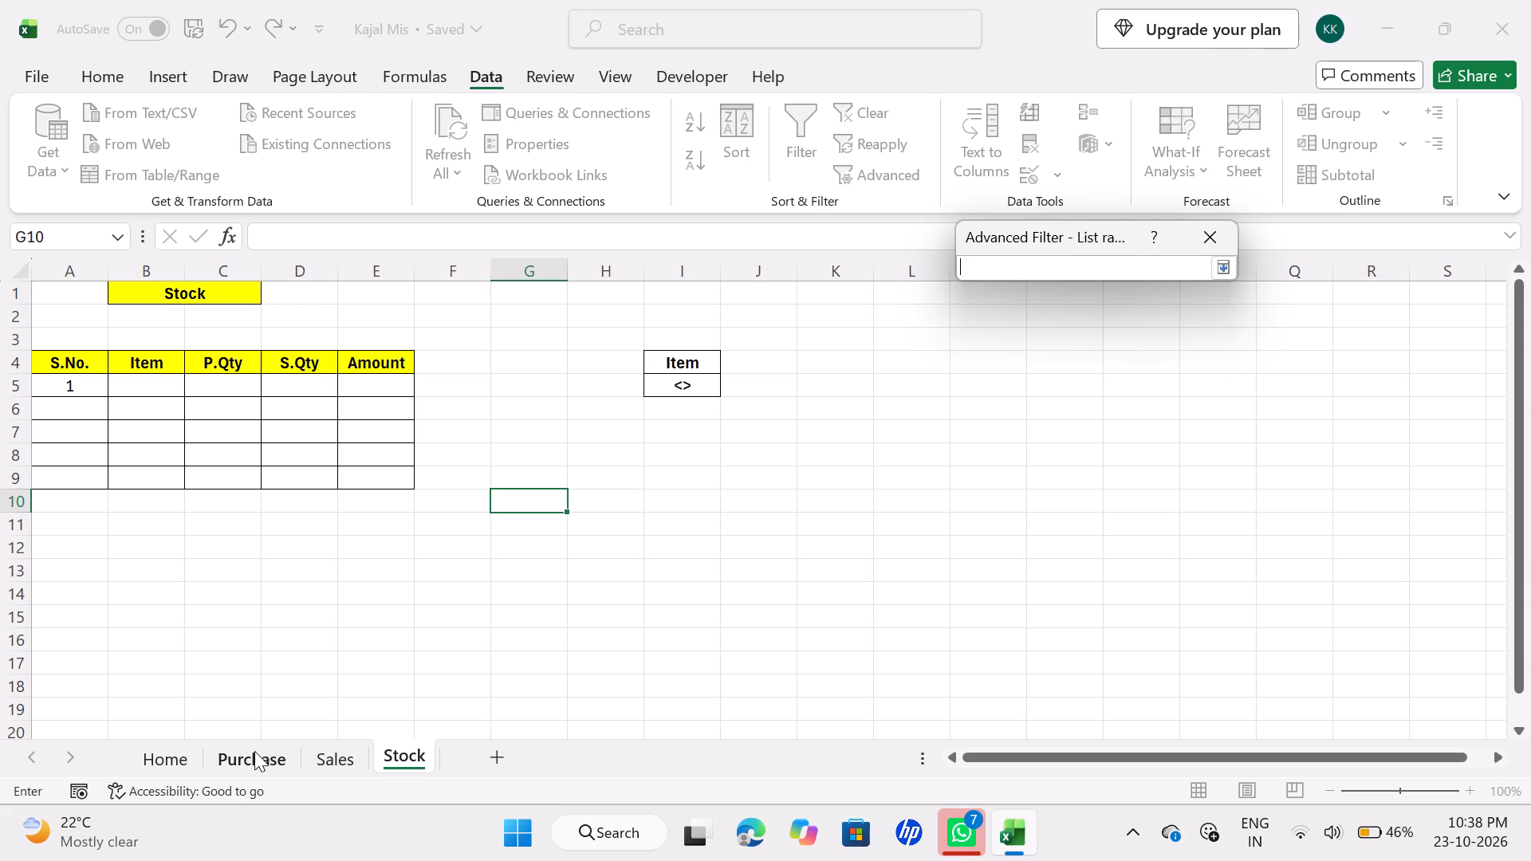
click(254, 751)
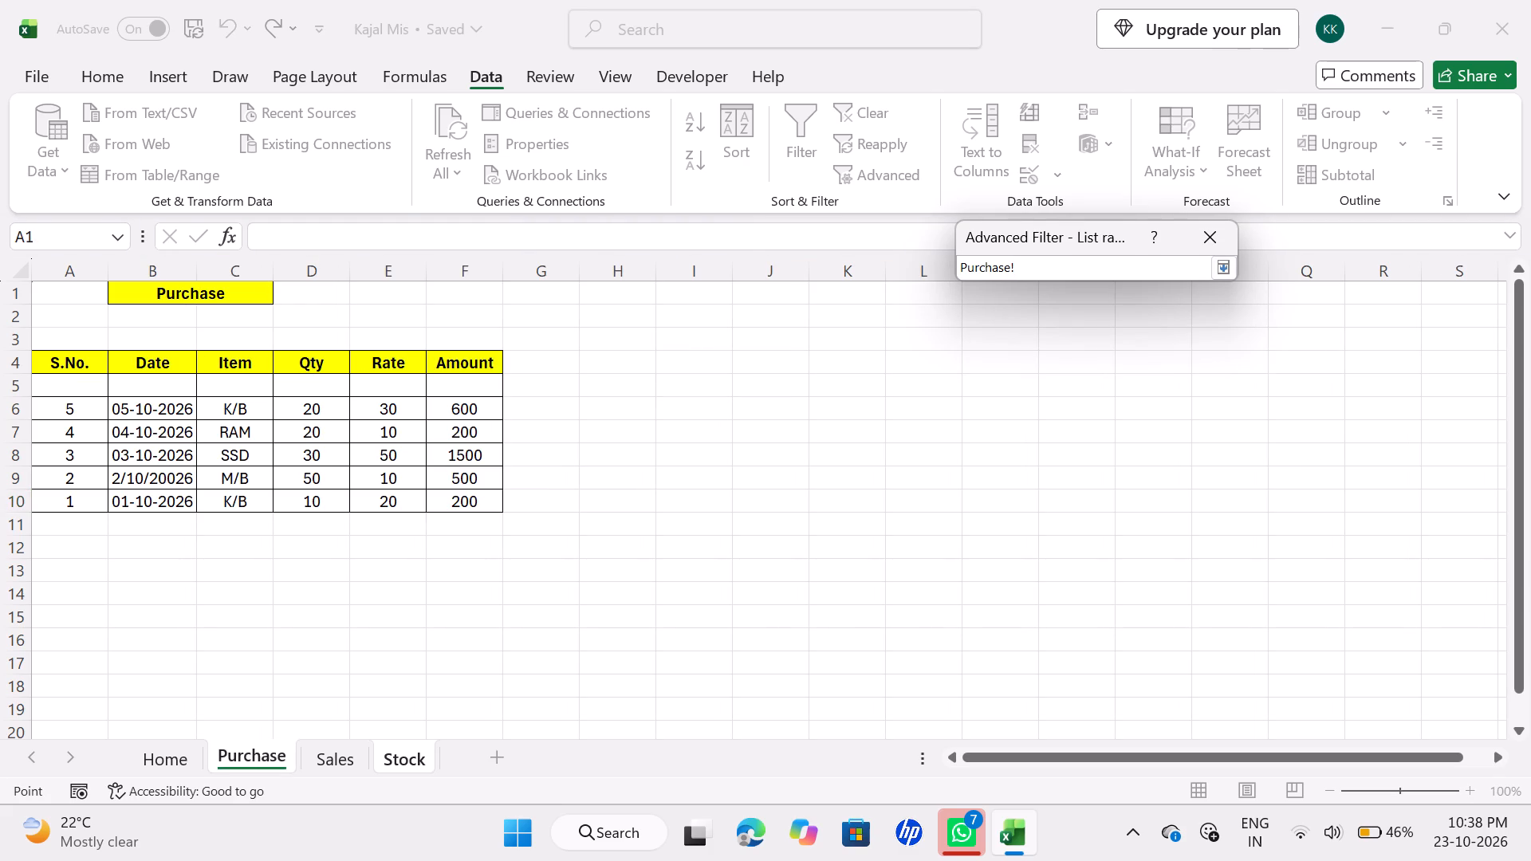
drag(230, 355, 218, 493)
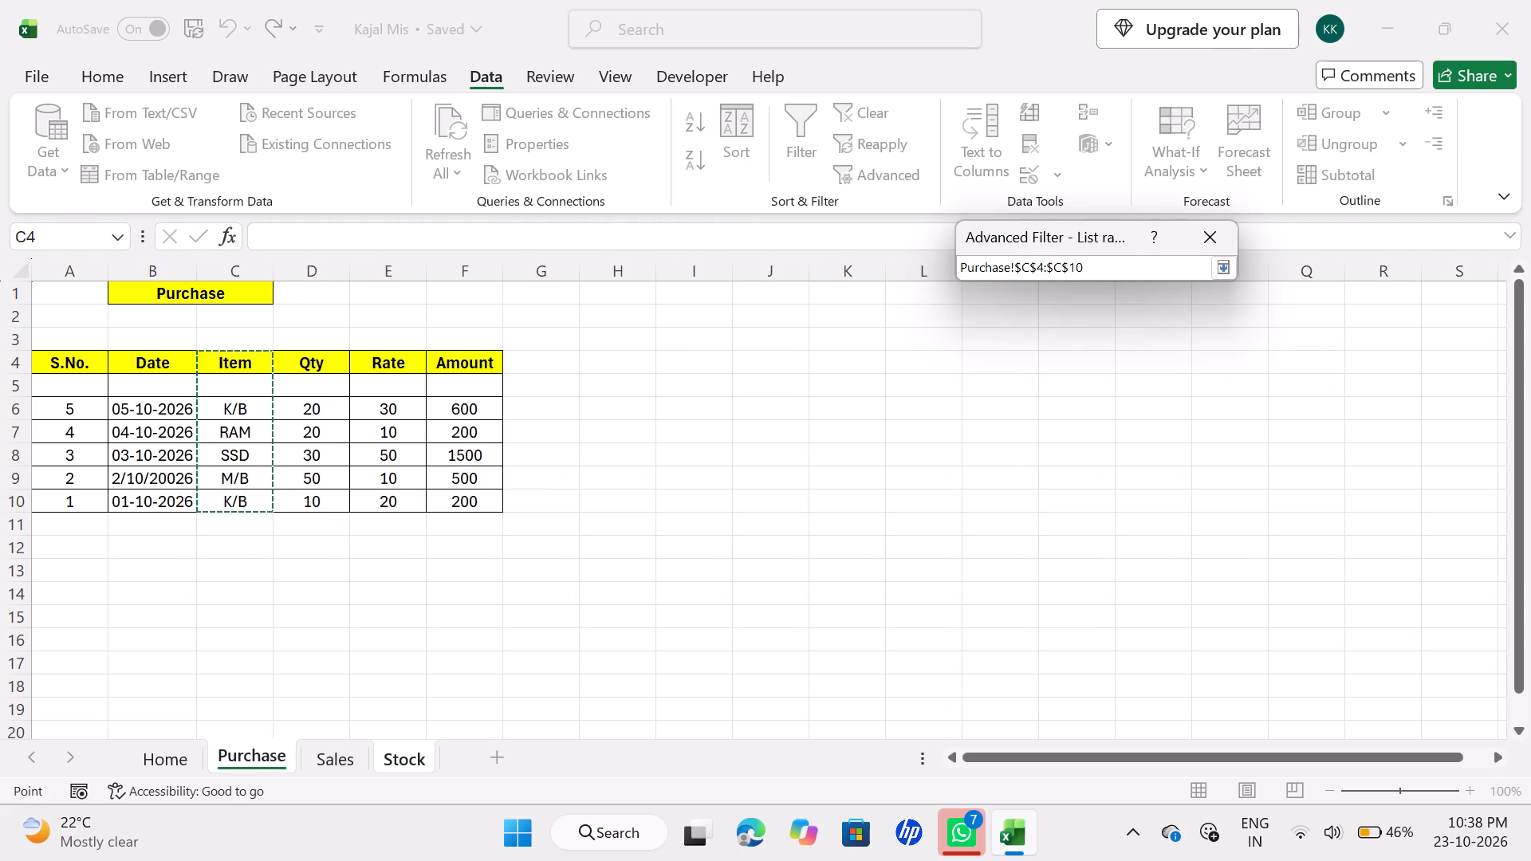
key(Return)
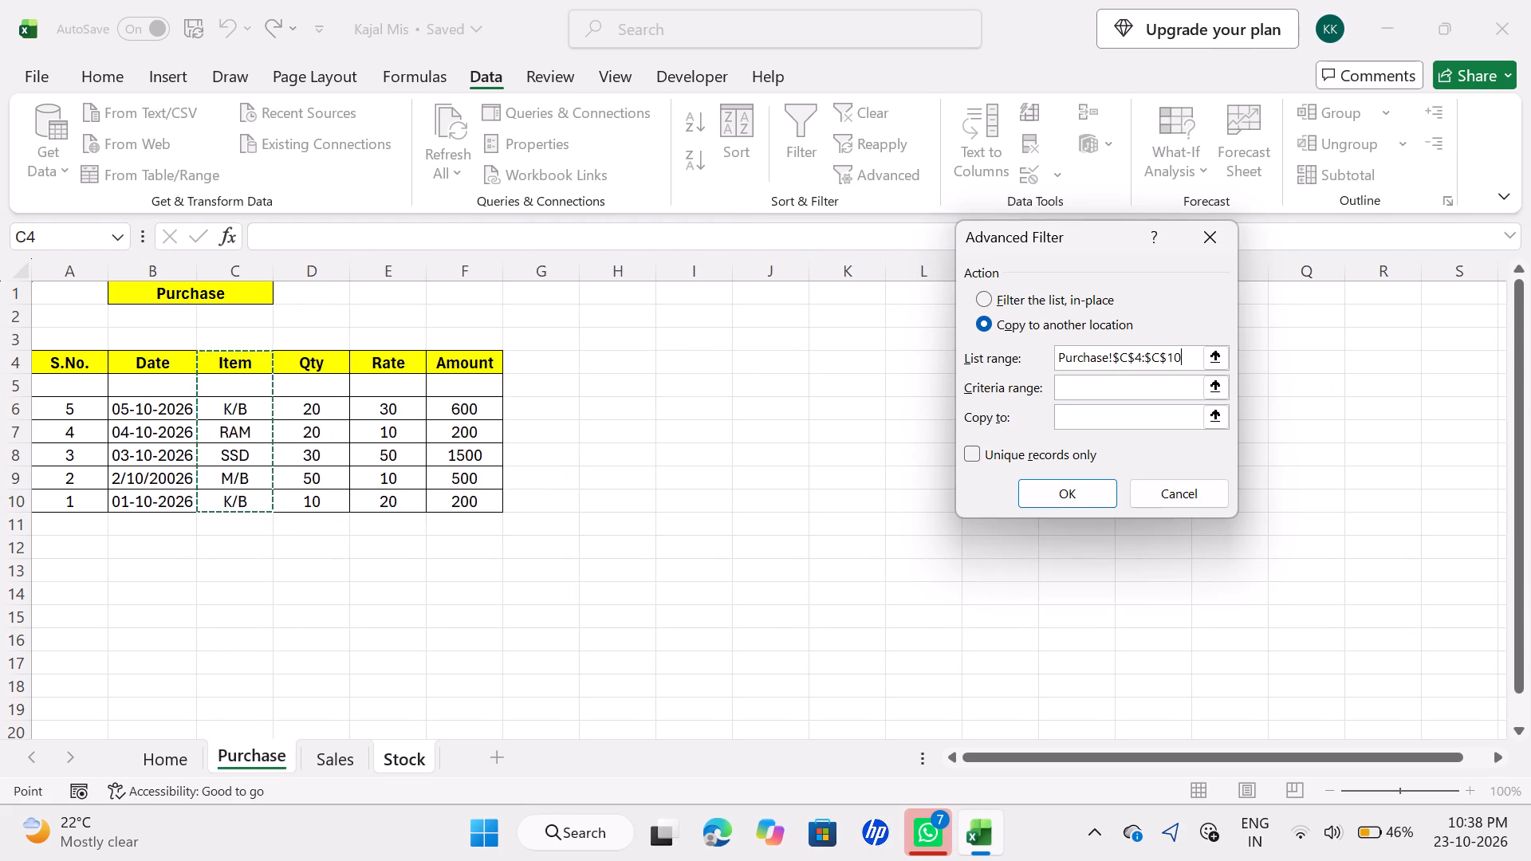
click(1214, 399)
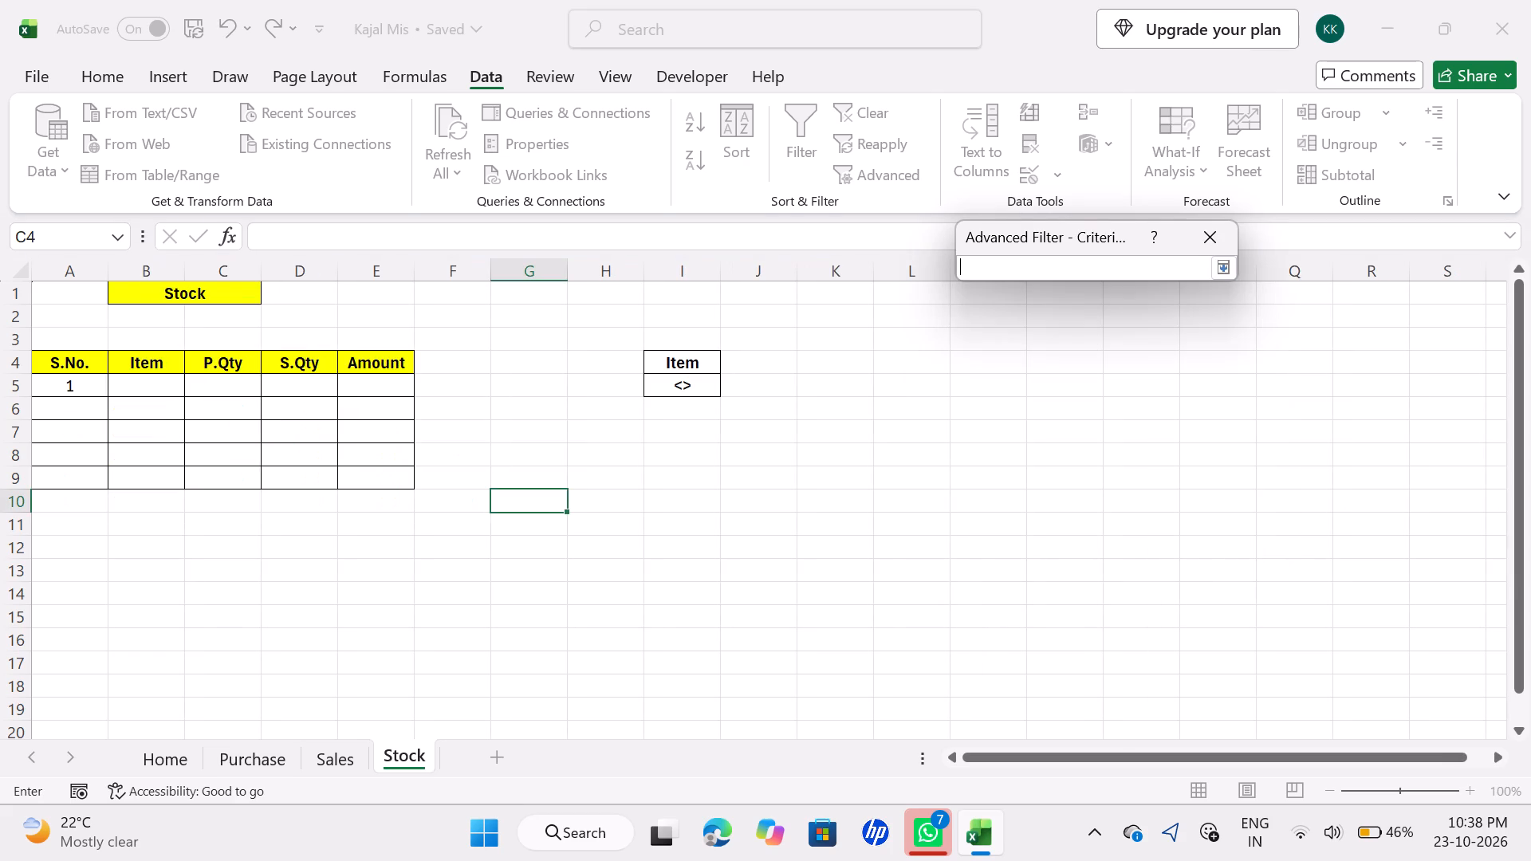
drag(697, 361, 697, 375)
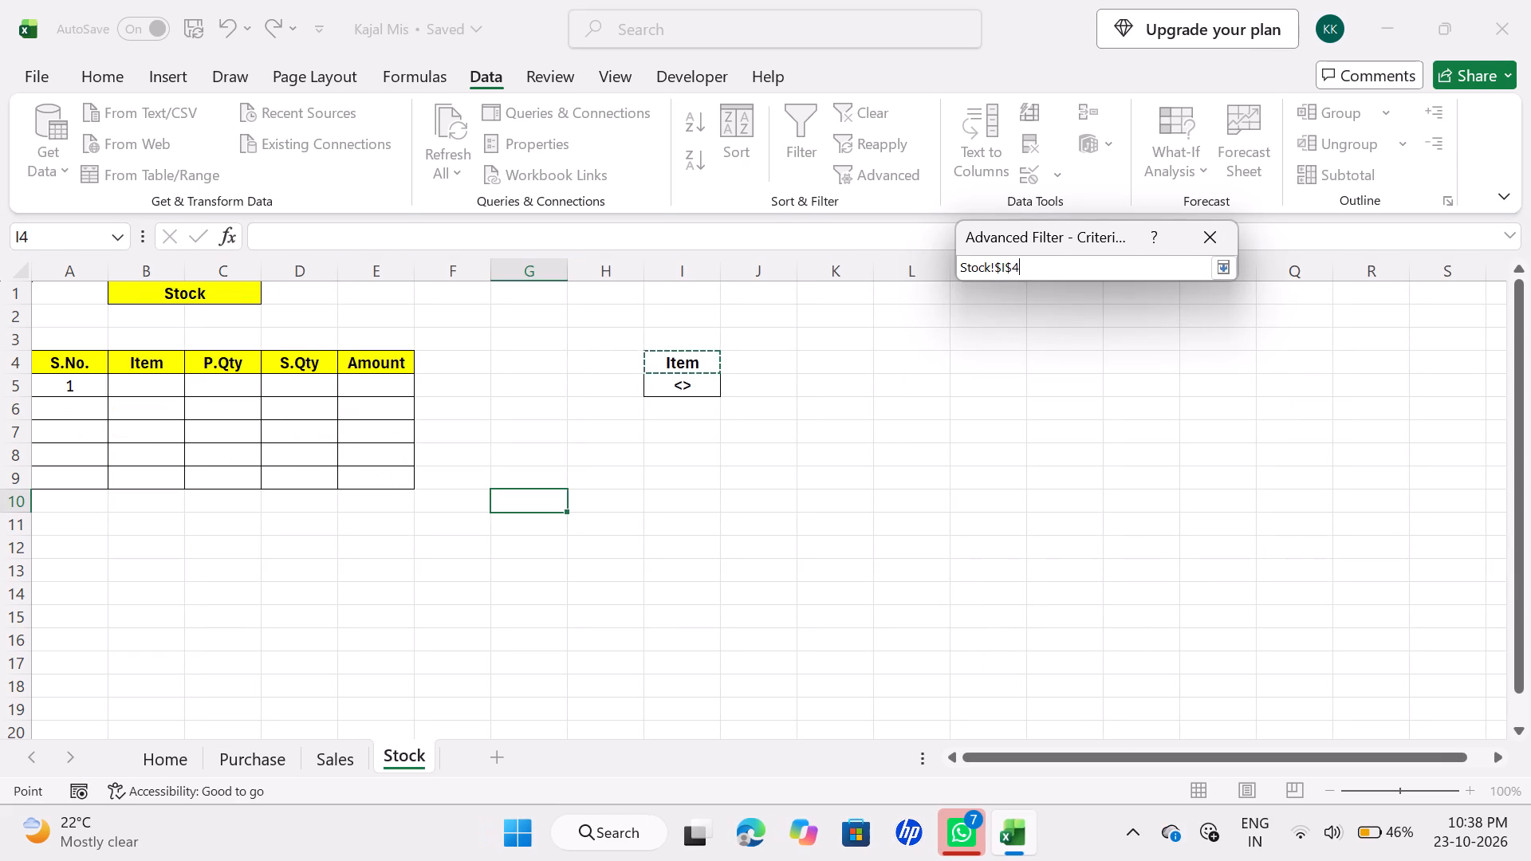
drag(697, 375, 696, 390)
key(Return)
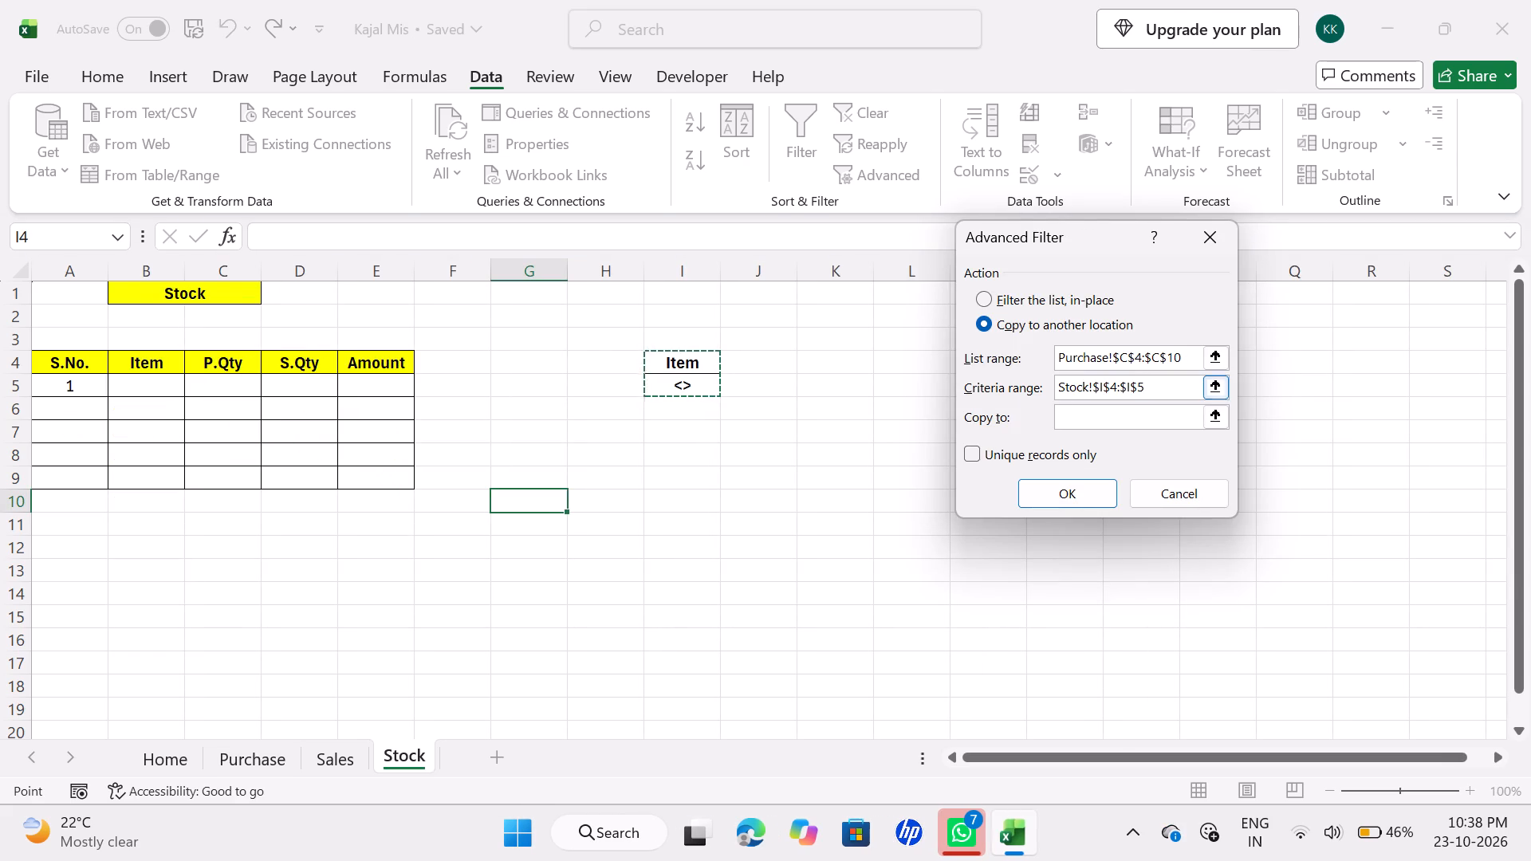
click(1214, 415)
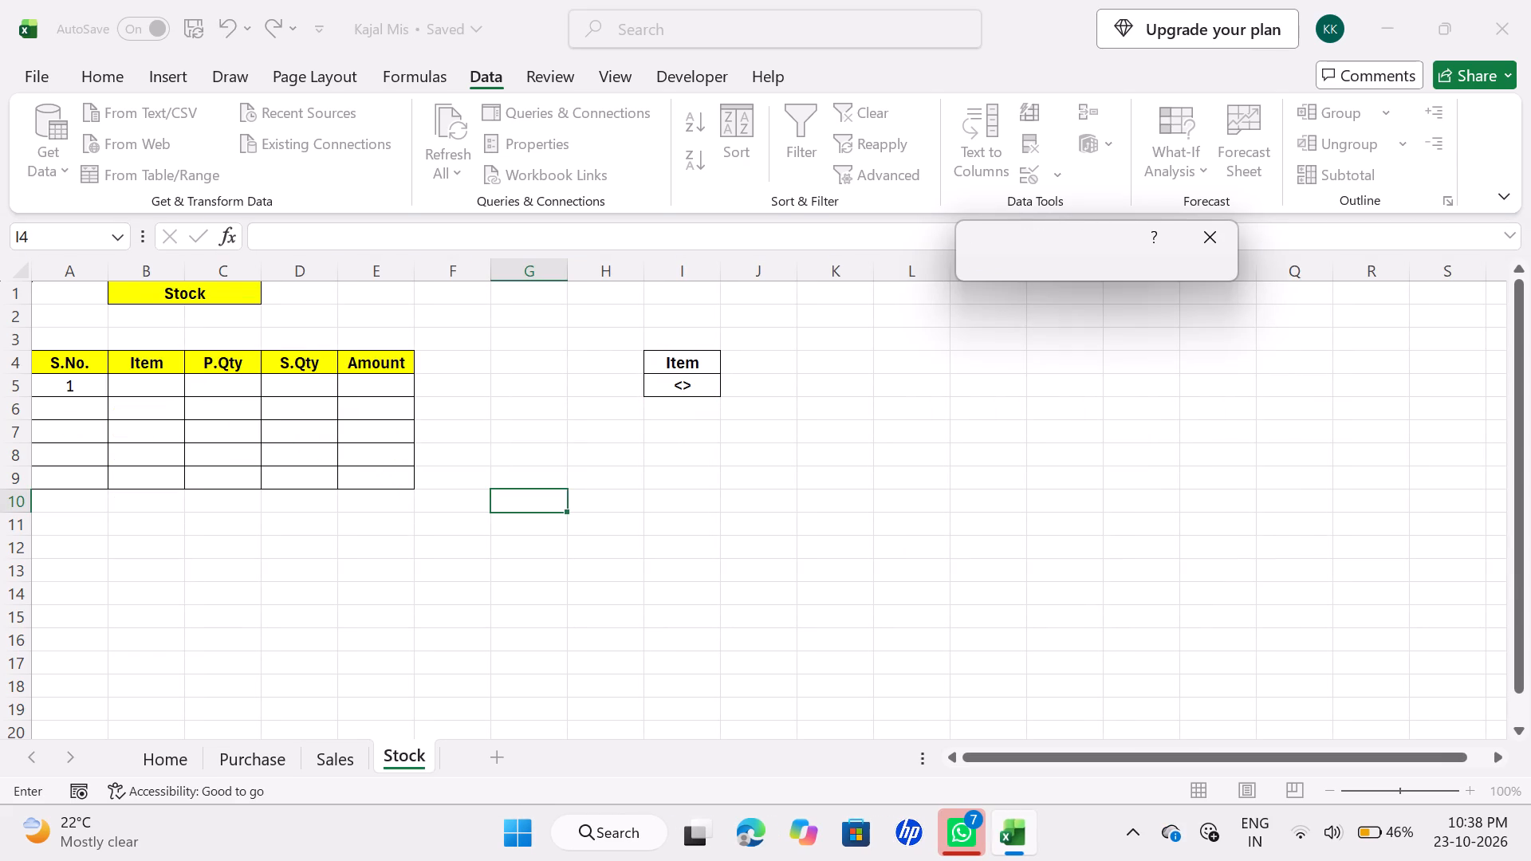
click(136, 363)
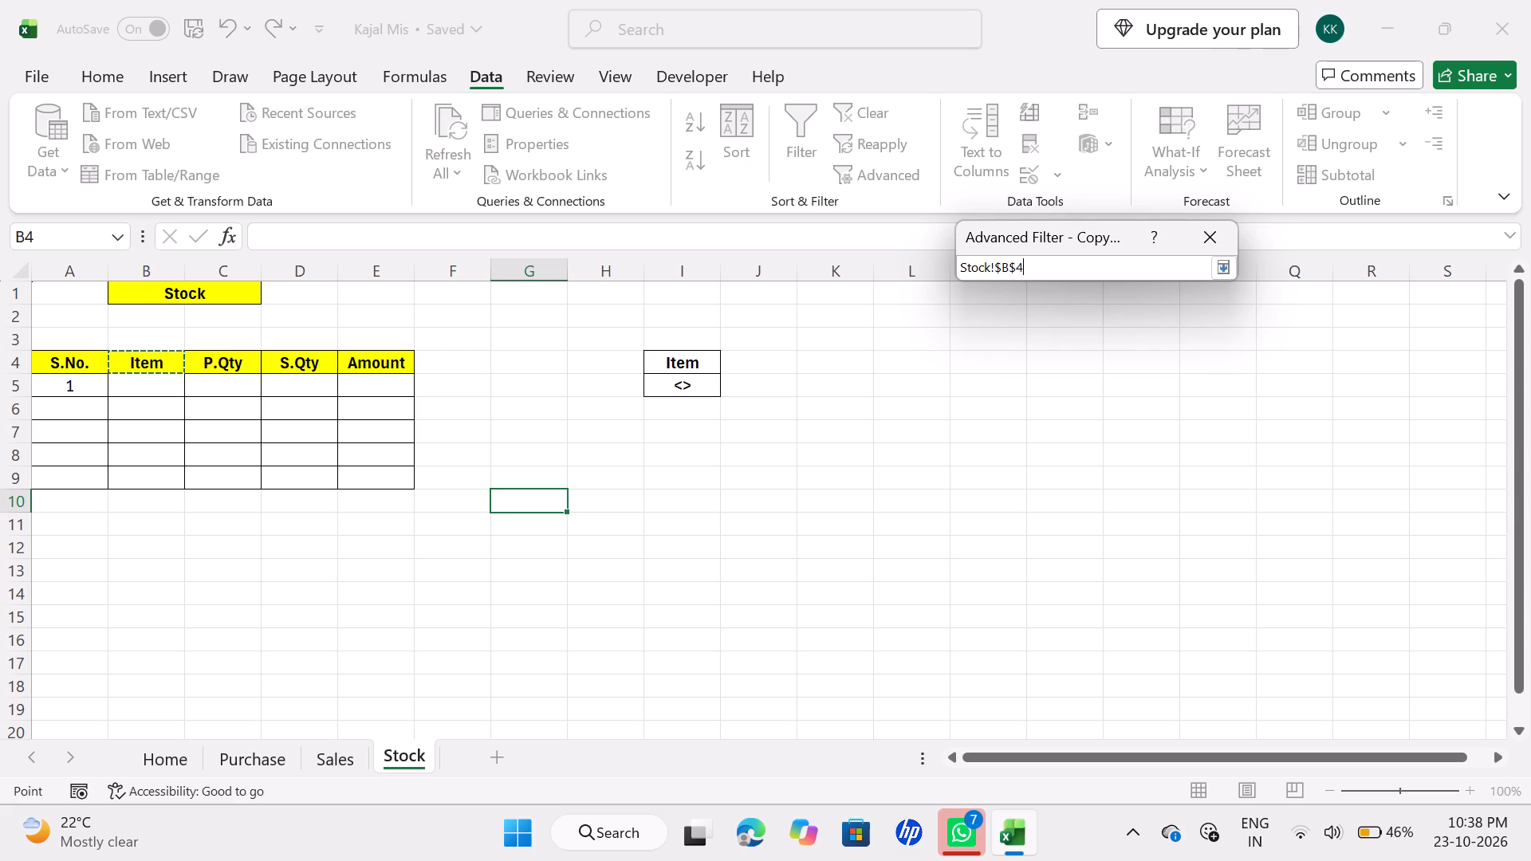
key(Return)
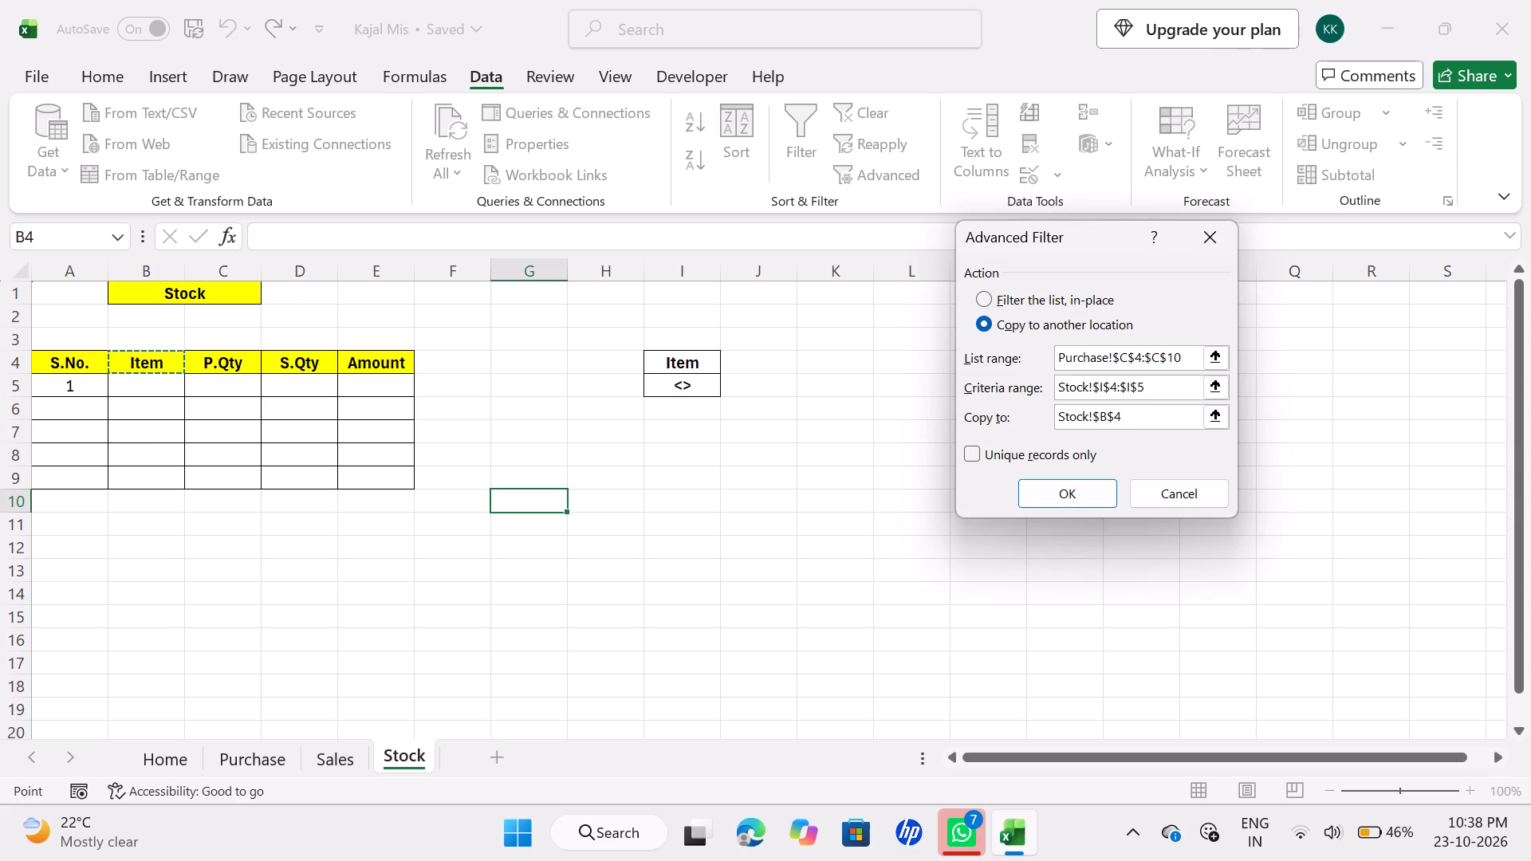
click(998, 454)
click(1057, 492)
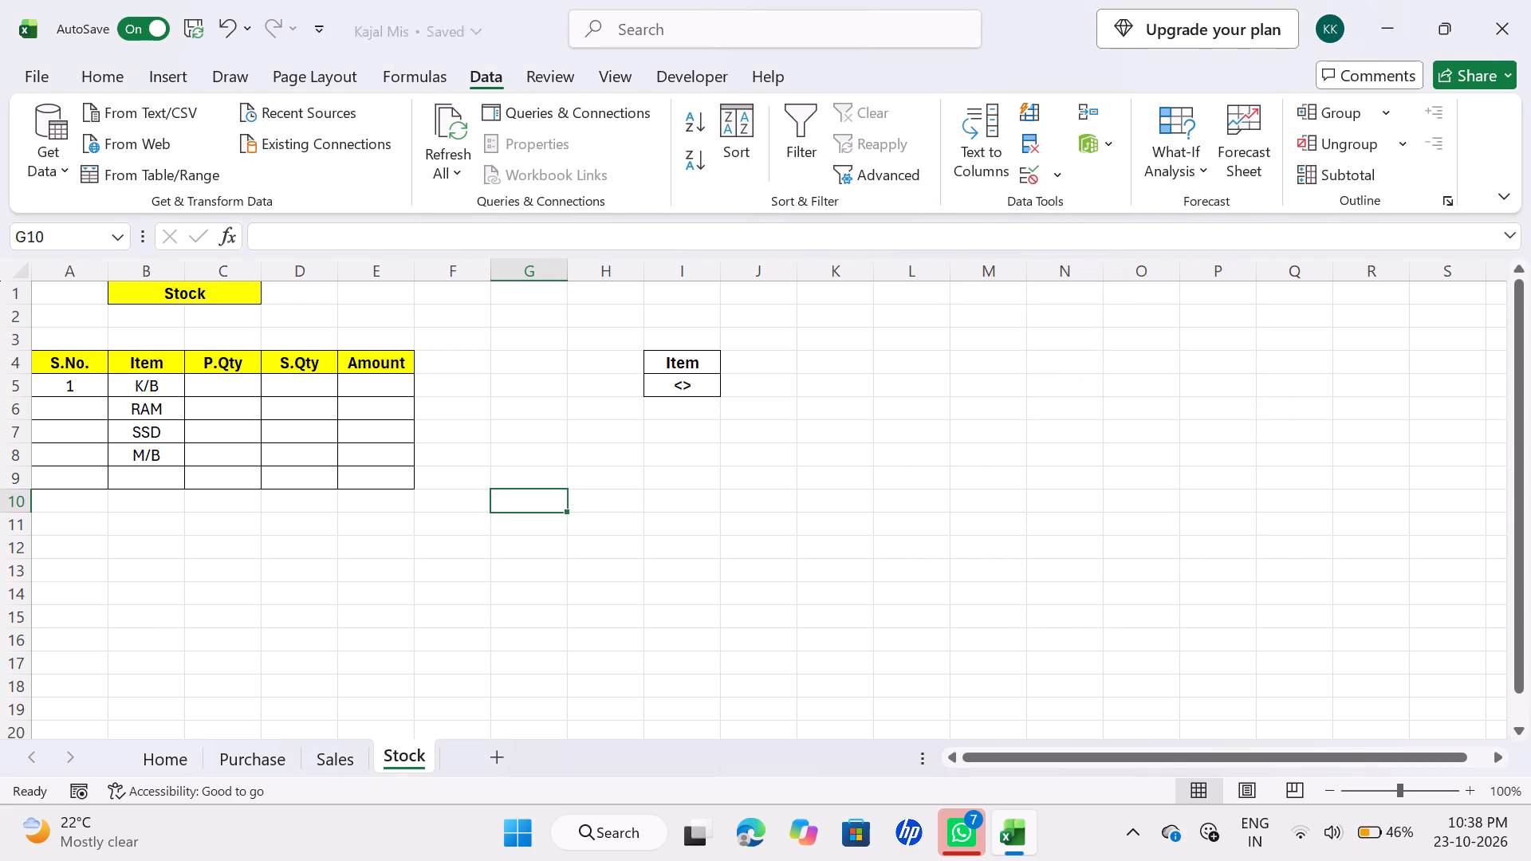
click(839, 509)
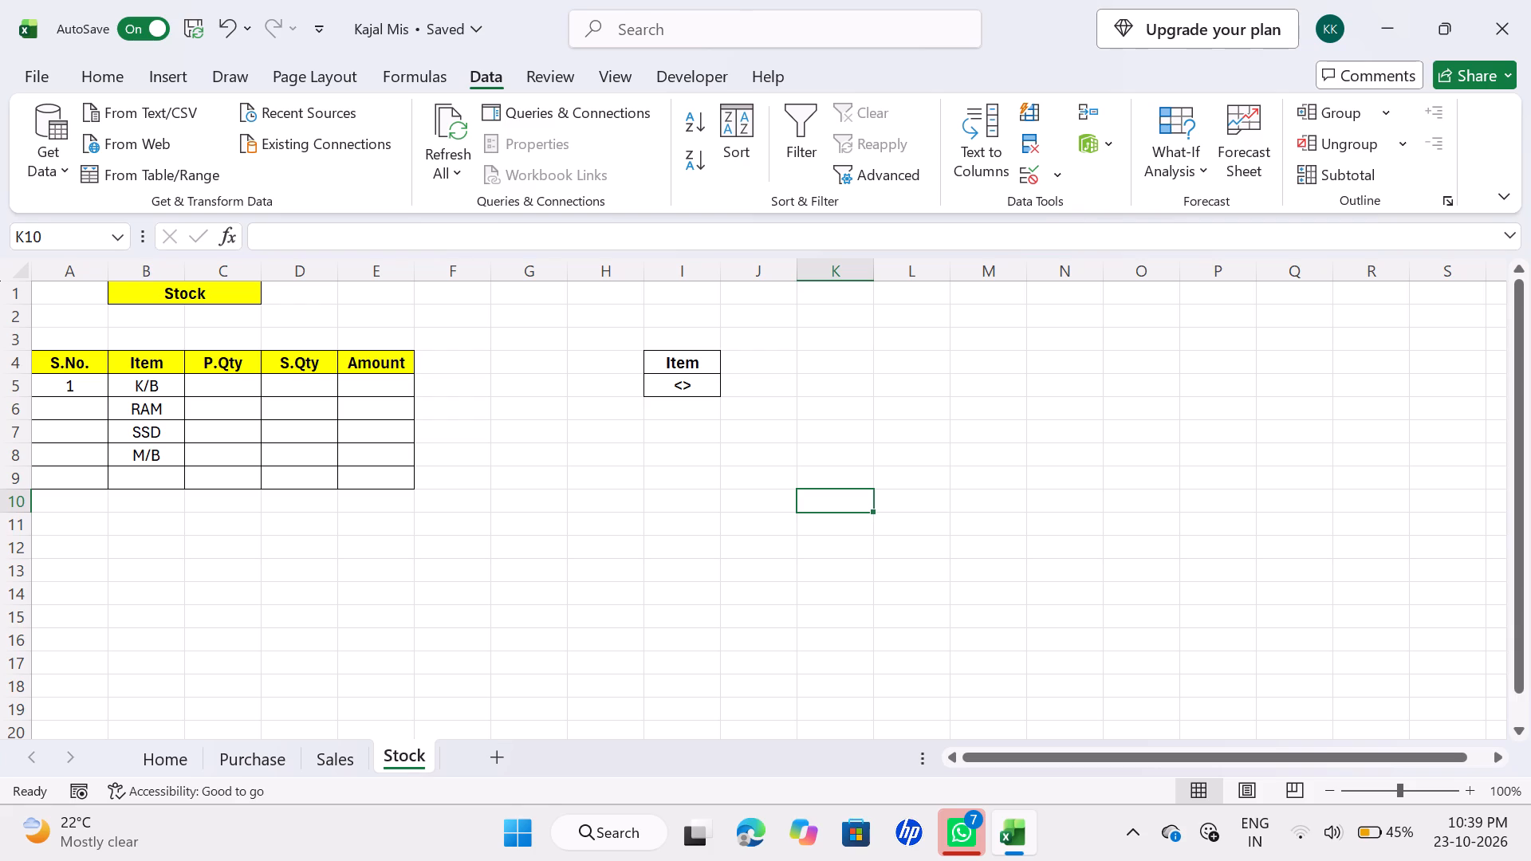
Delete the empty bordered row 9 below the M/B item in the Stock table.
drag(84, 479, 224, 474)
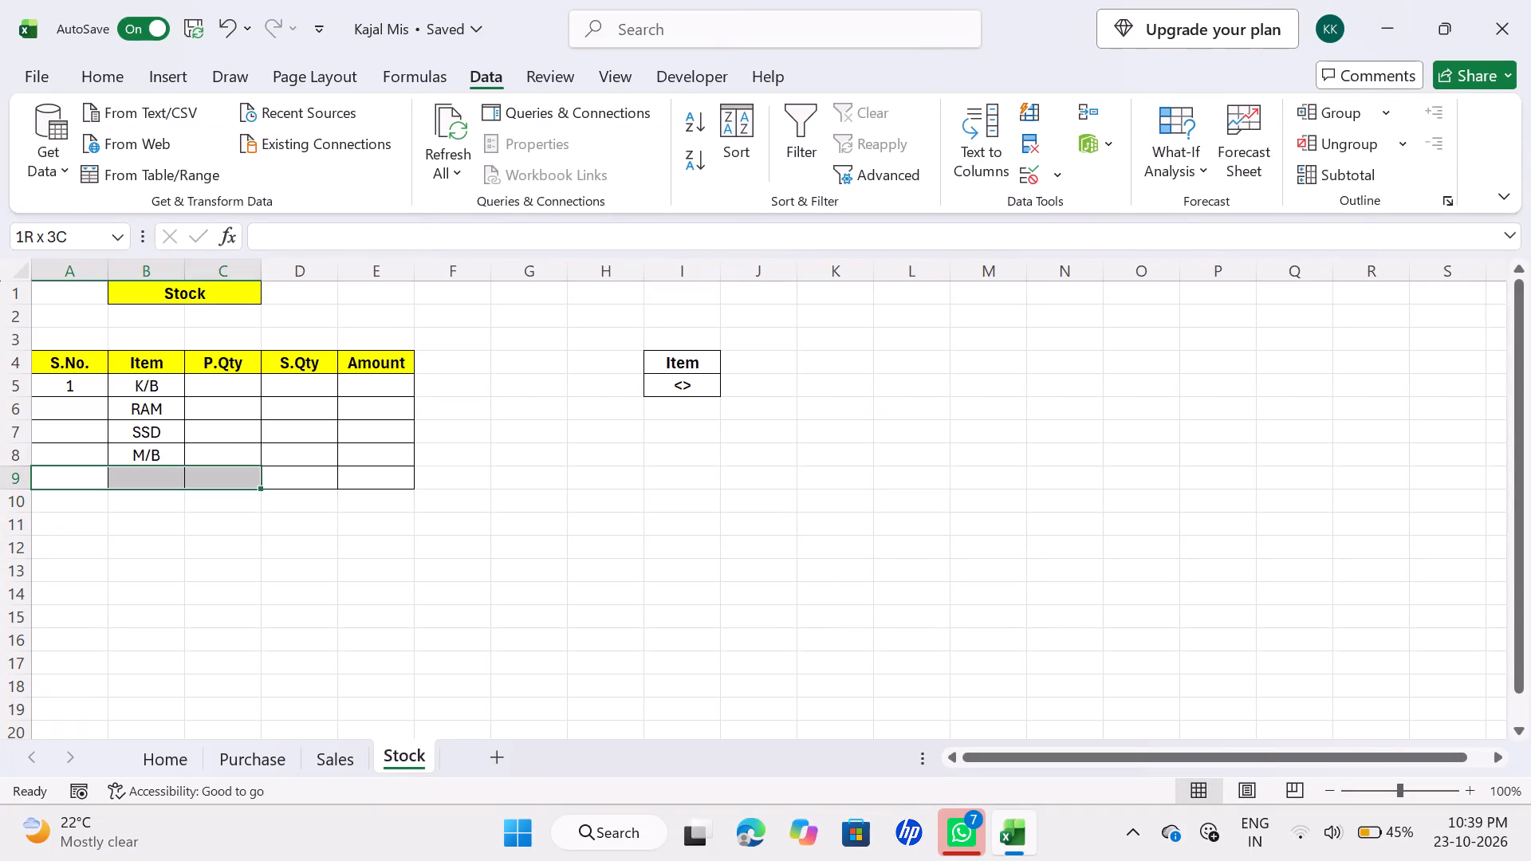
drag(224, 474, 403, 484)
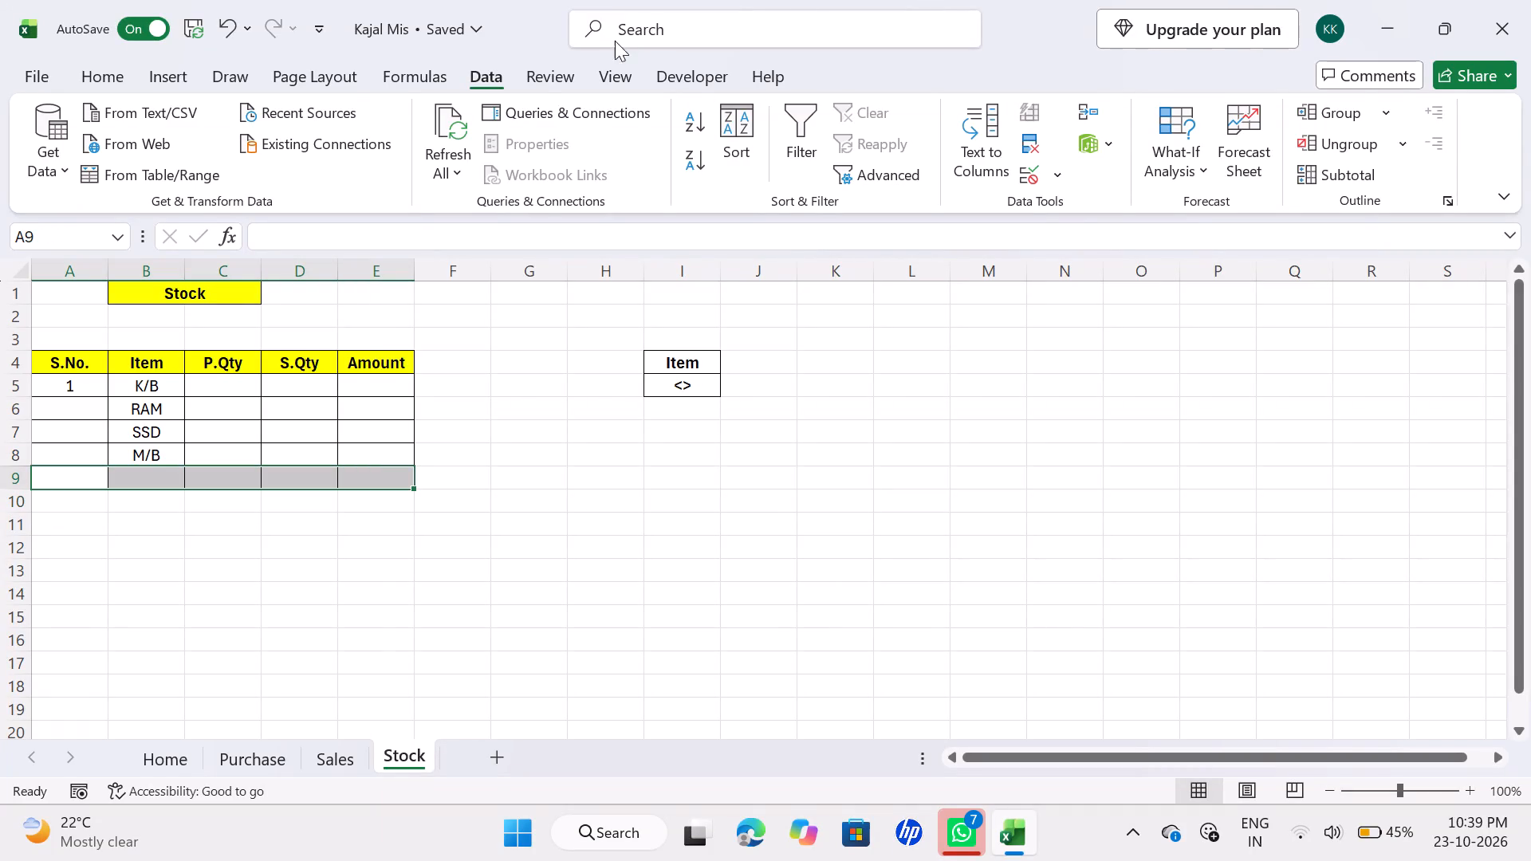
click(97, 72)
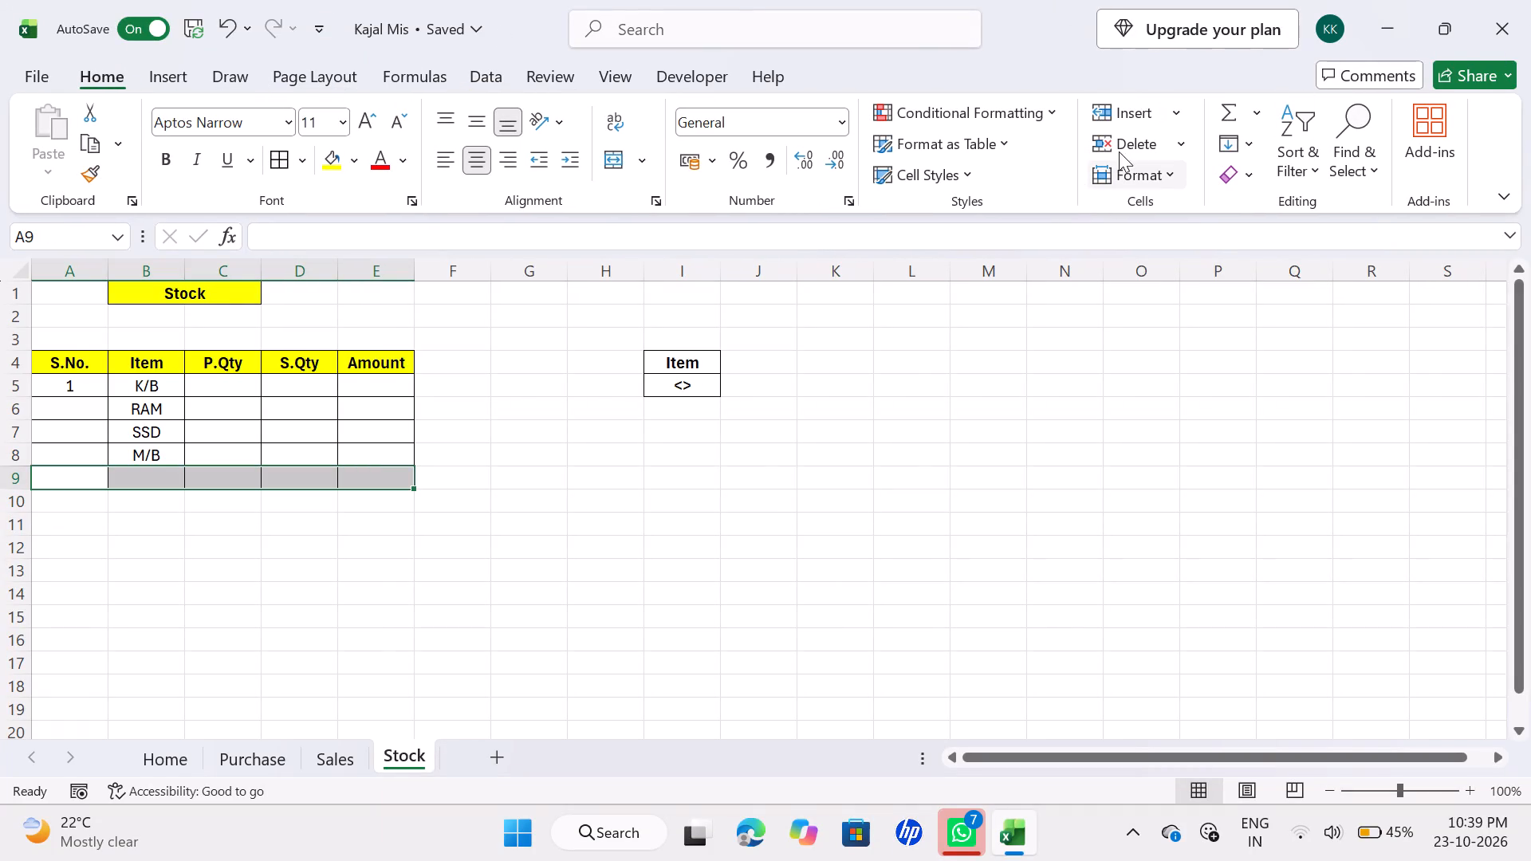
click(1128, 151)
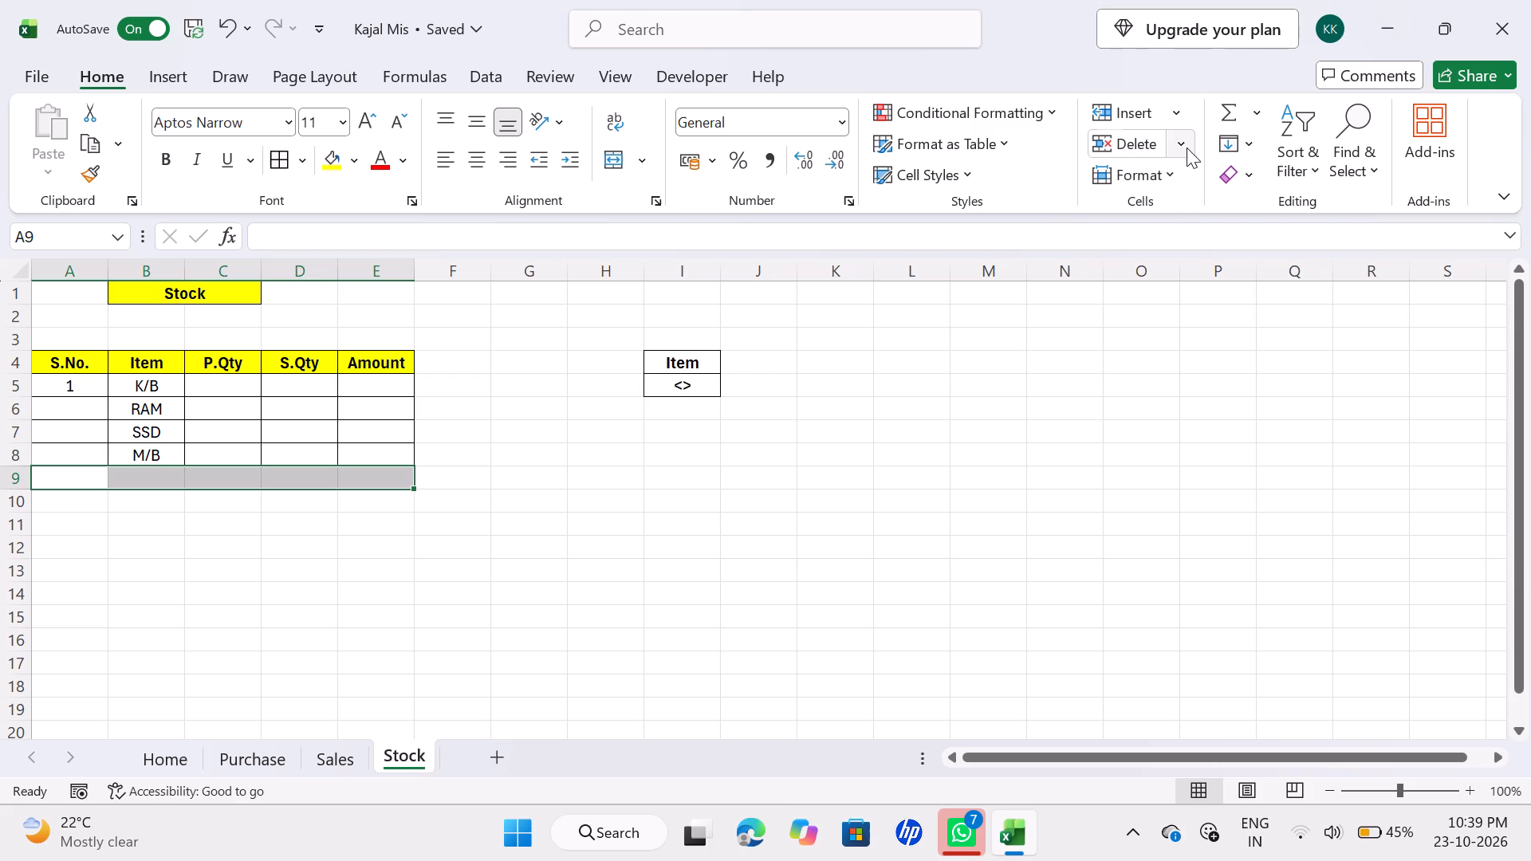
click(1185, 143)
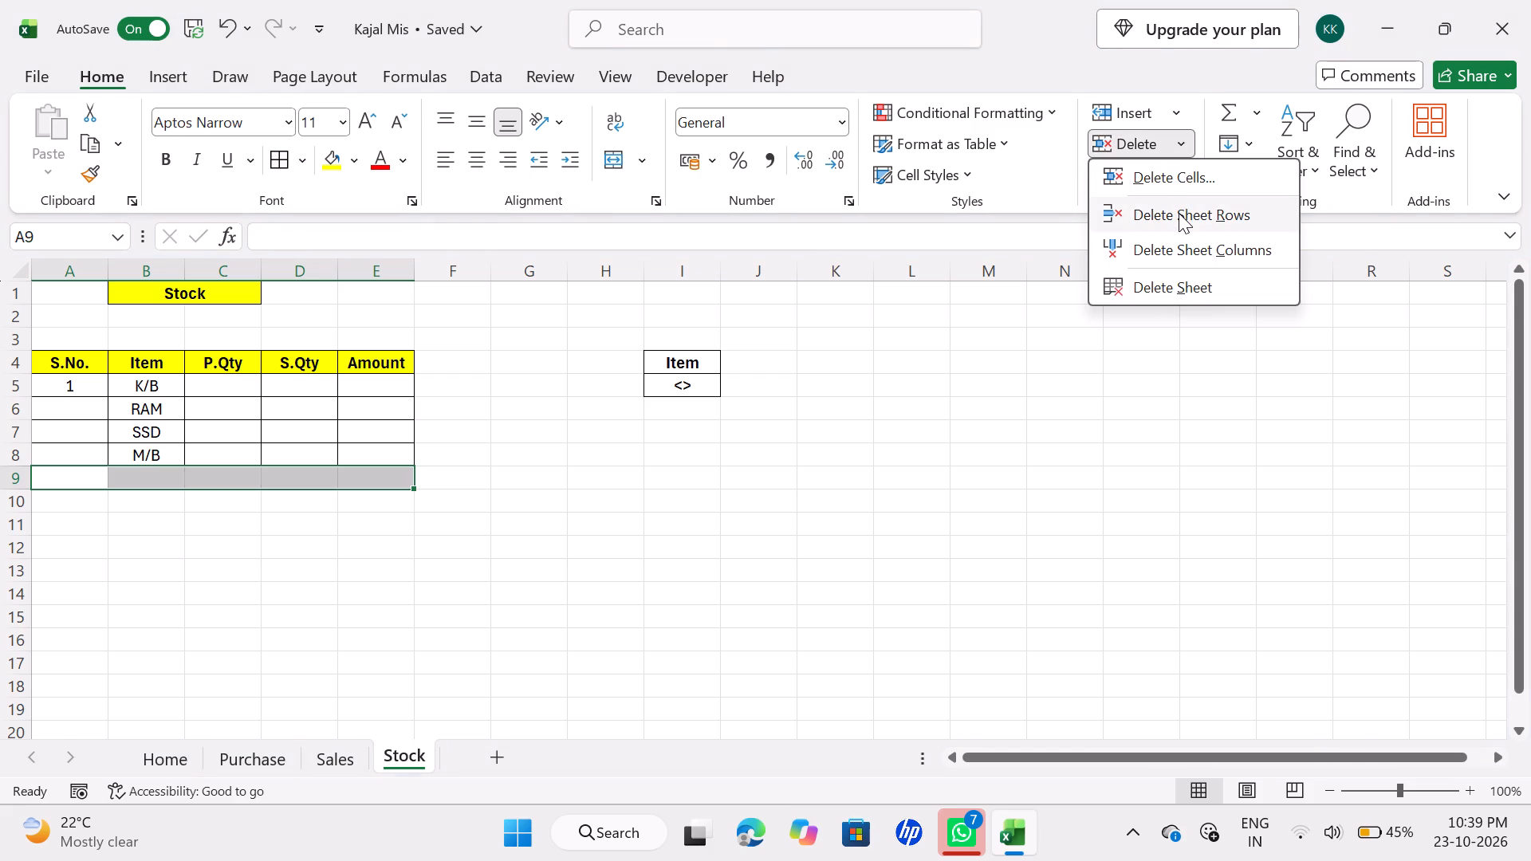
click(1179, 213)
click(954, 533)
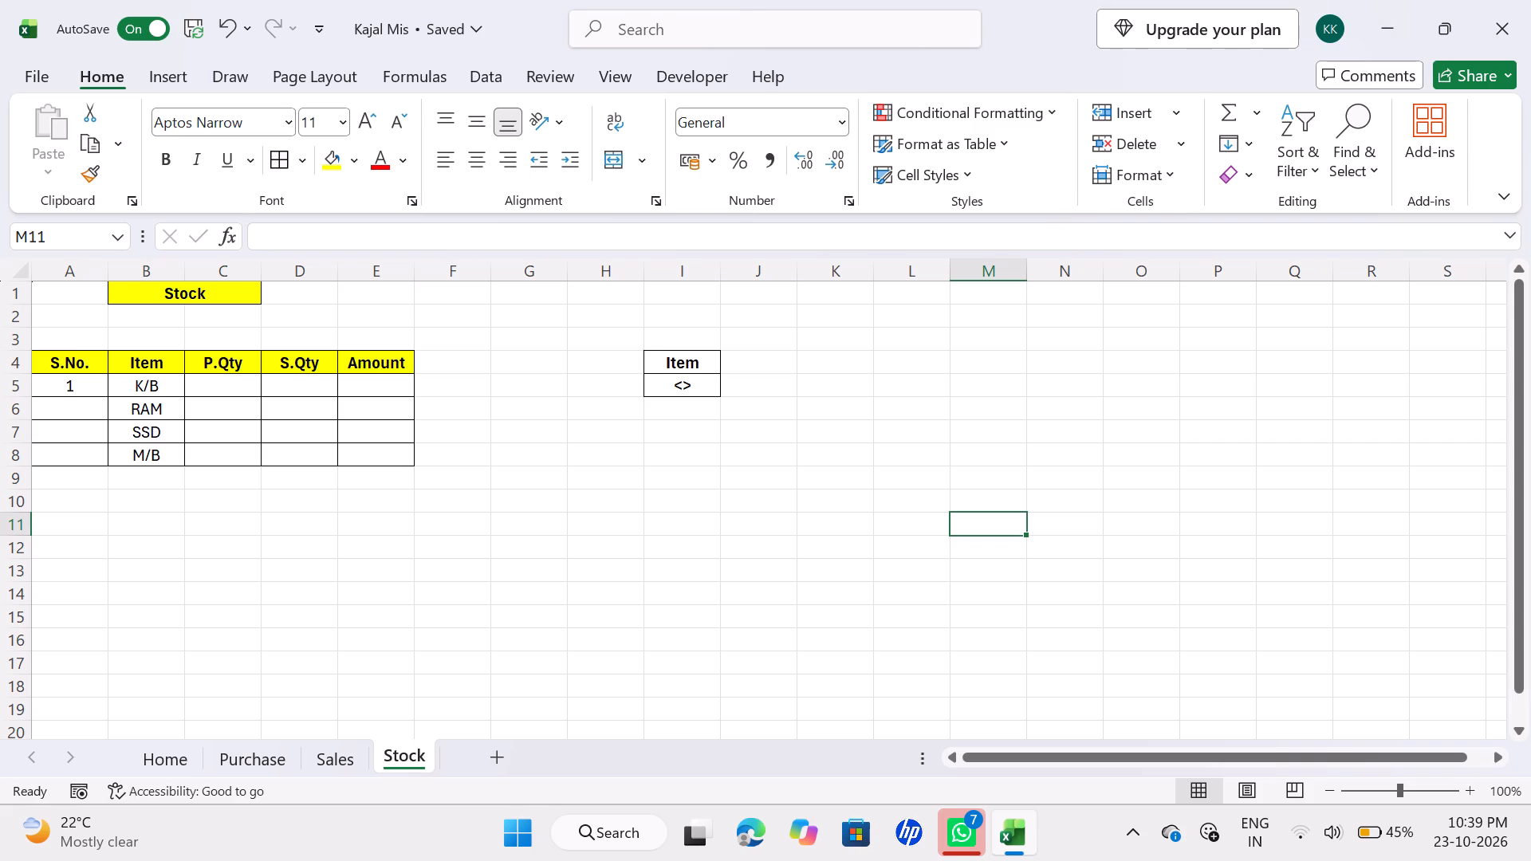
Number the remaining Stock rows in the S.No. column, entering 2, 3 and 4 in cells A6 to A8.
click(69, 409)
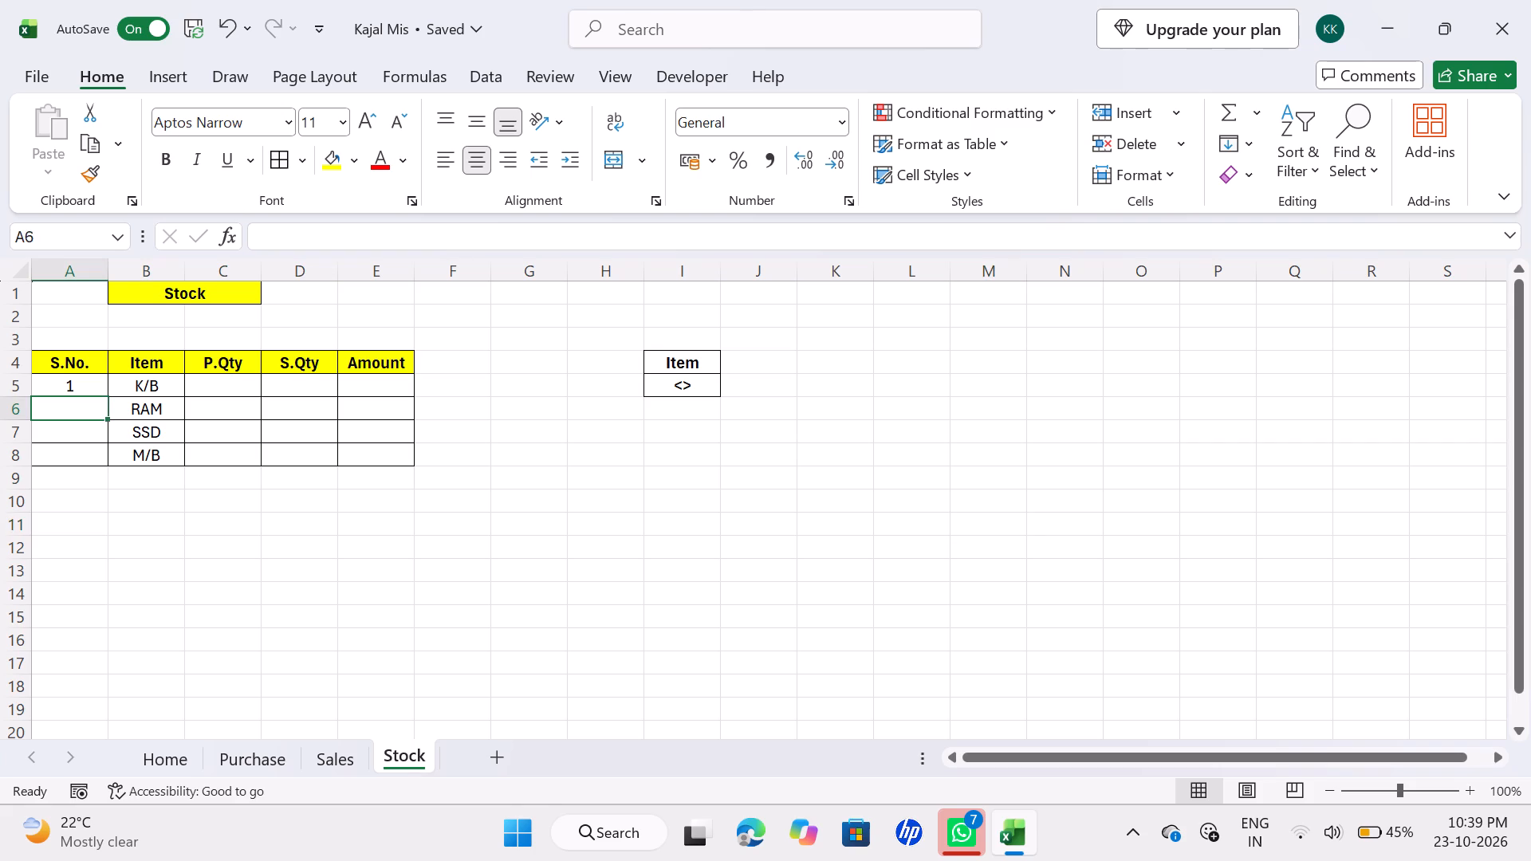
key(2)
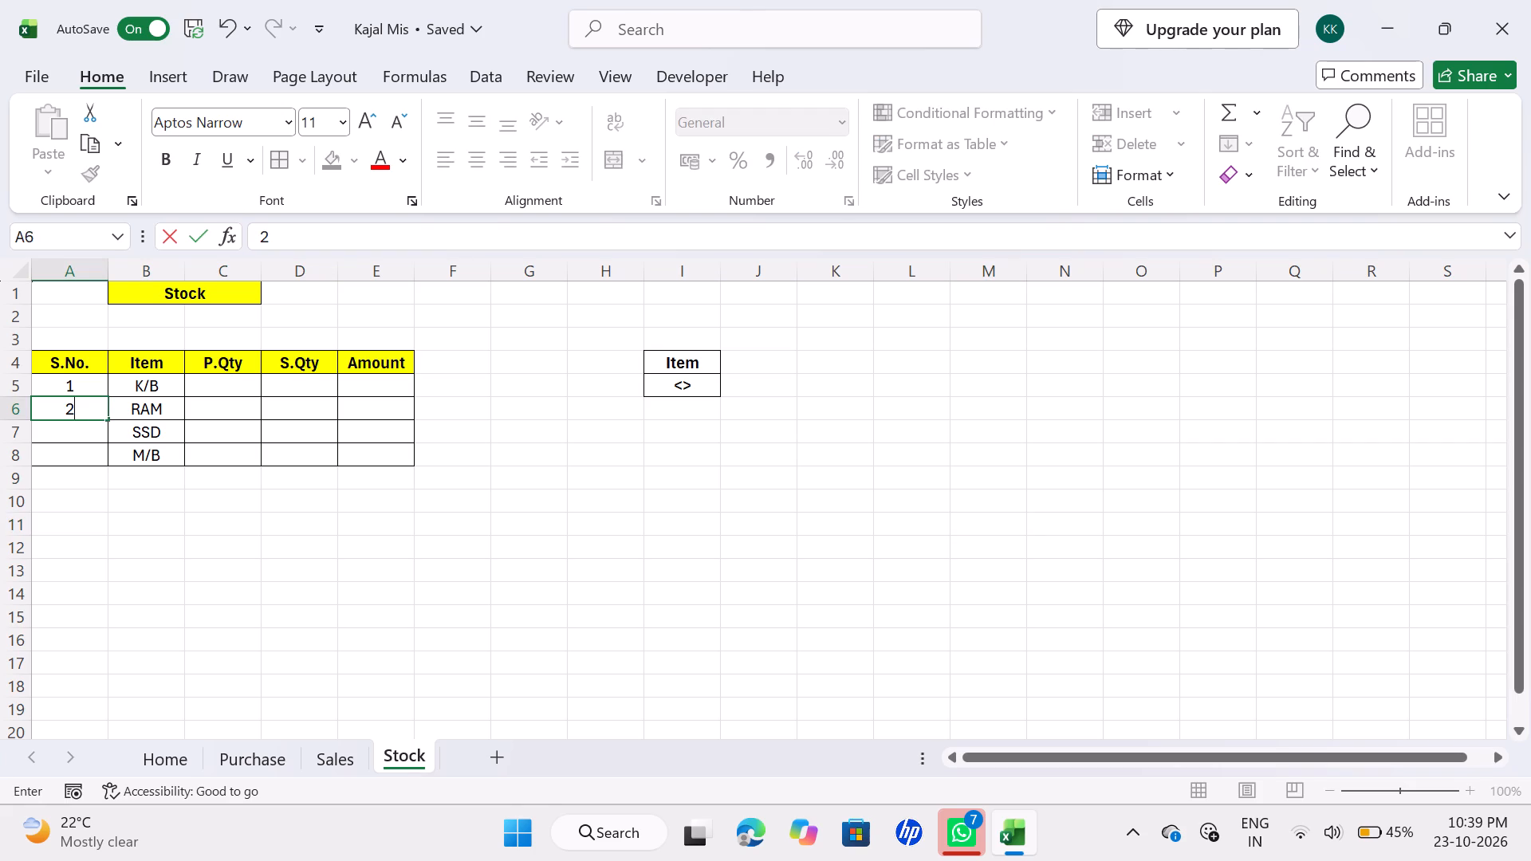
key(Tab)
key(3)
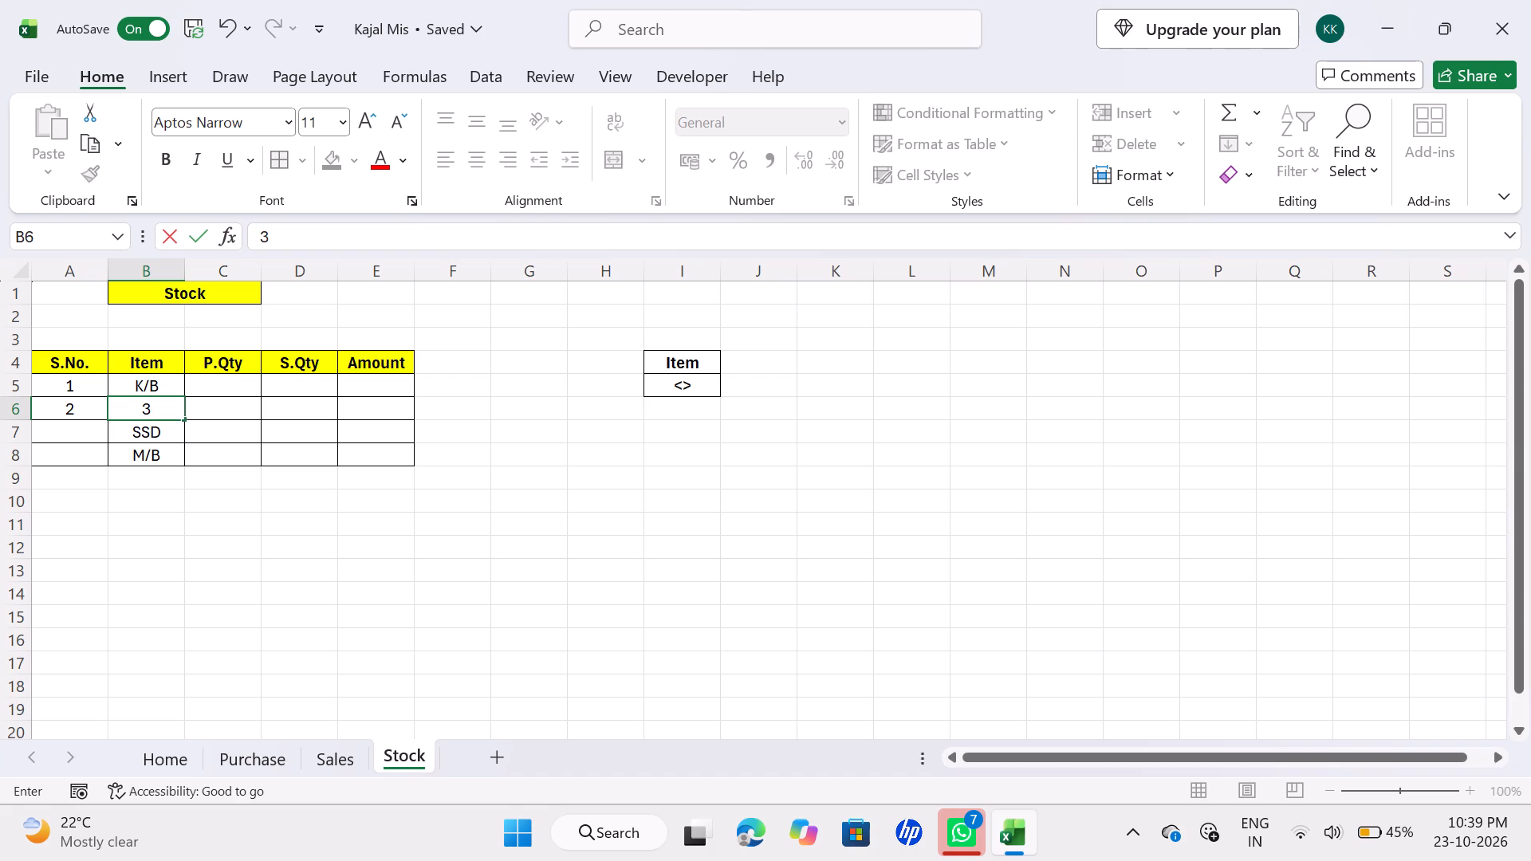
key(ctrl+z)
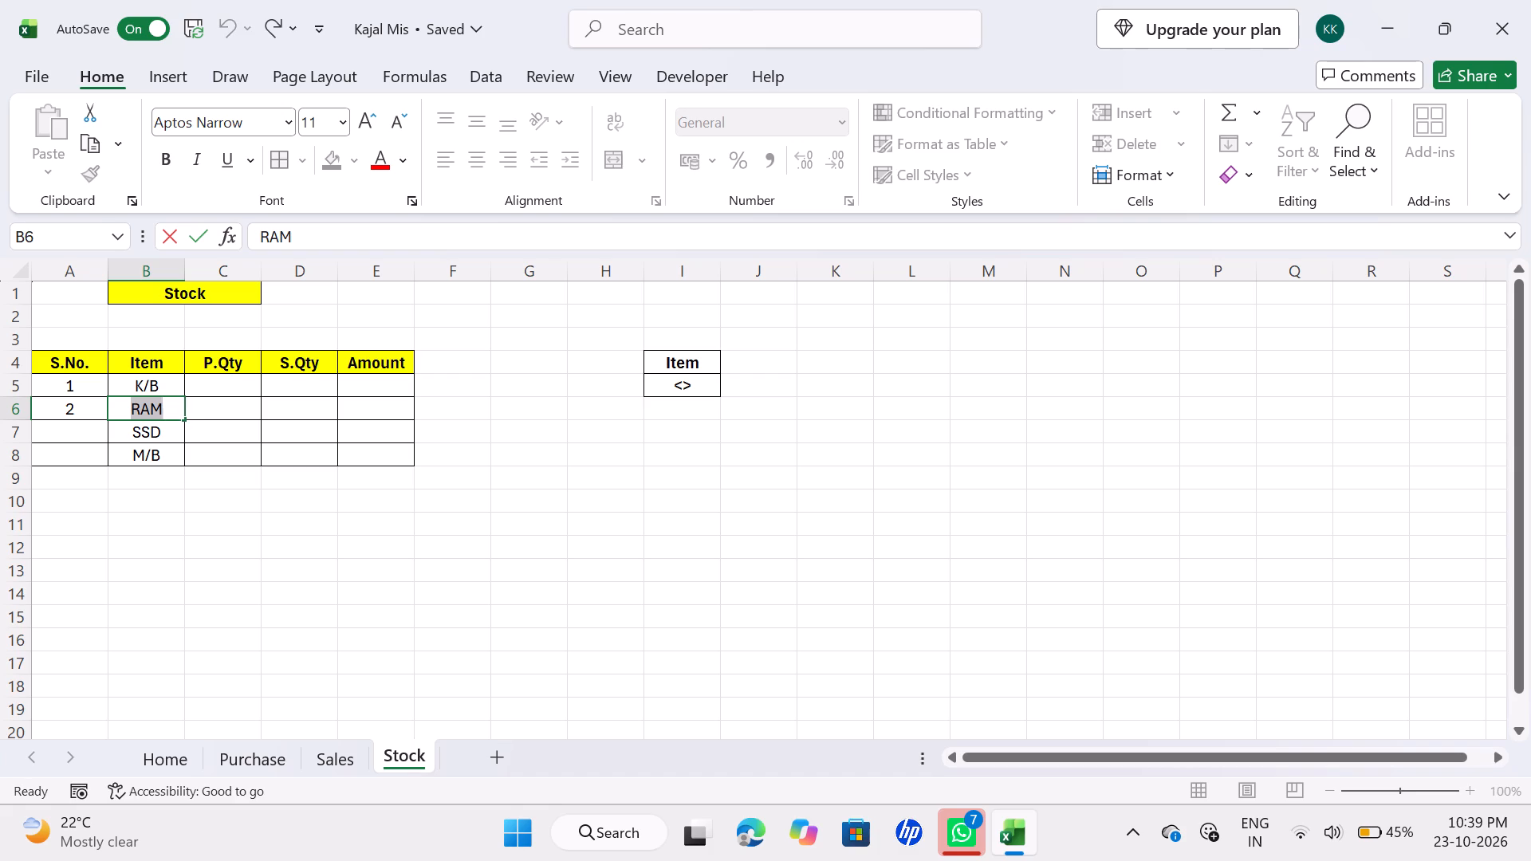
key(Return)
key(3)
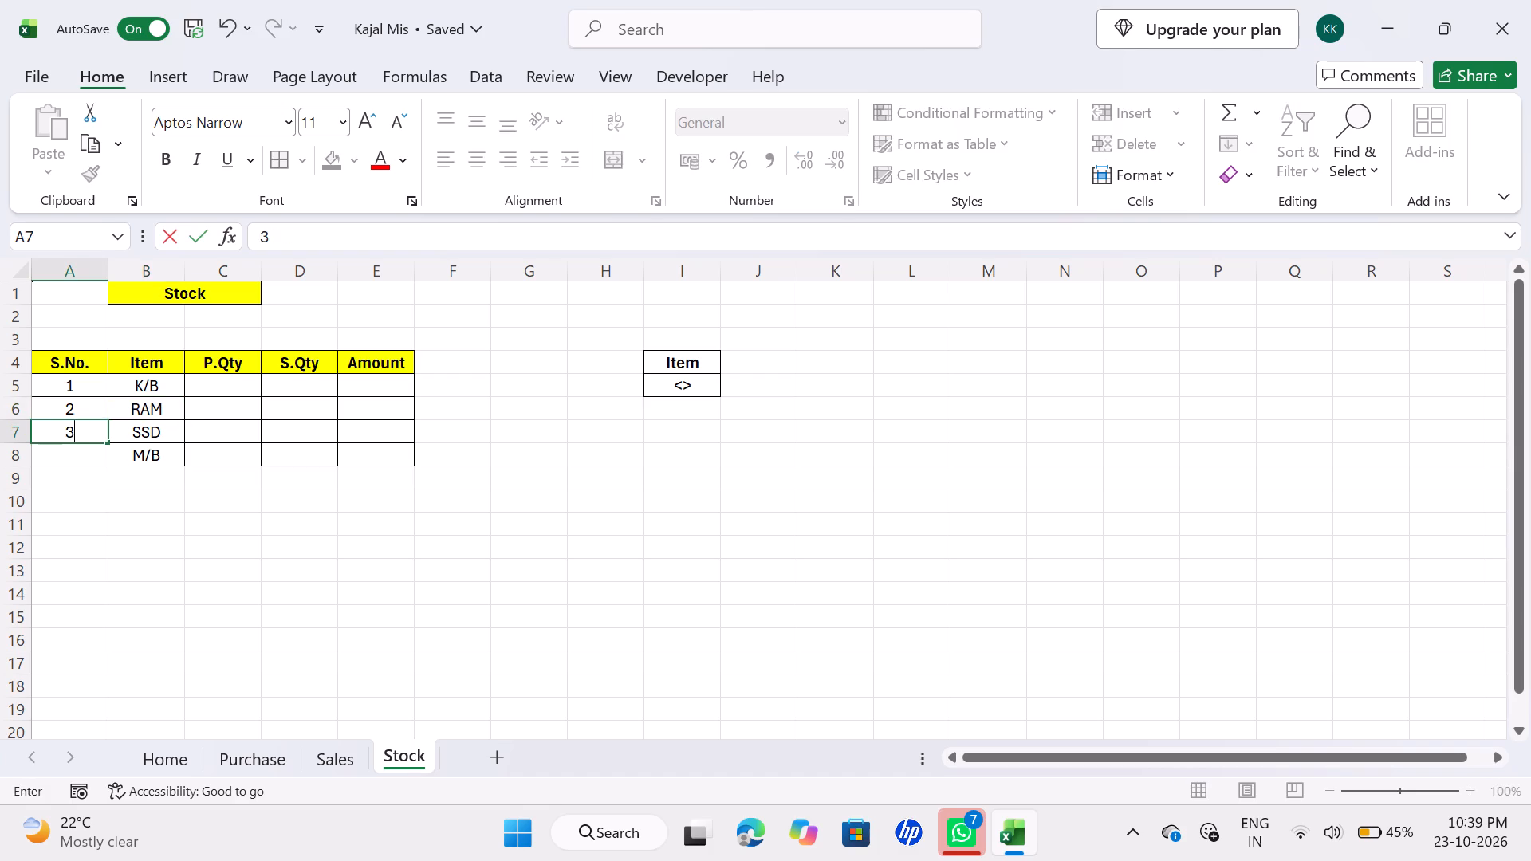
key(Return)
key(4)
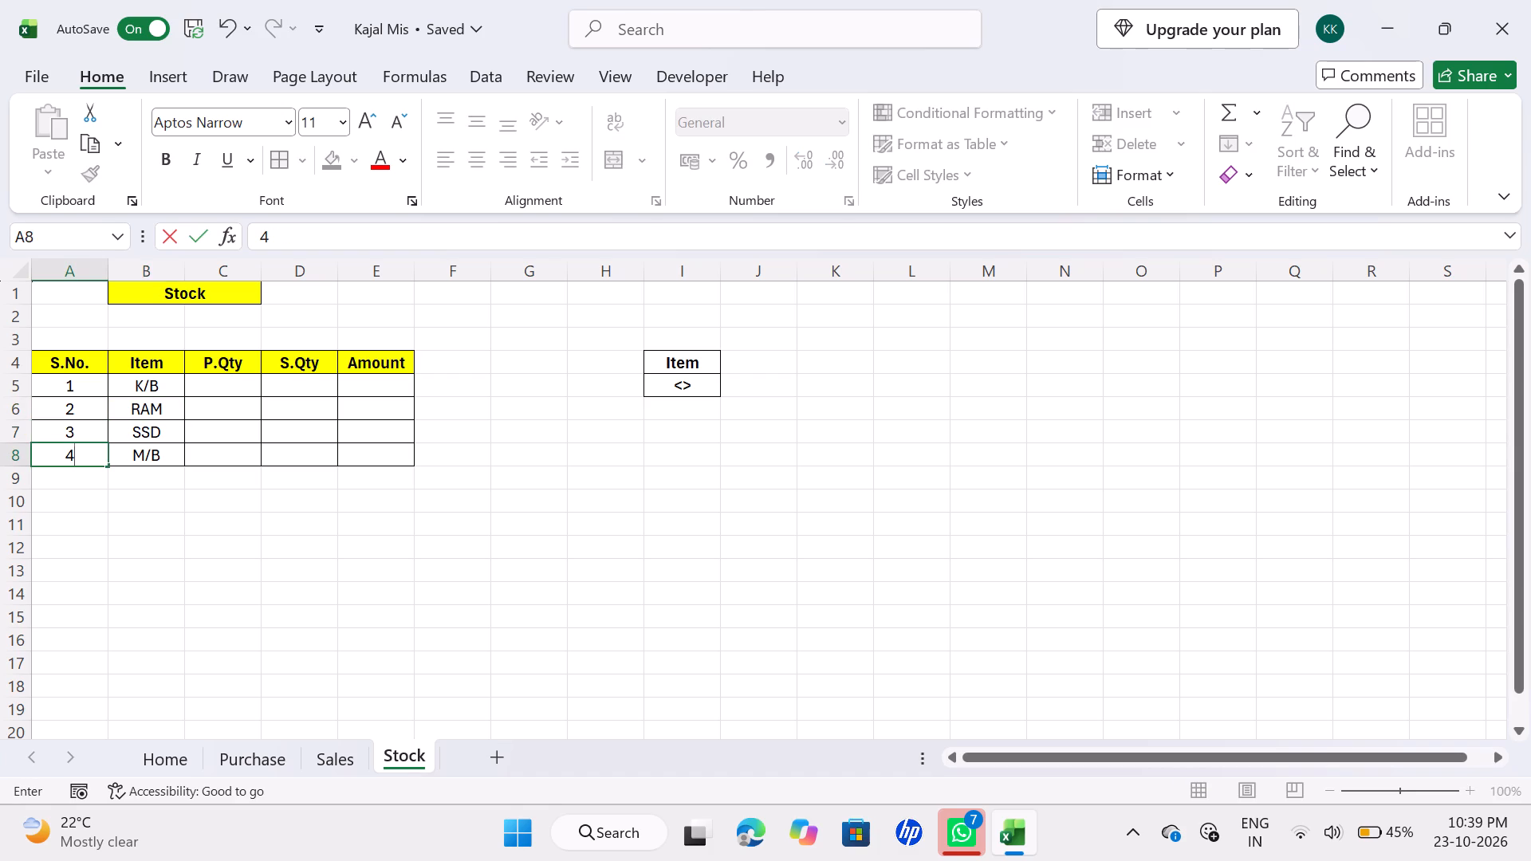
Enter the P.Qty formula =SUMIF(Purchase!C4:C10,Stock!B5,Purchase!D4:D10) in Stock cell C5.
click(223, 386)
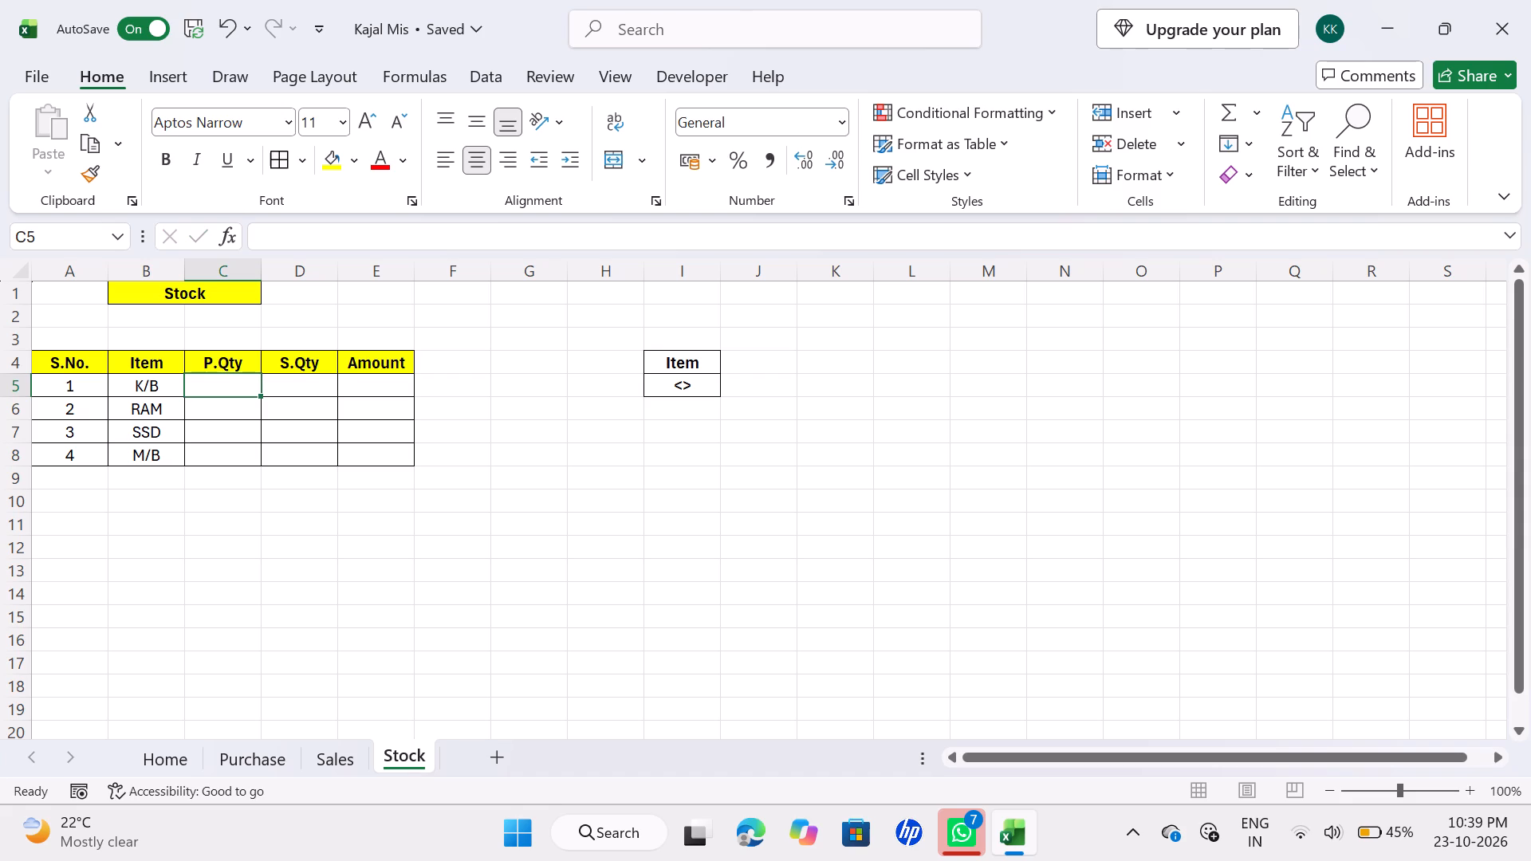
key(equal)
text(sumi)
key(Tab)
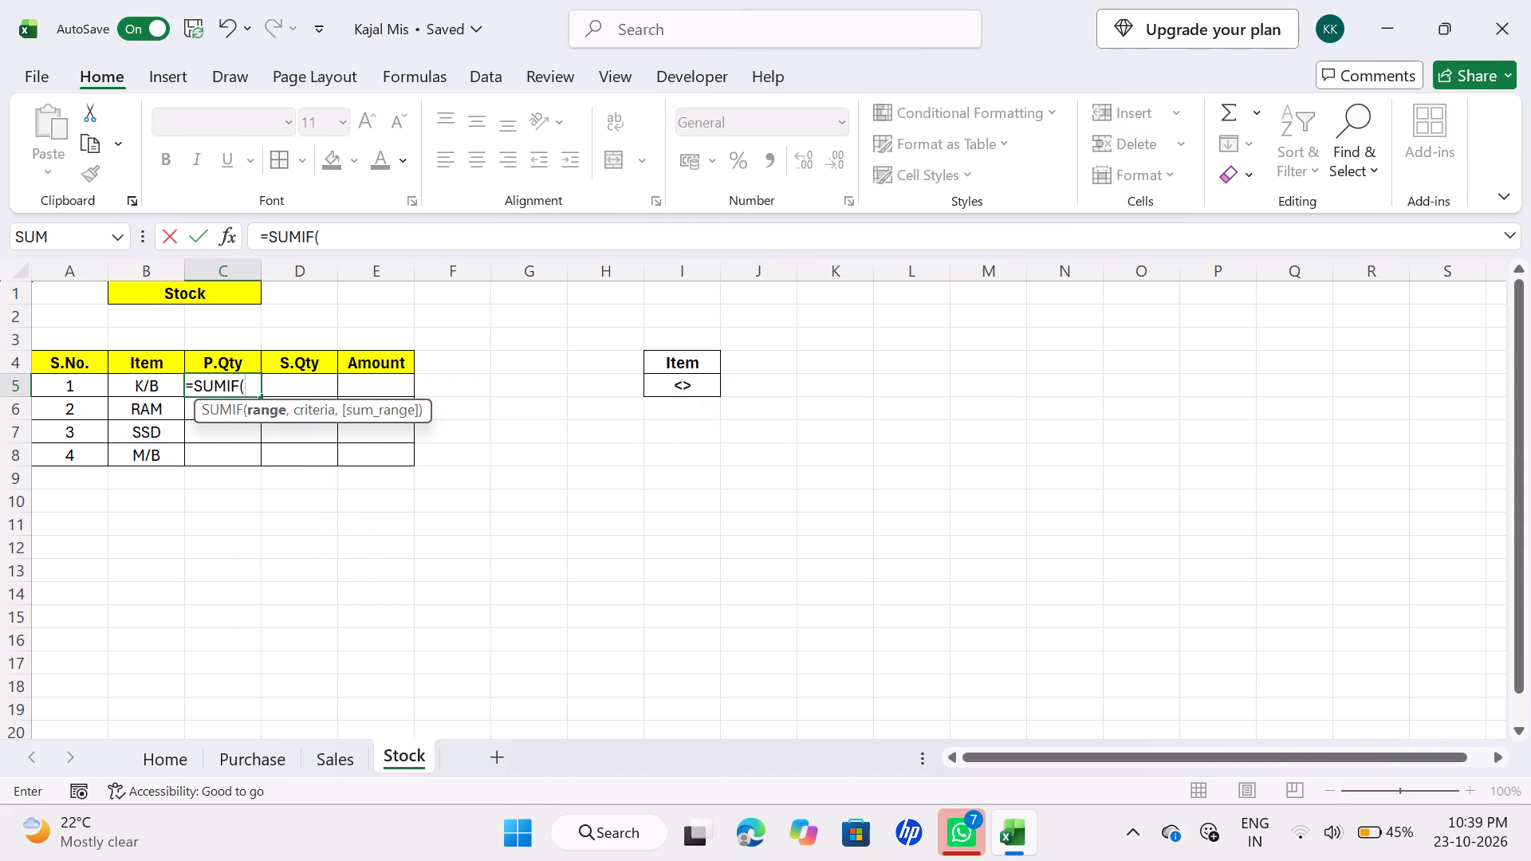
click(247, 760)
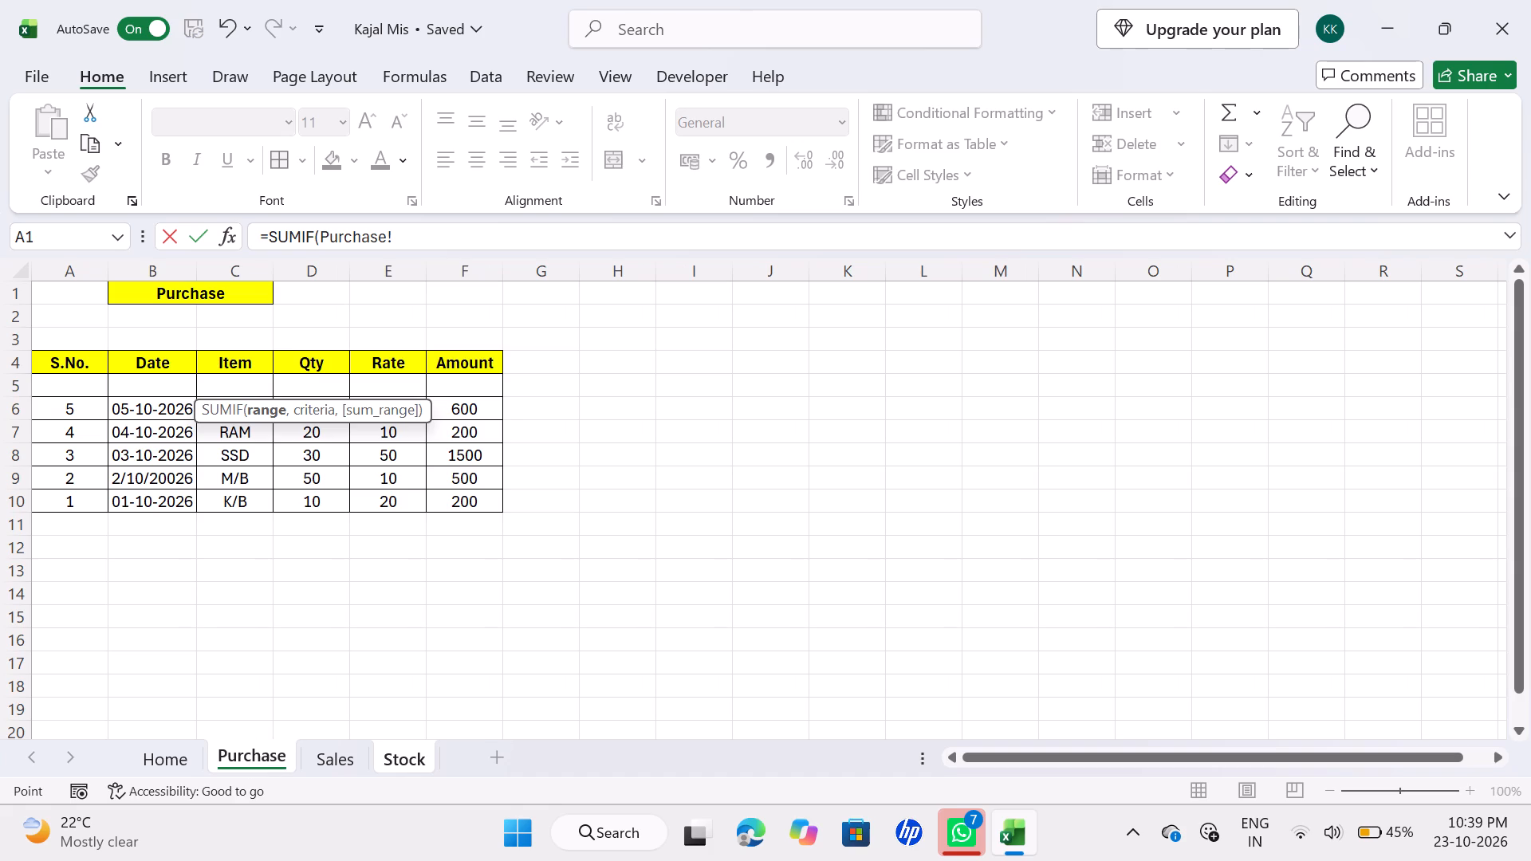
drag(226, 368, 230, 494)
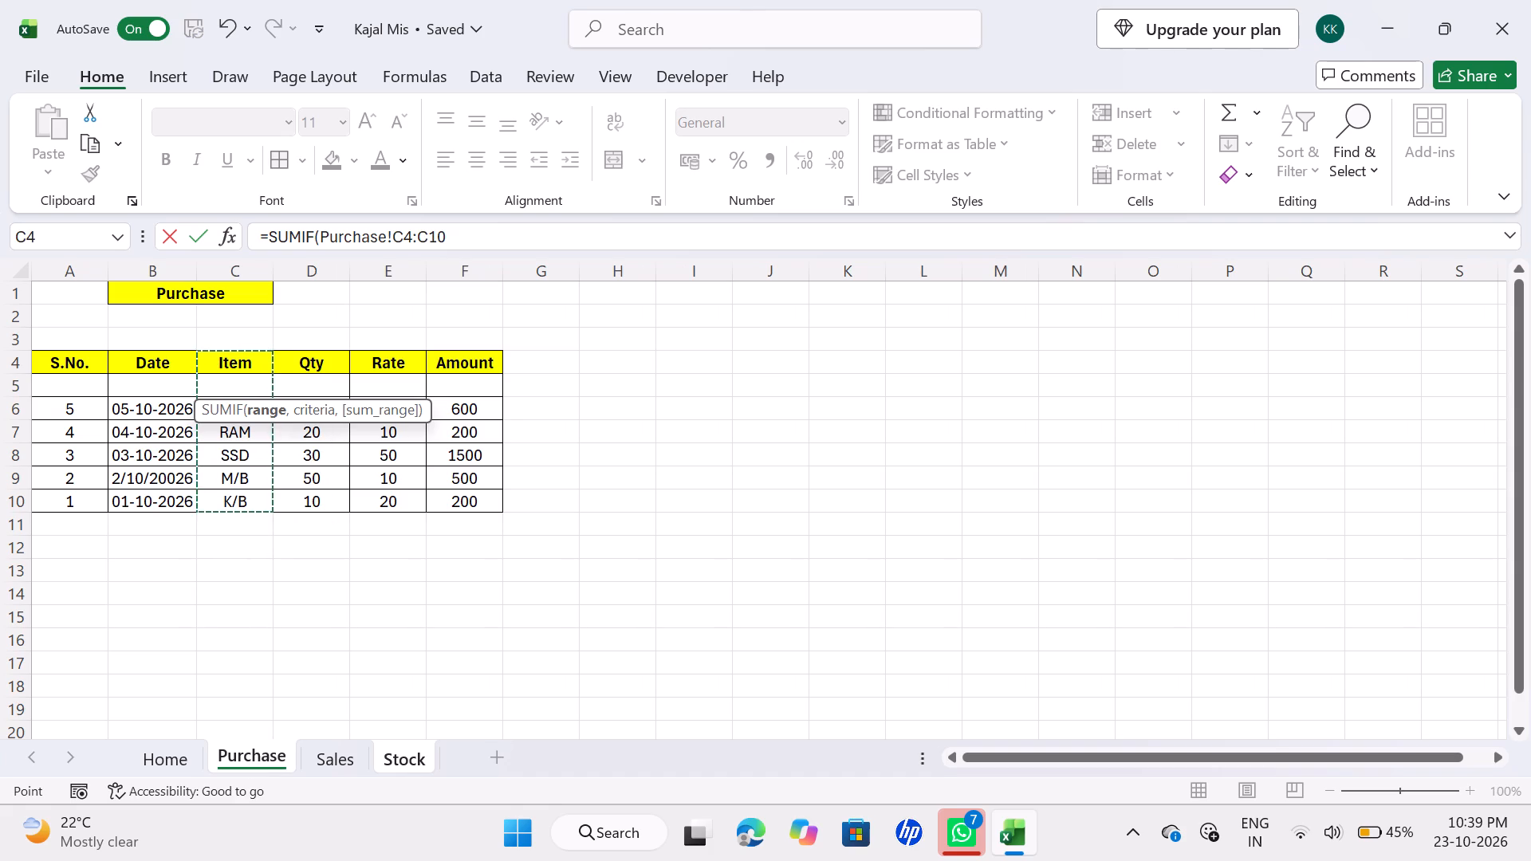
click(448, 229)
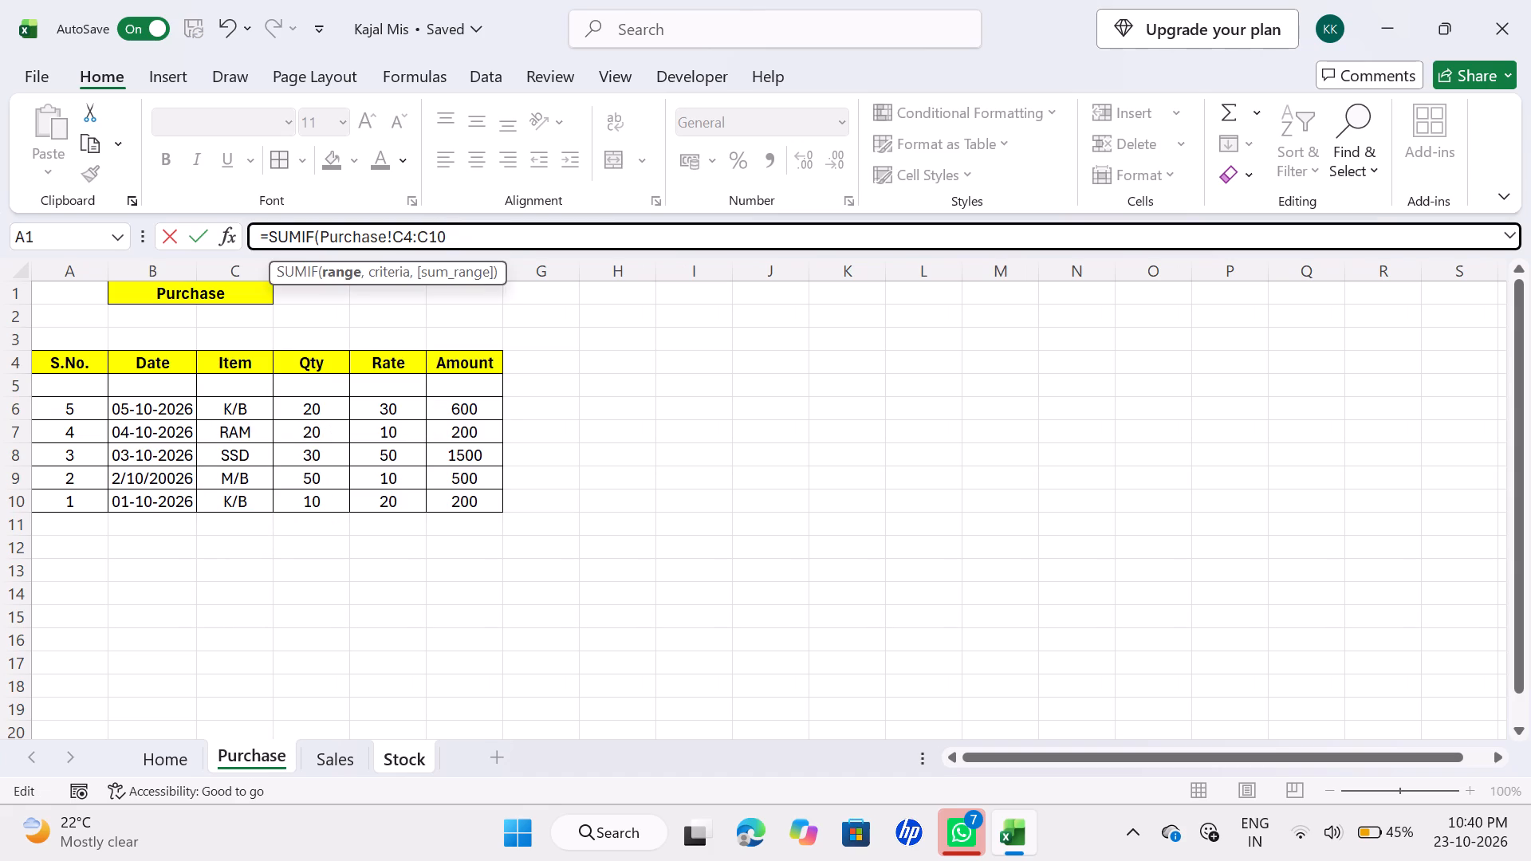
key(comma)
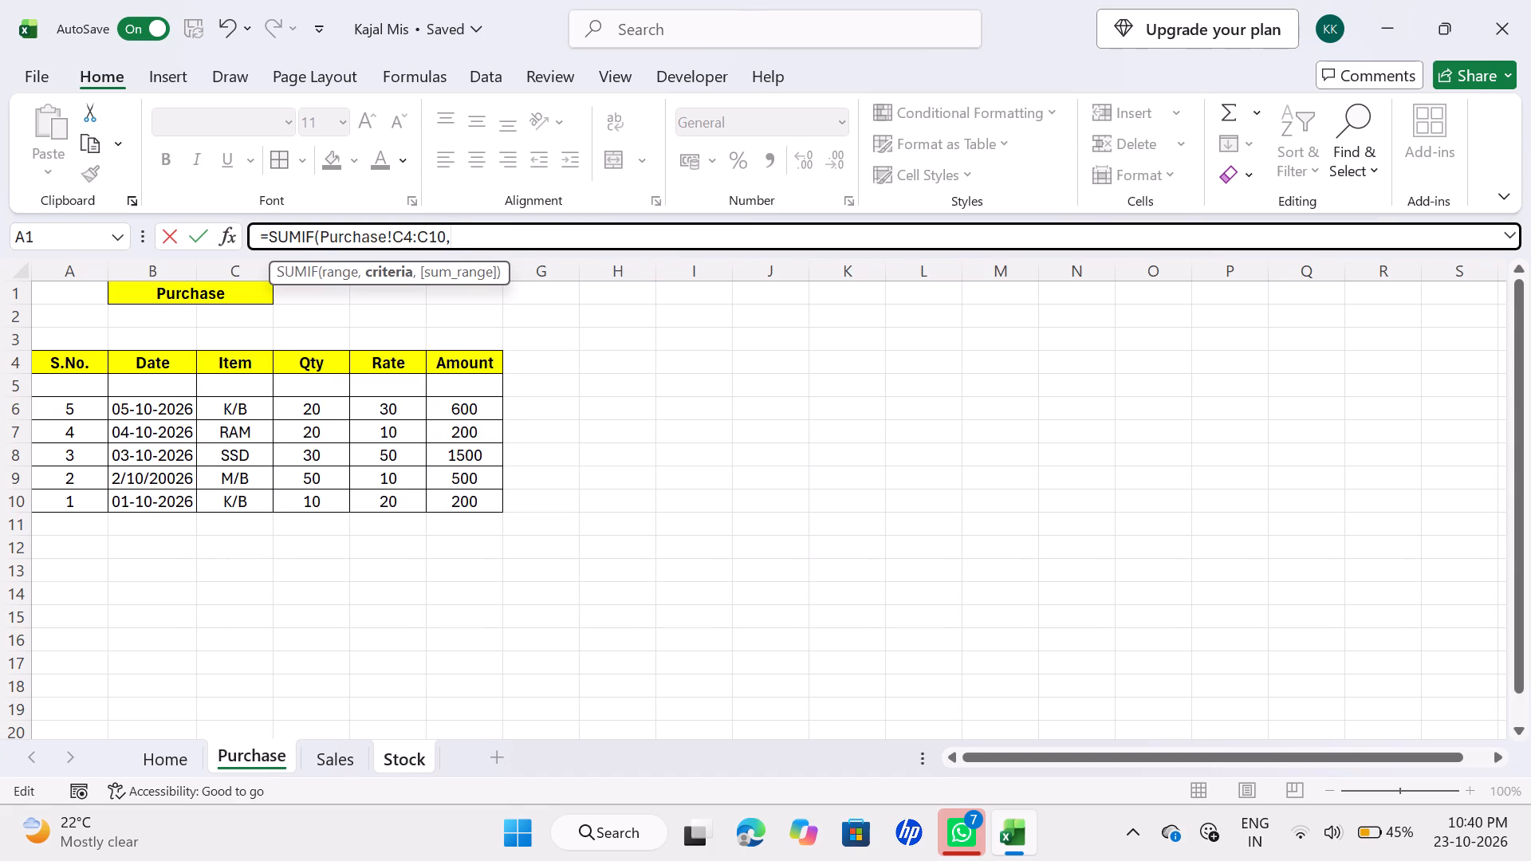
click(403, 771)
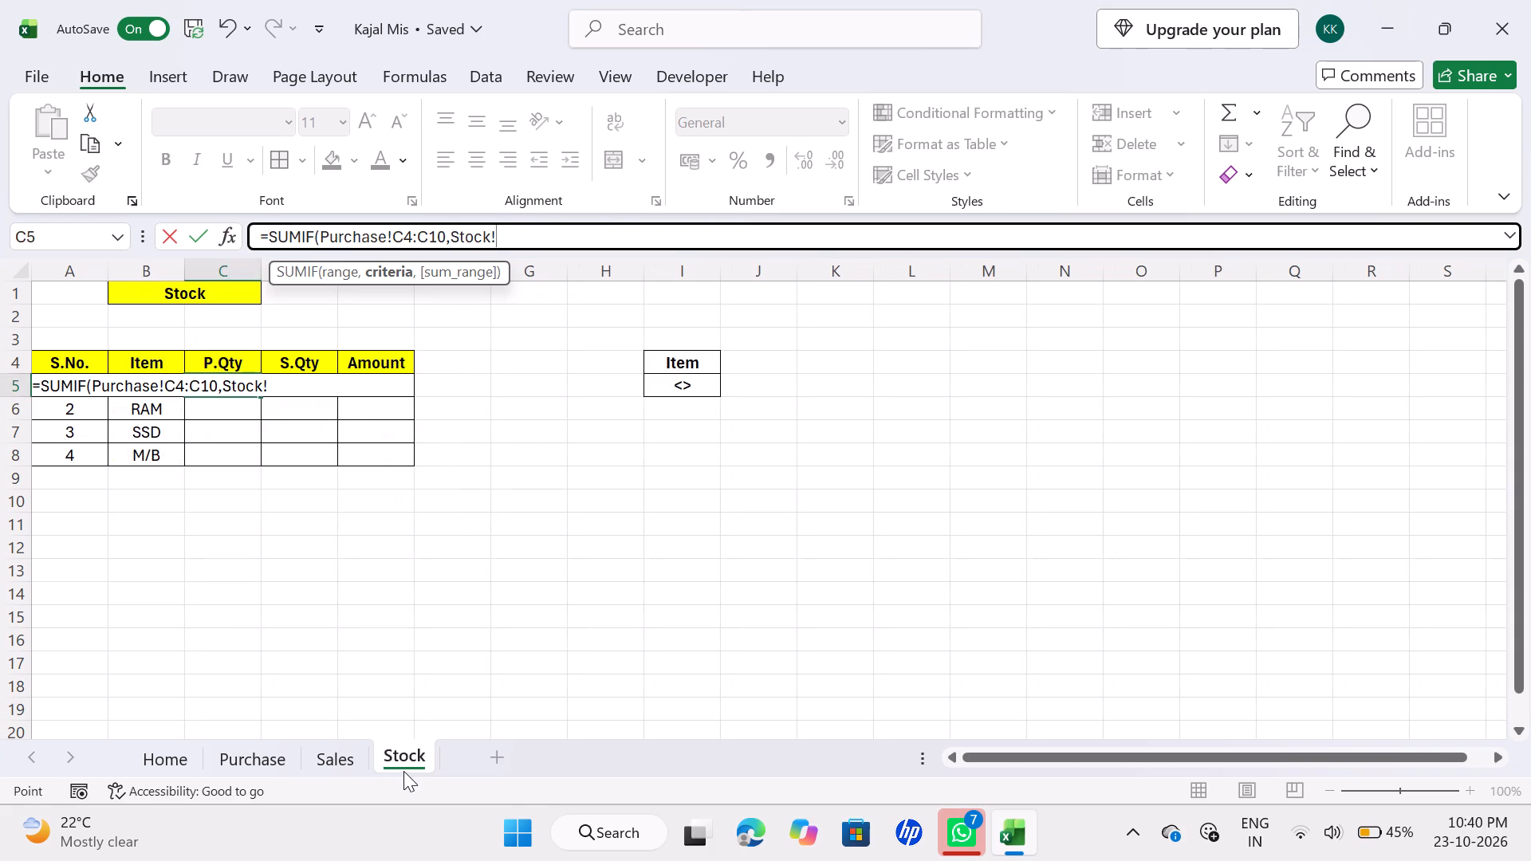
click(144, 368)
key(Down)
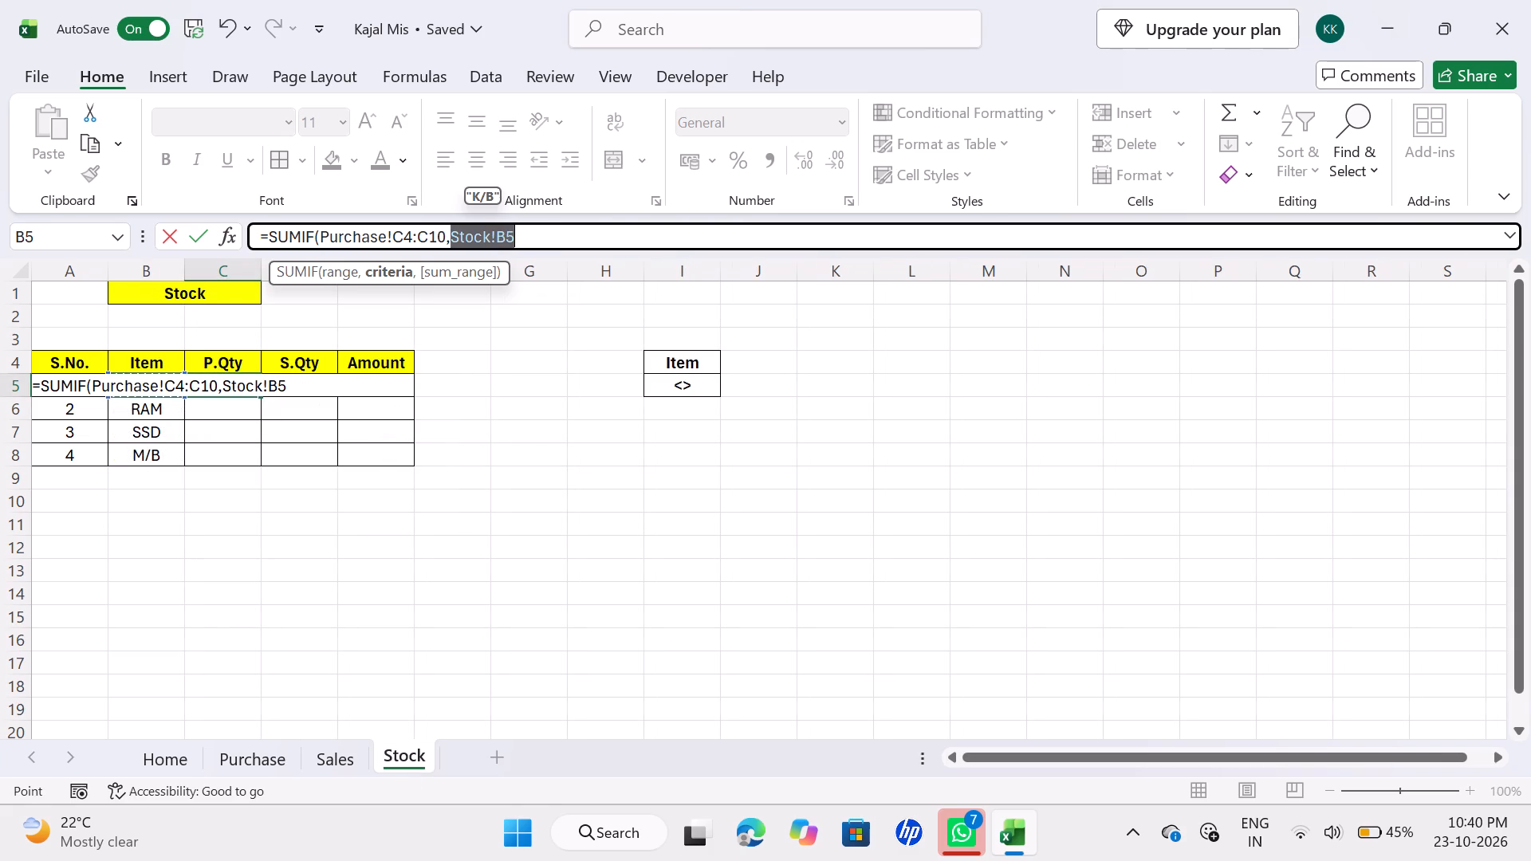
key(comma)
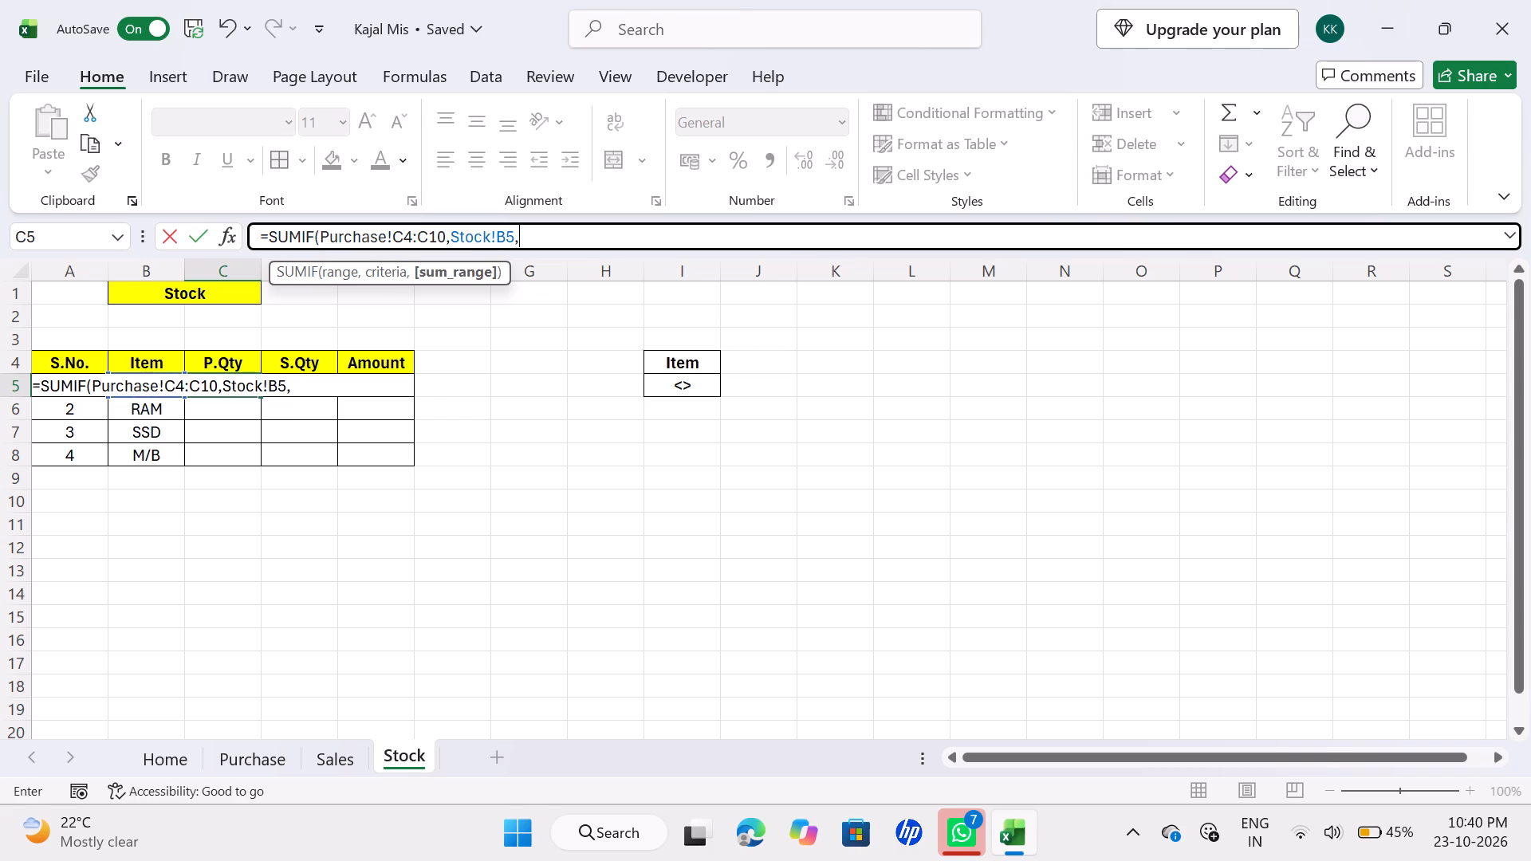
click(266, 762)
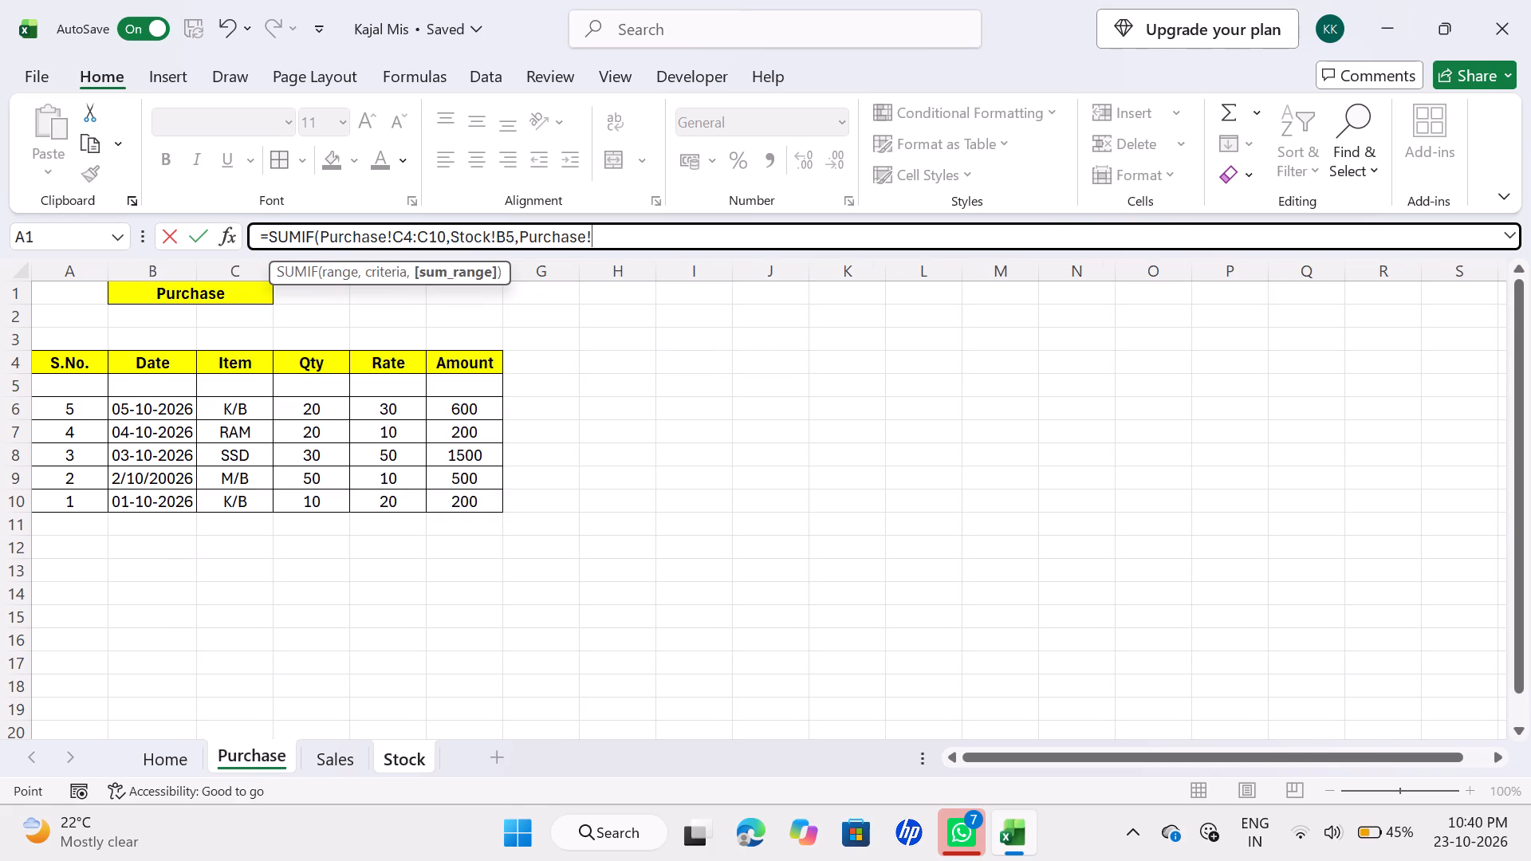
drag(332, 363, 329, 412)
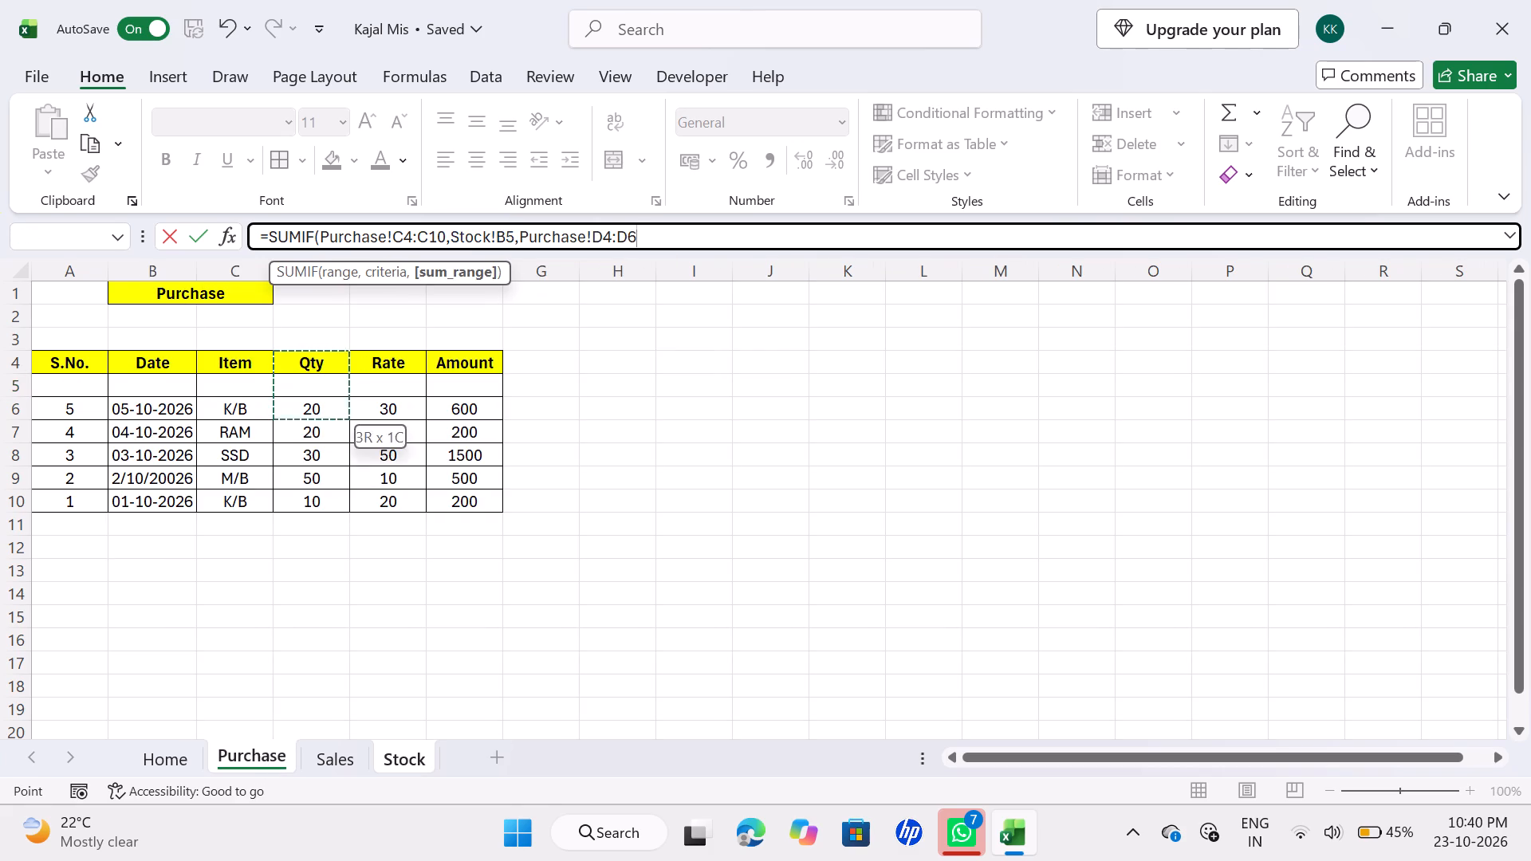
drag(329, 412, 324, 486)
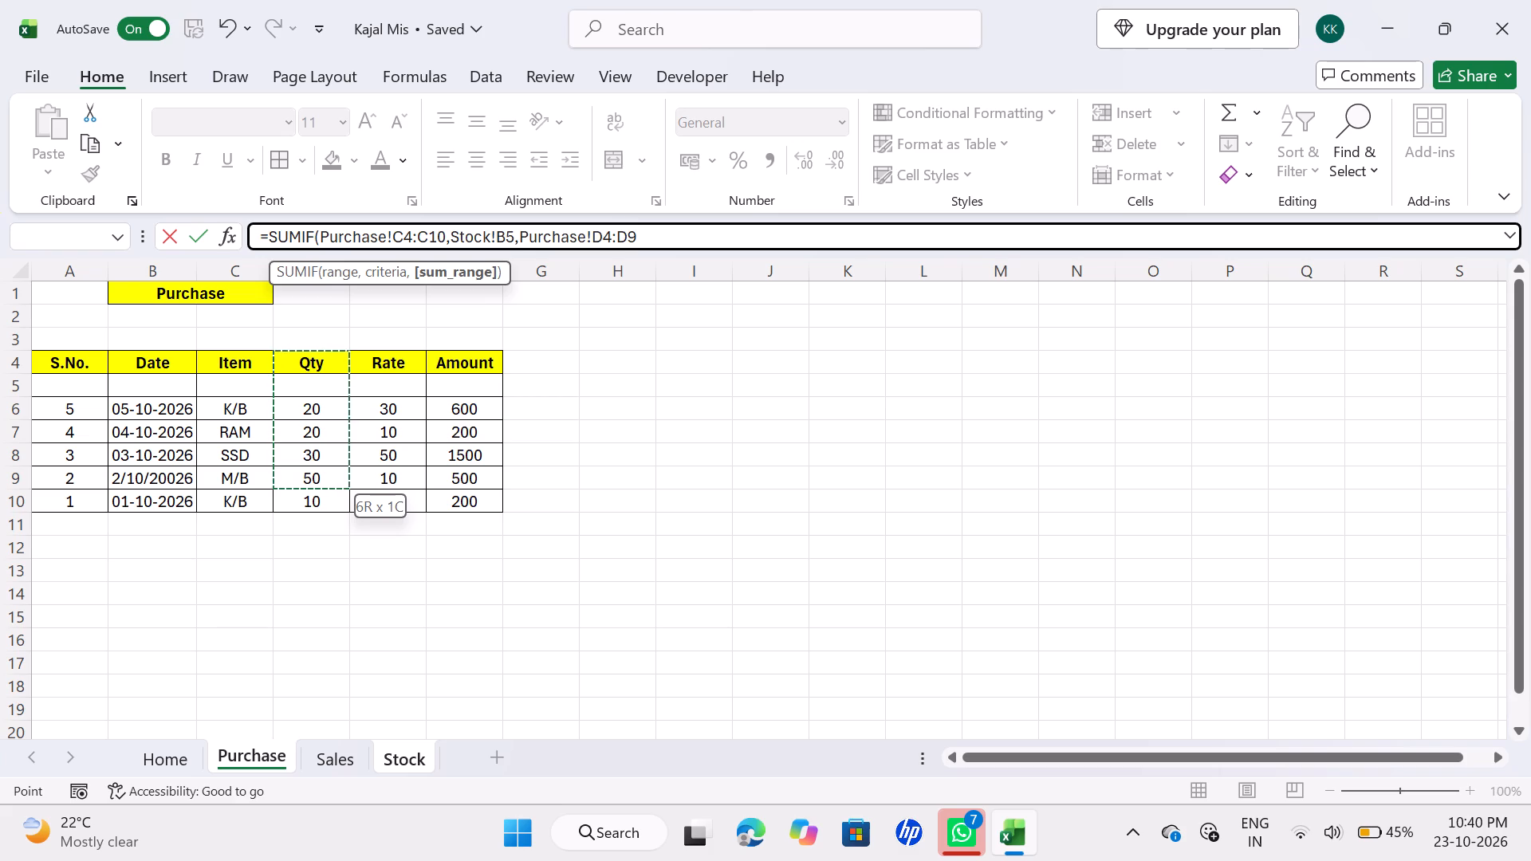
drag(324, 486, 323, 491)
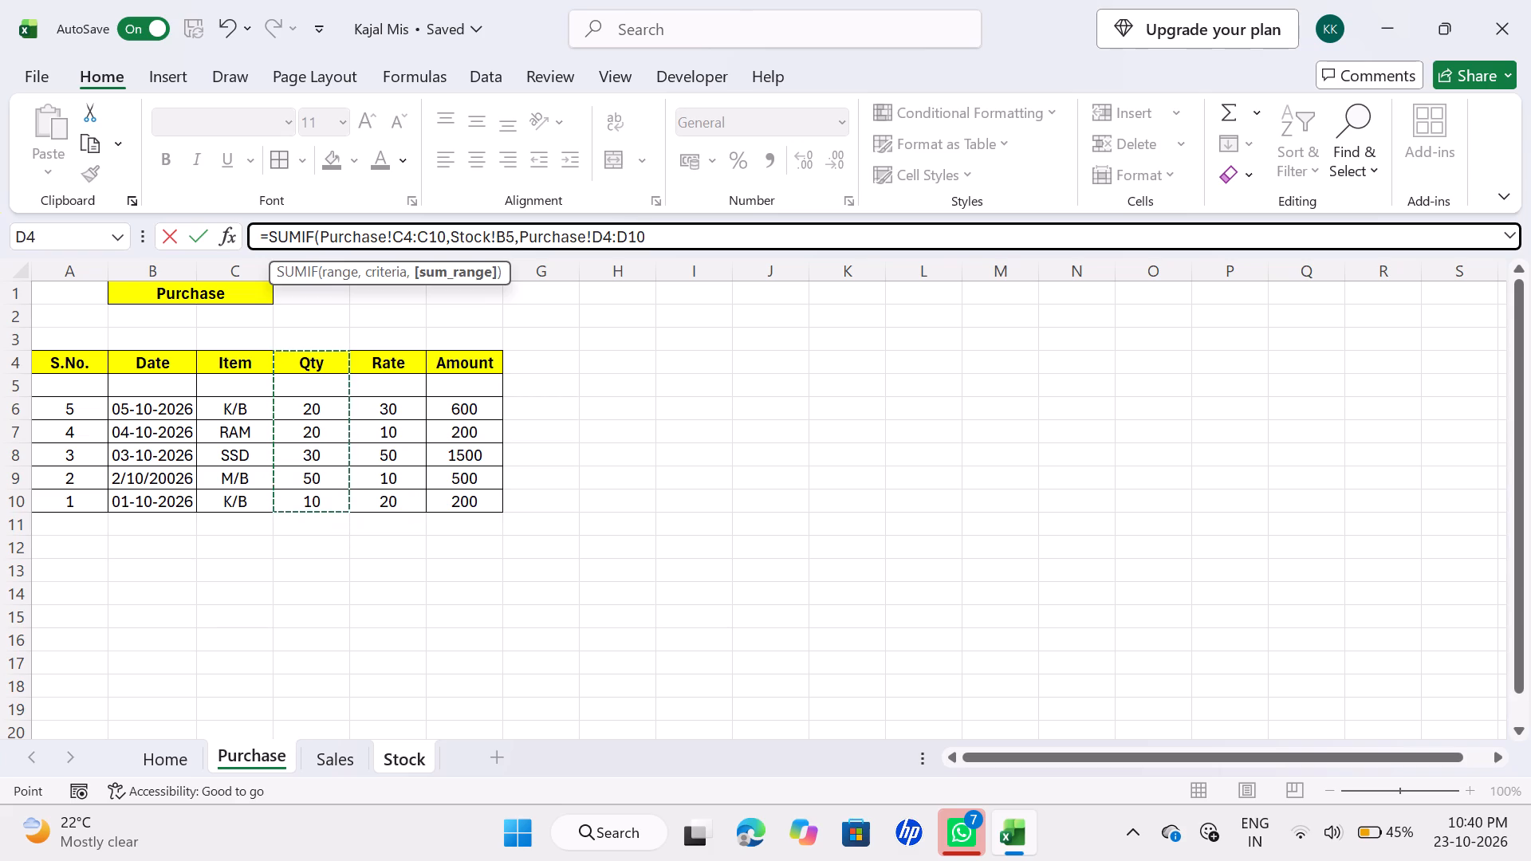
key(shift+parenright)
key(Return)
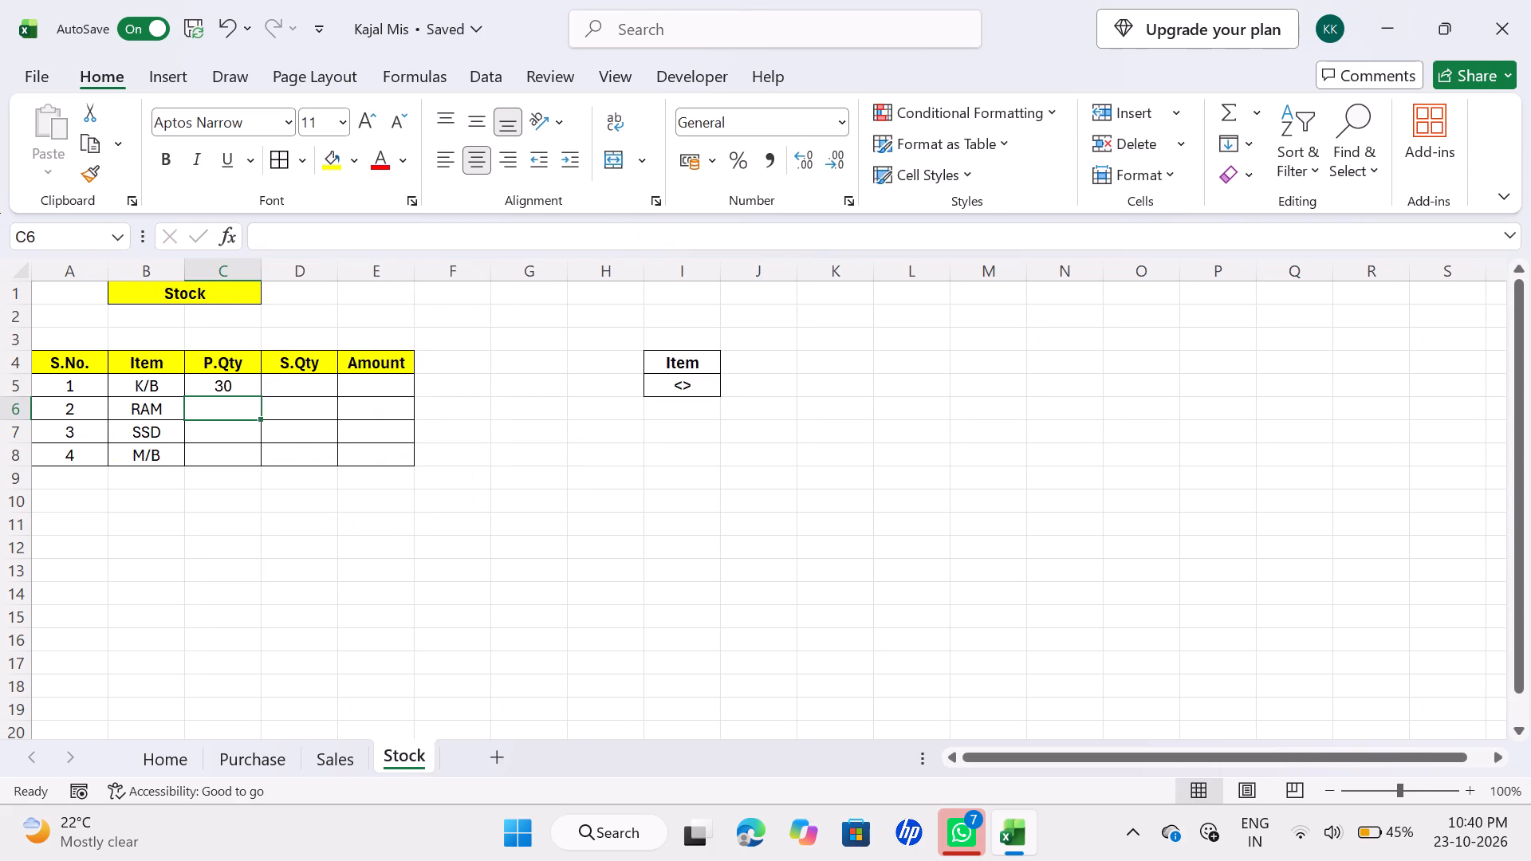
Fill the P.Qty formula from C5 down to C8 for the remaining items.
click(226, 375)
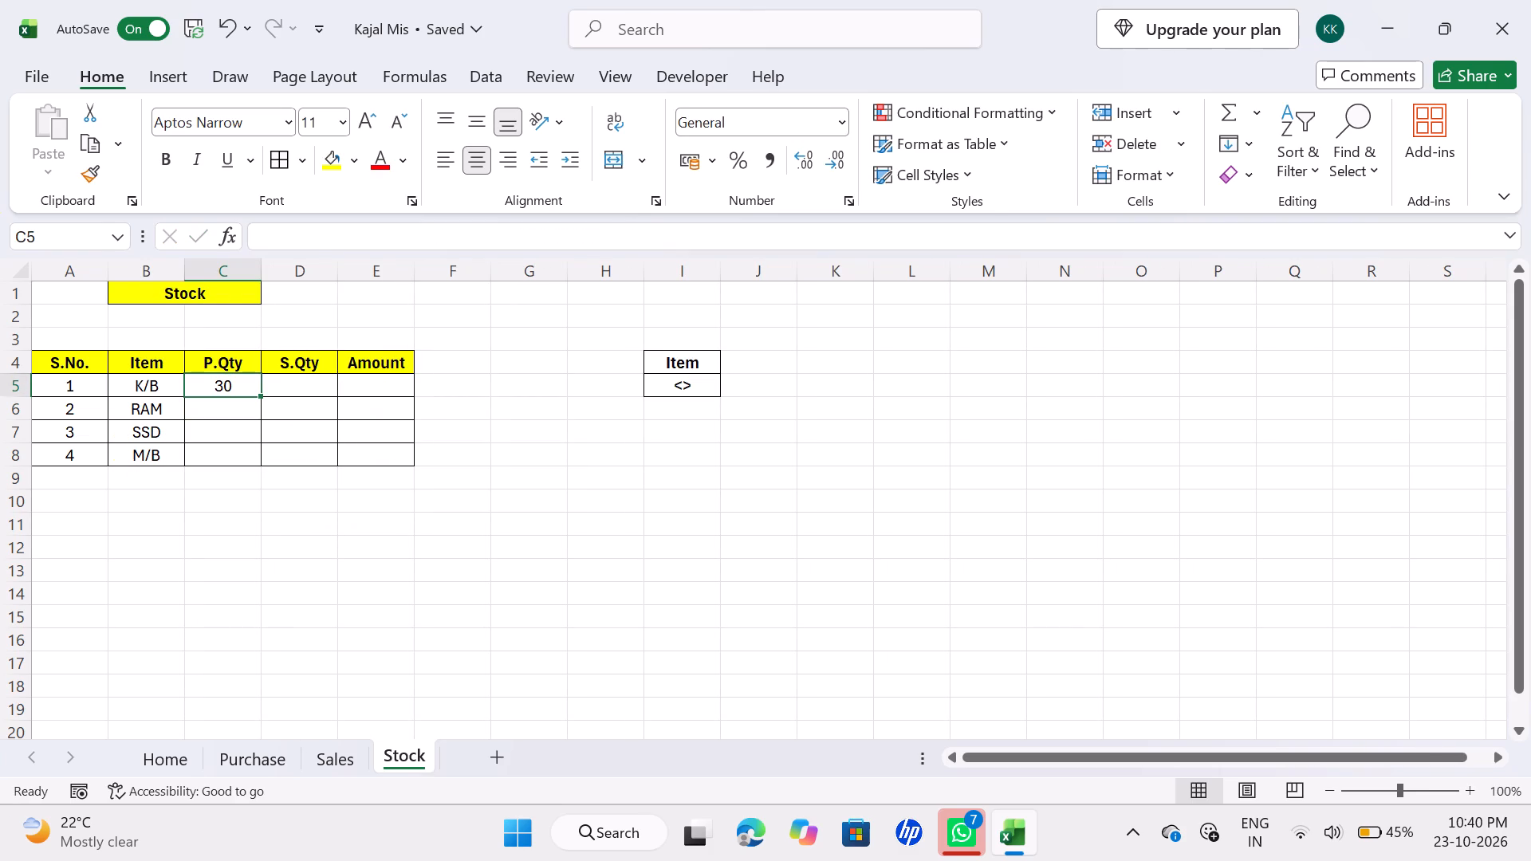
double_click(263, 391)
click(249, 520)
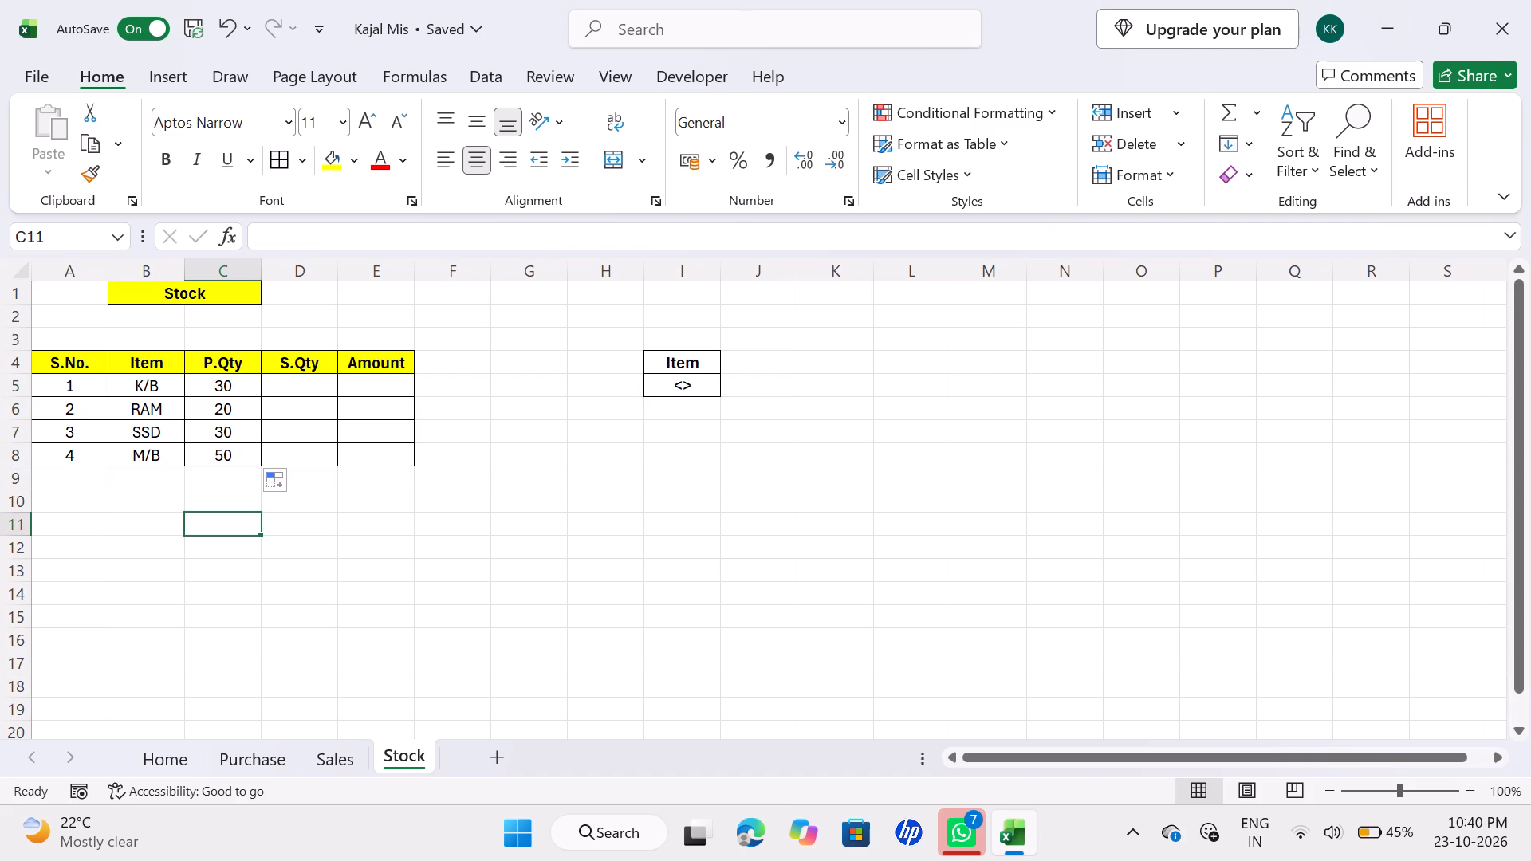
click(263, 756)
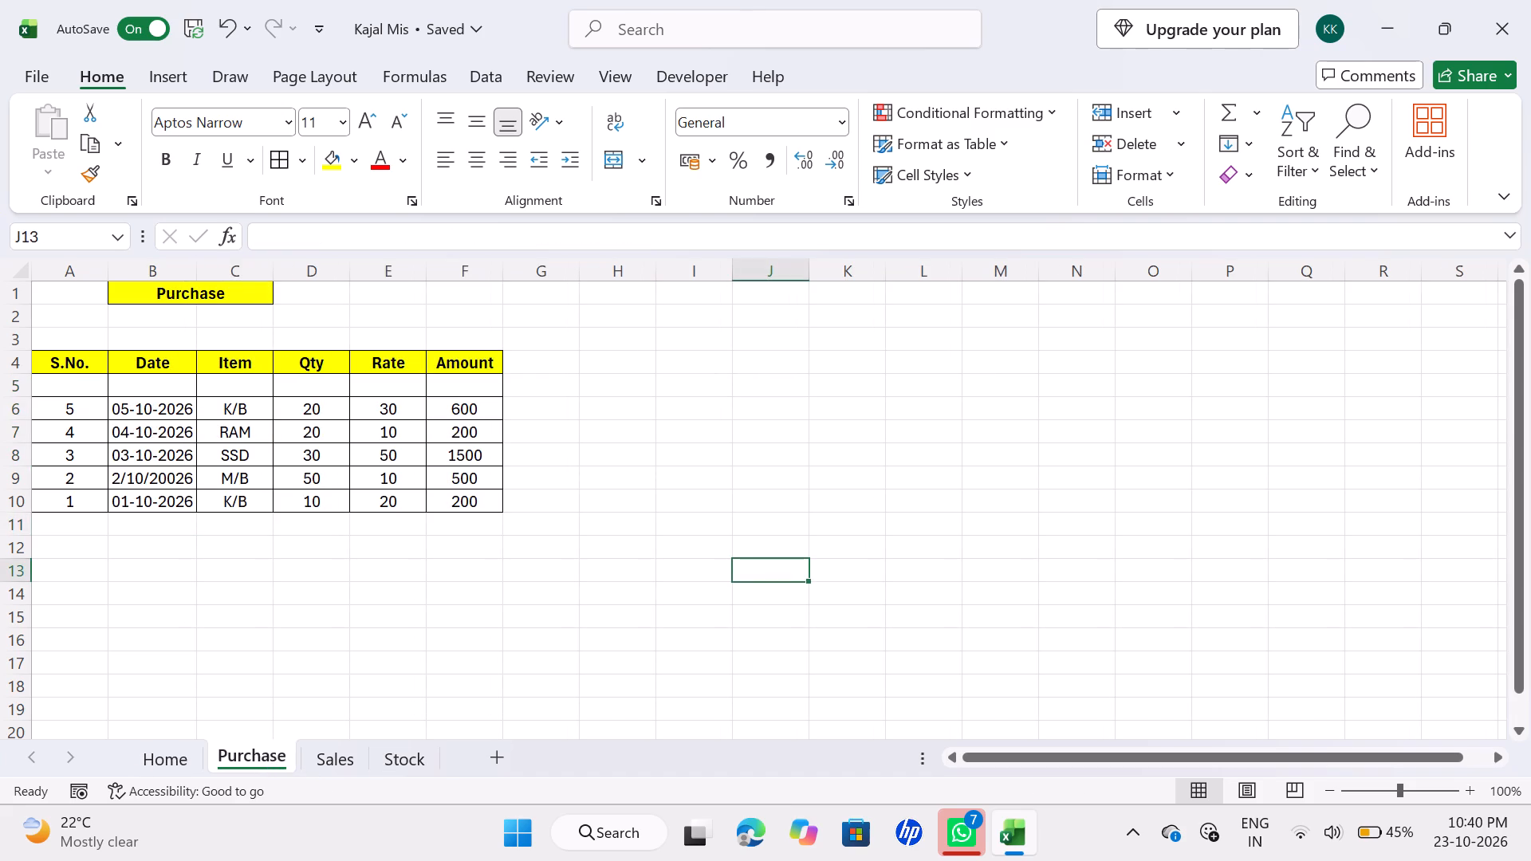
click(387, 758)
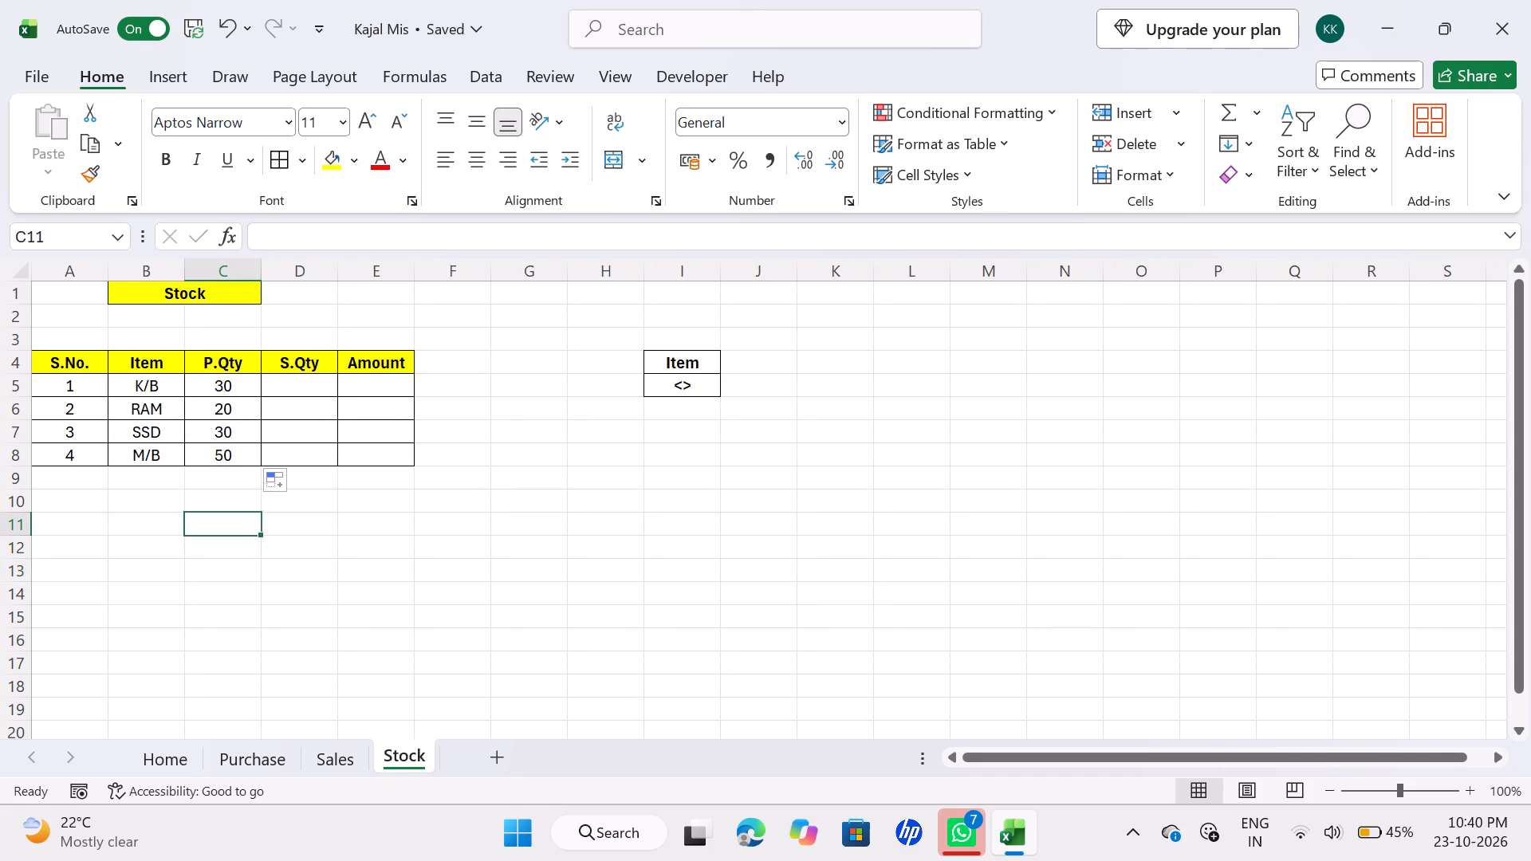
Enter the S.Qty formula =SUMIF(Sales!C4:C10,Stock!B5,Sales!D4:D10) in Stock cell D5.
click(299, 395)
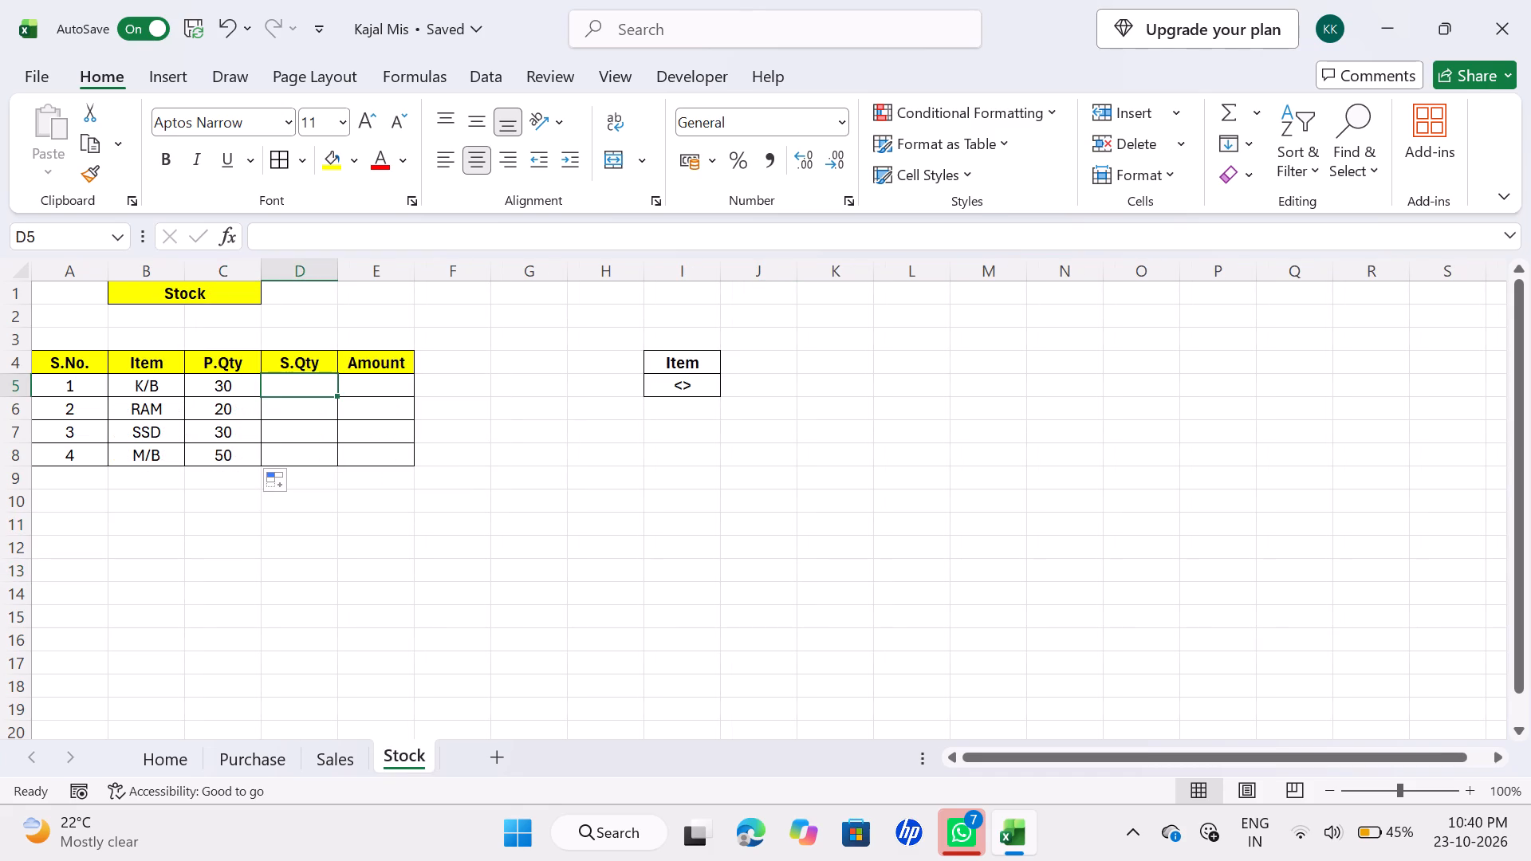
key(equal)
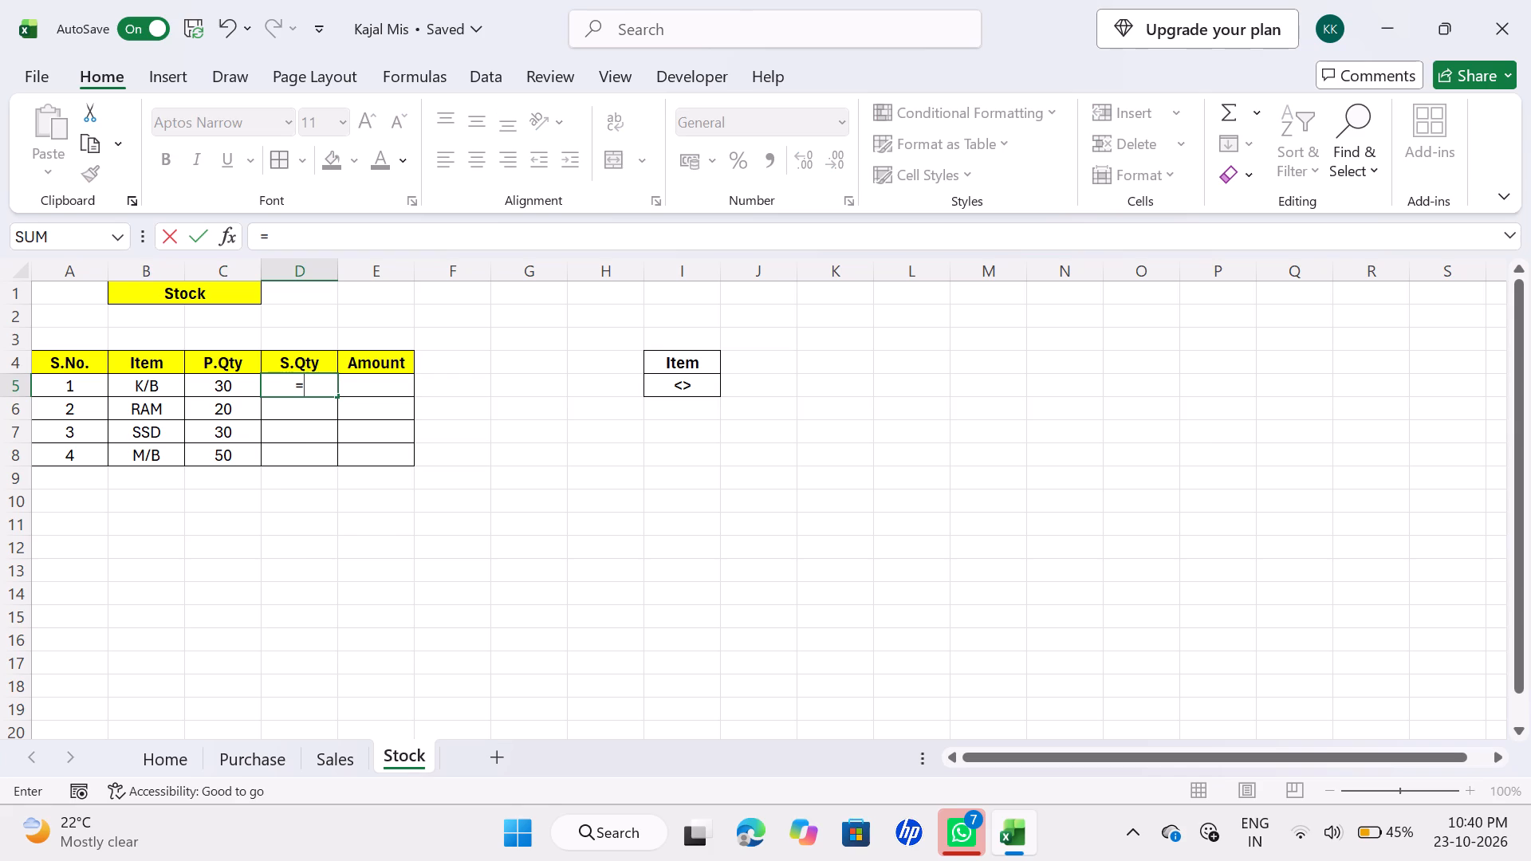
key(shift+s)
text(u,)
key(BackSpace)
text(mi)
key(Tab)
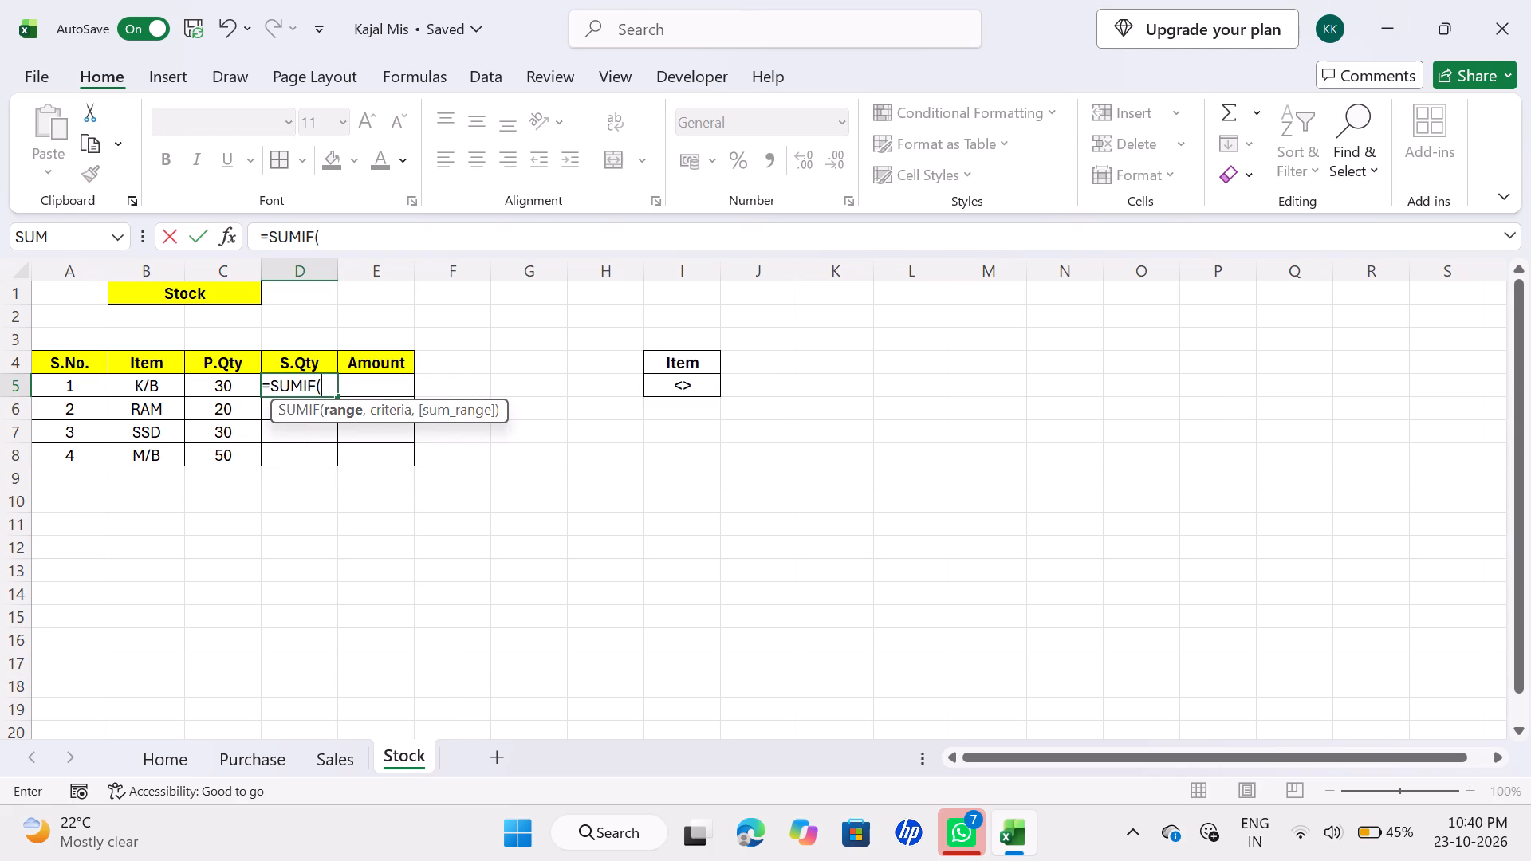
click(323, 755)
drag(242, 364, 238, 408)
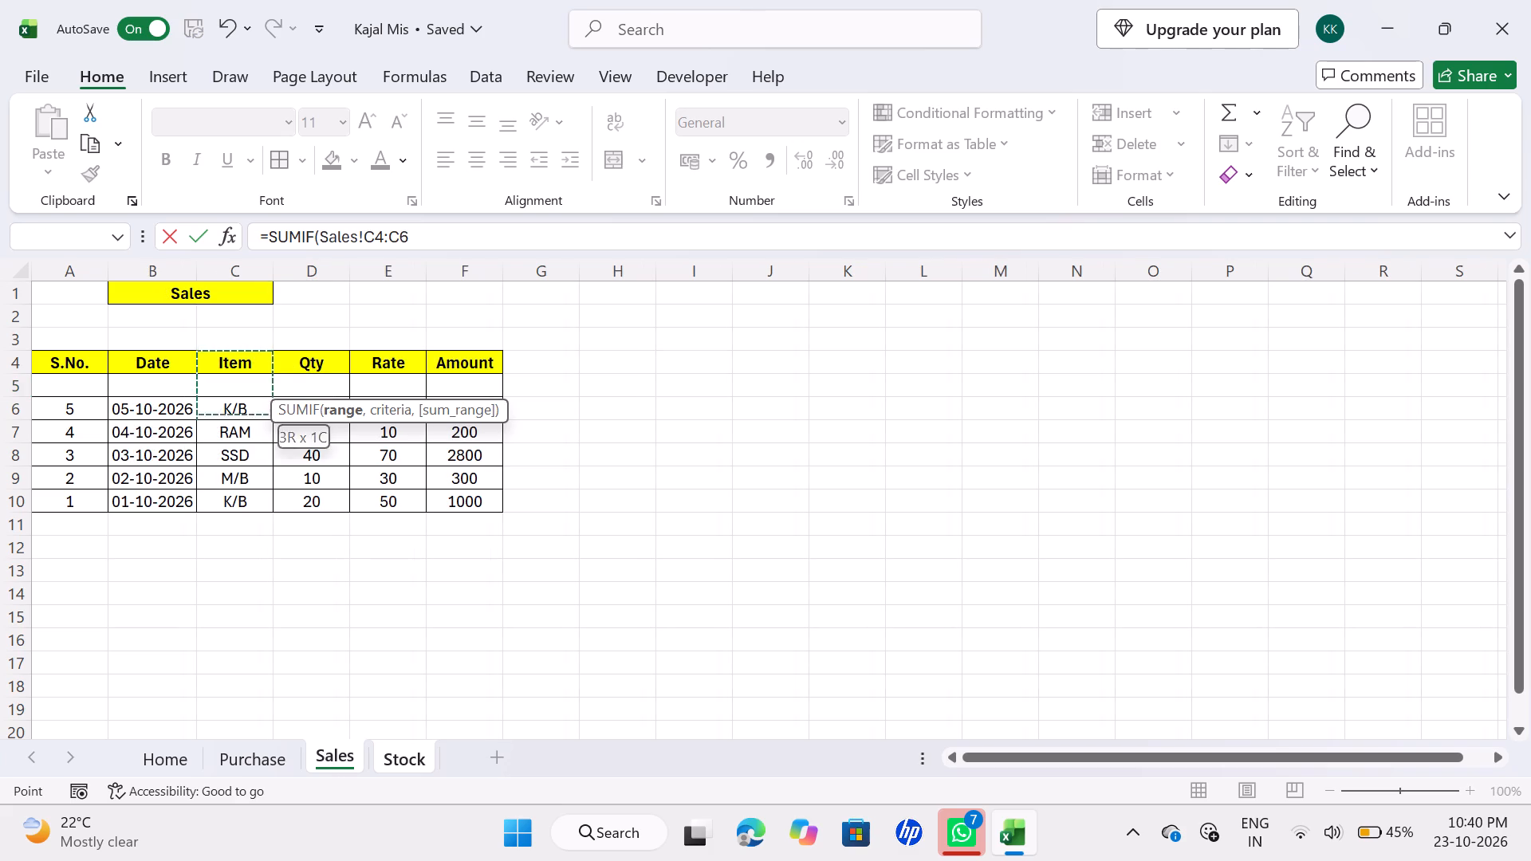
drag(238, 408, 246, 491)
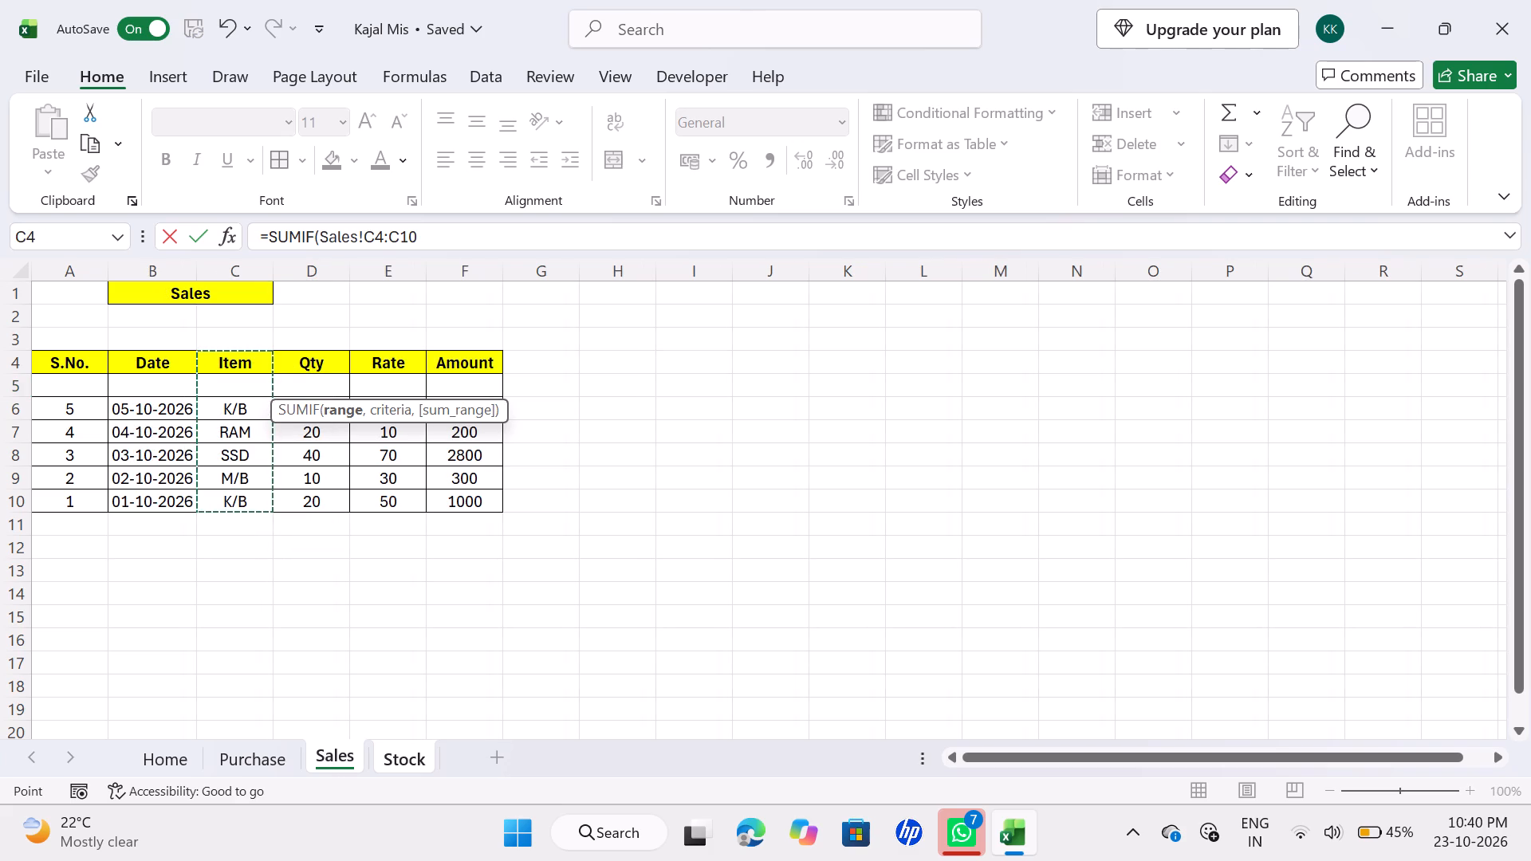
click(431, 226)
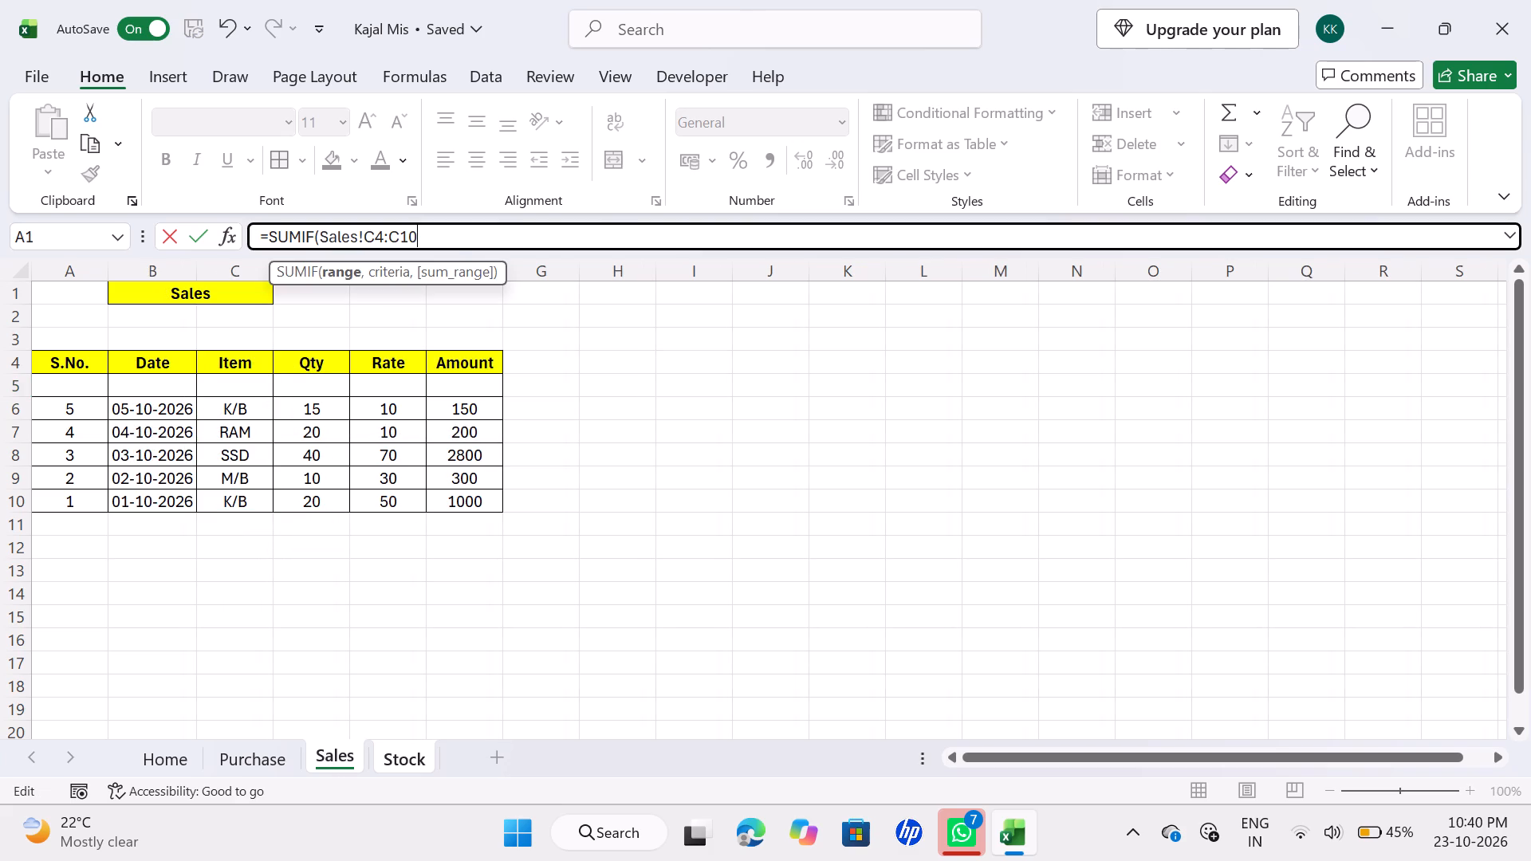
key(comma)
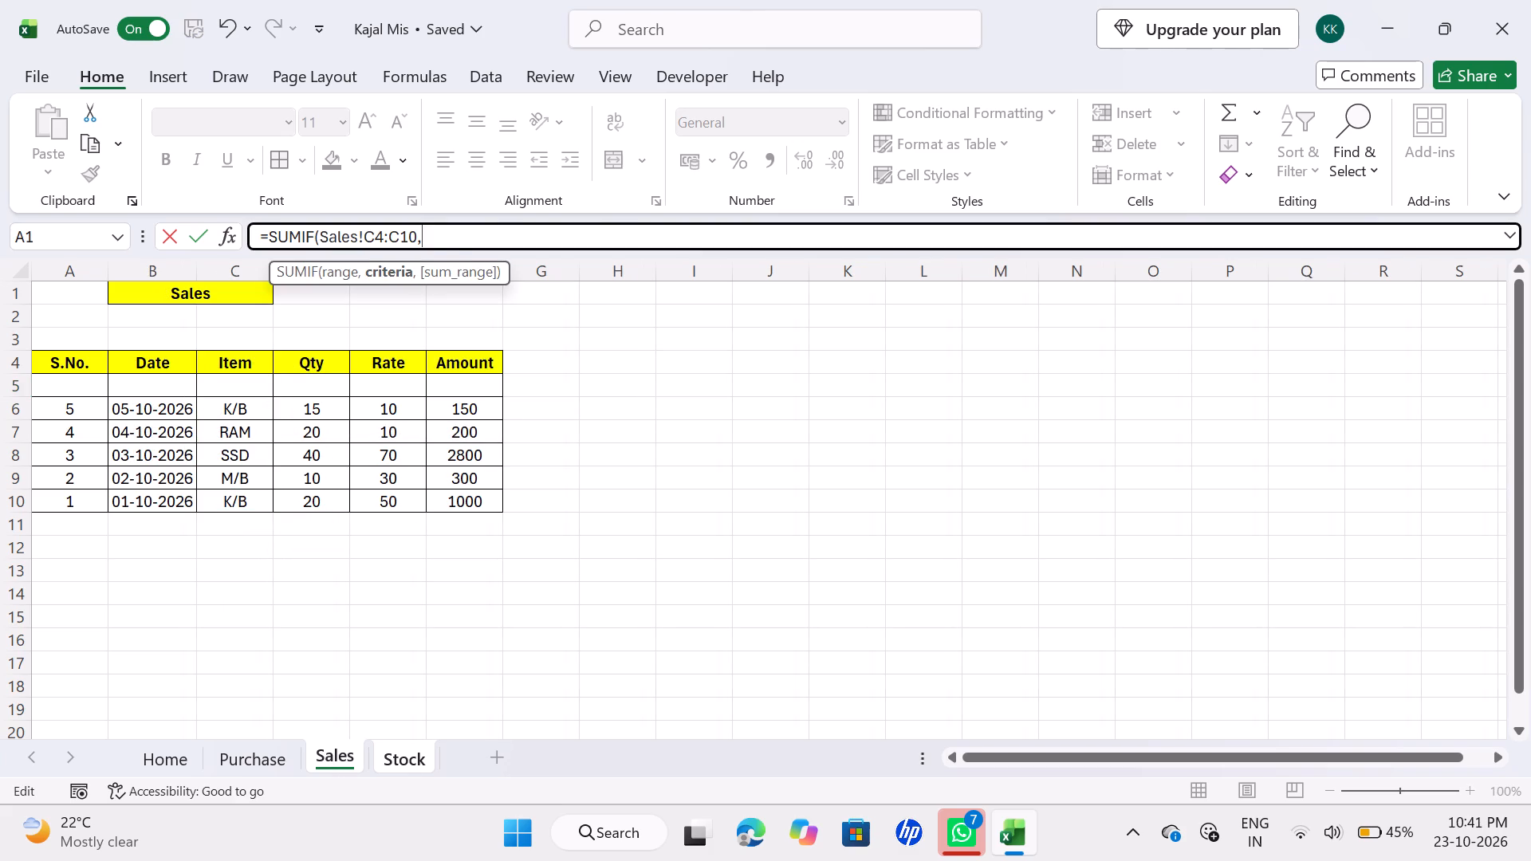
click(396, 766)
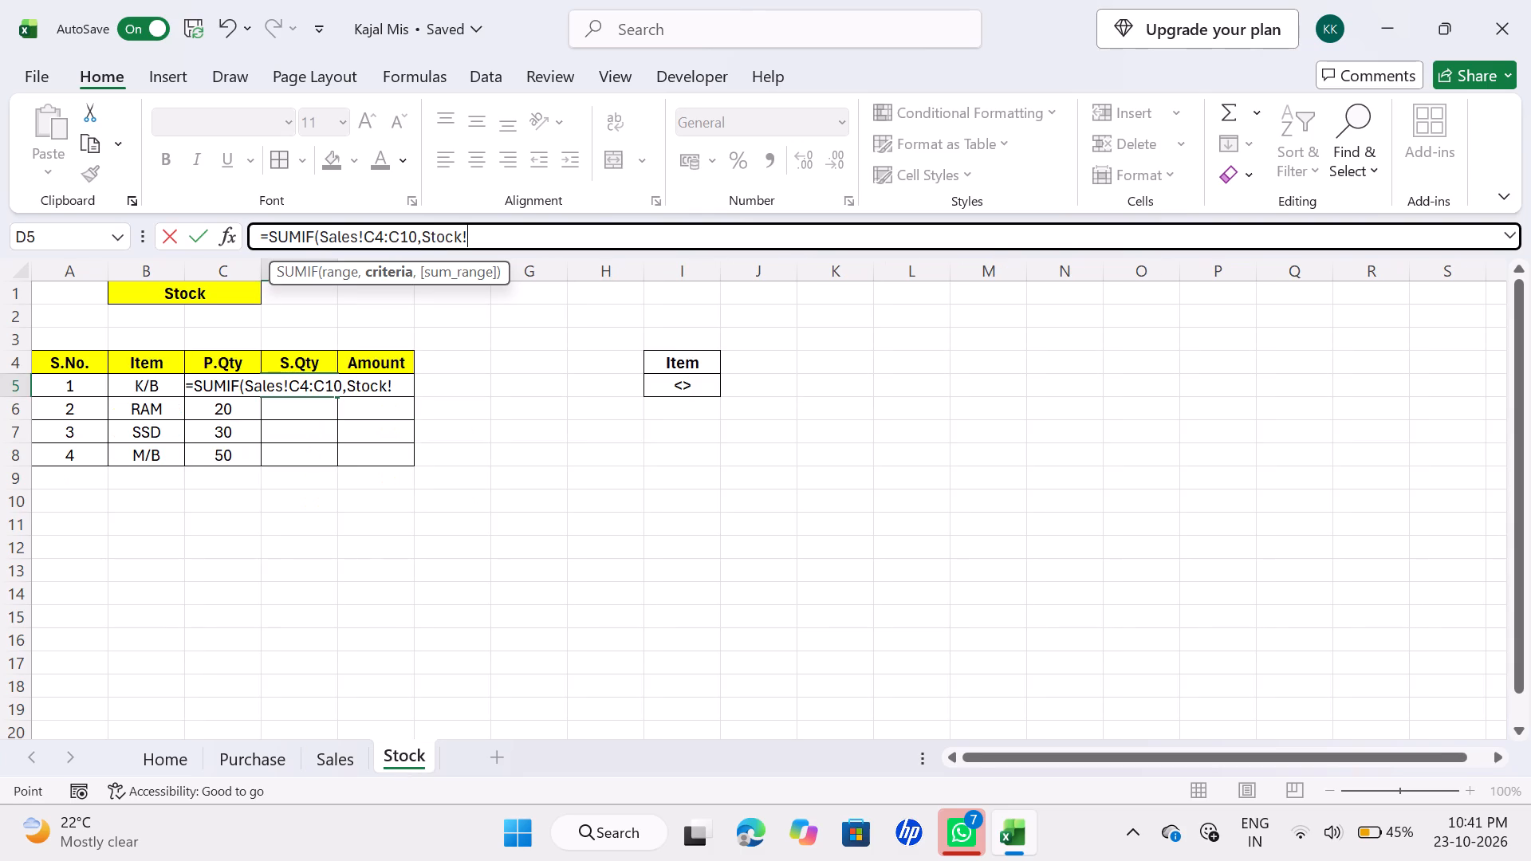
click(151, 385)
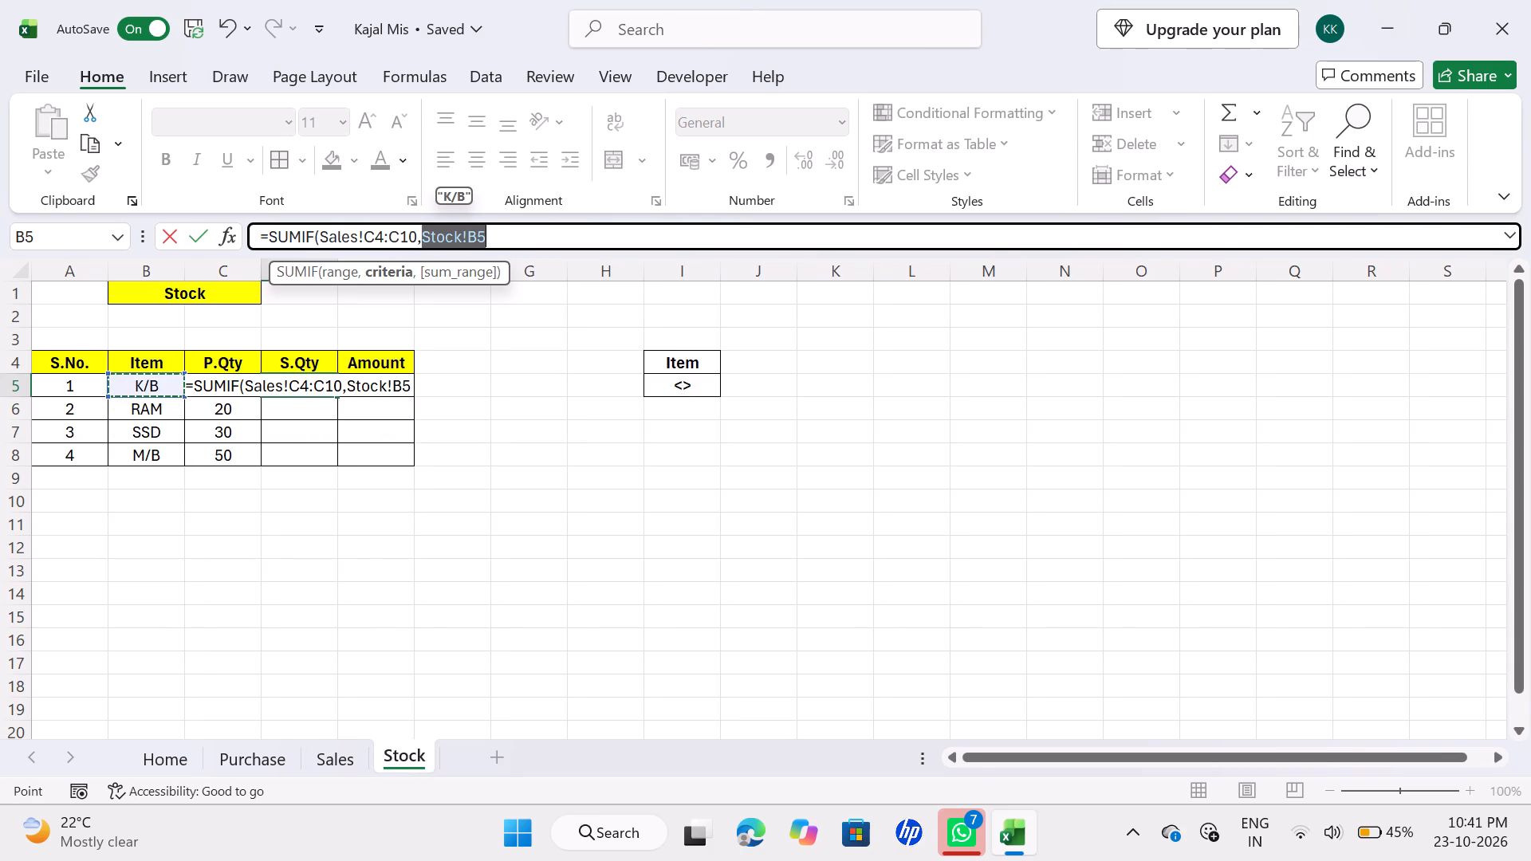
key(comma)
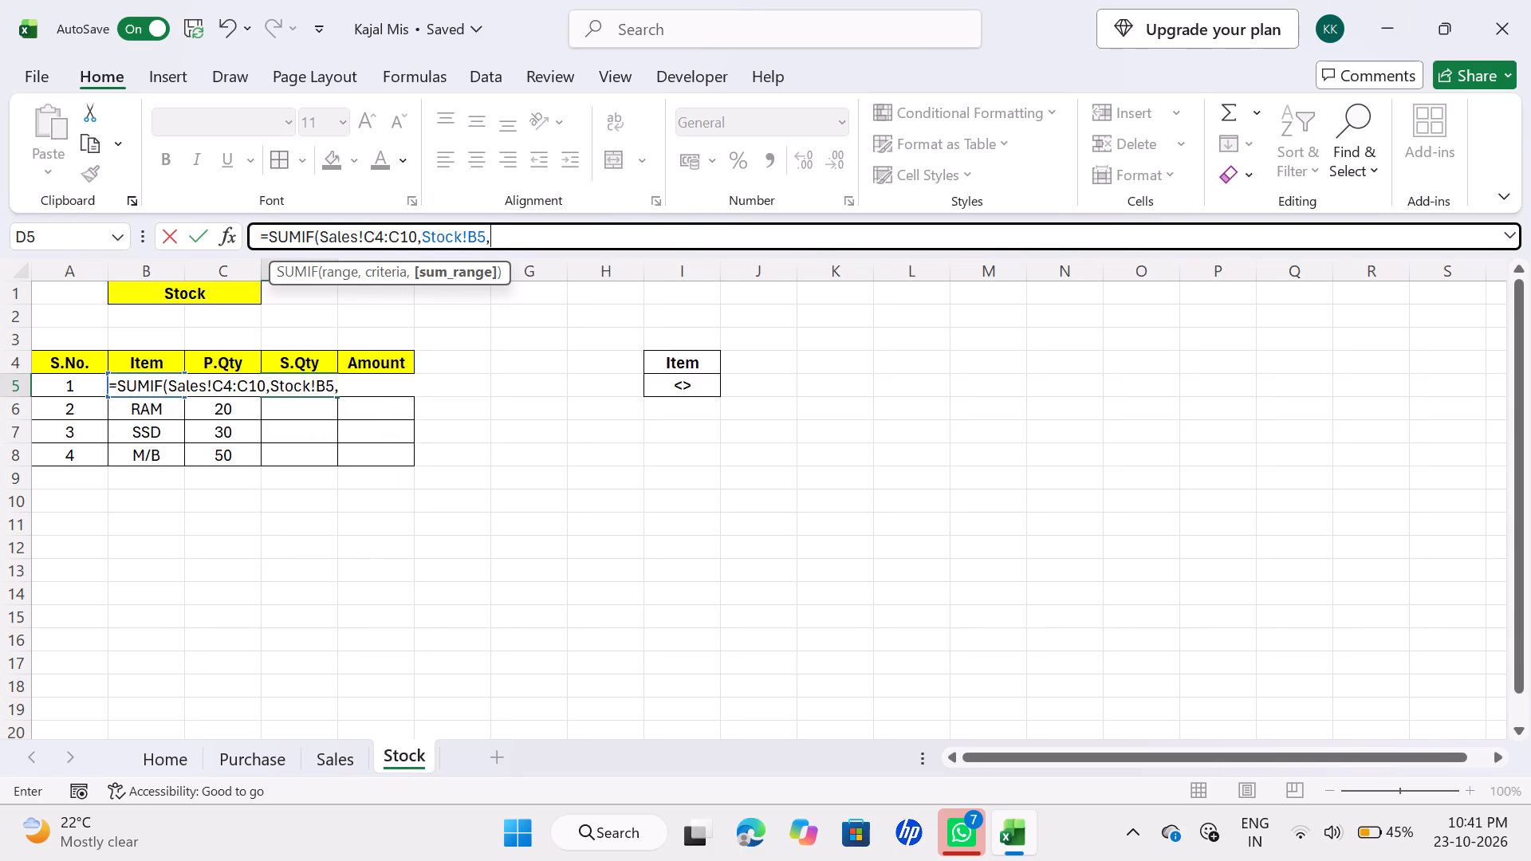
click(340, 764)
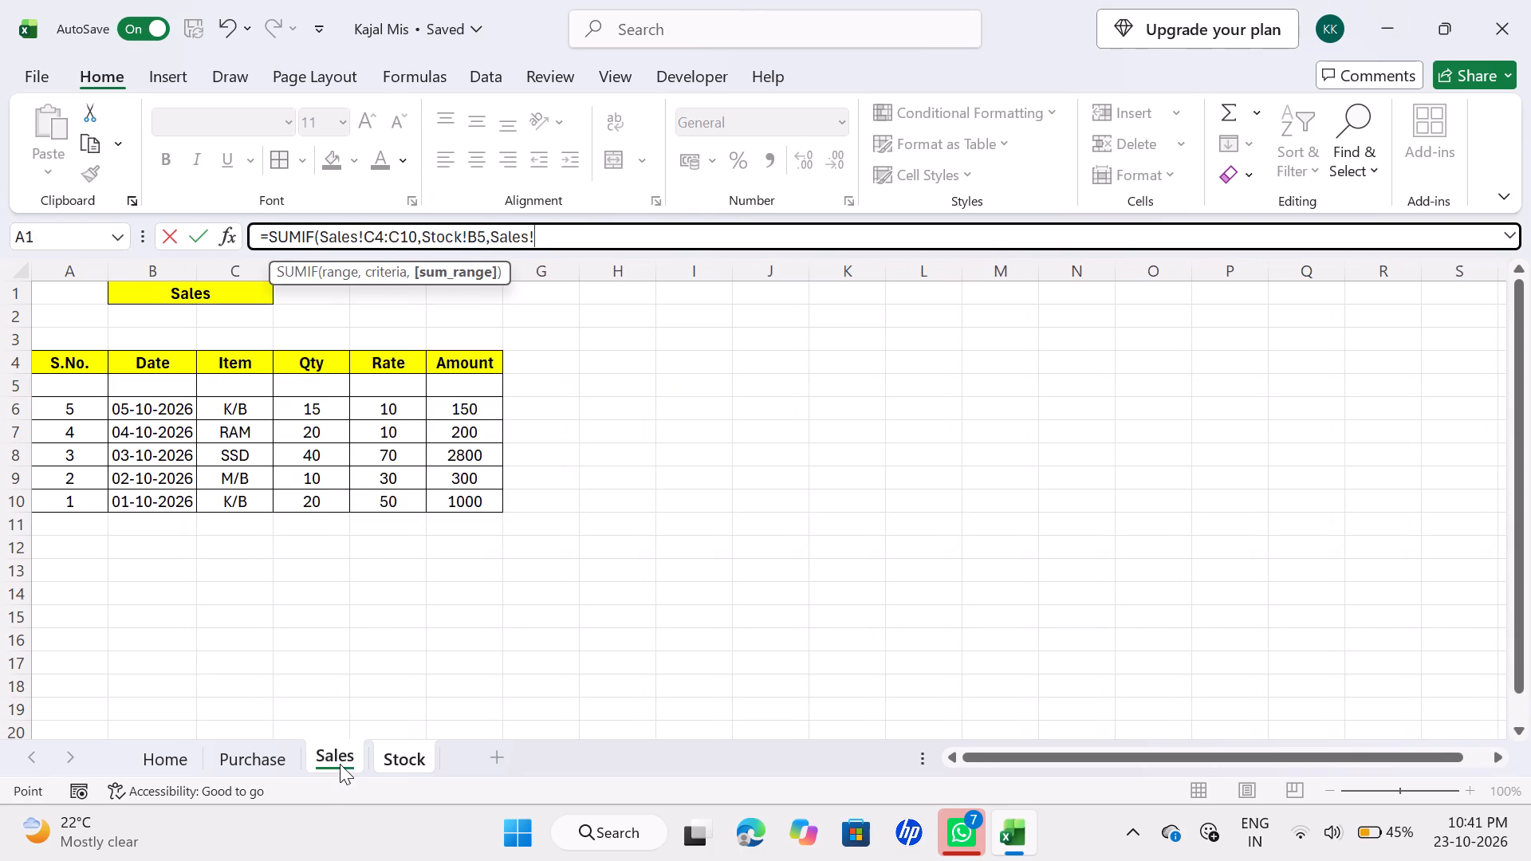
drag(309, 363, 303, 454)
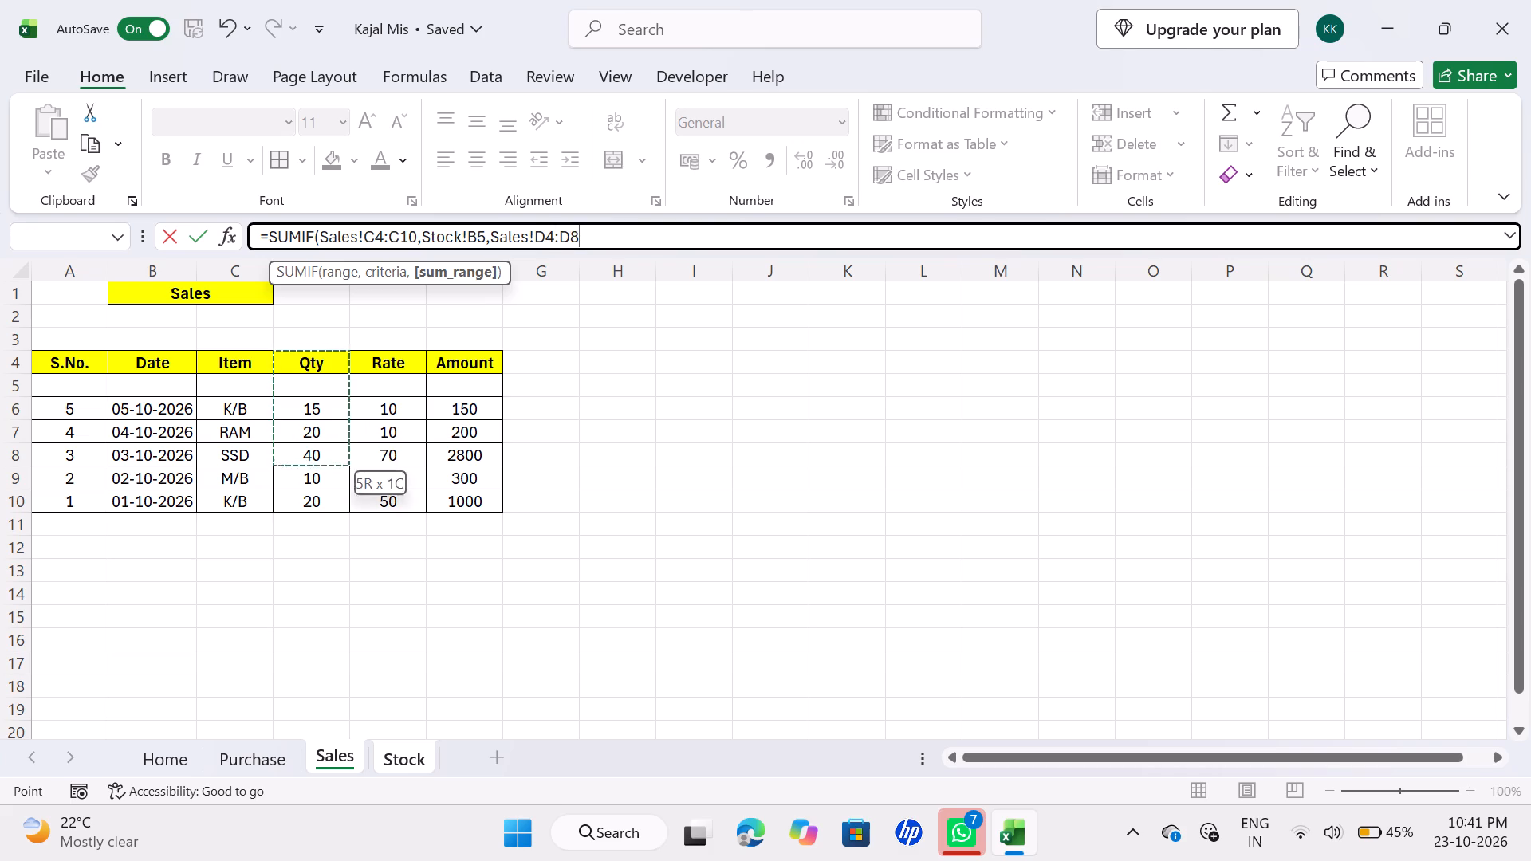
drag(303, 454, 297, 497)
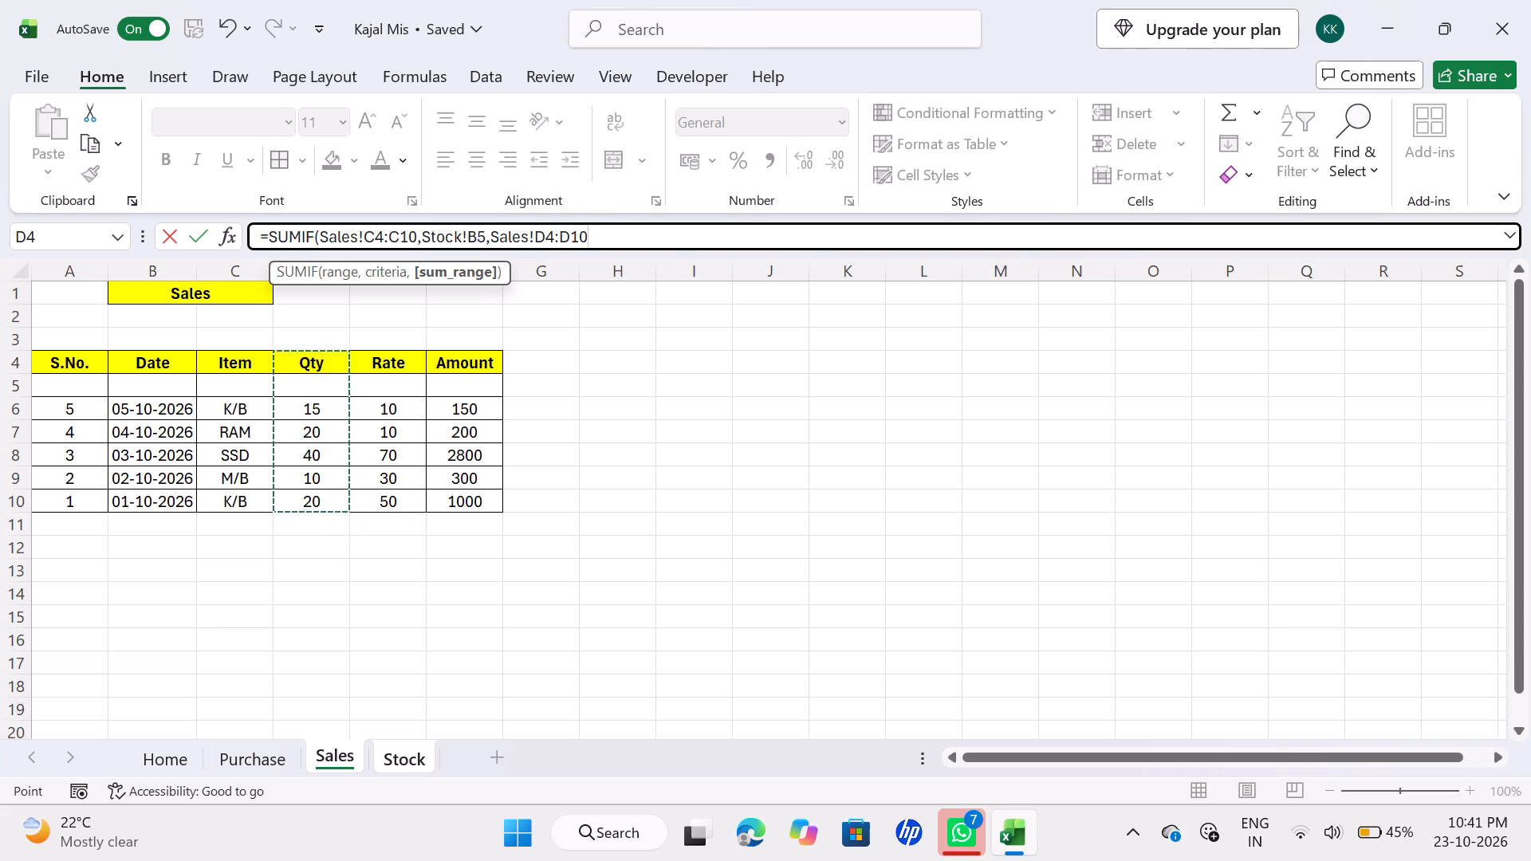
key(shift+parenright)
key(Return)
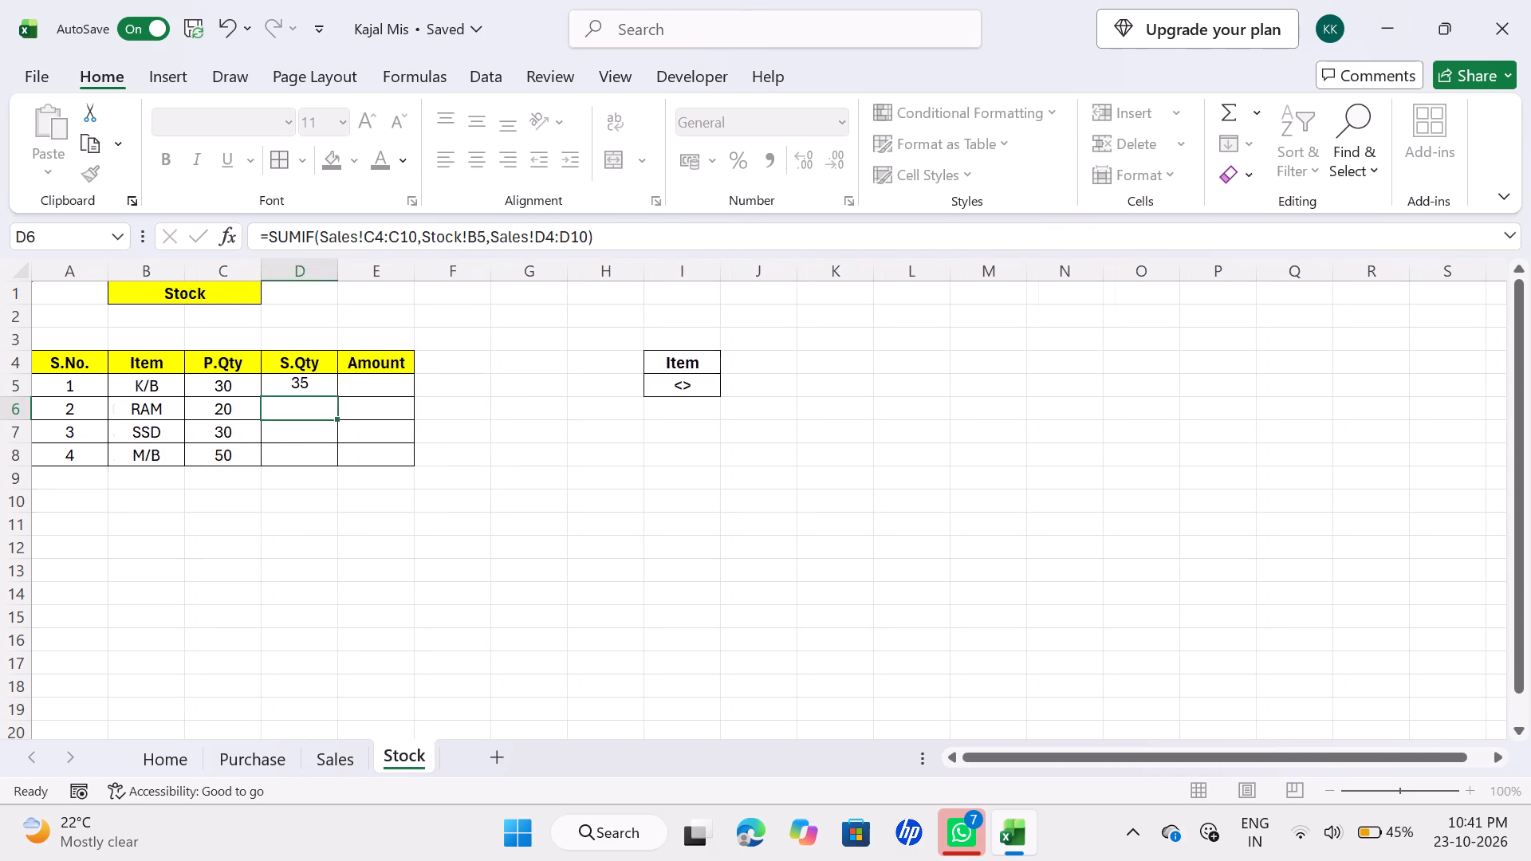
Fill the S.Qty formula from D5 down to D8 for the remaining items.
click(296, 387)
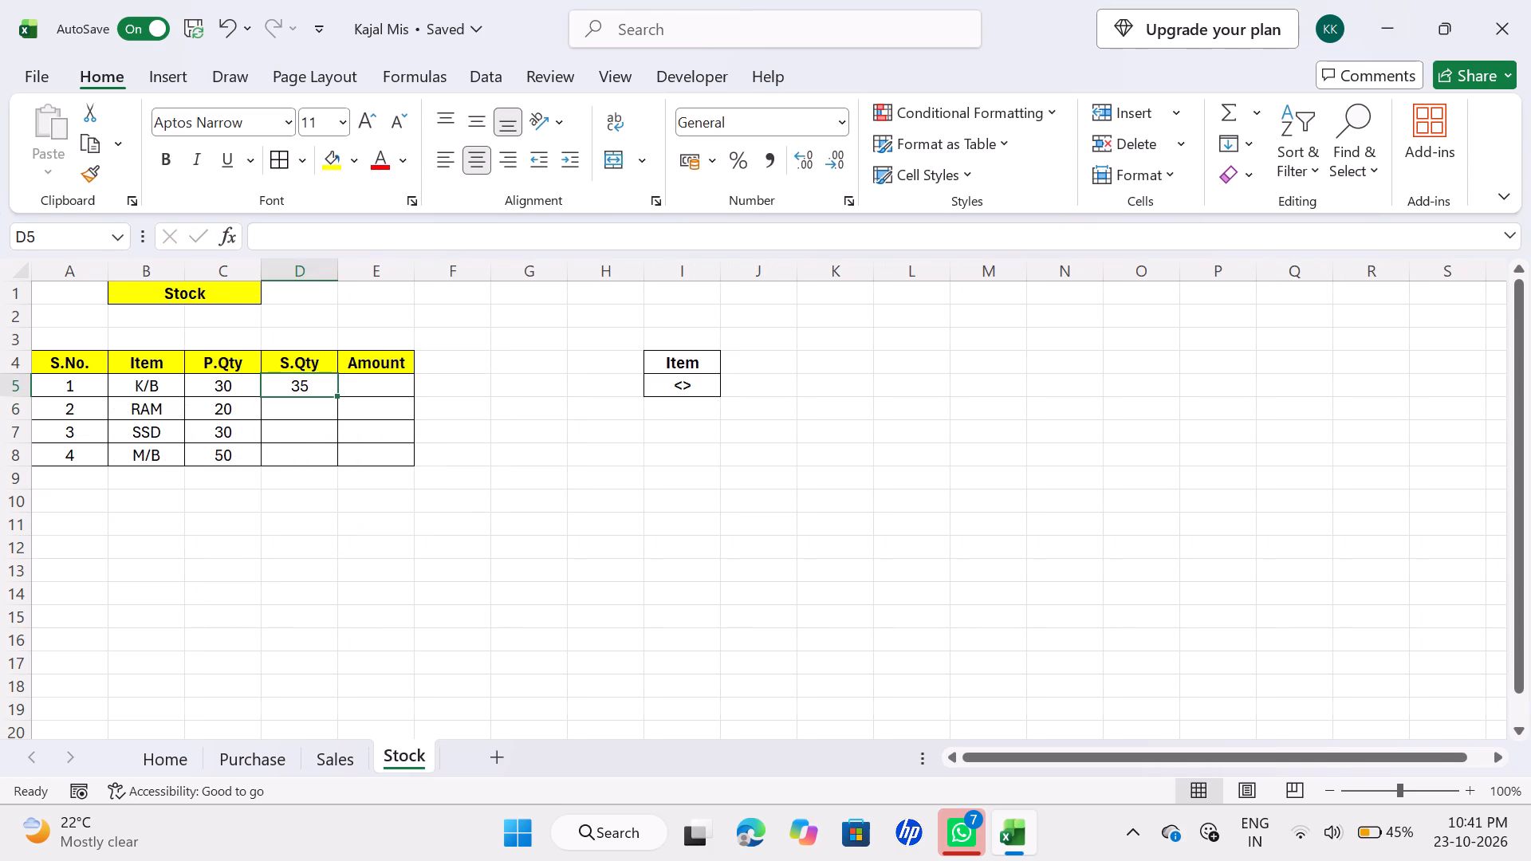
double_click(337, 395)
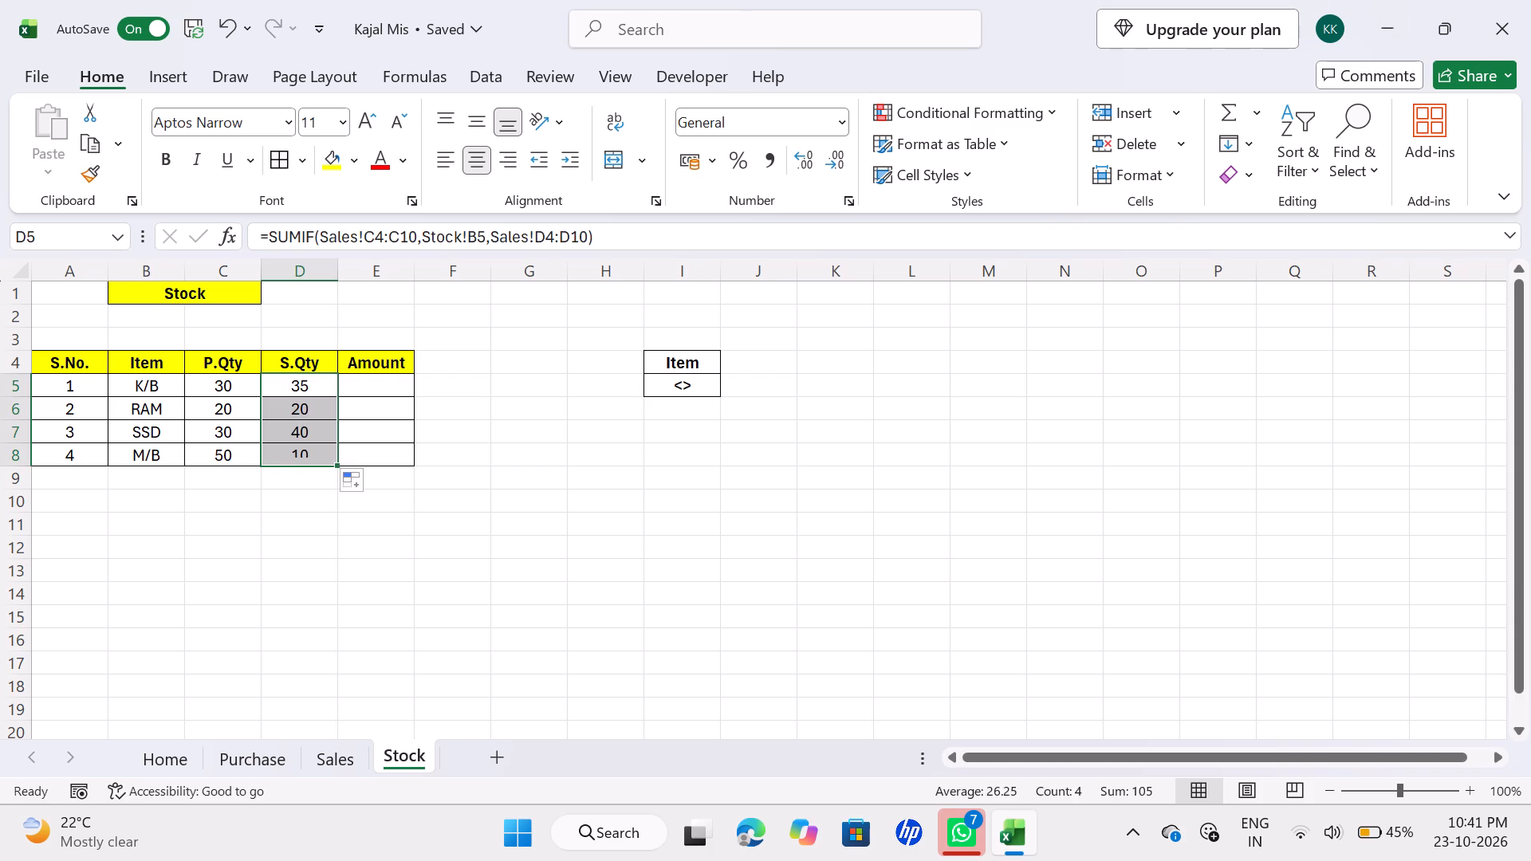
click(489, 422)
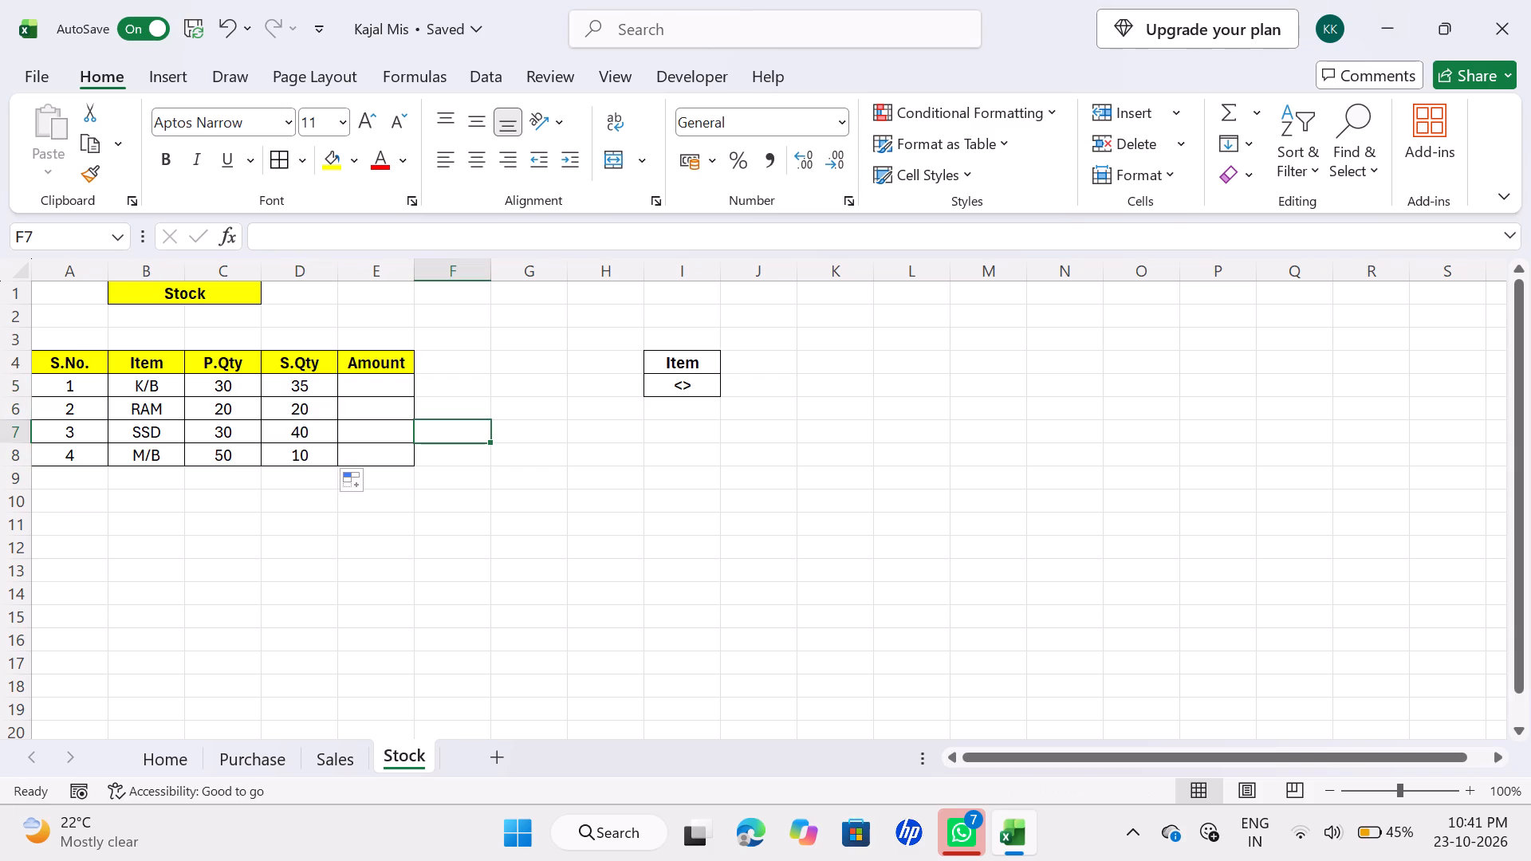
Enter the formula =D5-C5 in Amount cell E5 for the K/B item.
click(368, 394)
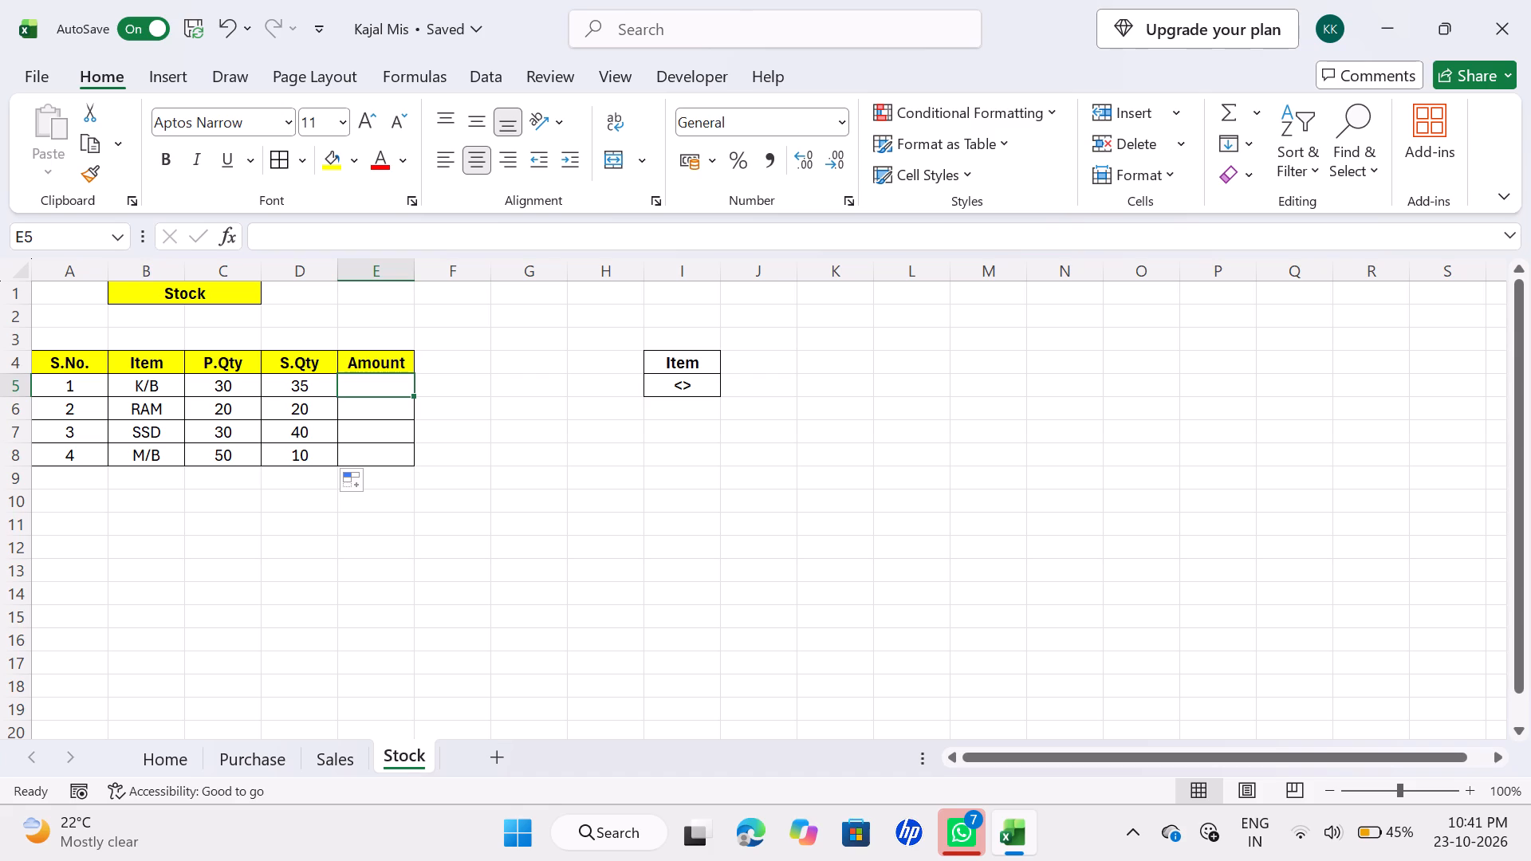
key(equal)
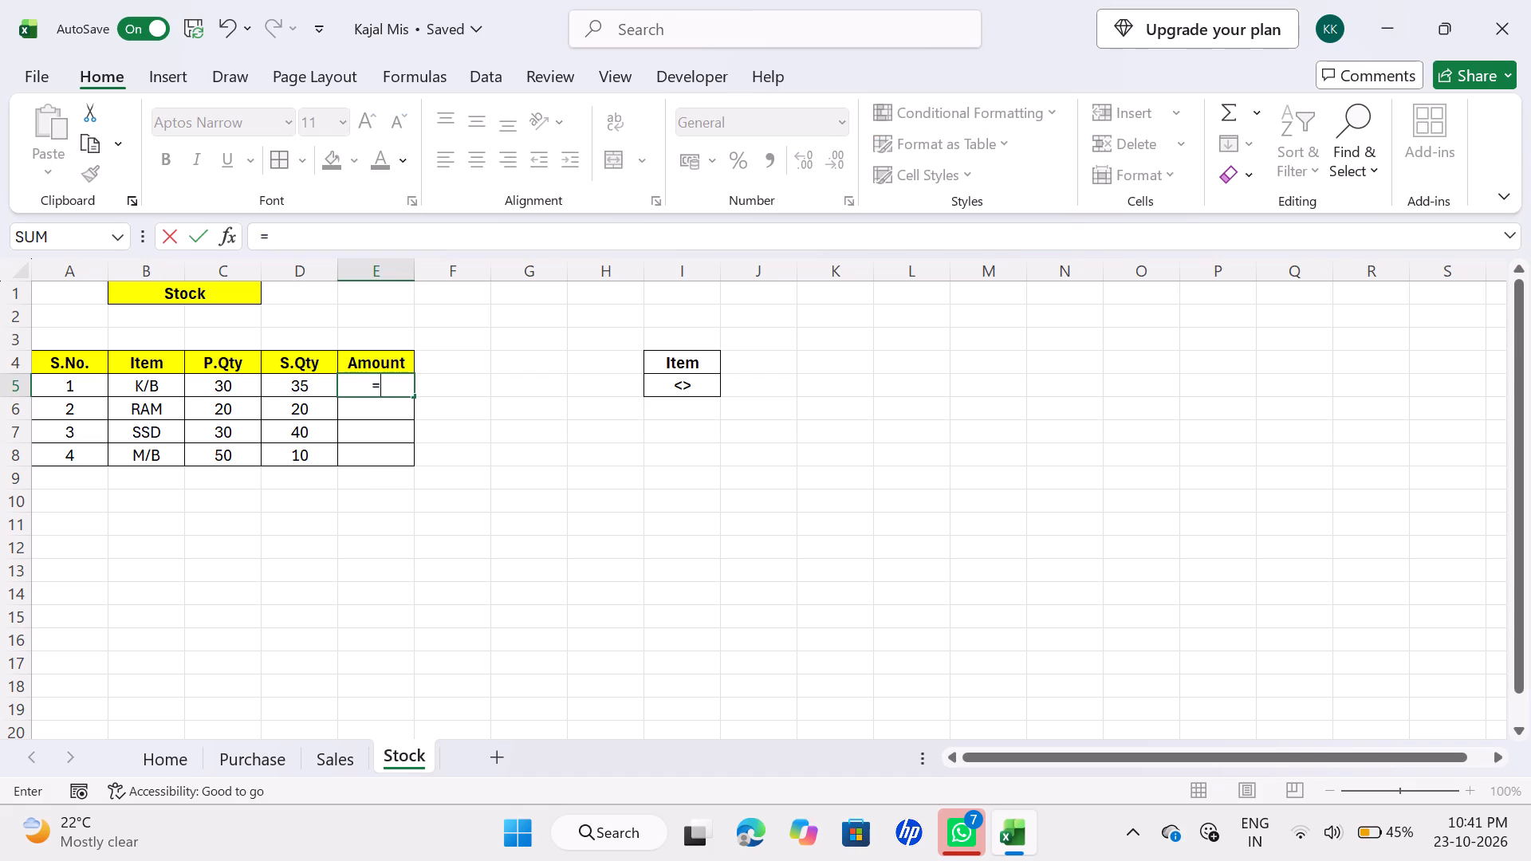
key(Left)
key(Left)
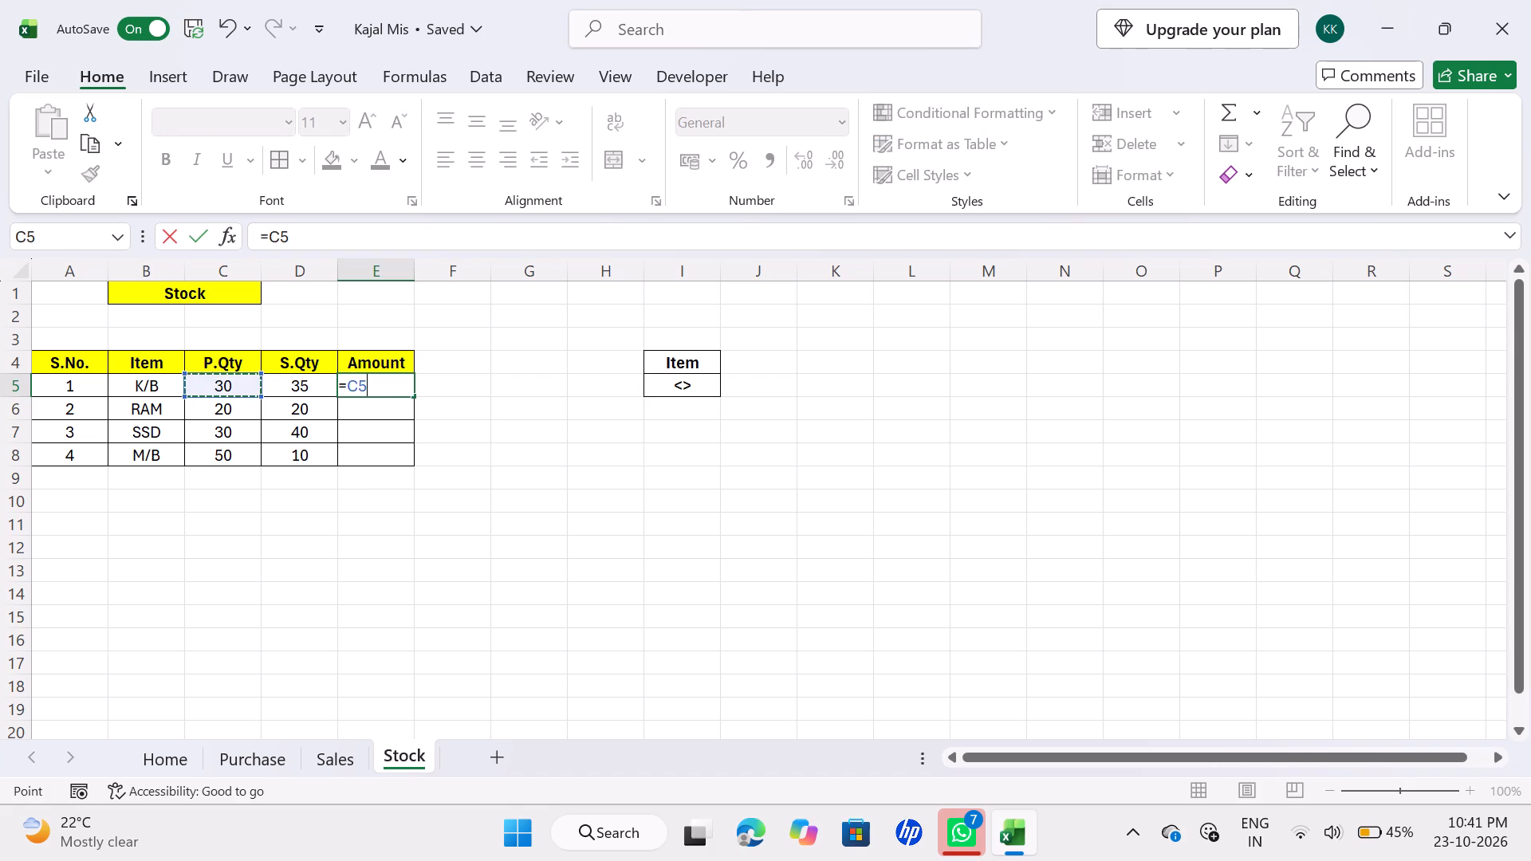
key(Right)
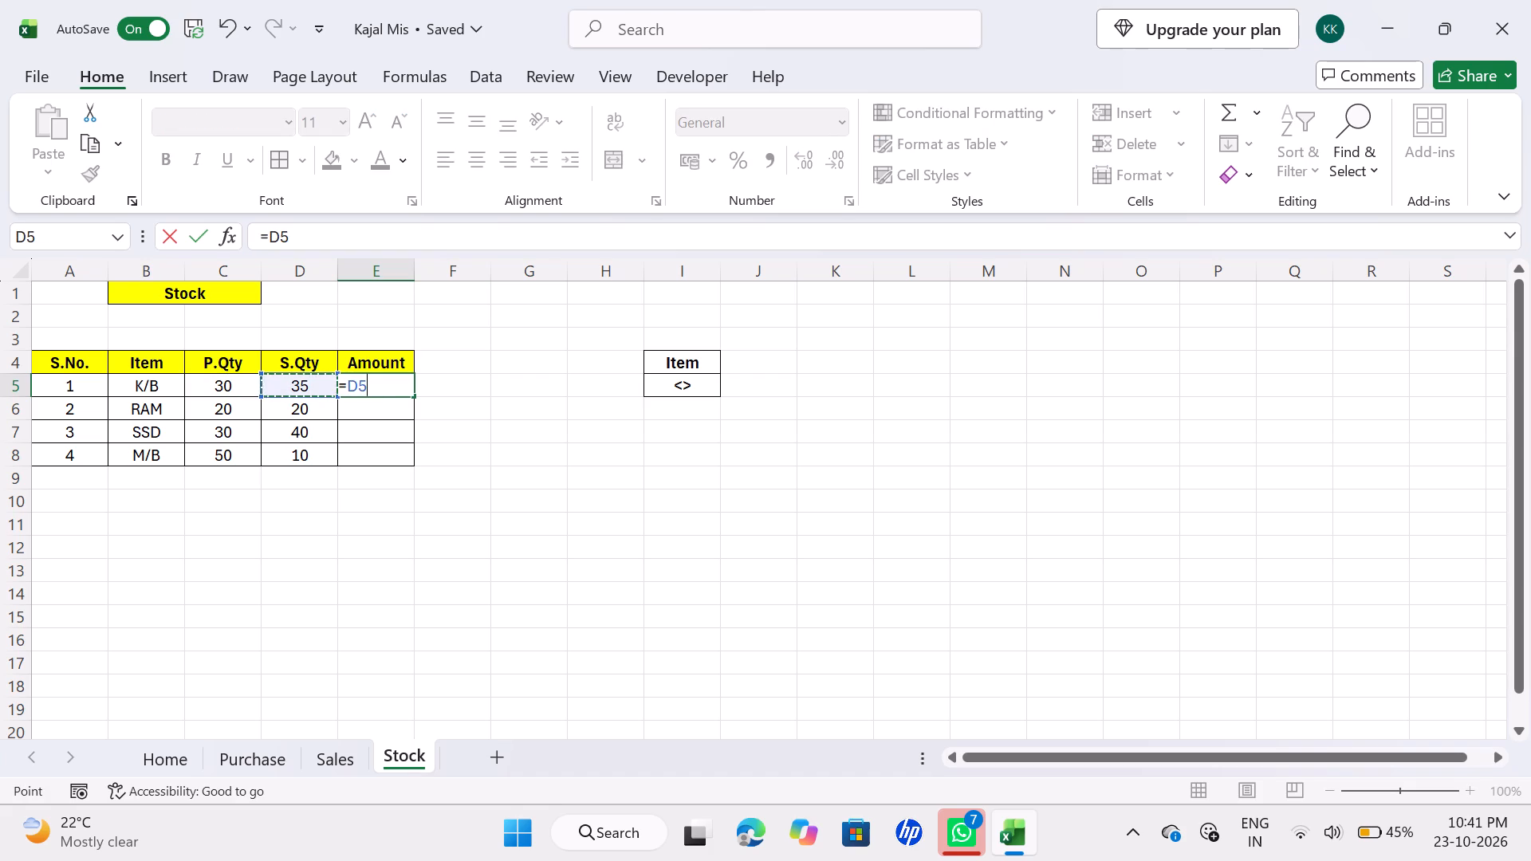
key(minus)
key(Left)
key(Left)
key(Return)
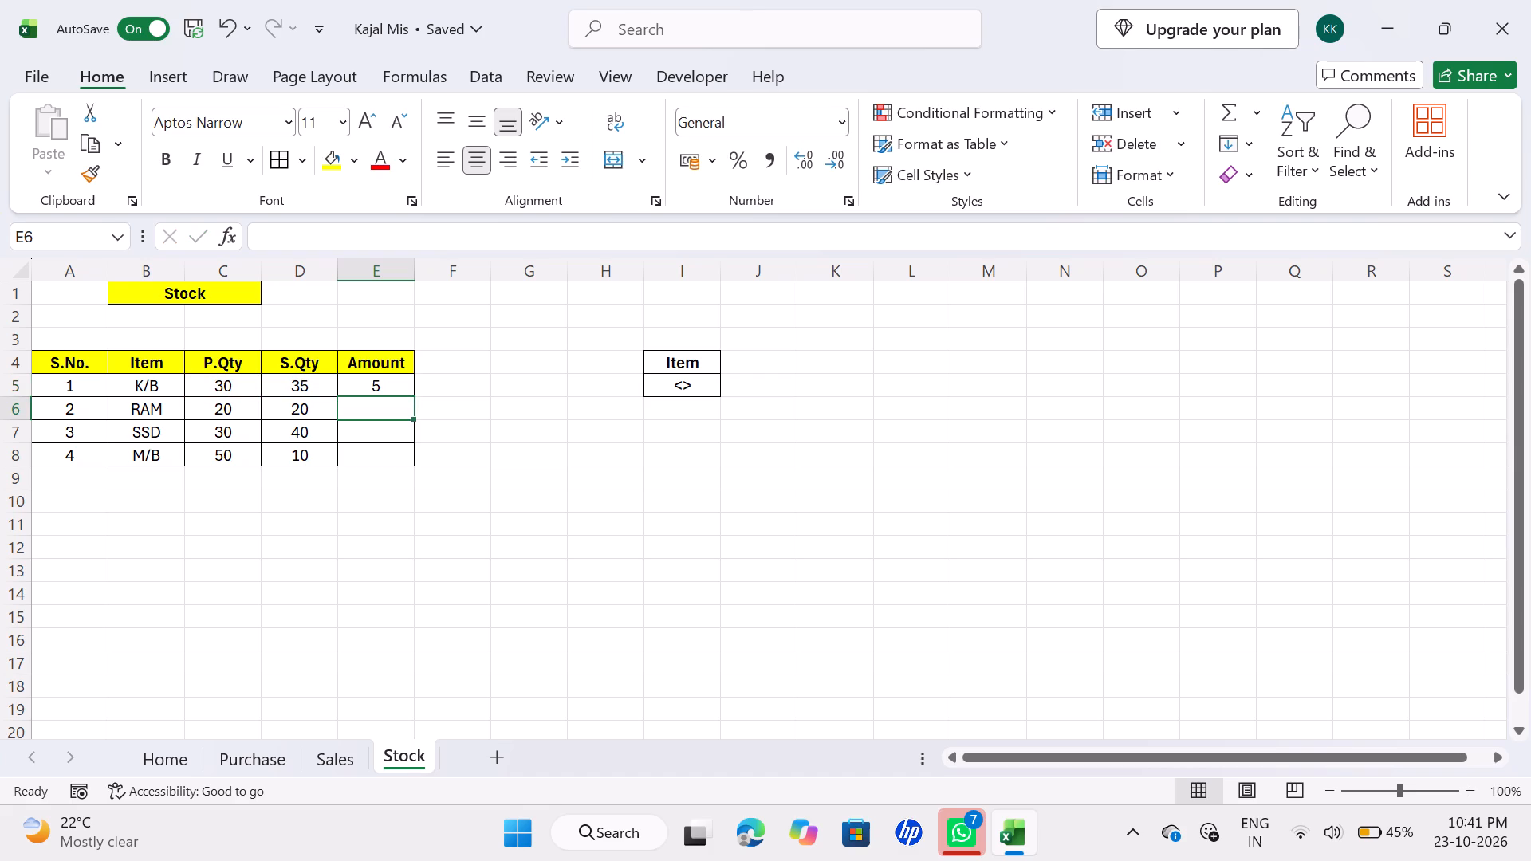
Review the item entries on the Sales and Purchase sheets against the Stock table.
click(242, 564)
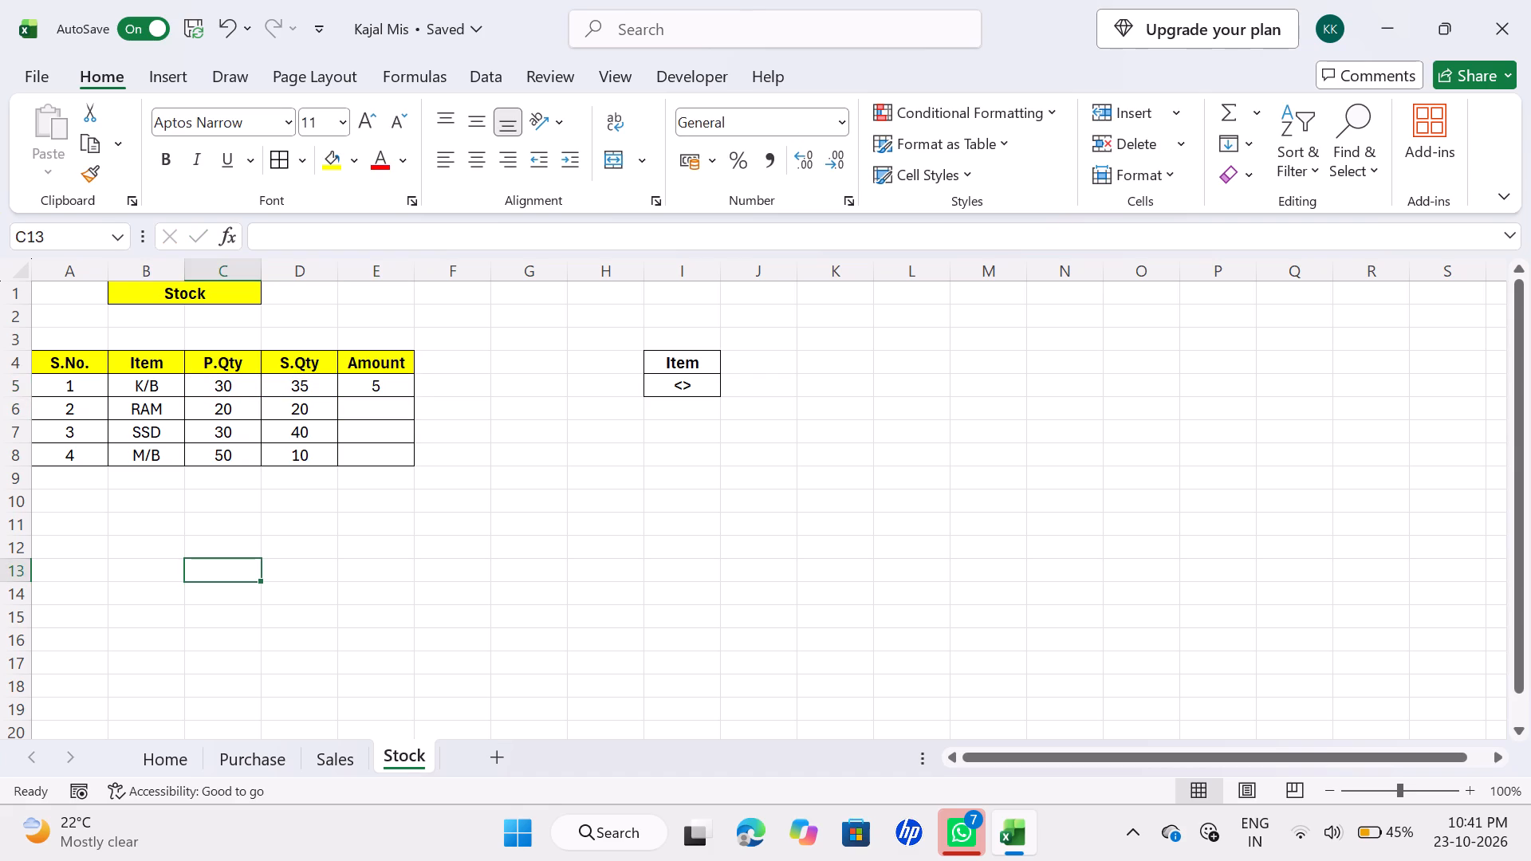
click(345, 750)
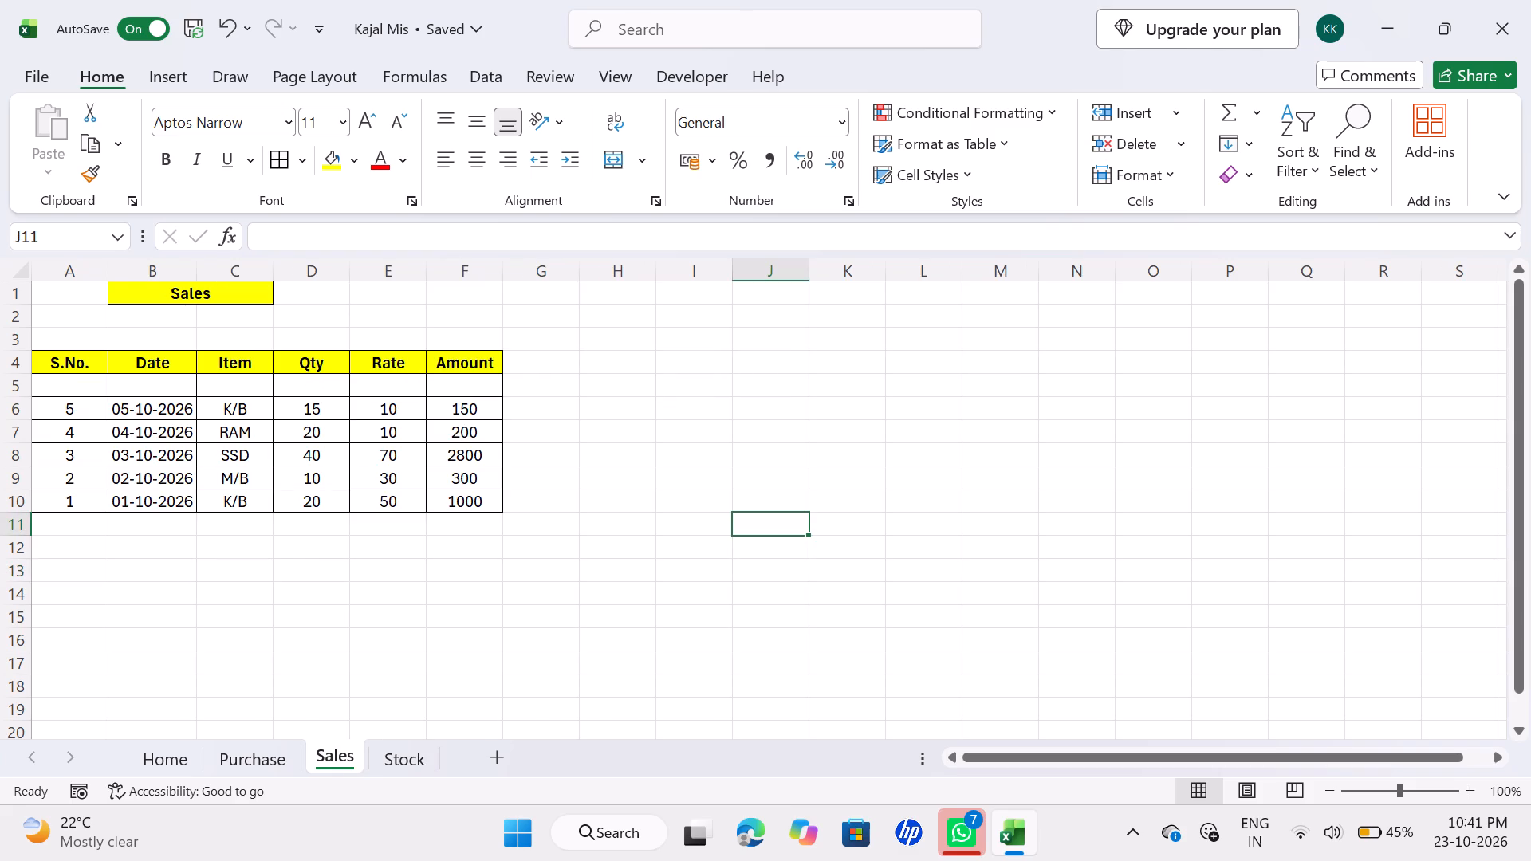
click(393, 752)
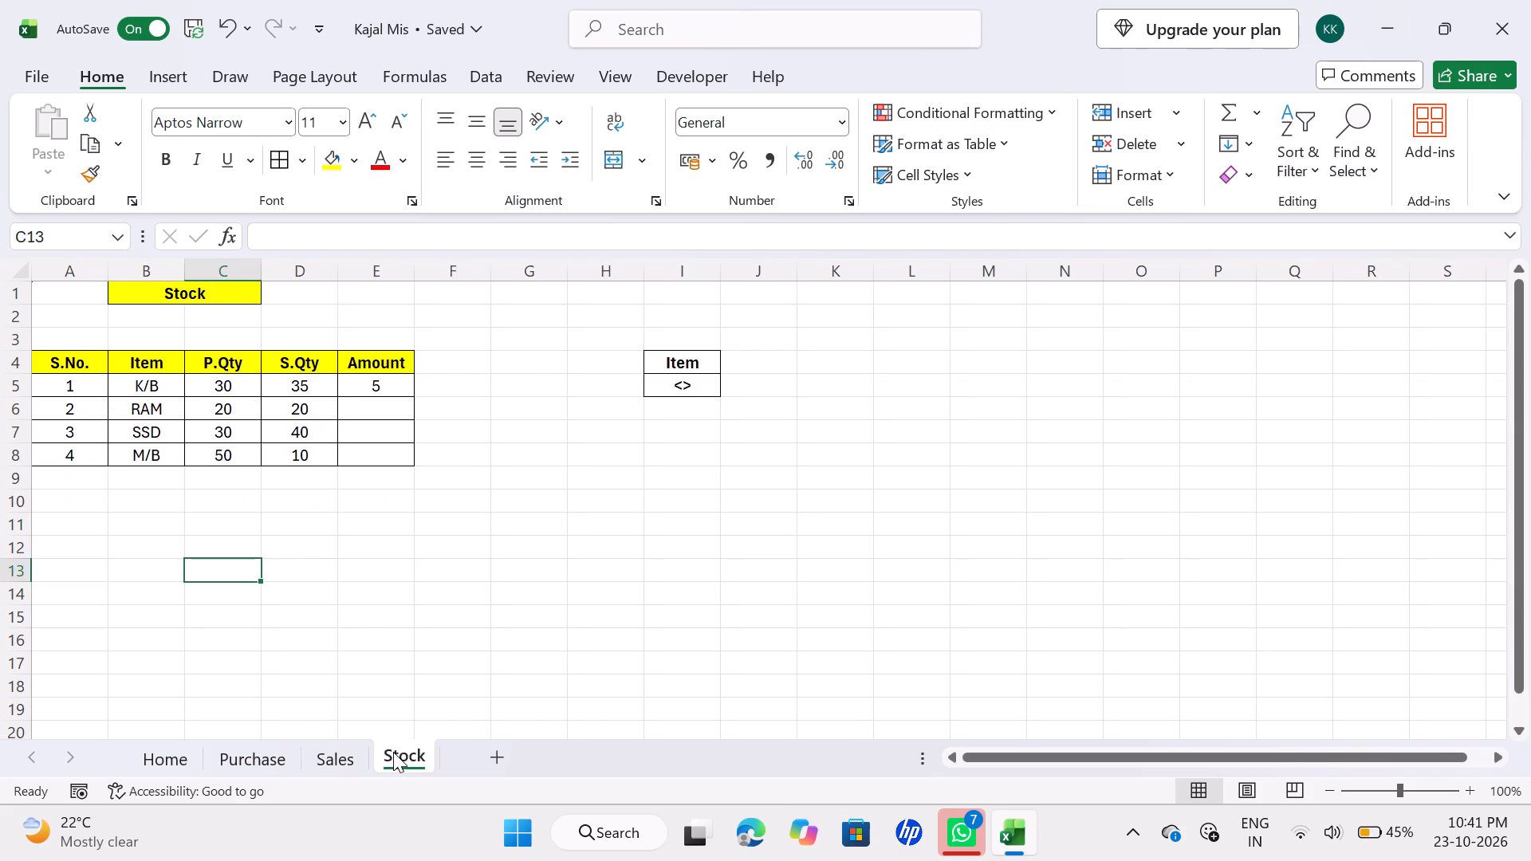
click(340, 761)
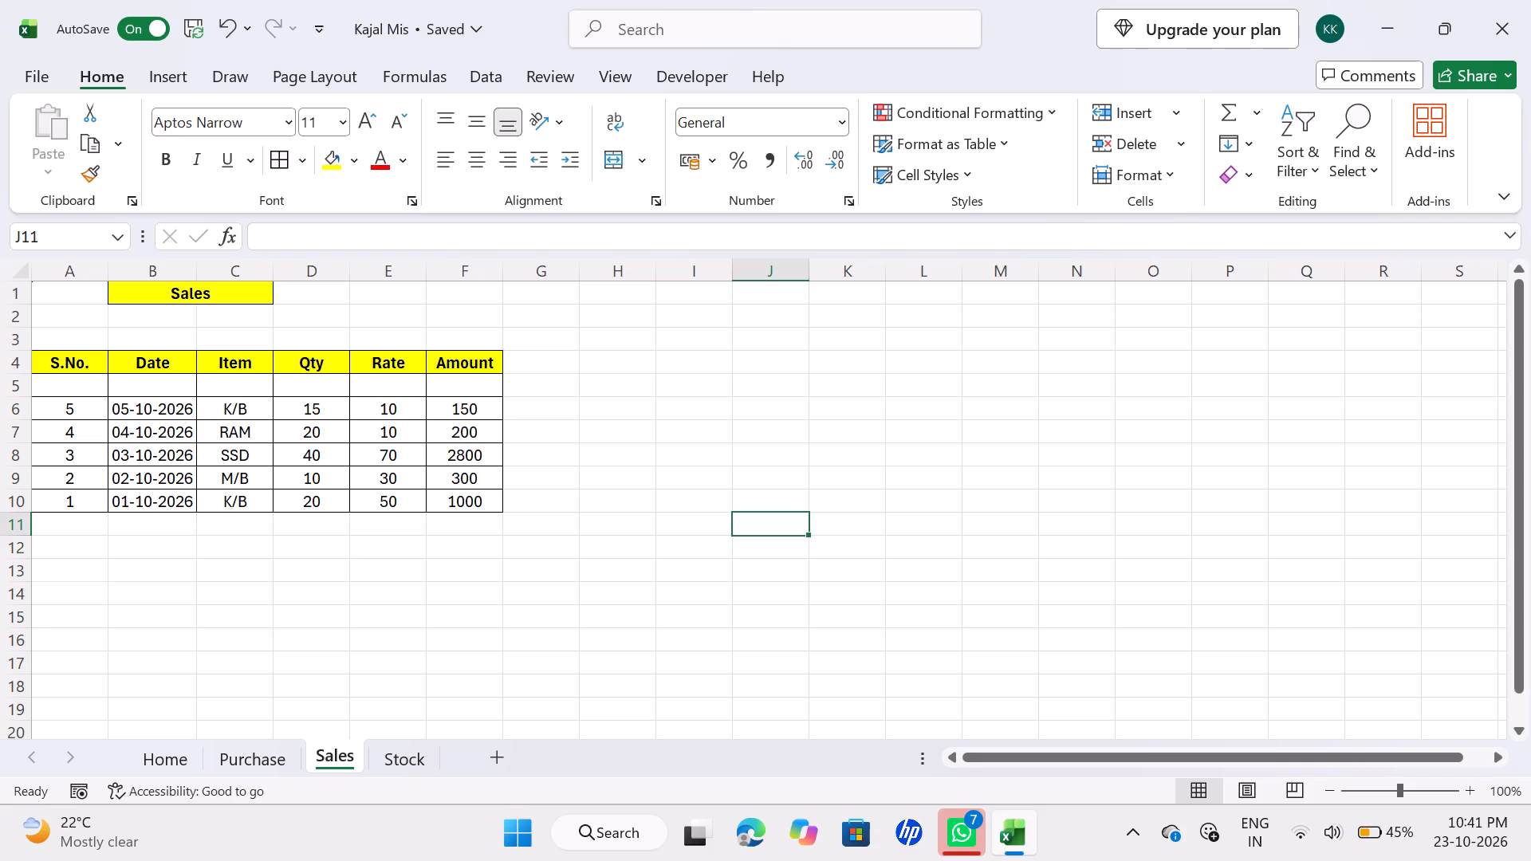
click(247, 761)
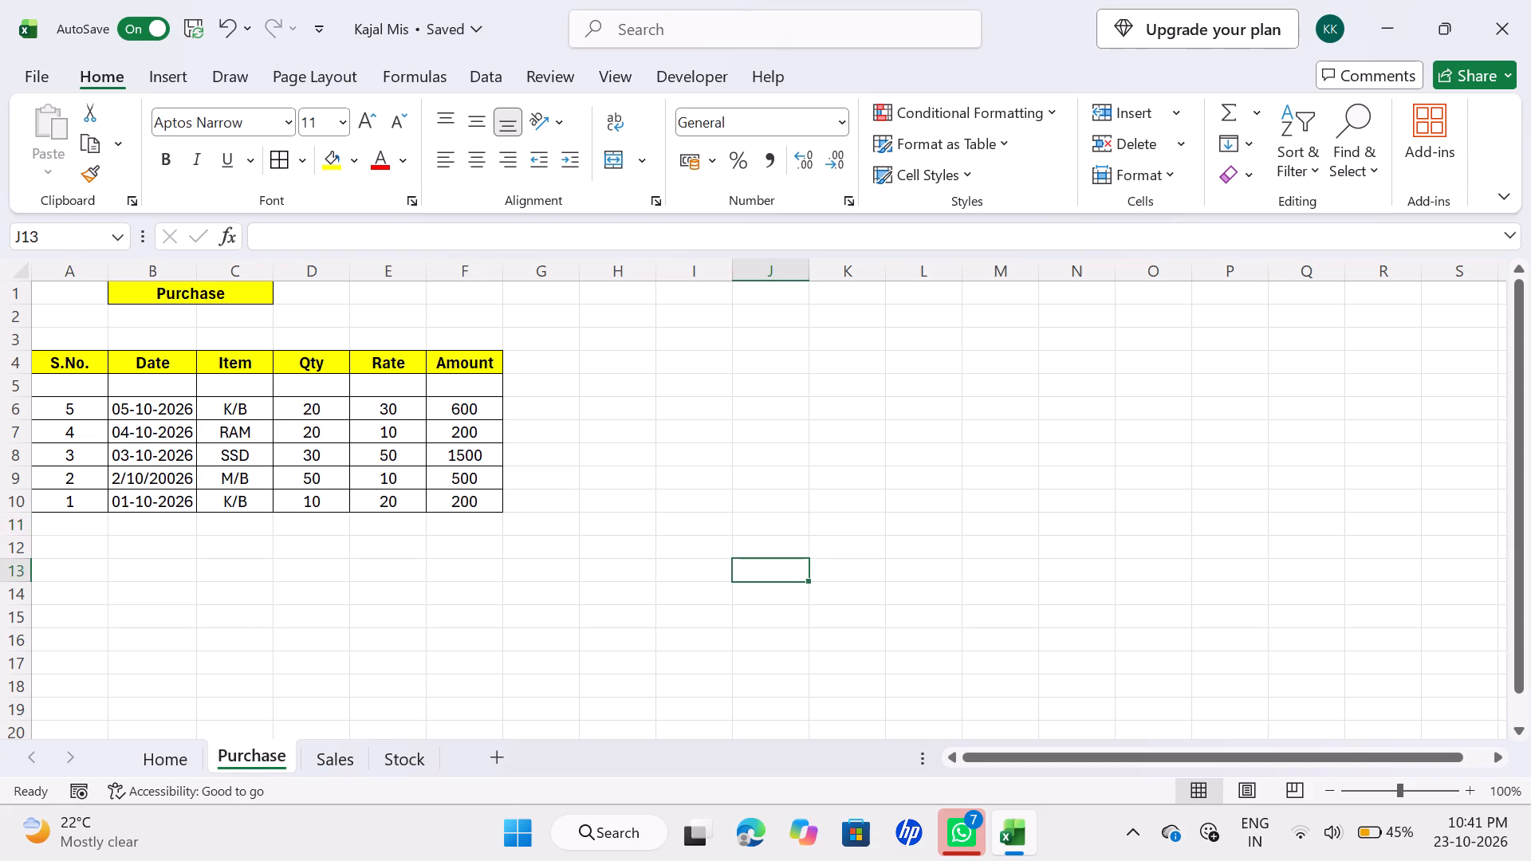
click(408, 758)
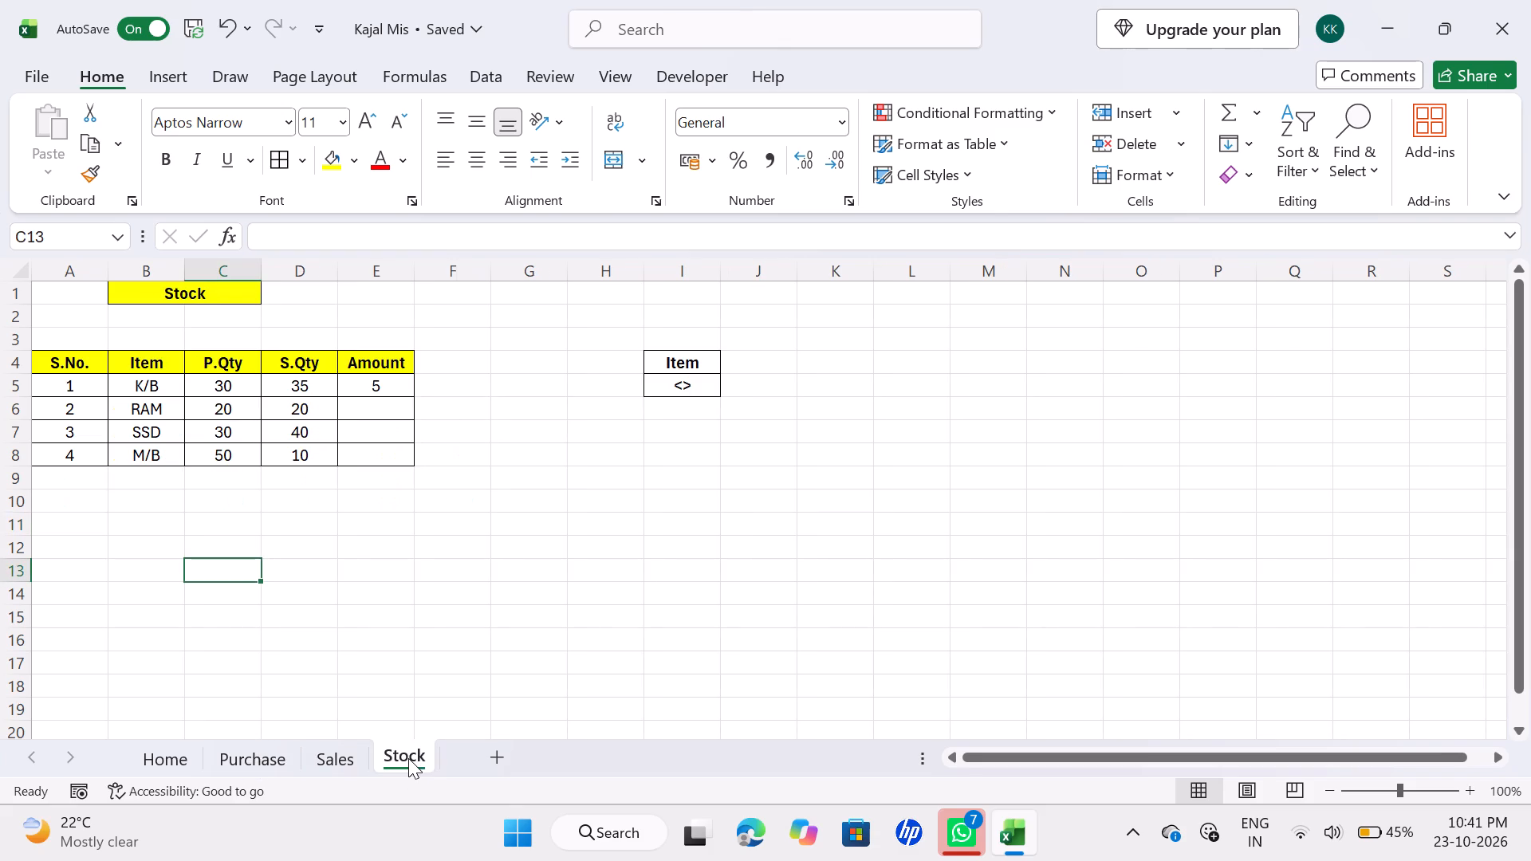
Enter the formula =C6-D6 in Amount cell E6 for the RAM item.
click(393, 405)
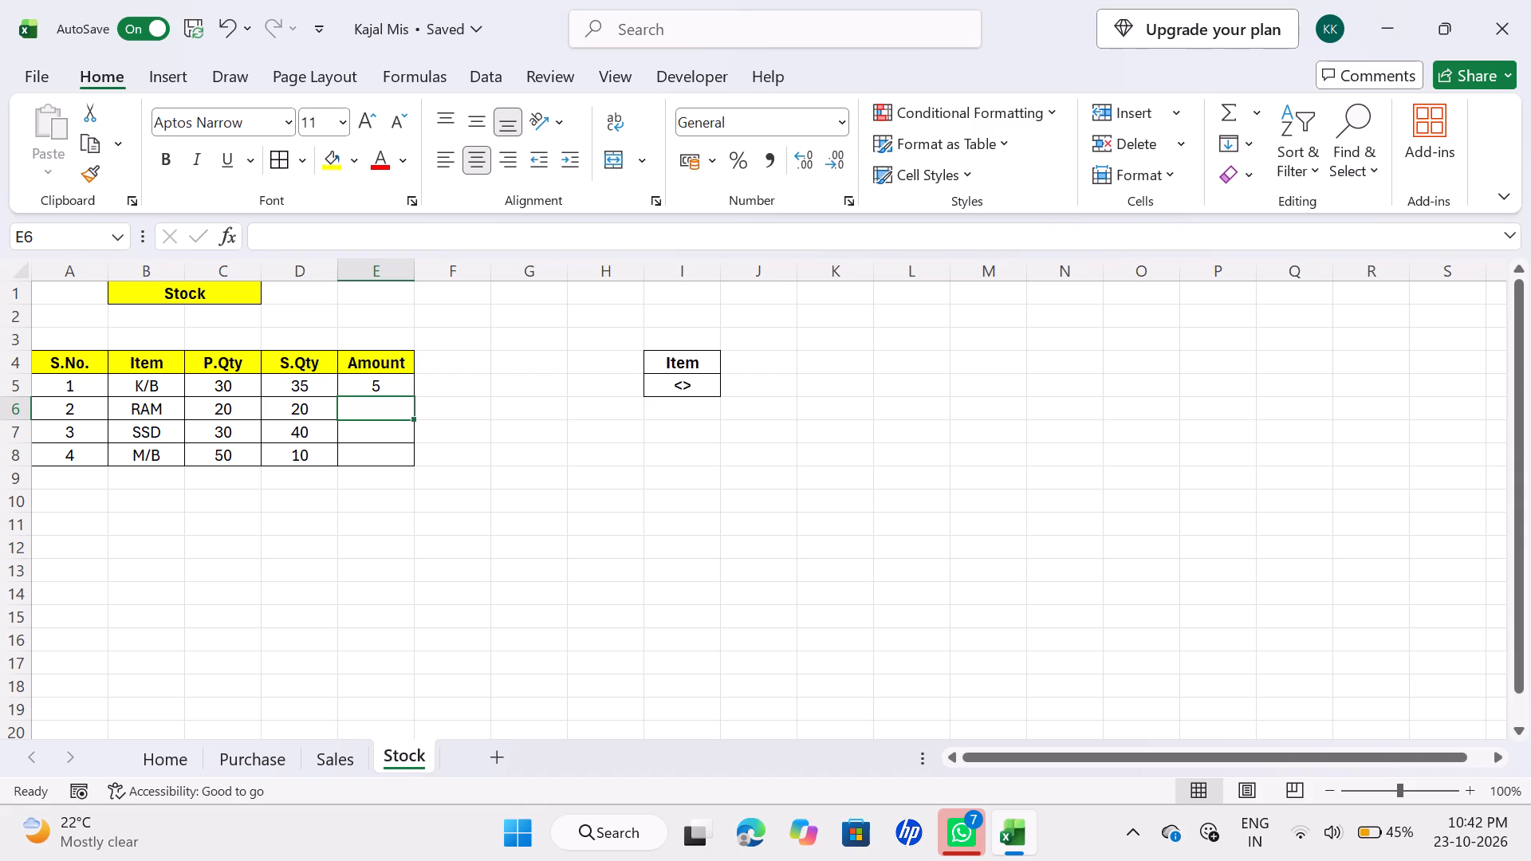
key(equal)
key(Left)
key(Left)
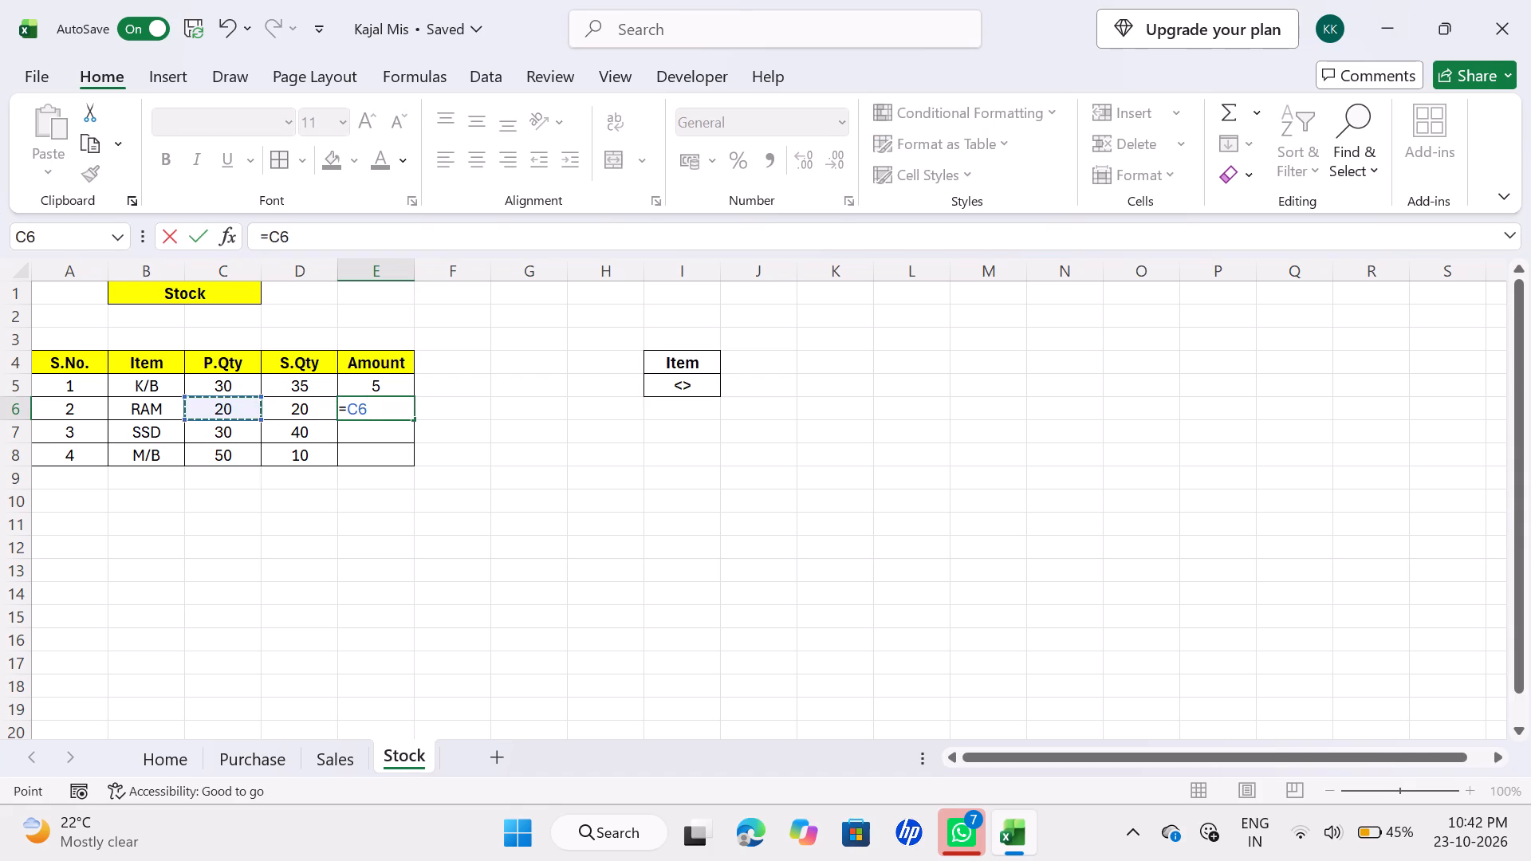
key(minus)
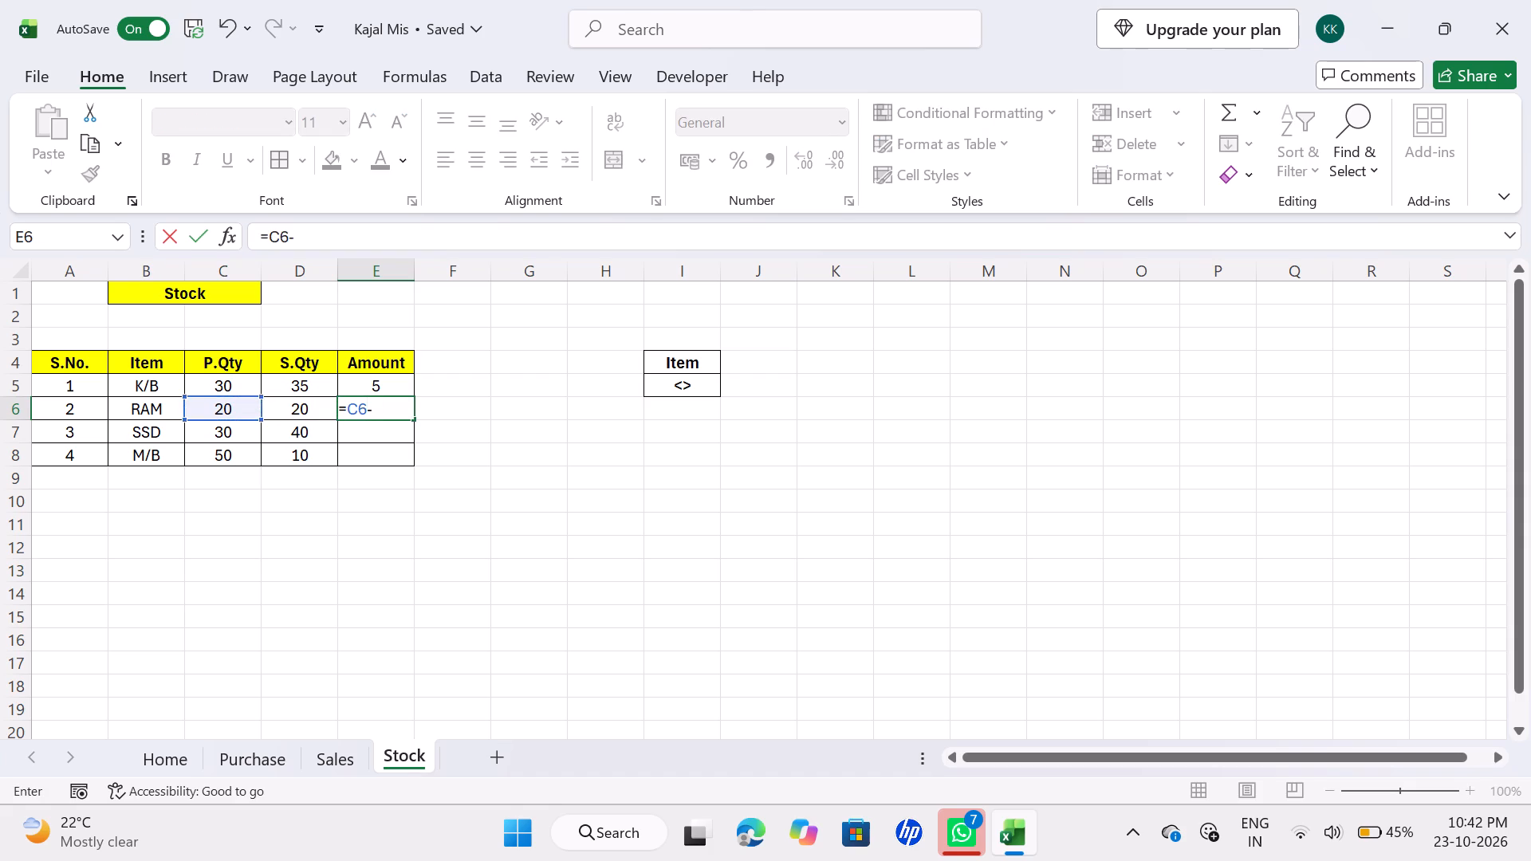
key(Left)
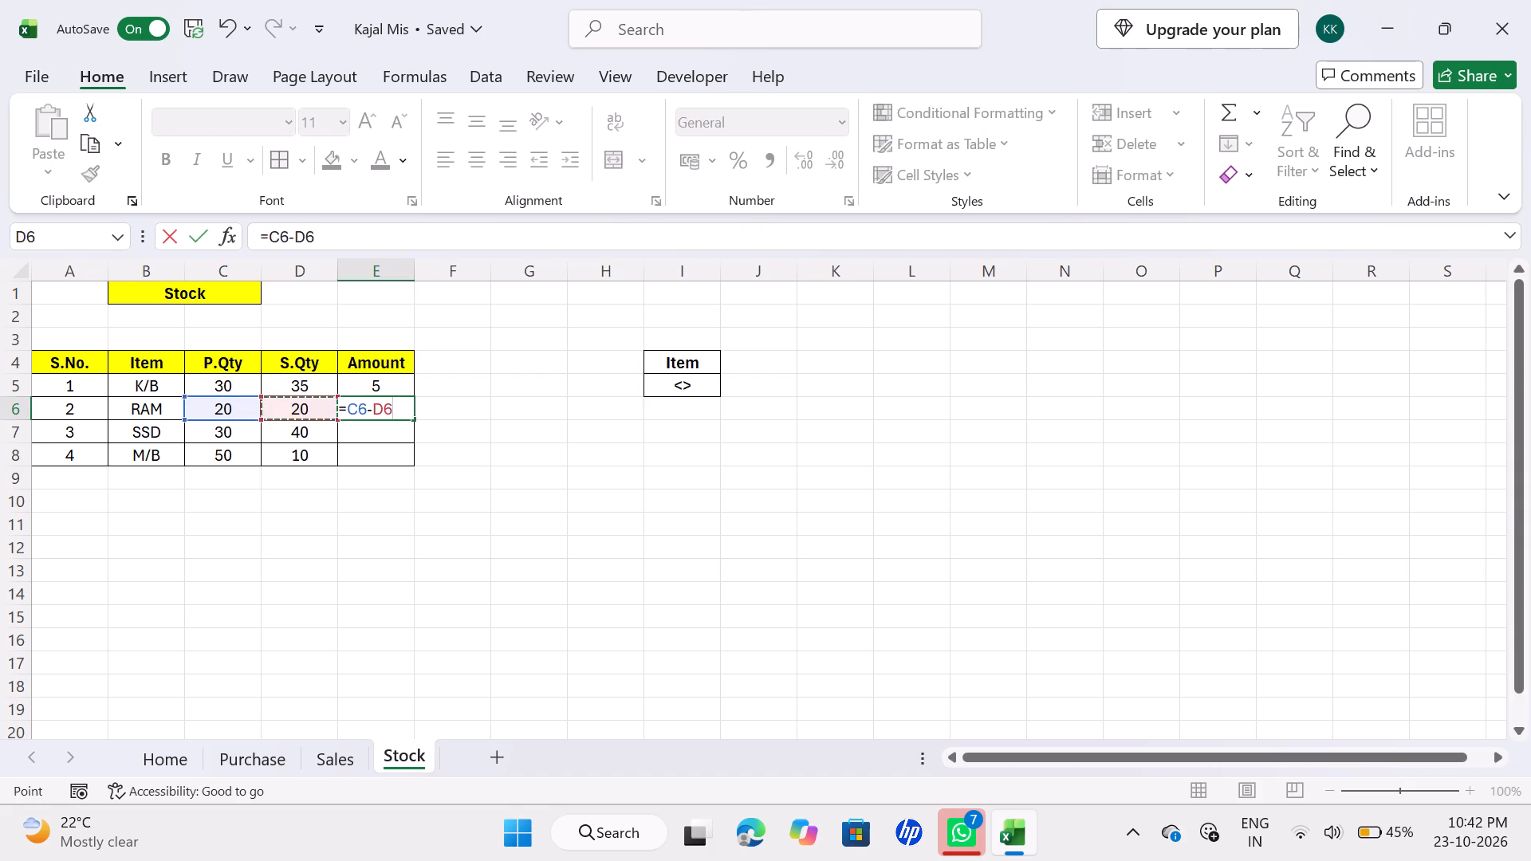
key(Return)
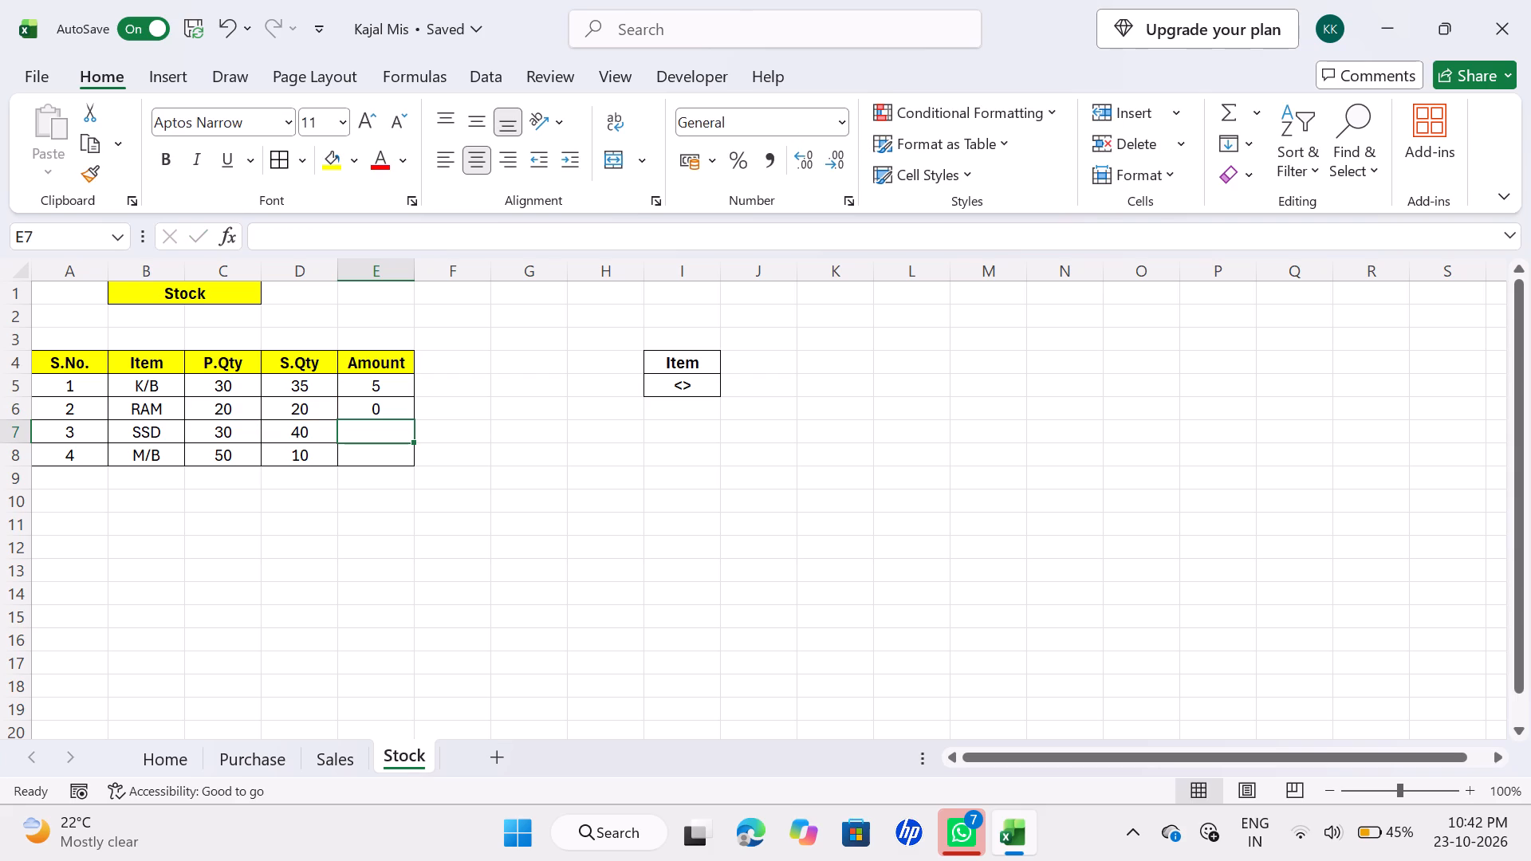
Enter the formula =D7-C7 in Amount cell E7 for the SSD item.
key(equal)
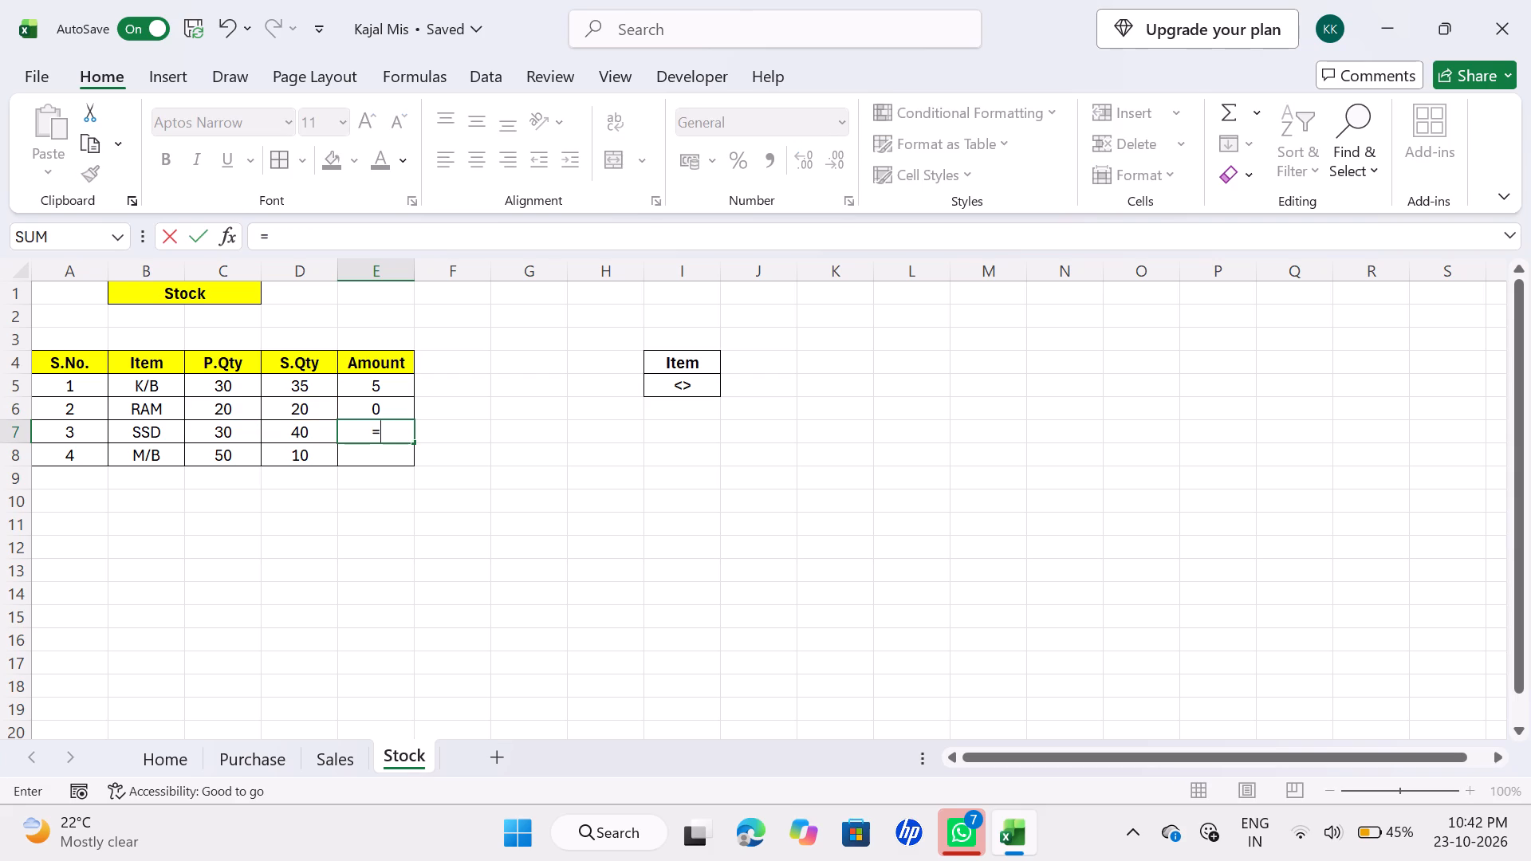
key(Left)
key(minus)
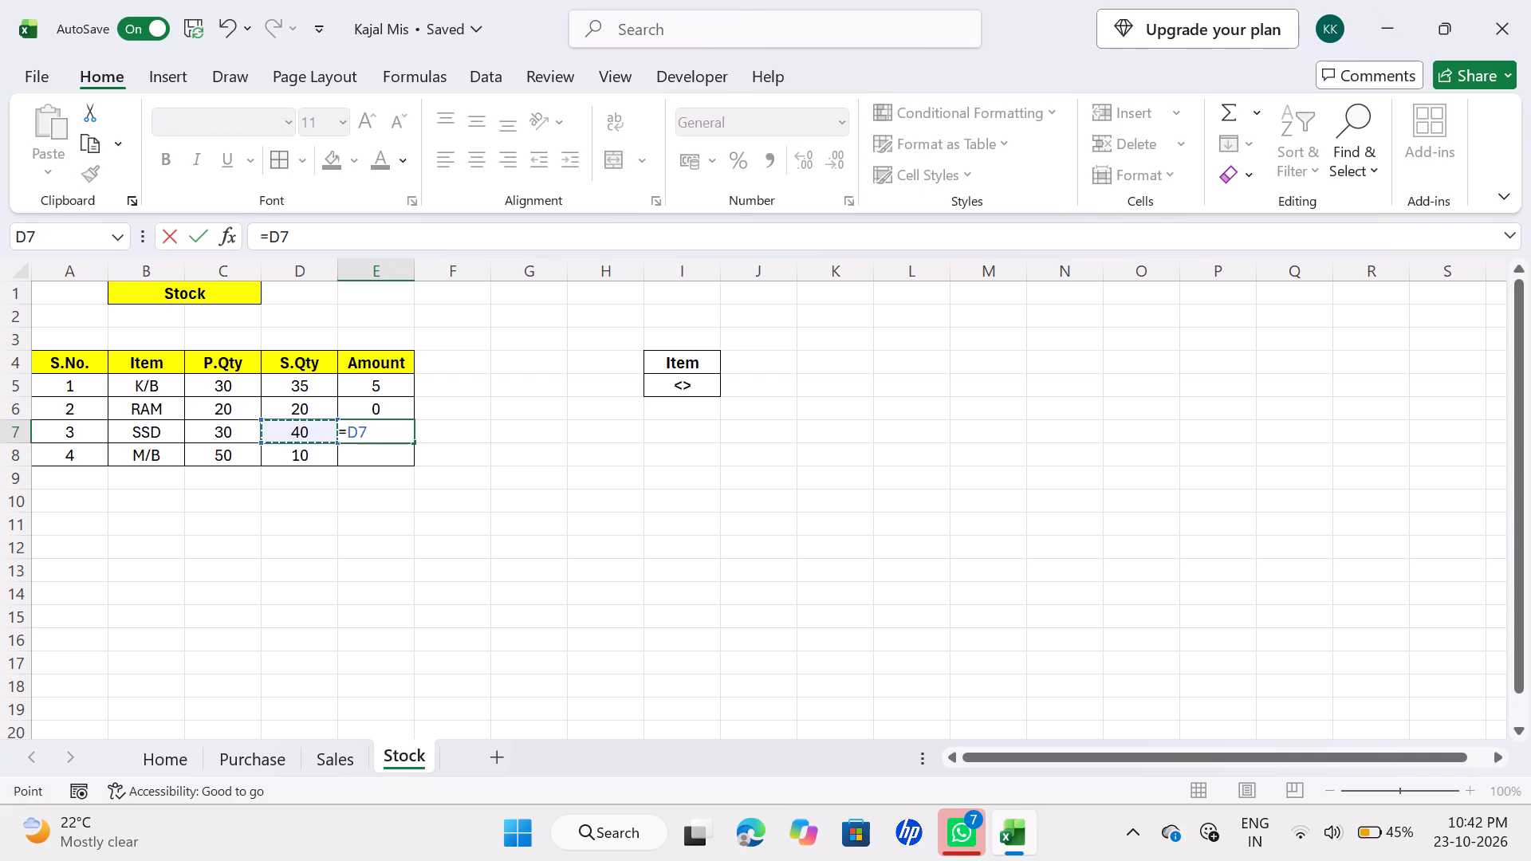
key(Left)
key(Left)
key(Return)
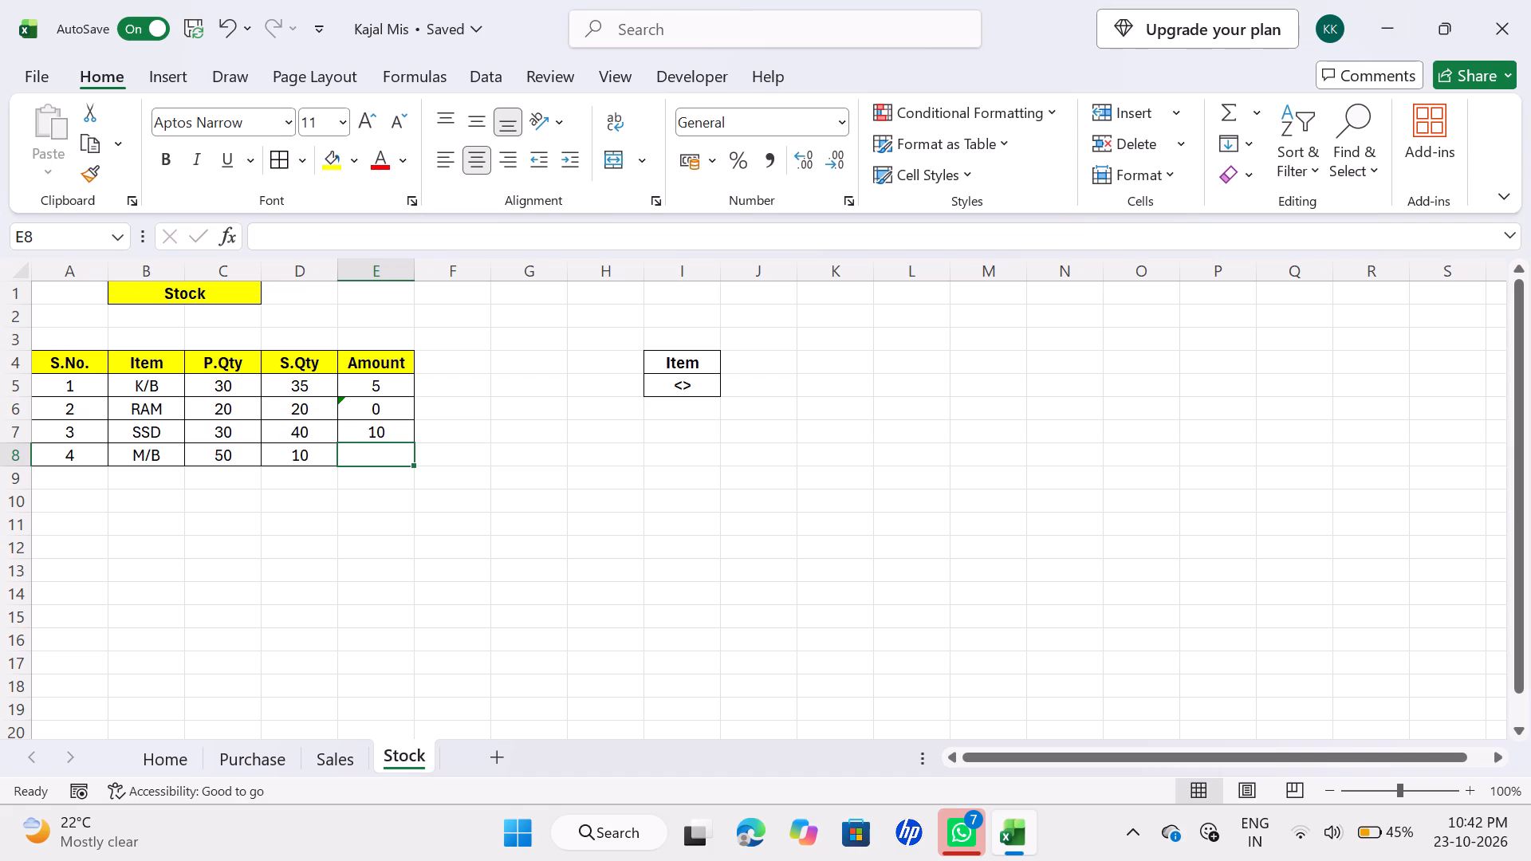
Enter the formula =C8-D8 in Amount cell E8 for the M/B item.
key(equal)
key(Left)
key(Left)
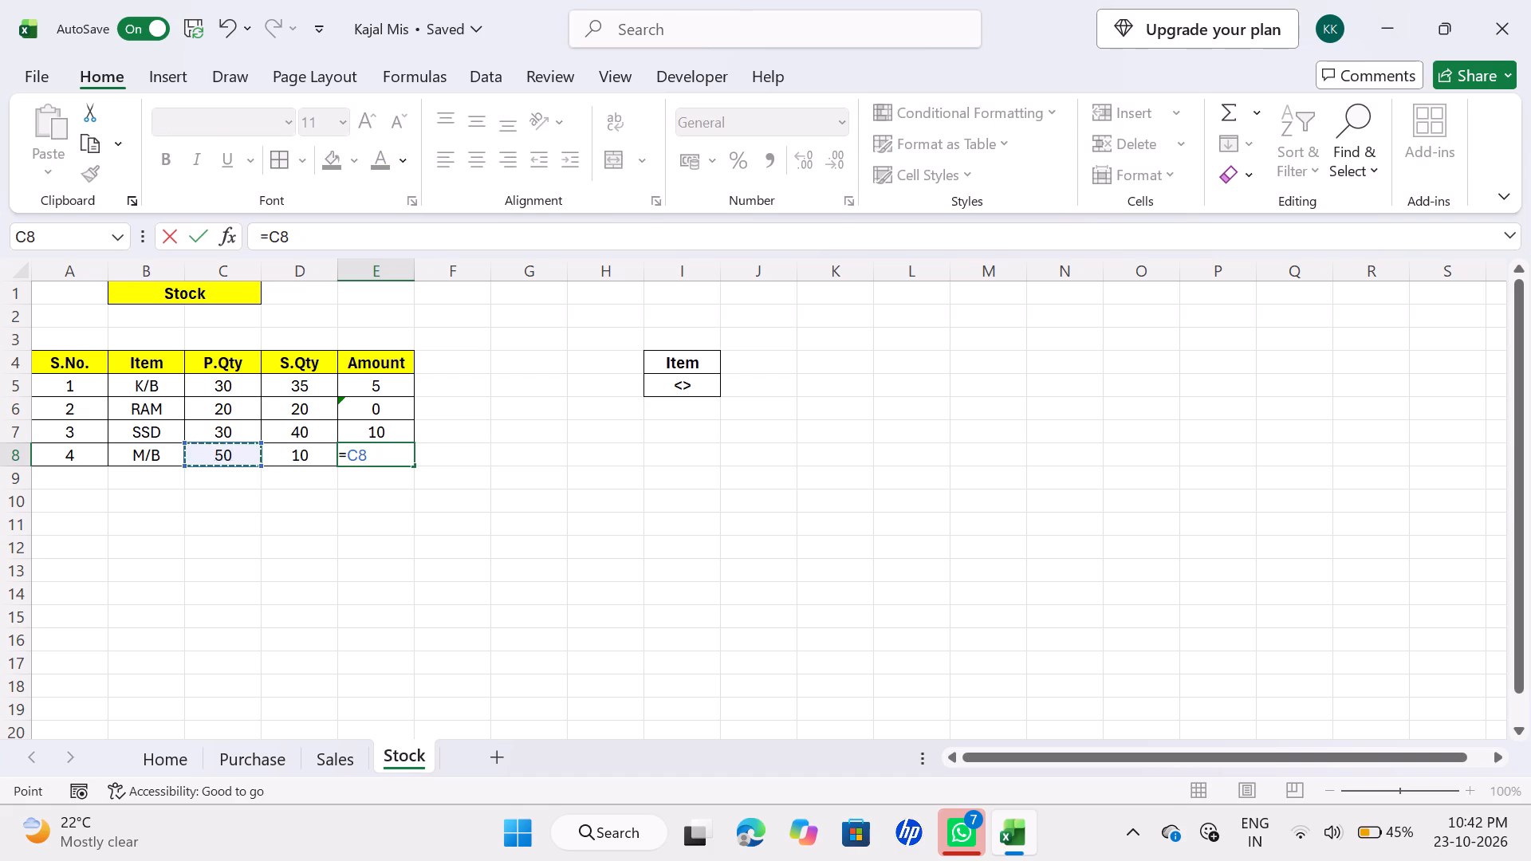
key(minus)
key(Left)
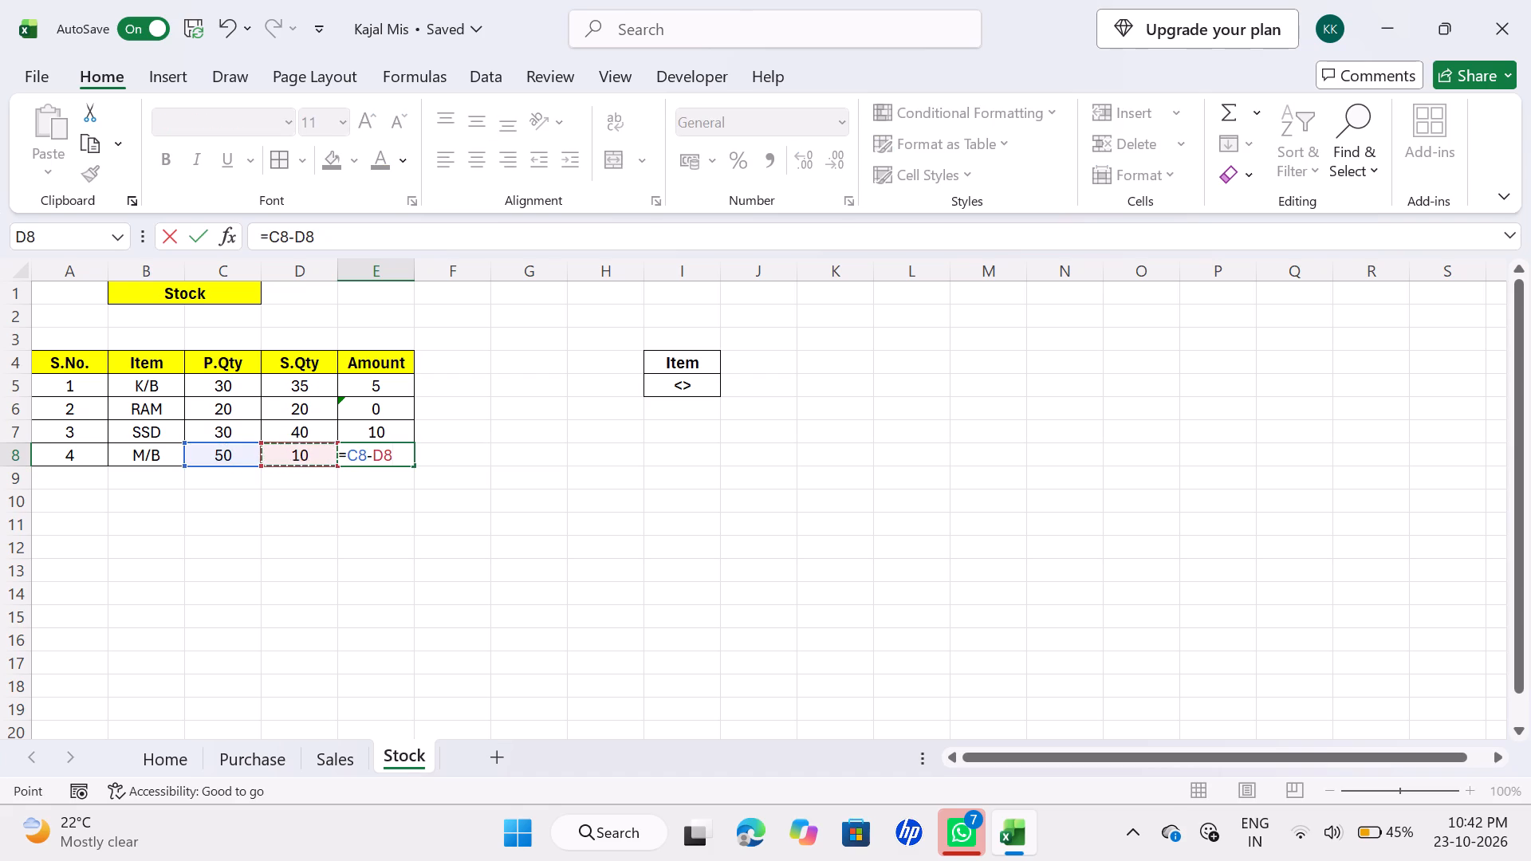
key(Return)
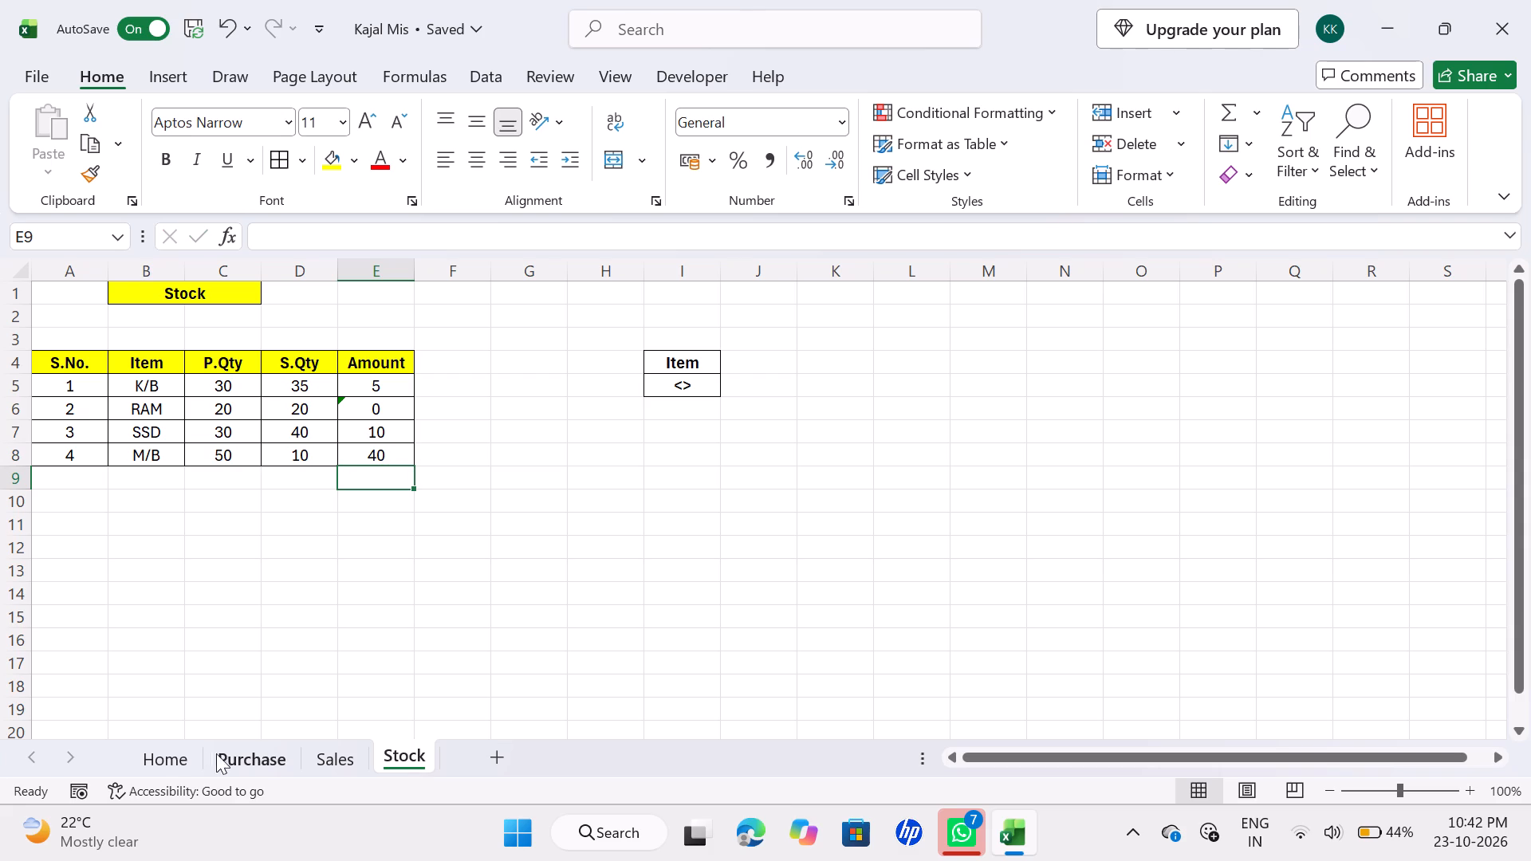
Convert the Purchase sheet's range A4:F10 into a table, using its first row as headers.
click(177, 758)
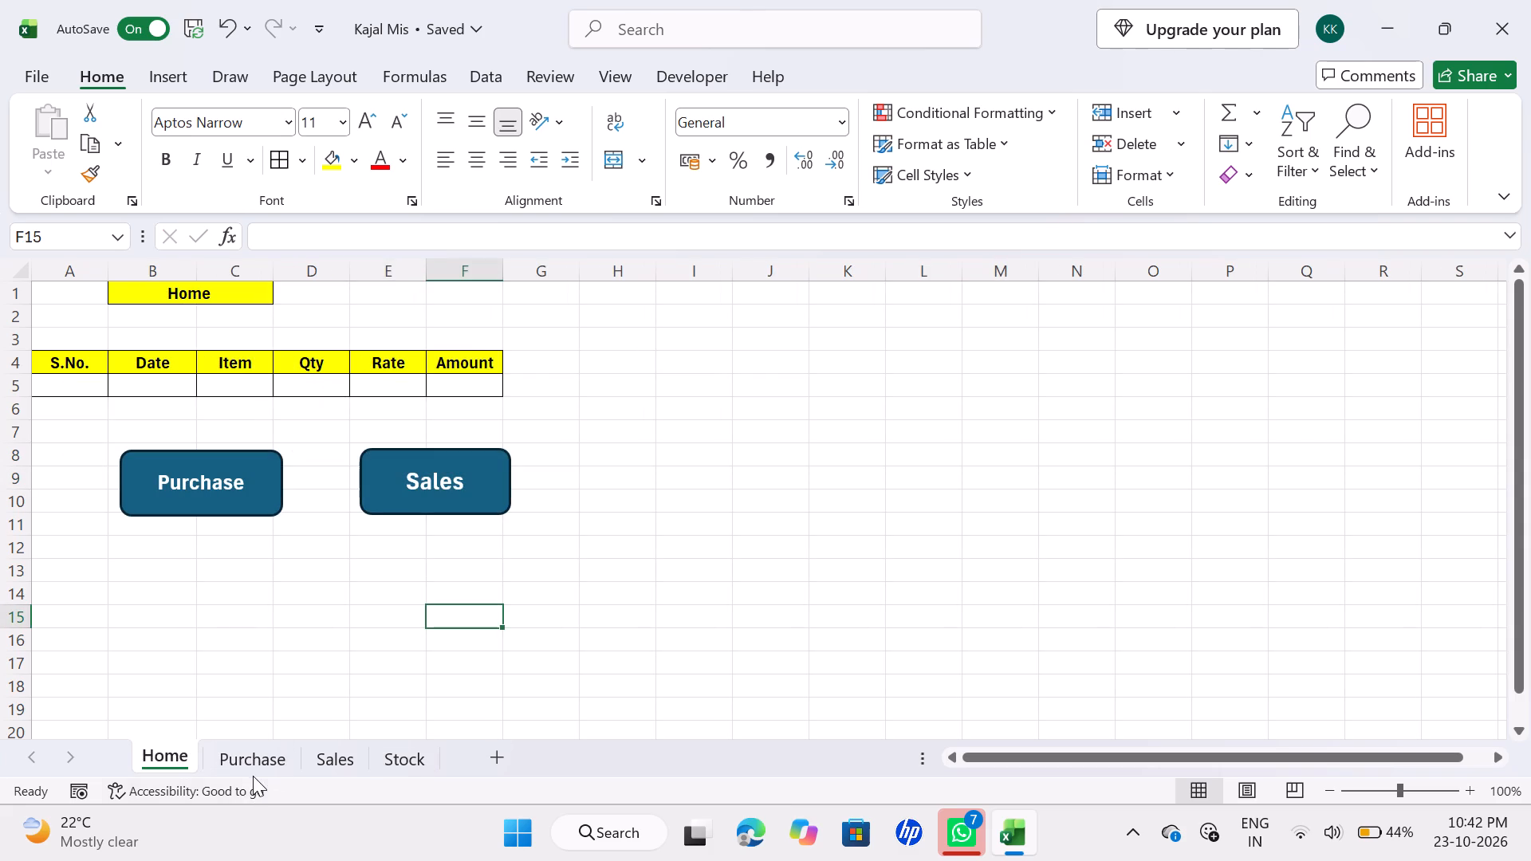
click(253, 757)
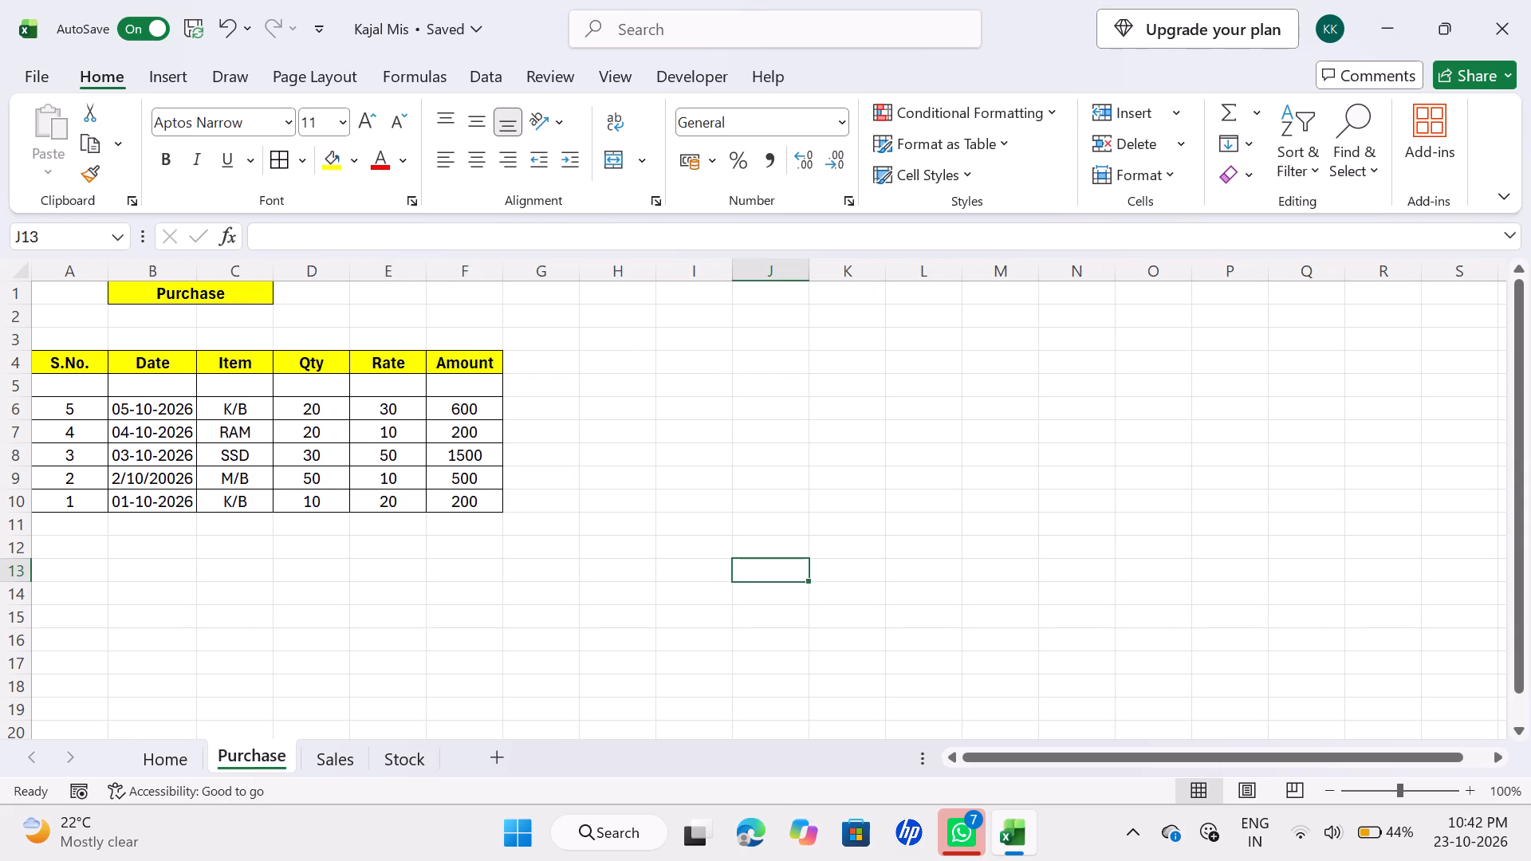
click(254, 404)
click(215, 388)
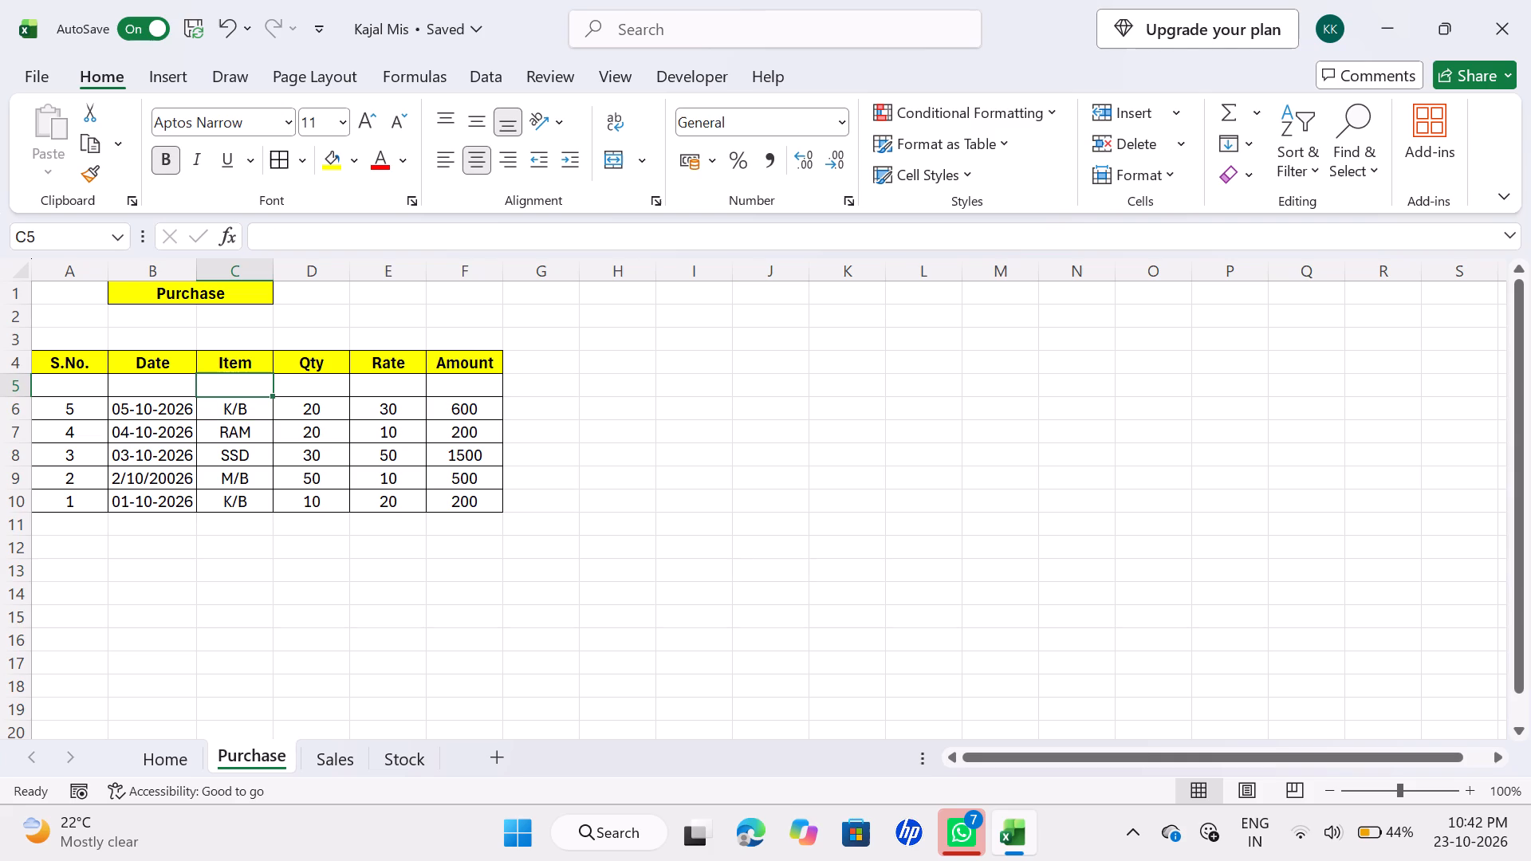
key(ctrl+a)
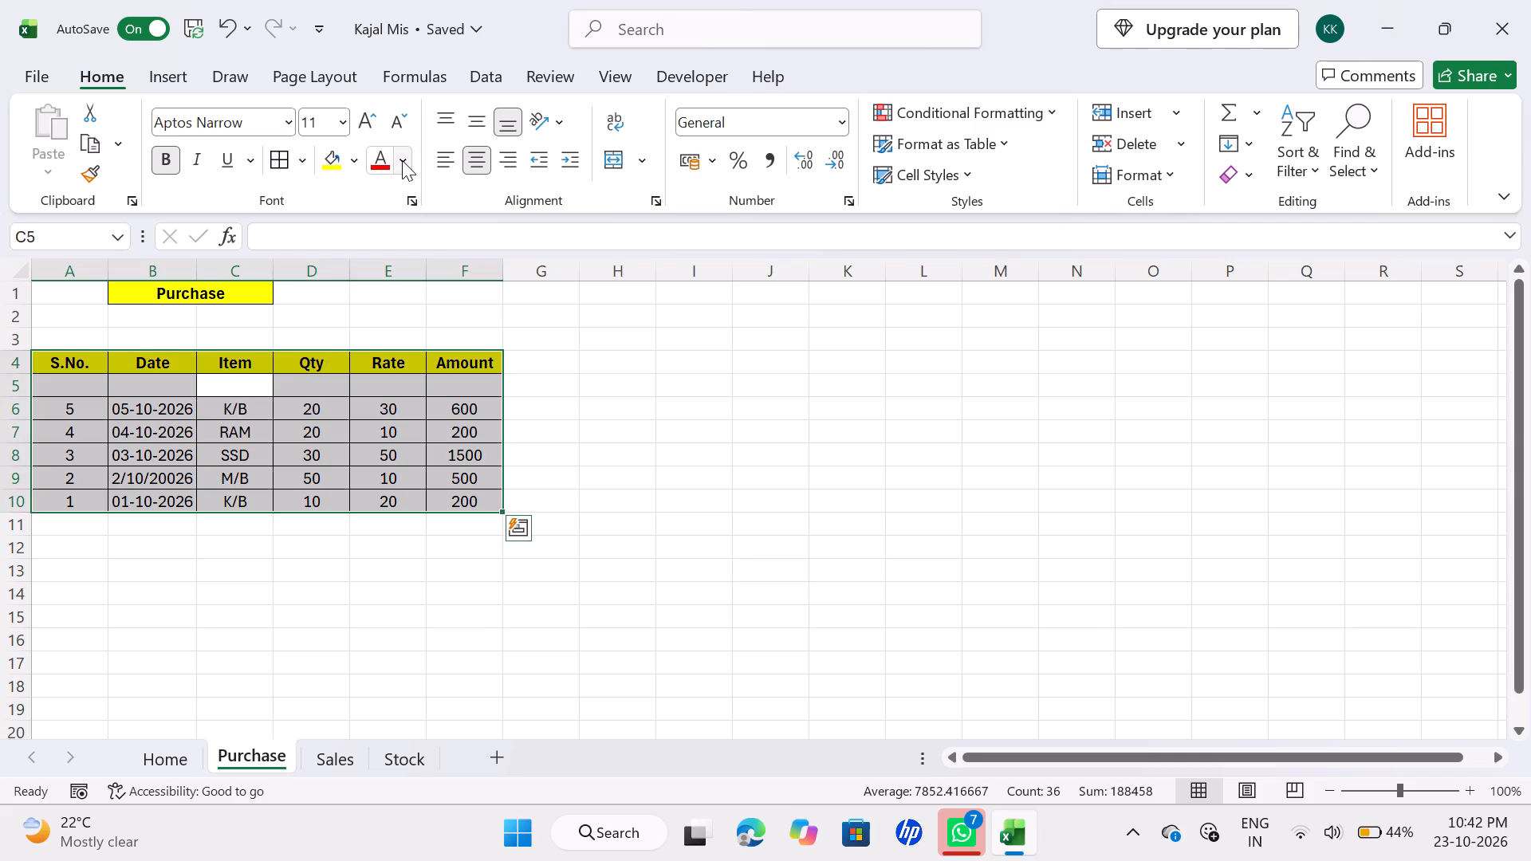
key(ctrl+t)
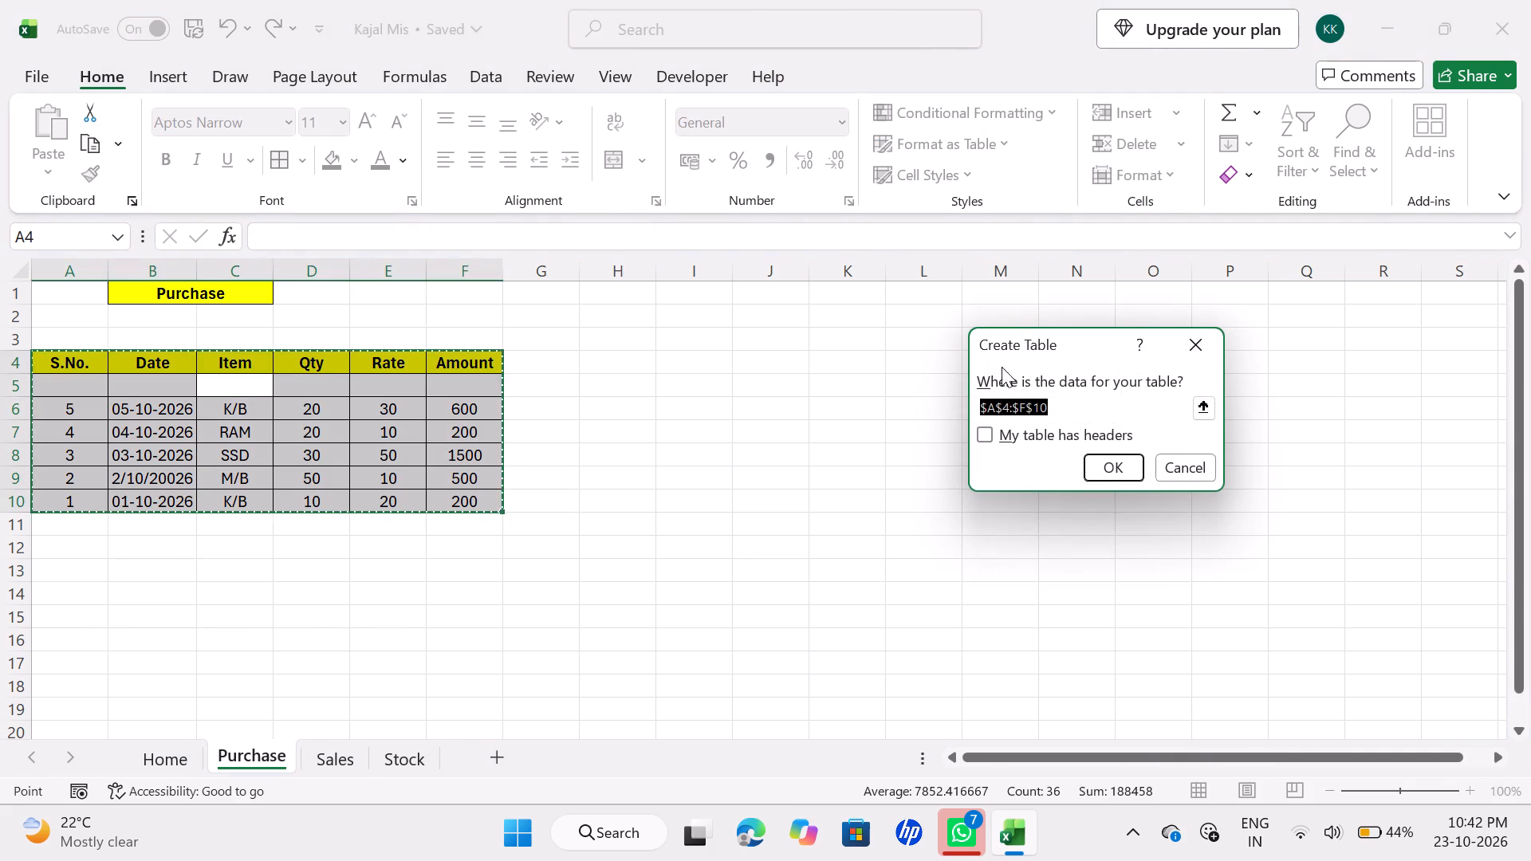
click(1014, 432)
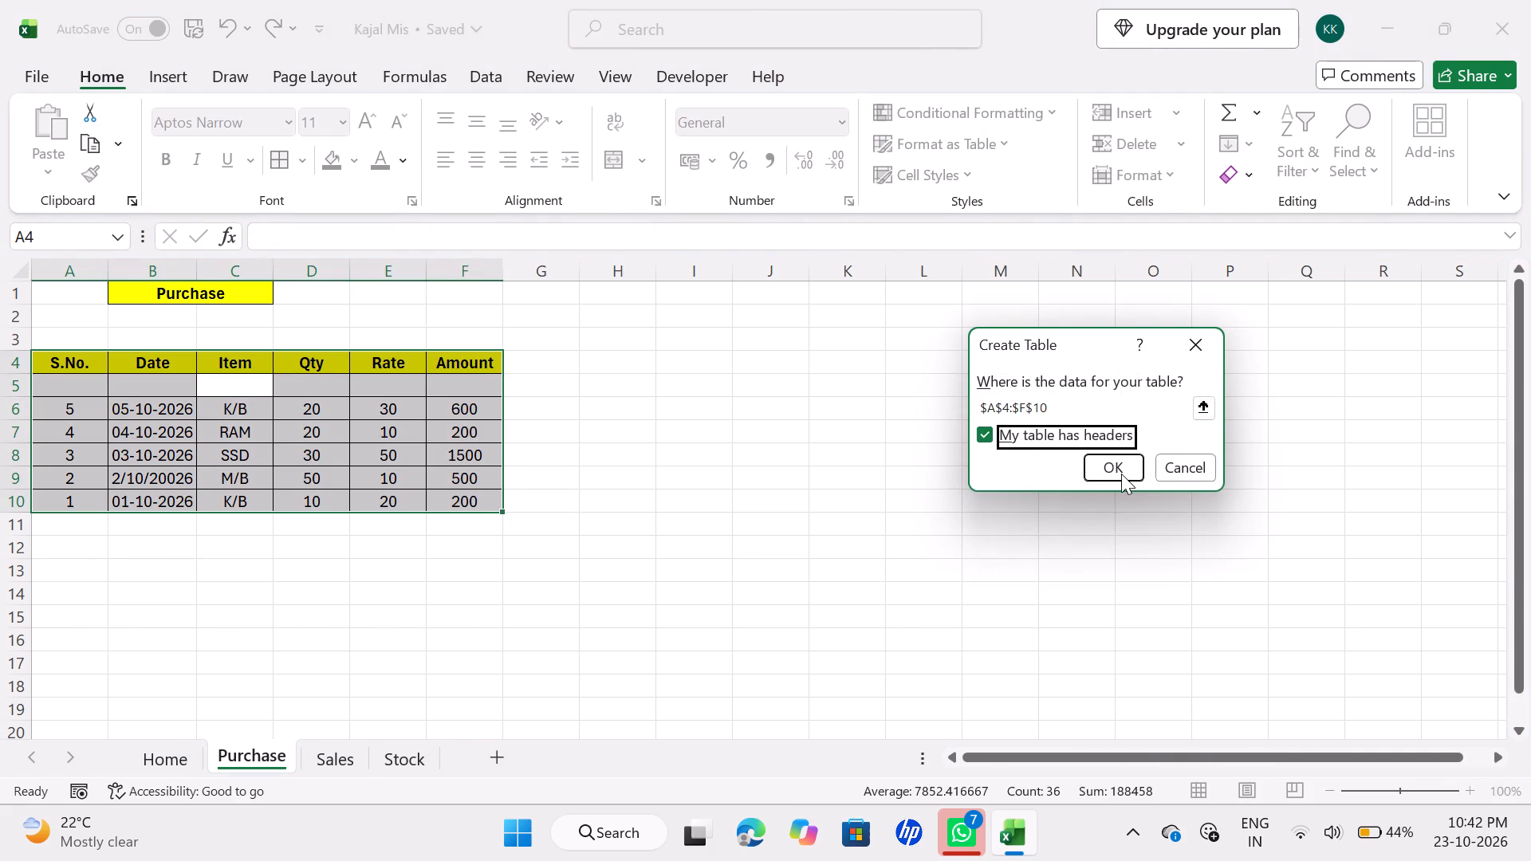
click(1121, 474)
click(880, 541)
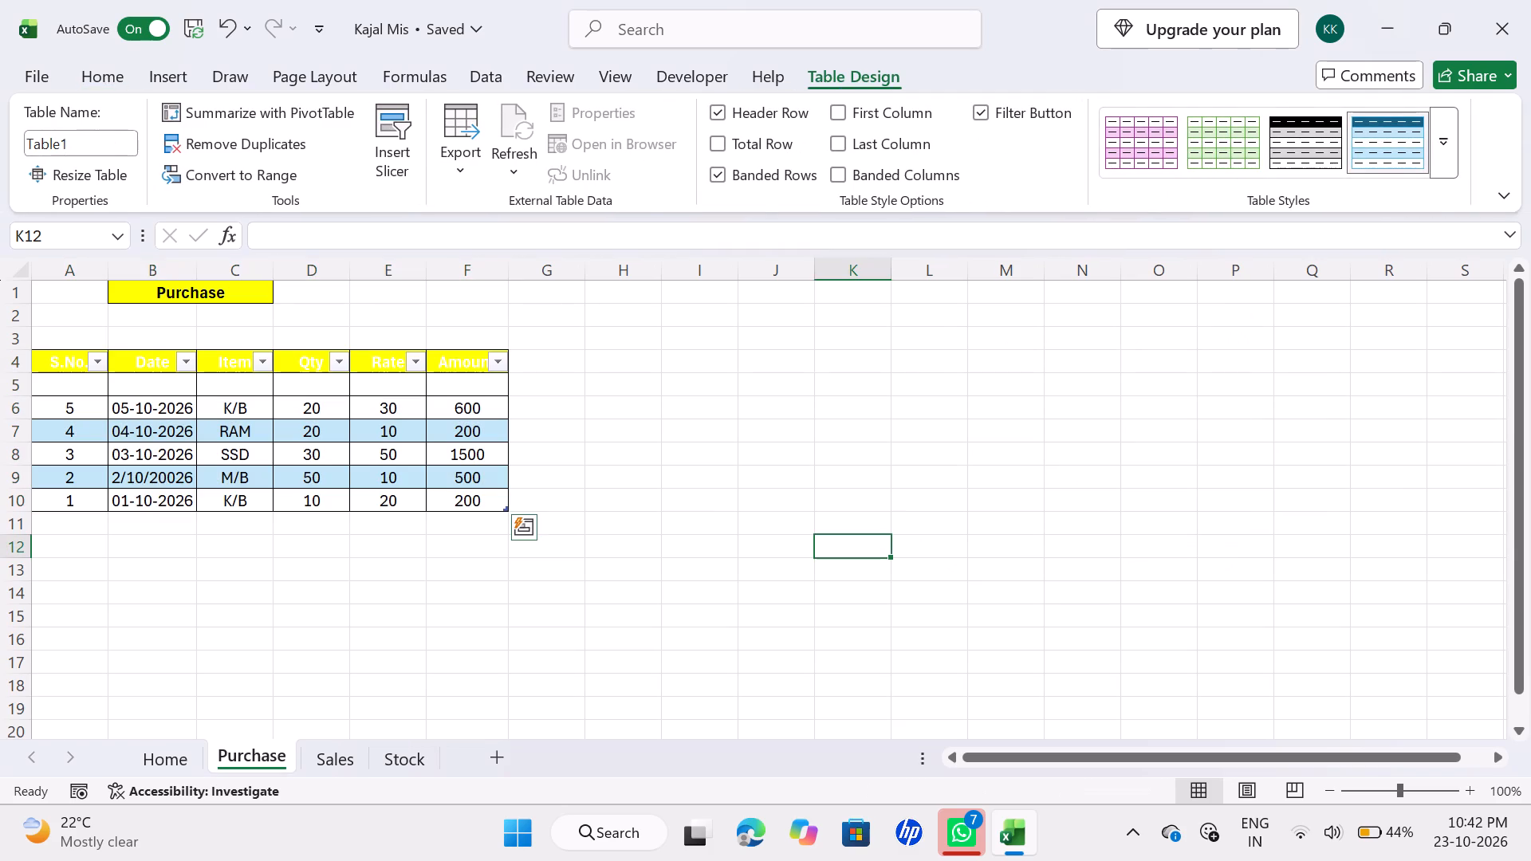
Convert the Sales sheet's range A4:F10, including the blank row 5, into a table with headers.
click(353, 761)
click(204, 415)
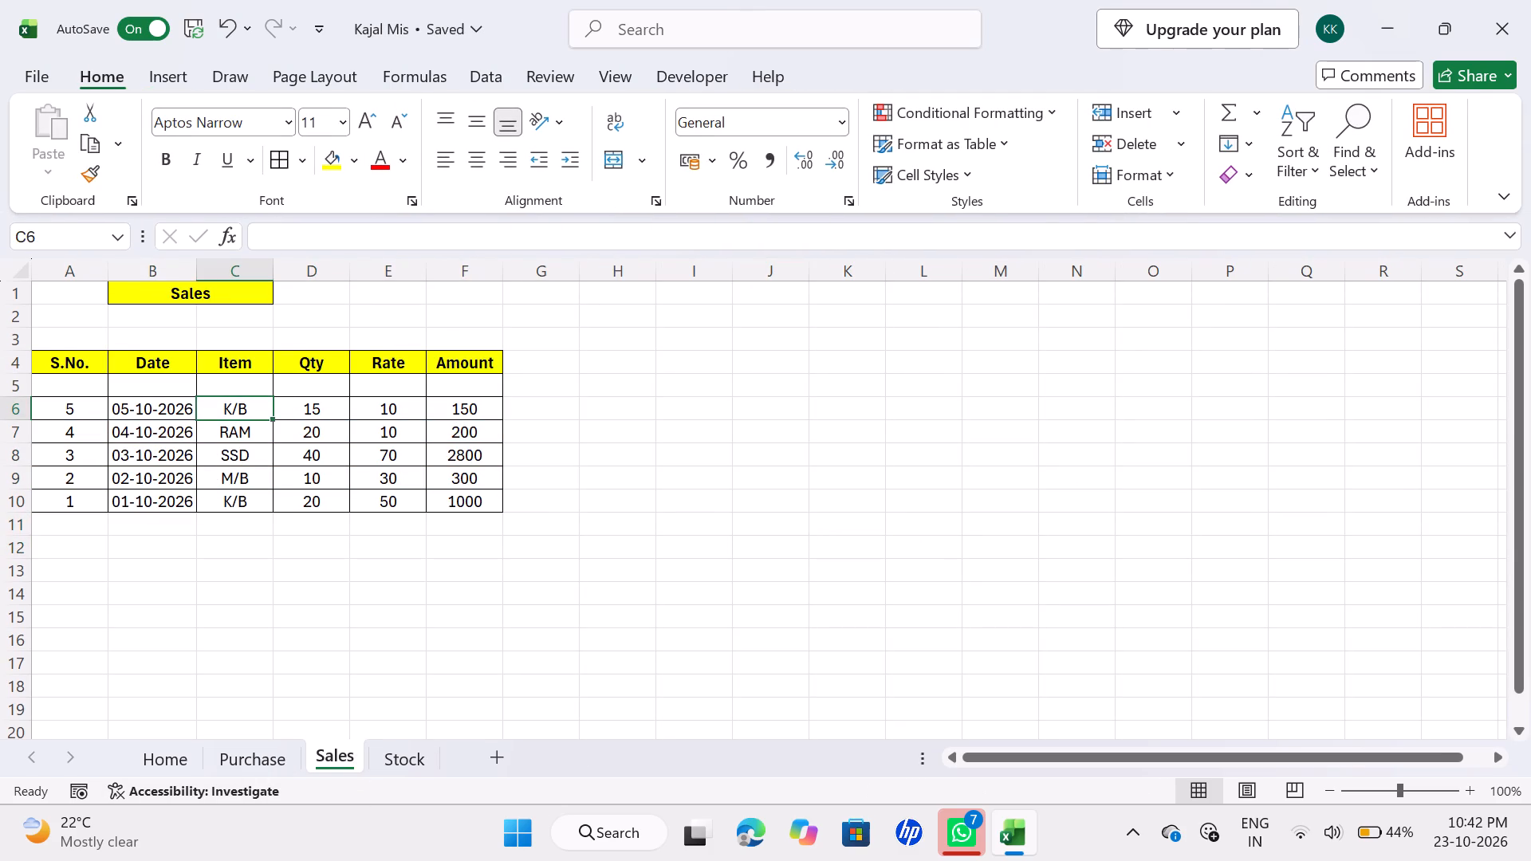
key(ctrl+a)
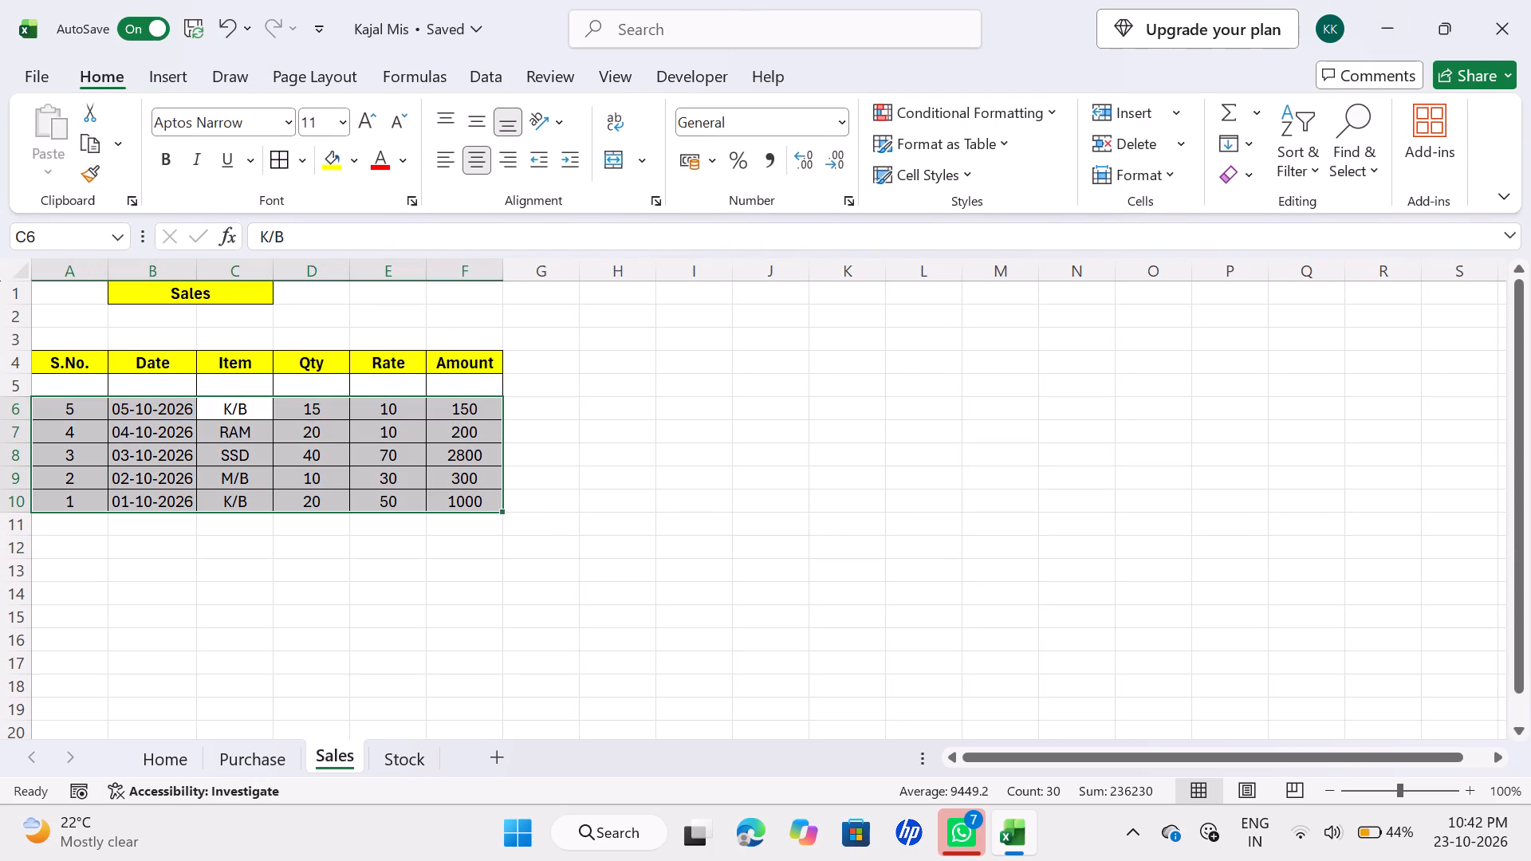
click(169, 371)
key(ctrl+a)
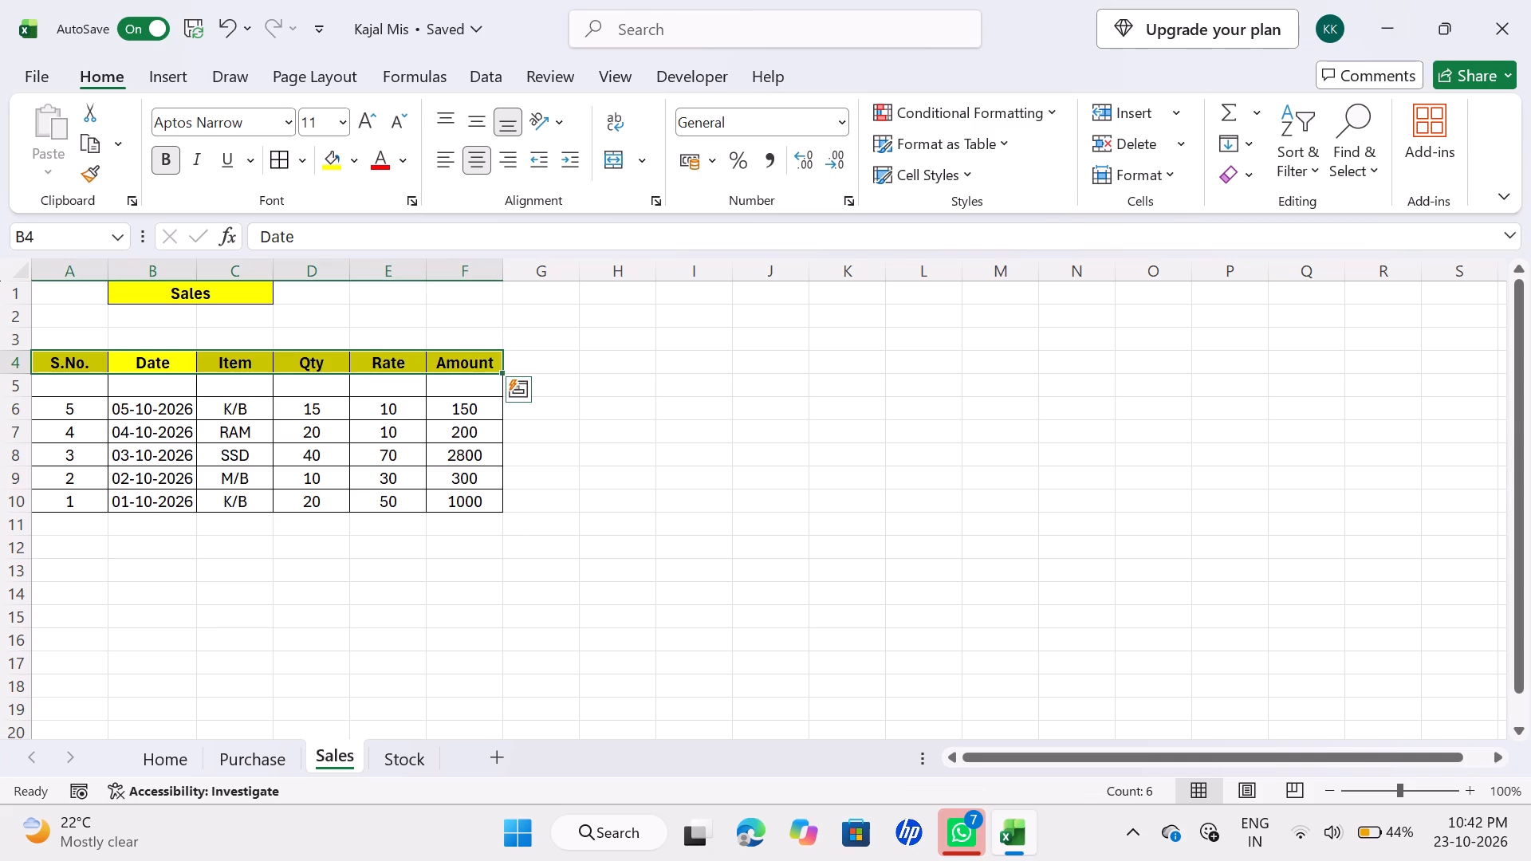
click(150, 382)
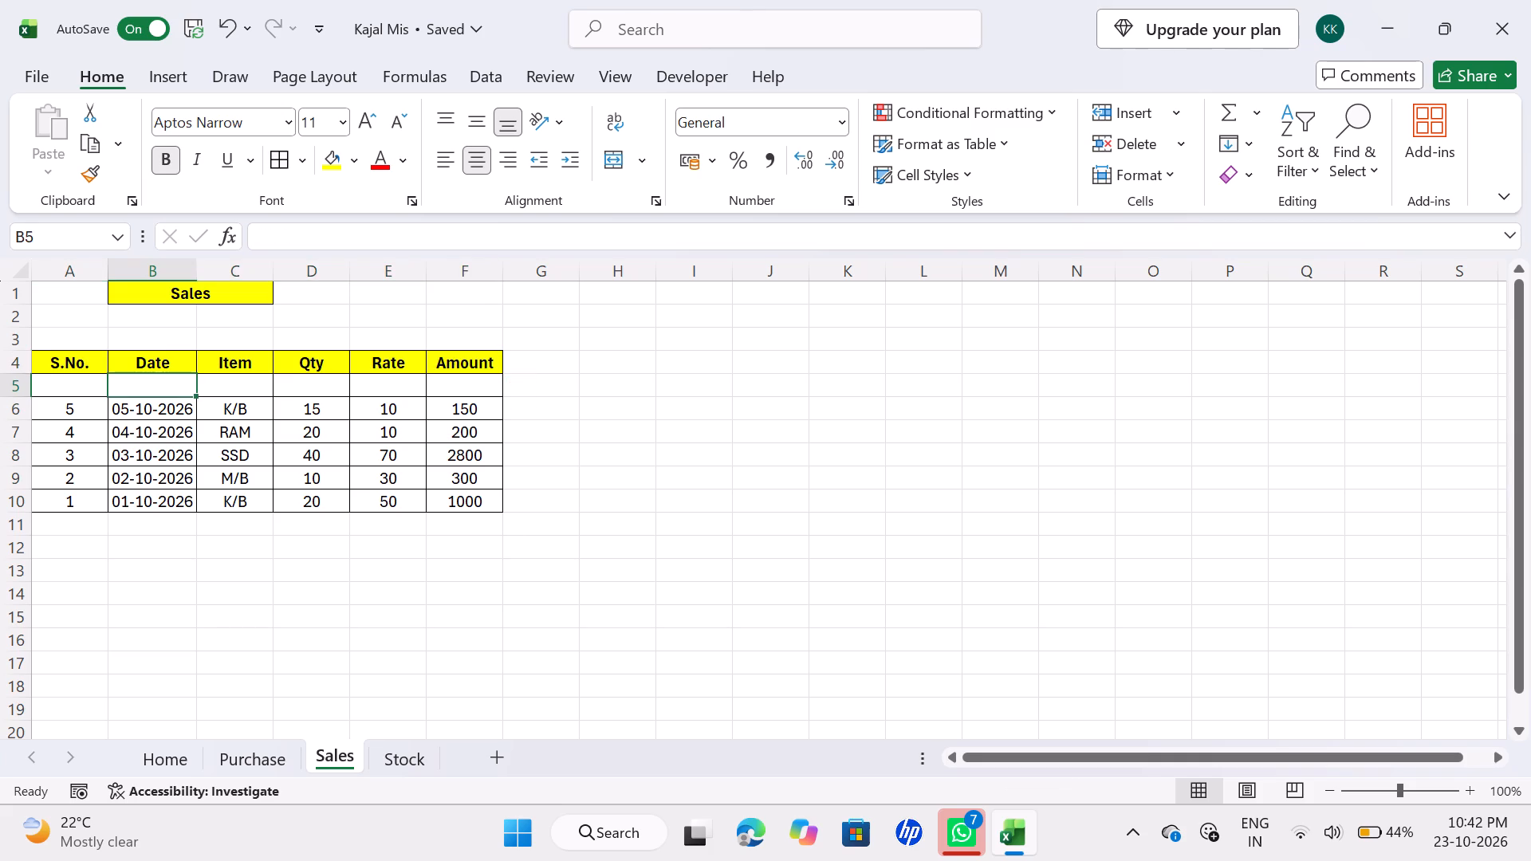
key(ctrl+a)
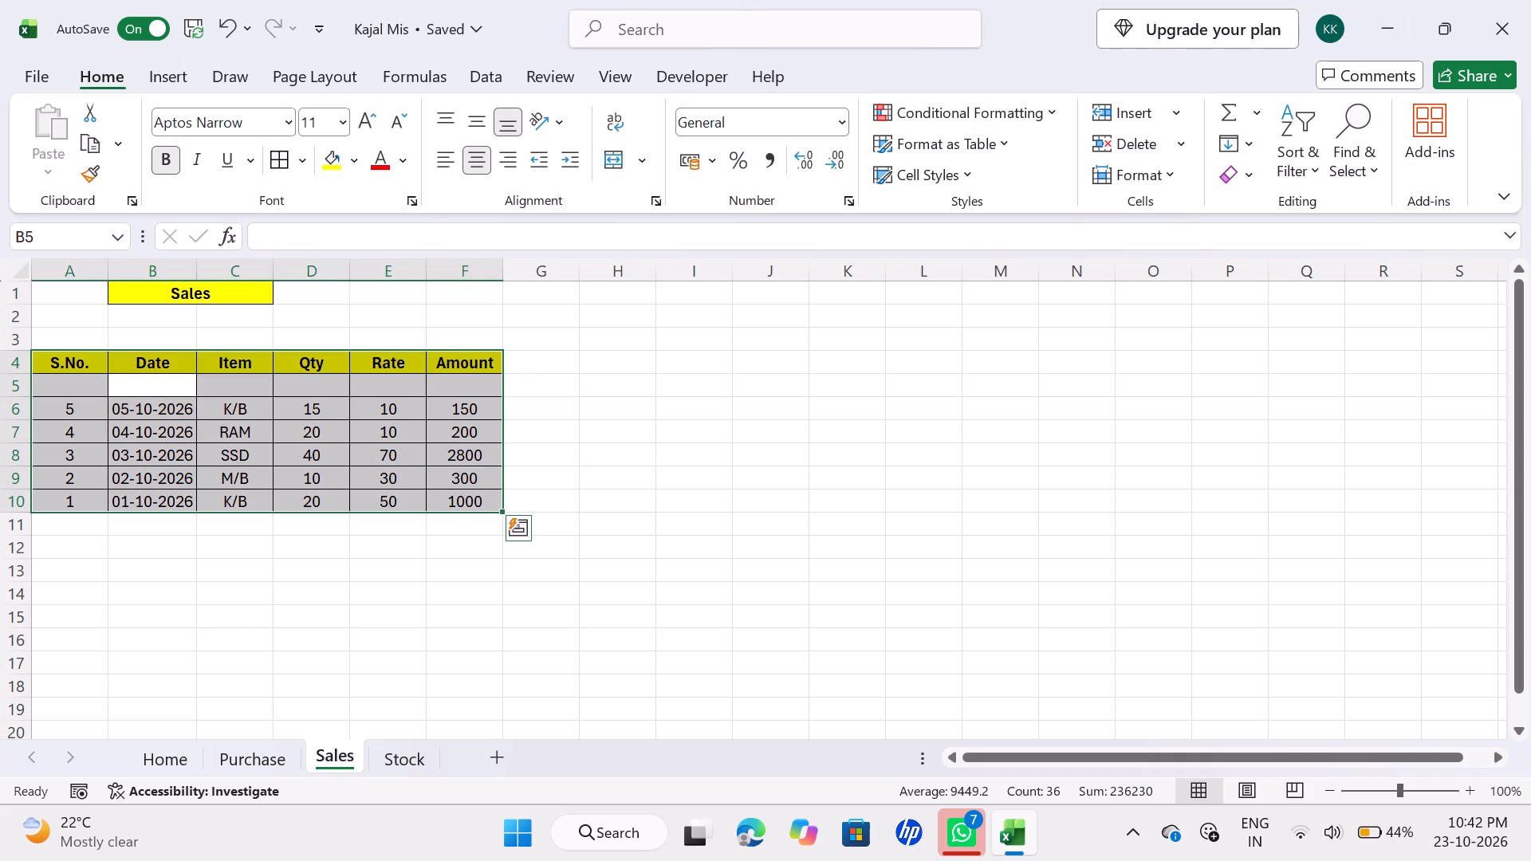
key(ctrl+t)
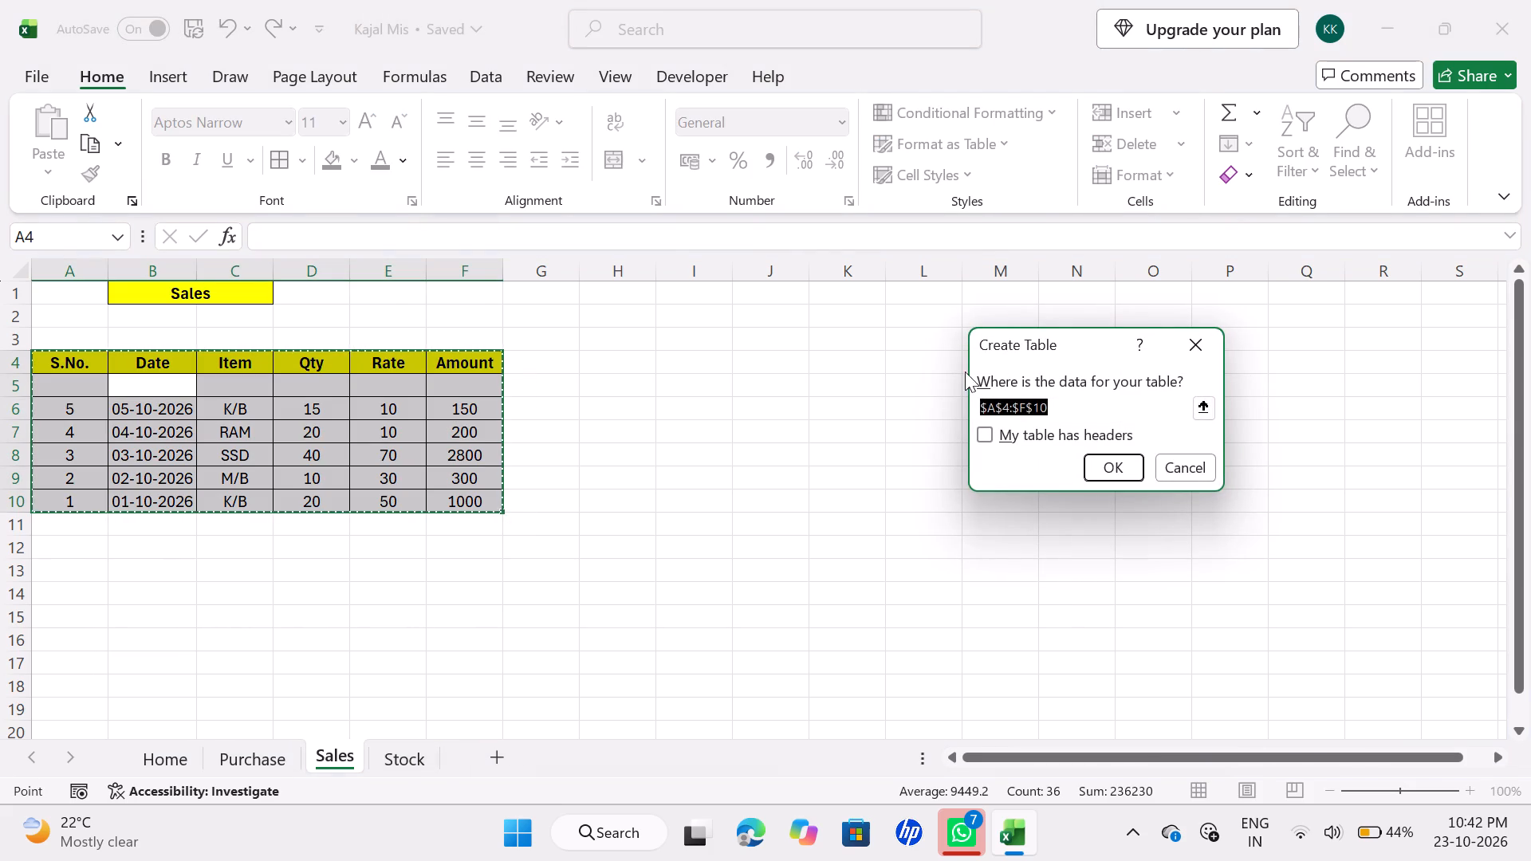
click(999, 438)
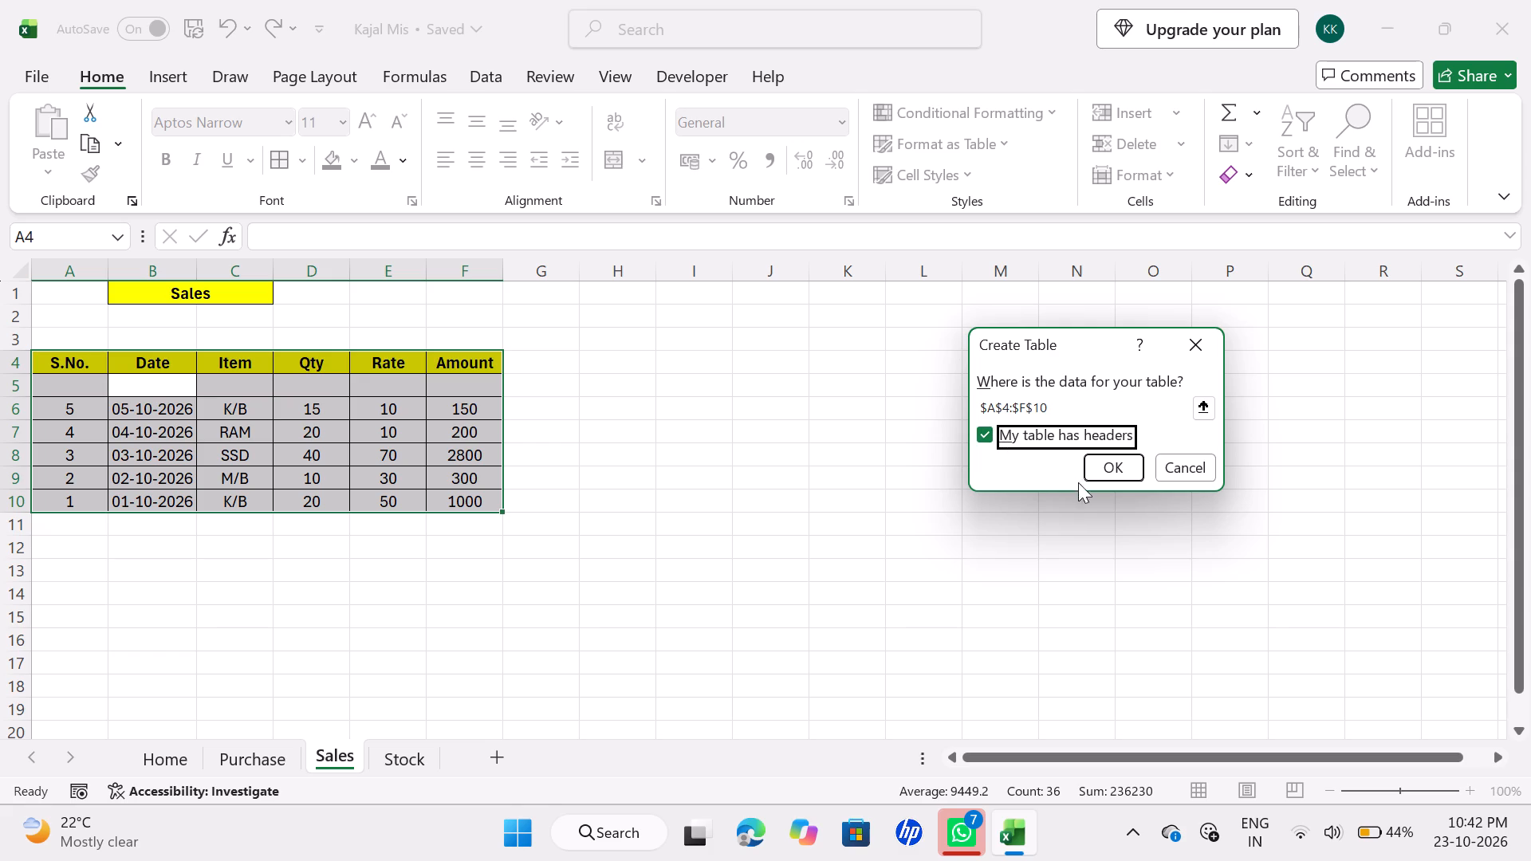
click(1116, 468)
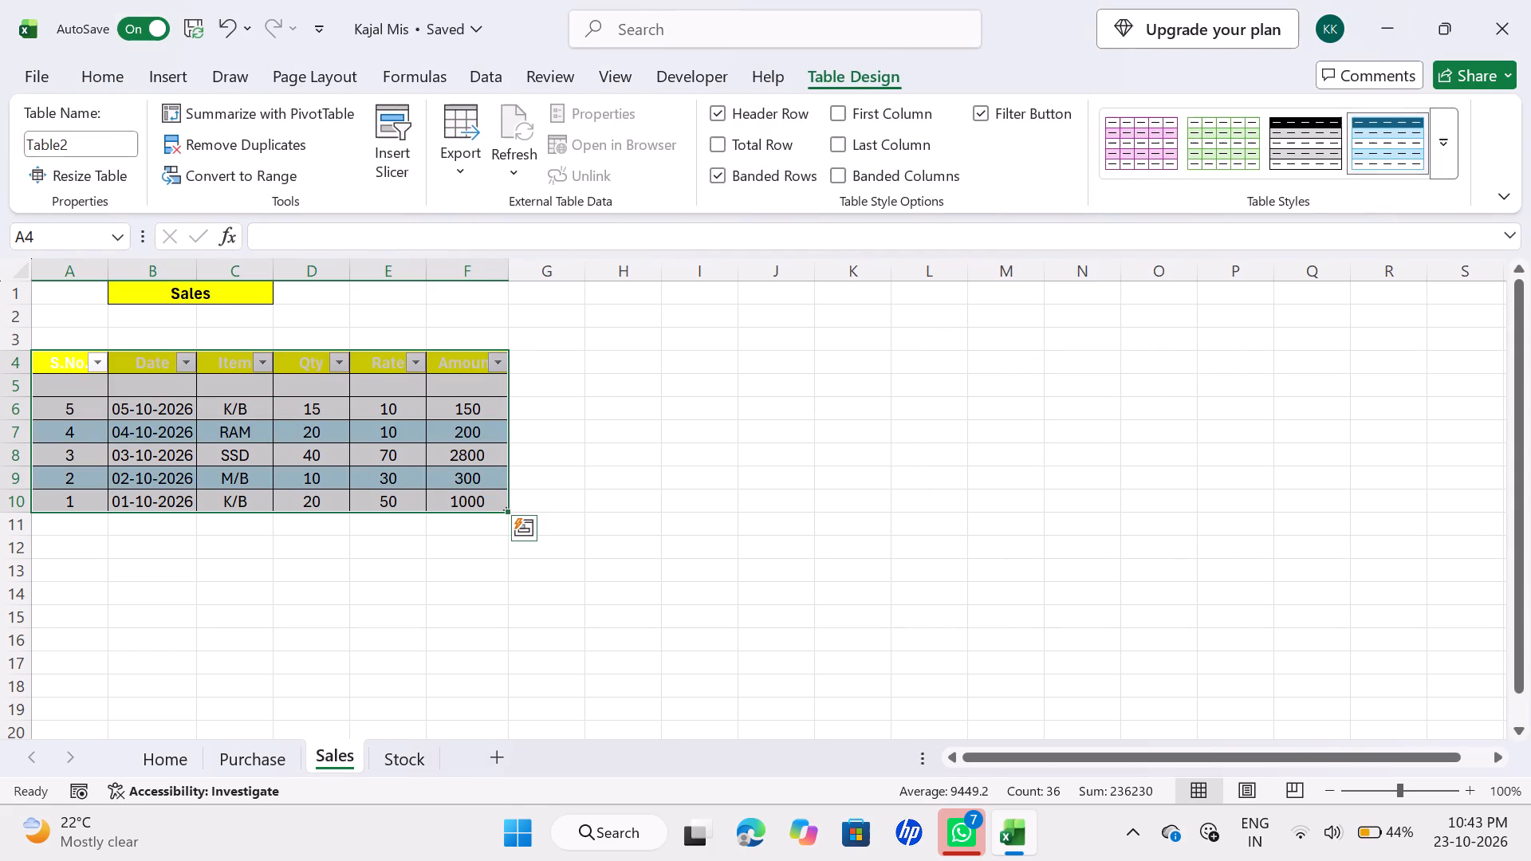
click(743, 581)
Convert the Stock sheet's range A4:E8 into a table with headers.
click(405, 765)
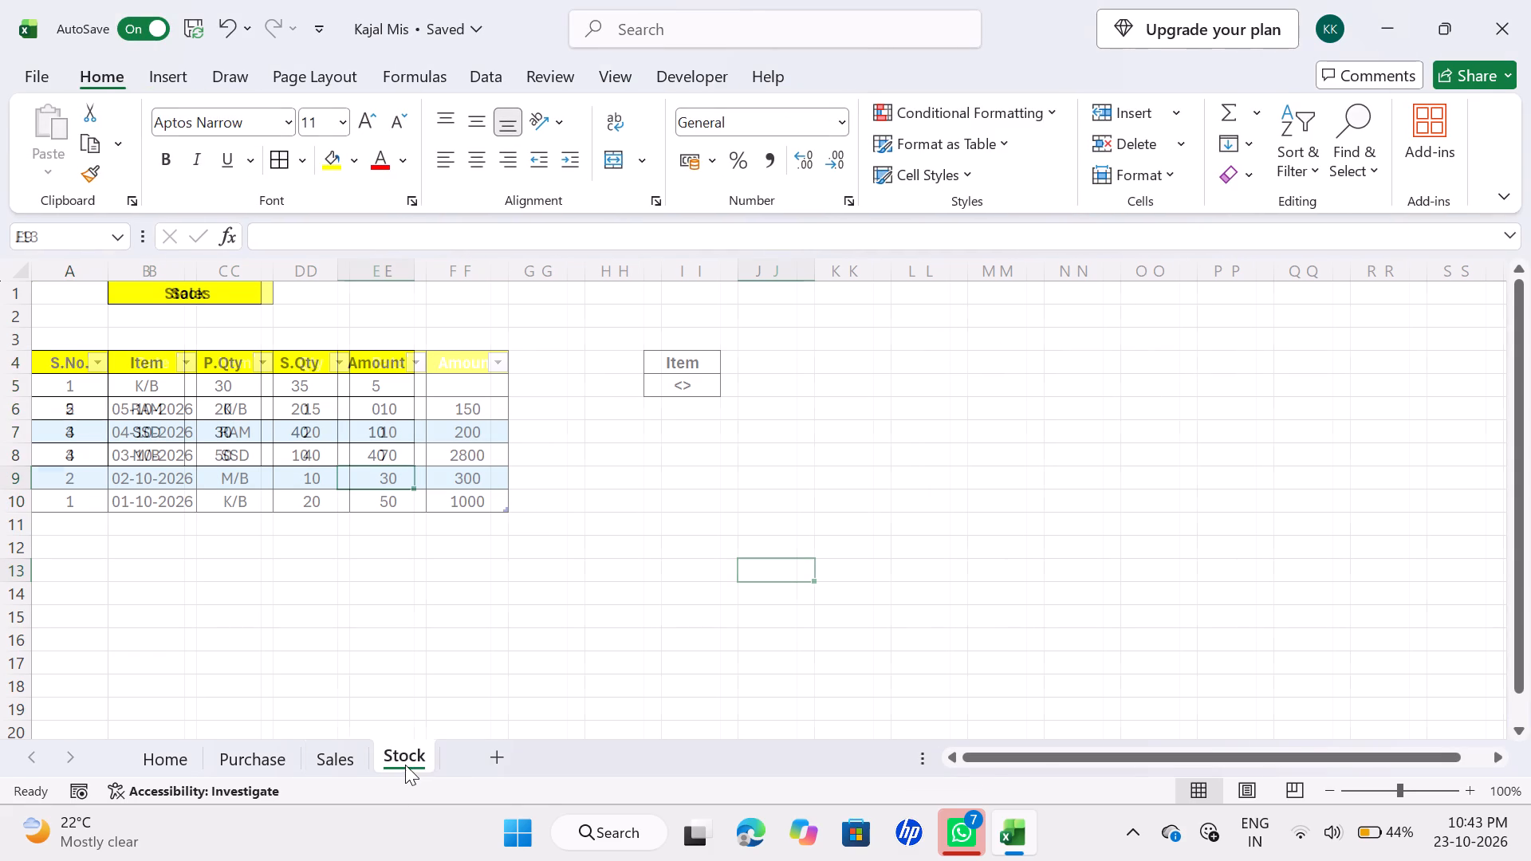
click(94, 413)
key(ctrl+a)
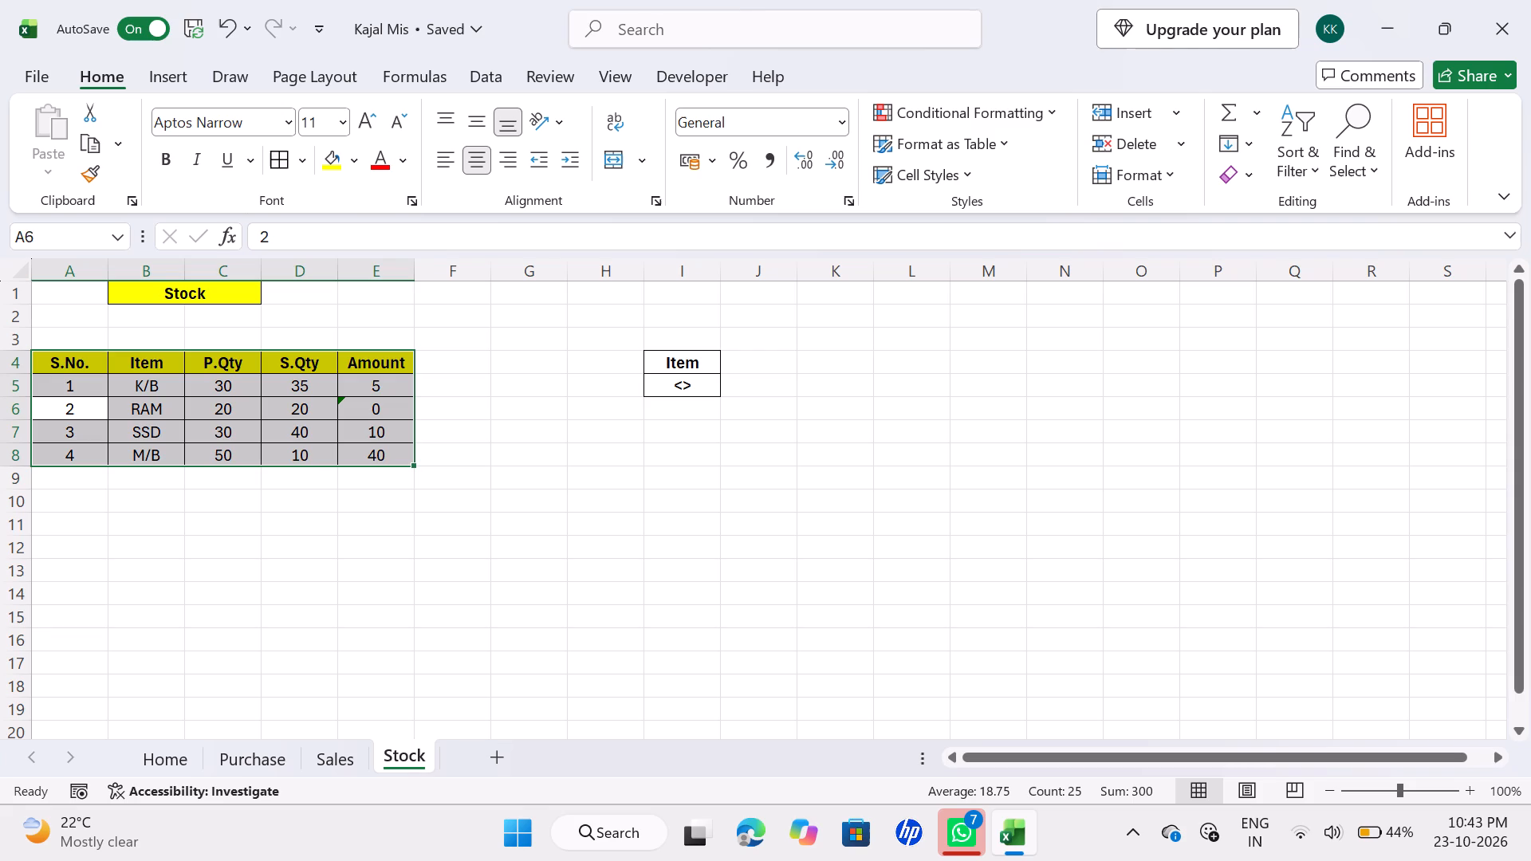
key(ctrl+t)
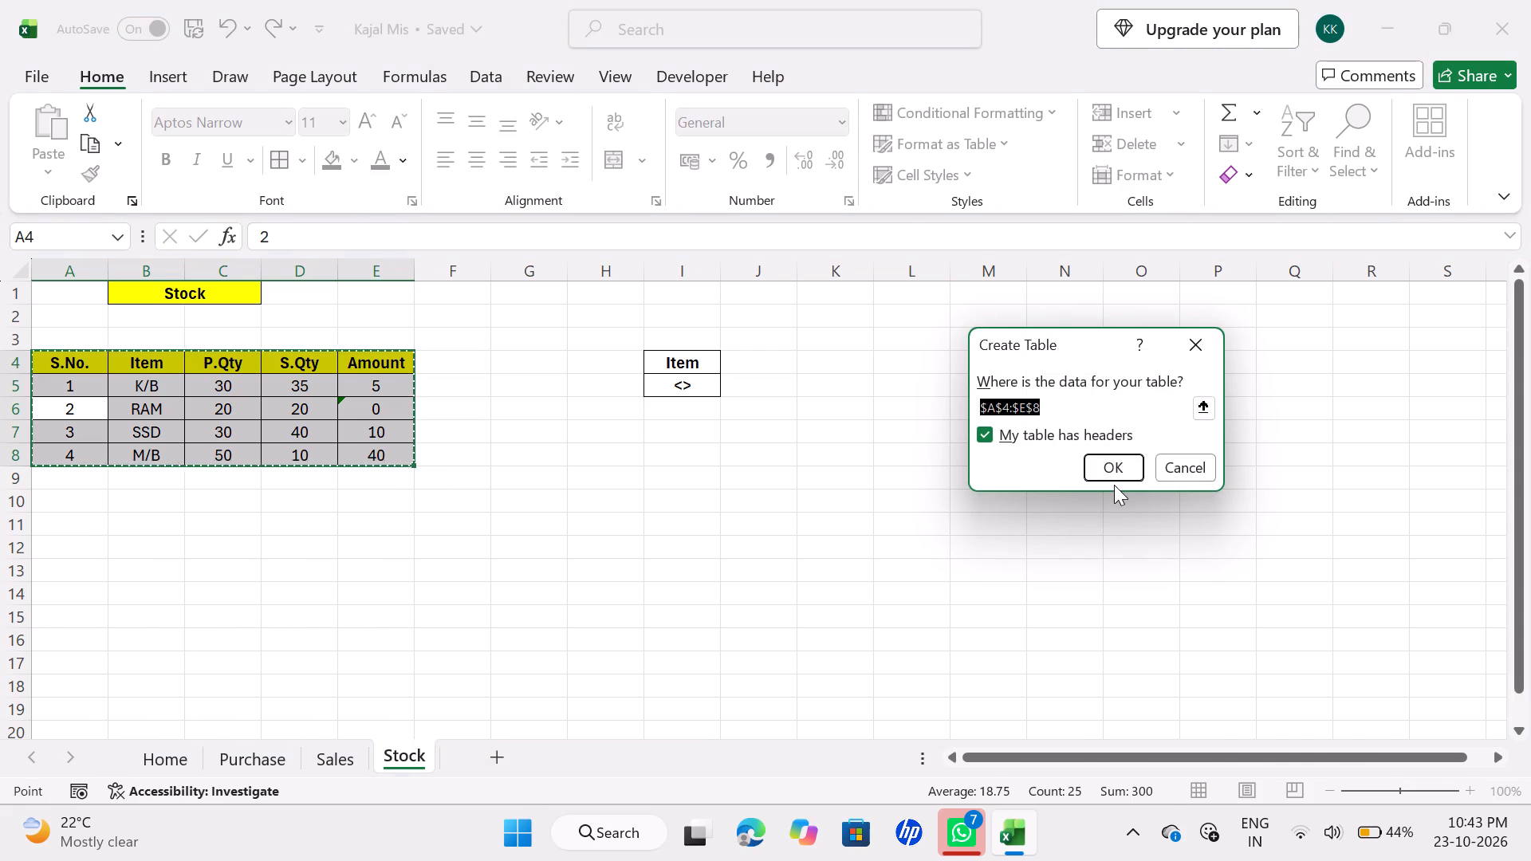
click(1114, 475)
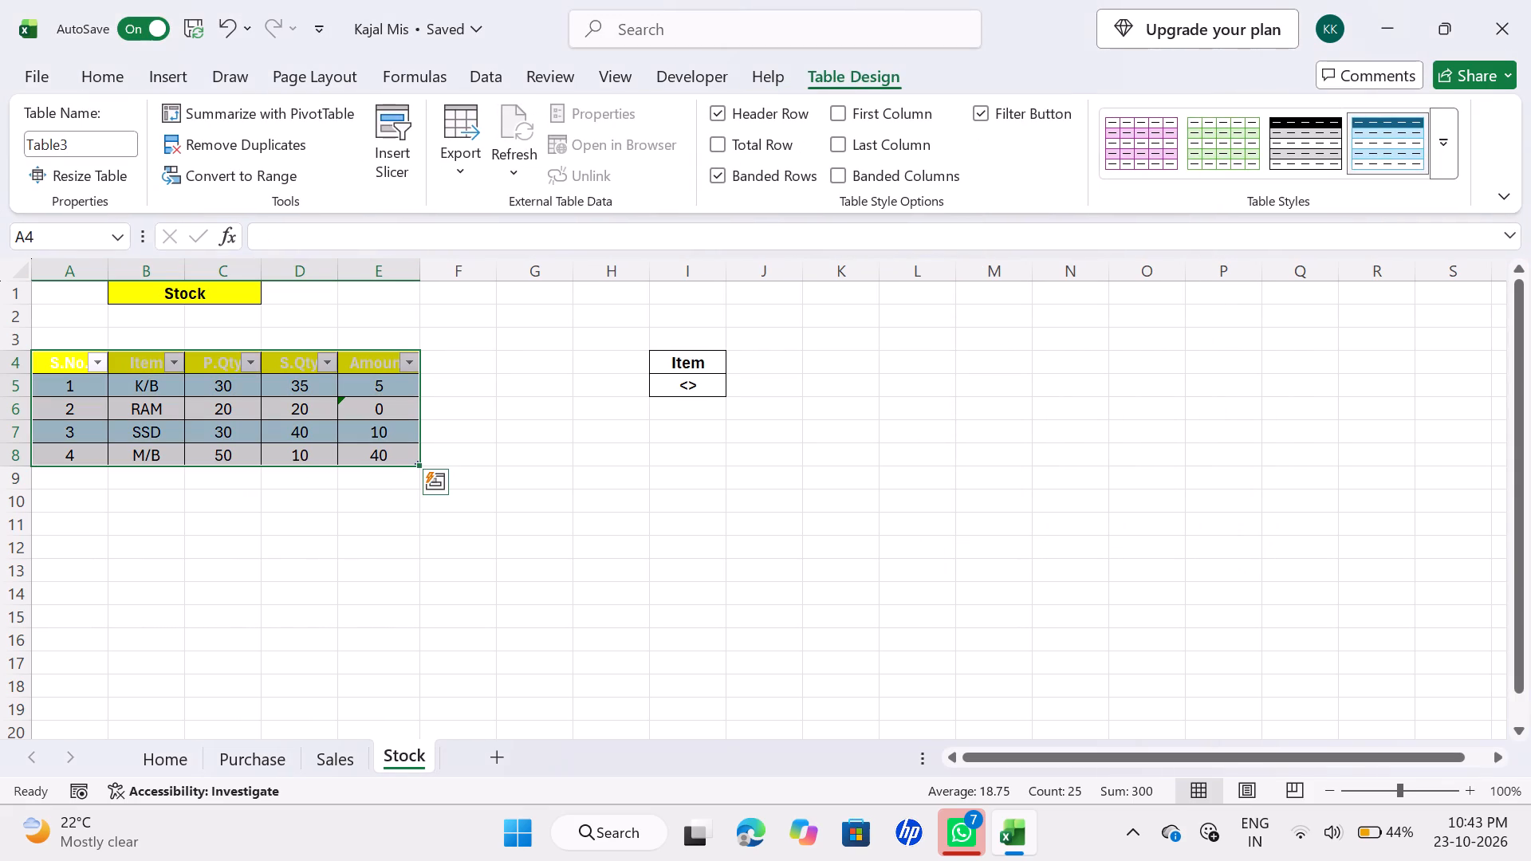
click(879, 634)
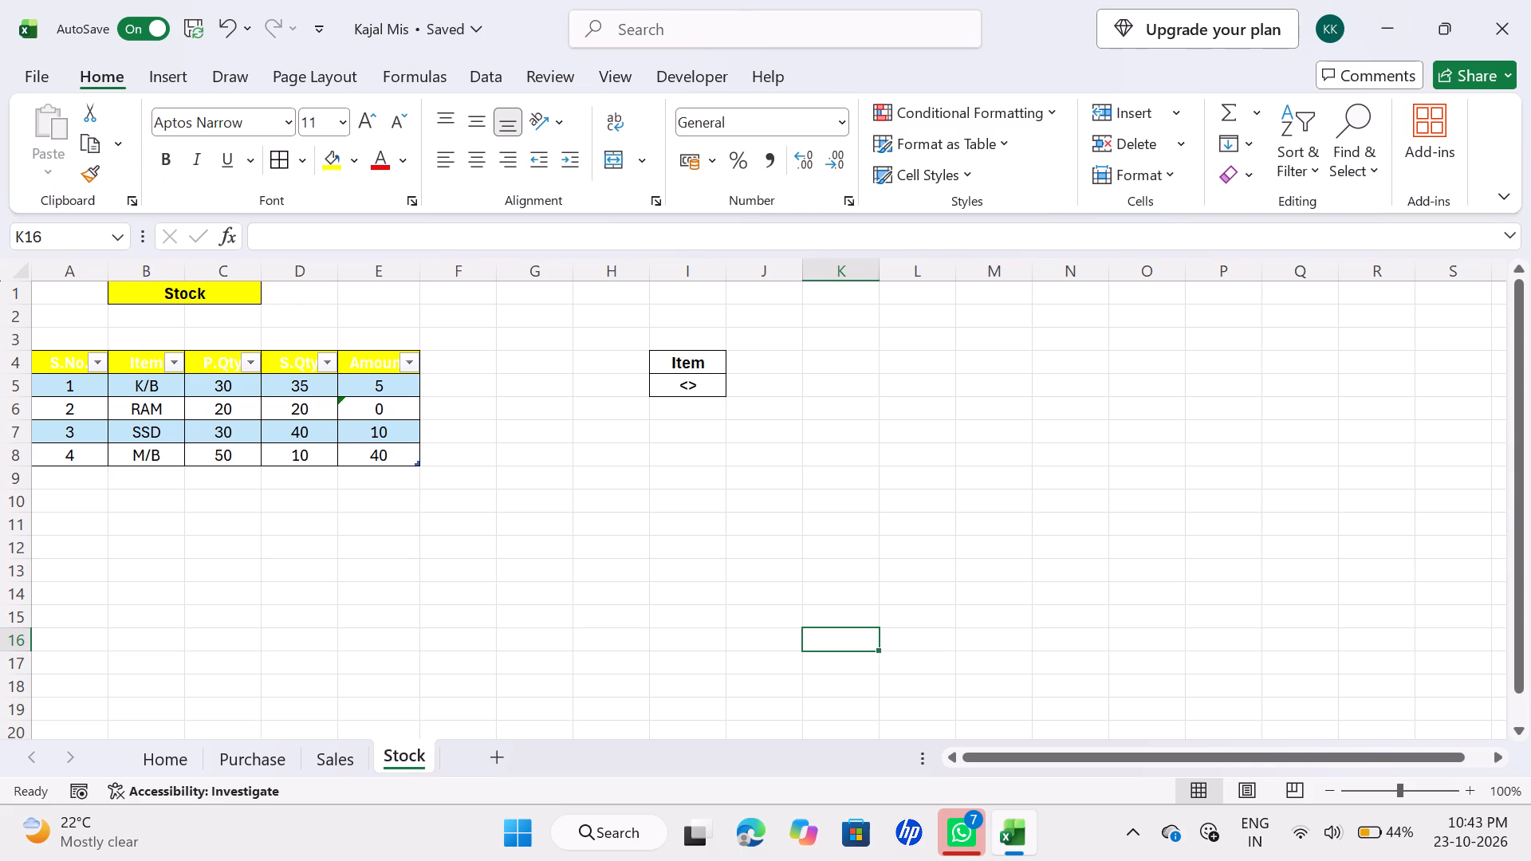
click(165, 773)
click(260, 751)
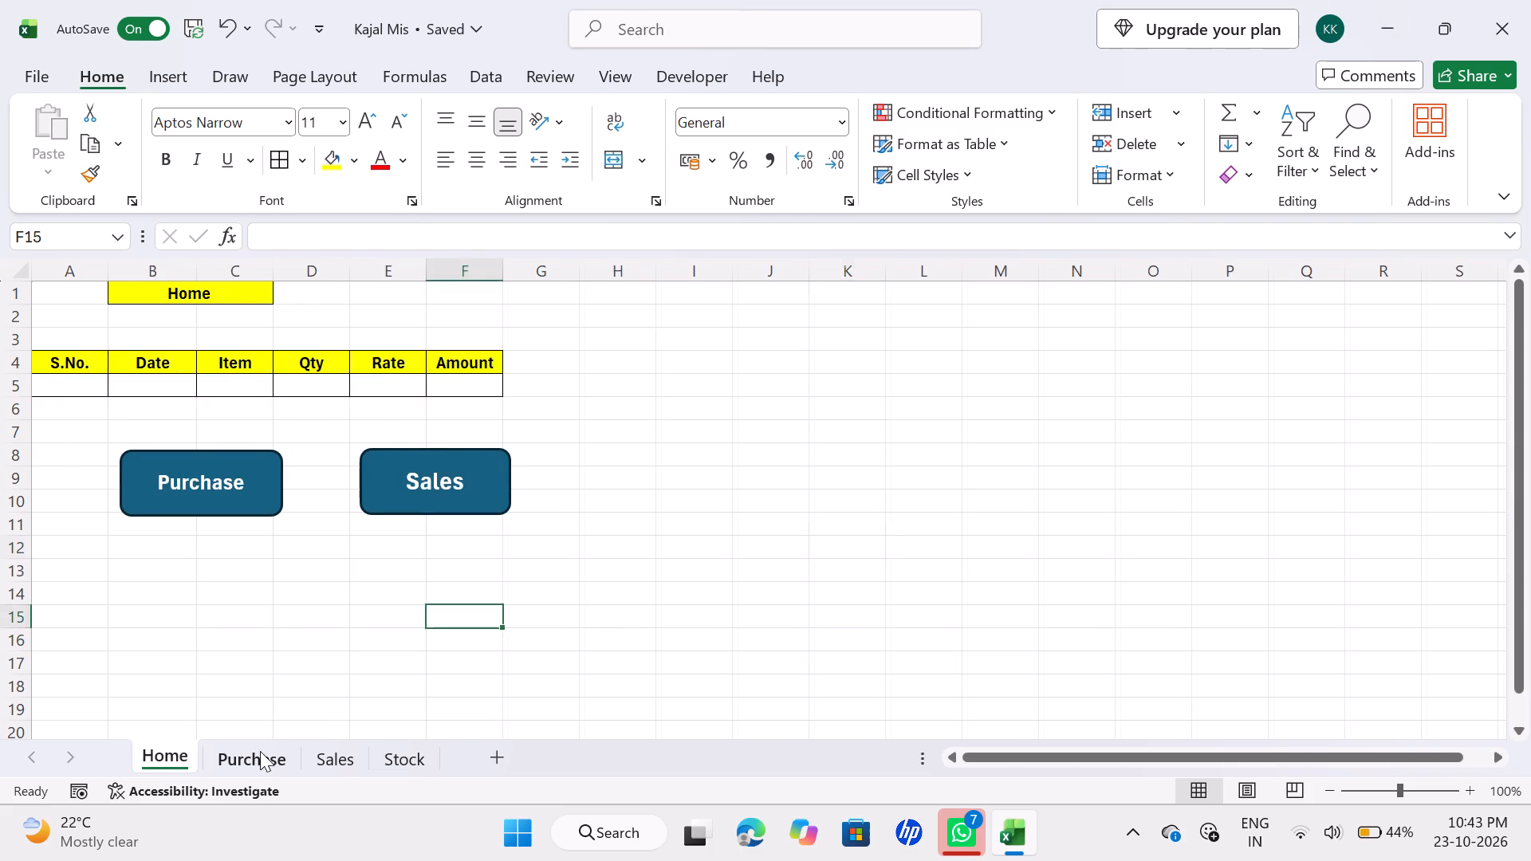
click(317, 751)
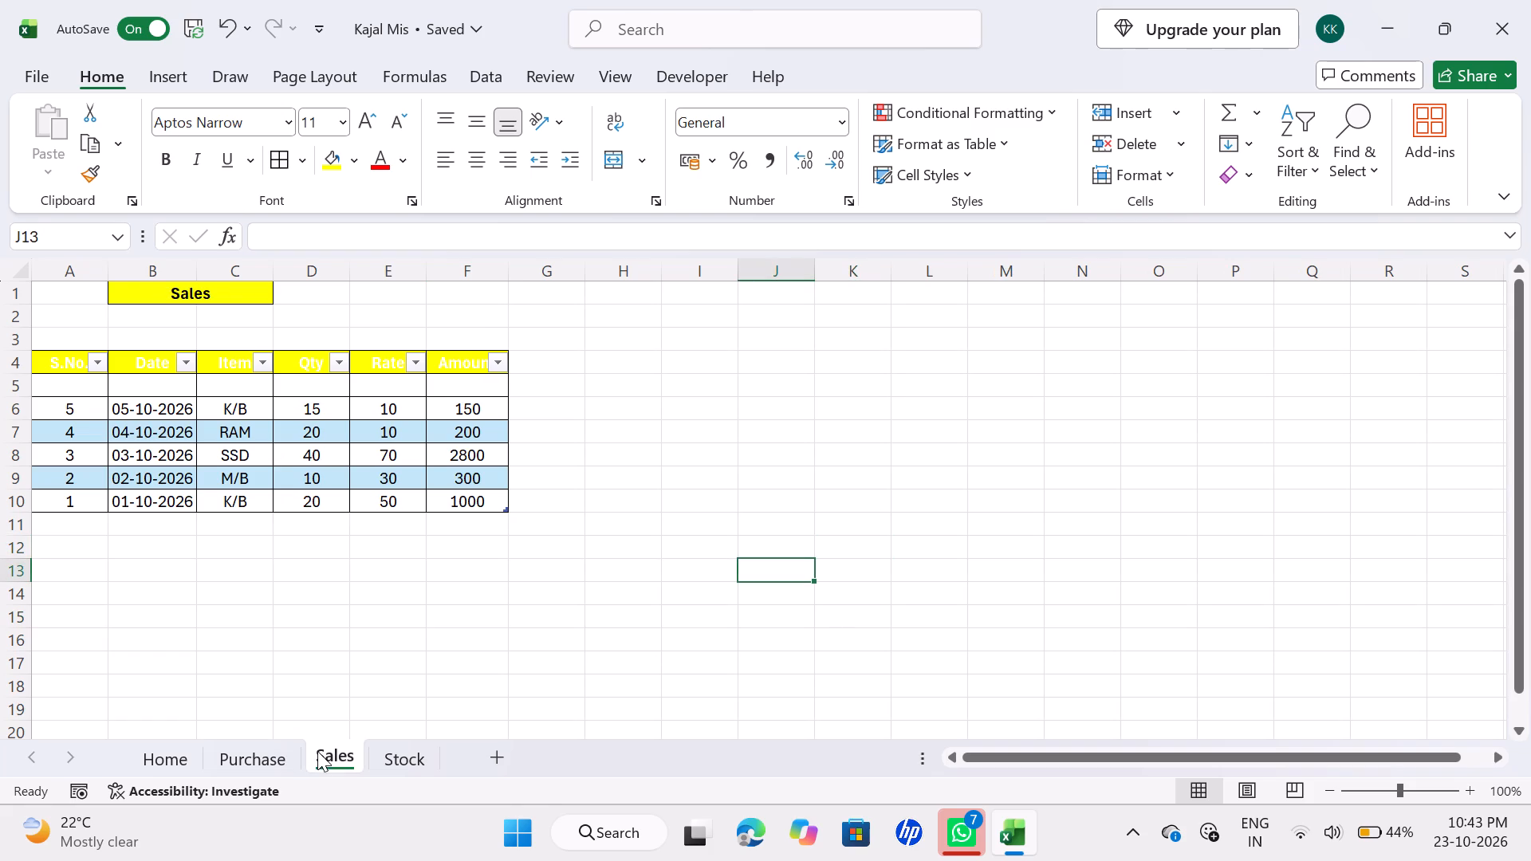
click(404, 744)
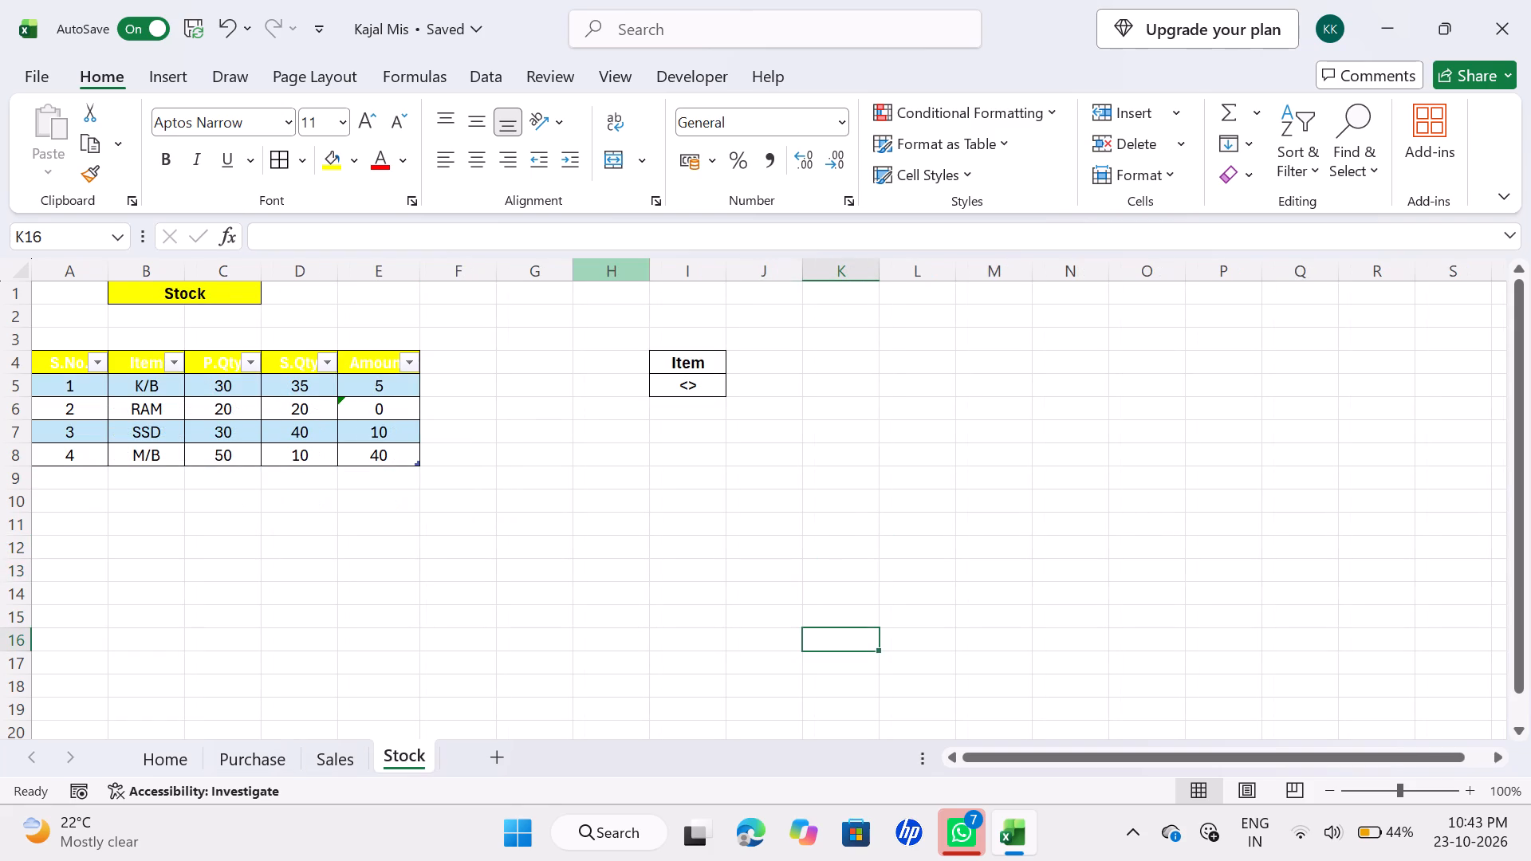
Draw a rounded rectangle about 2.9 cm wide and 1.2 cm high between the Stock table and the Item criteria cells.
click(178, 77)
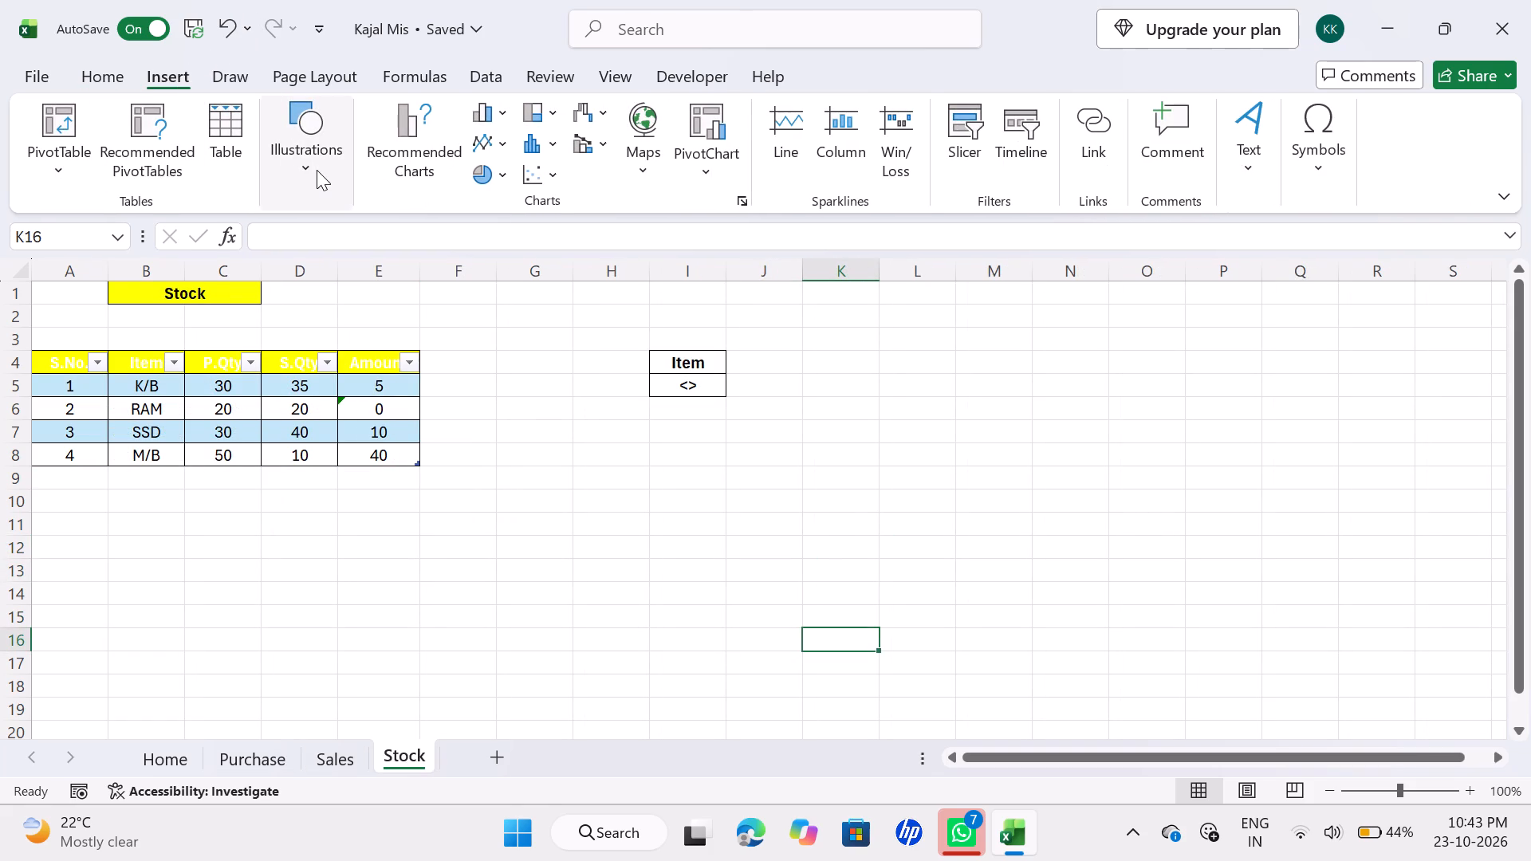
click(317, 170)
click(344, 265)
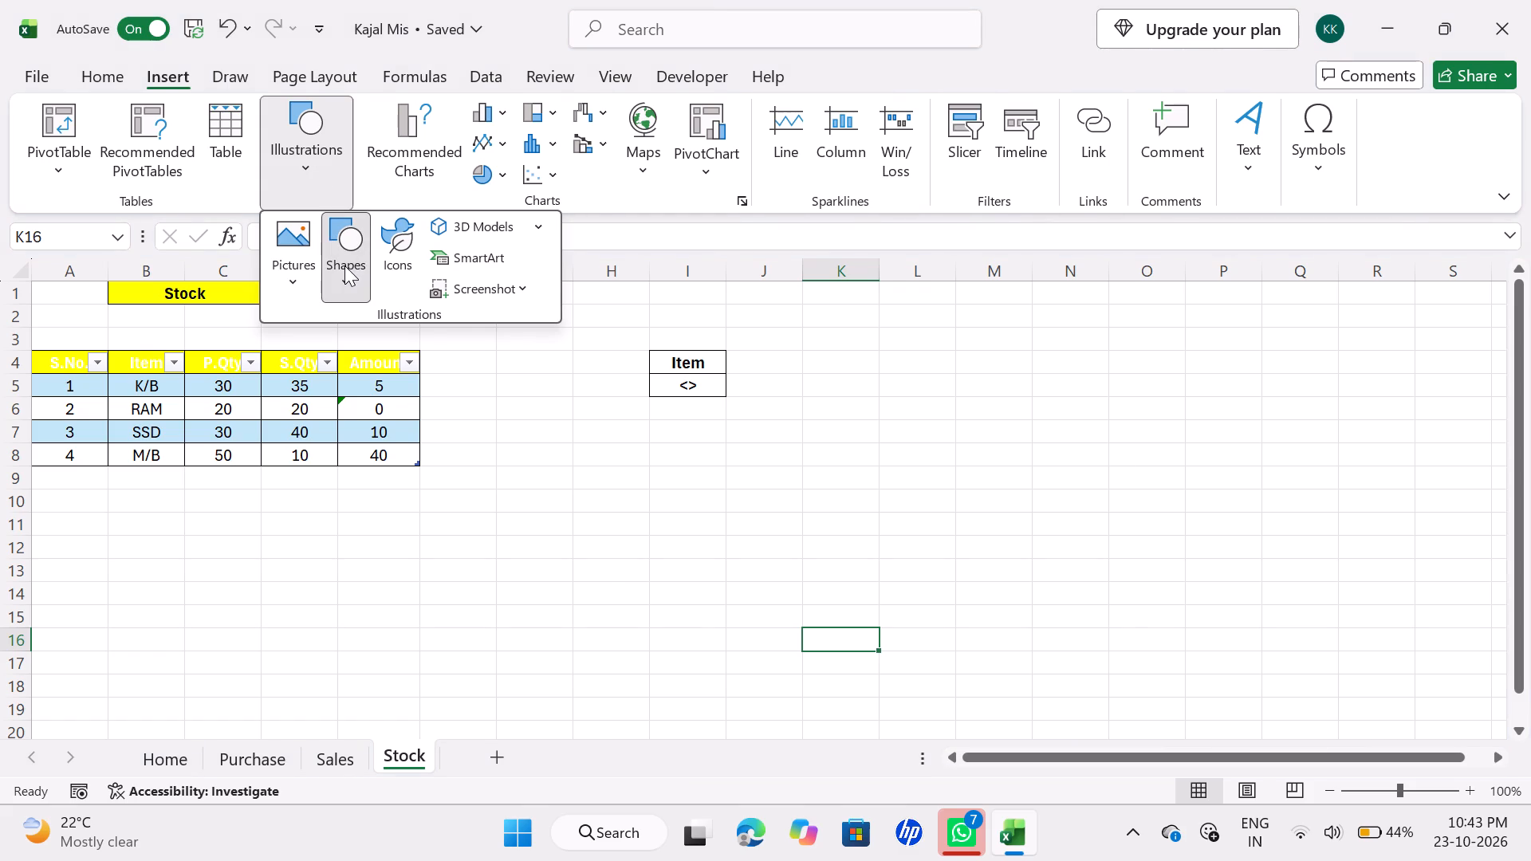
click(478, 356)
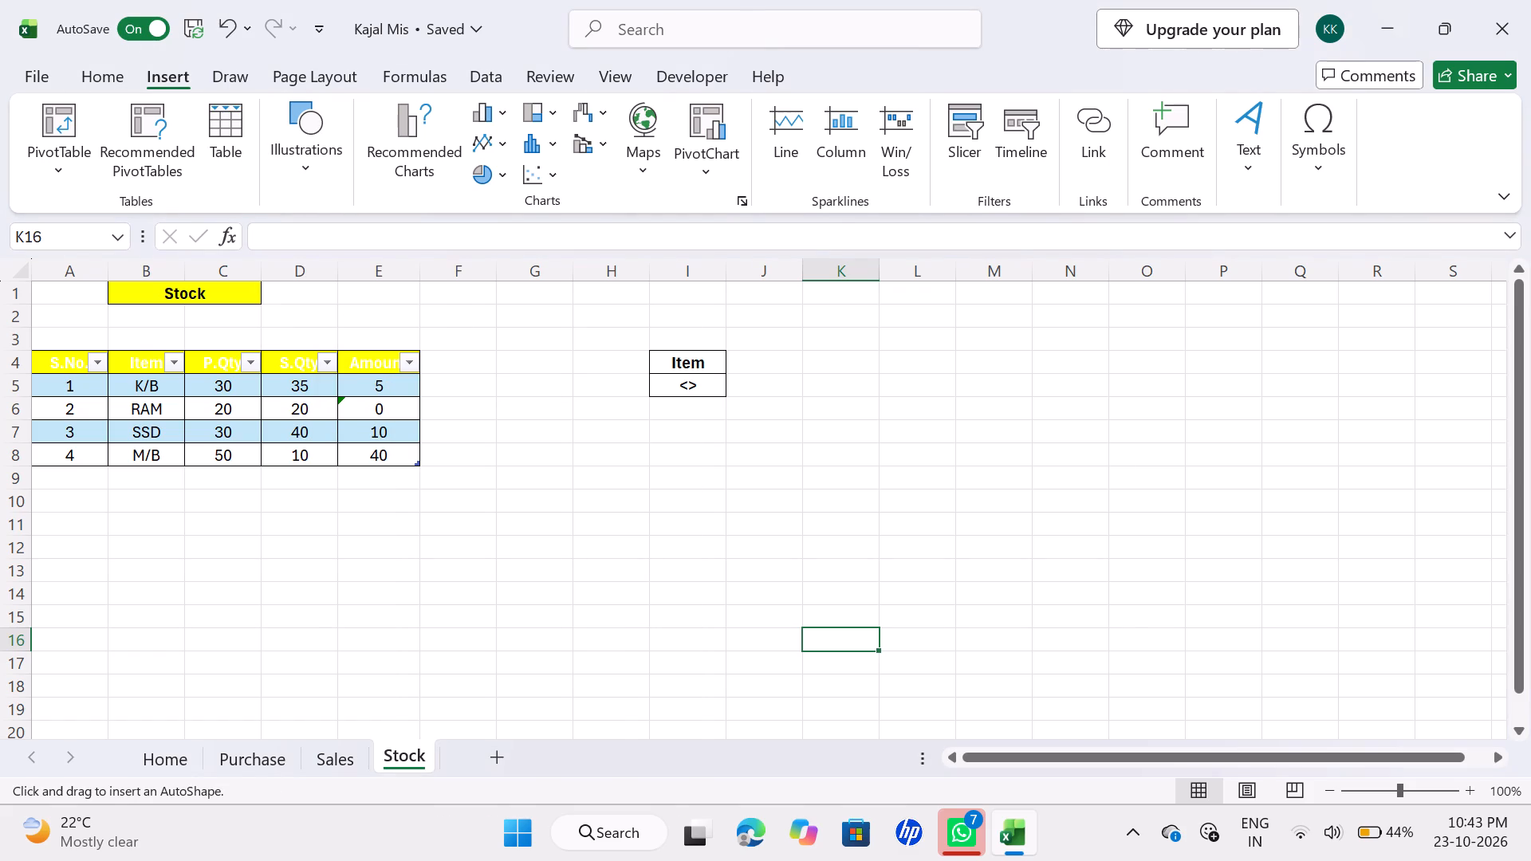
drag(502, 401, 600, 430)
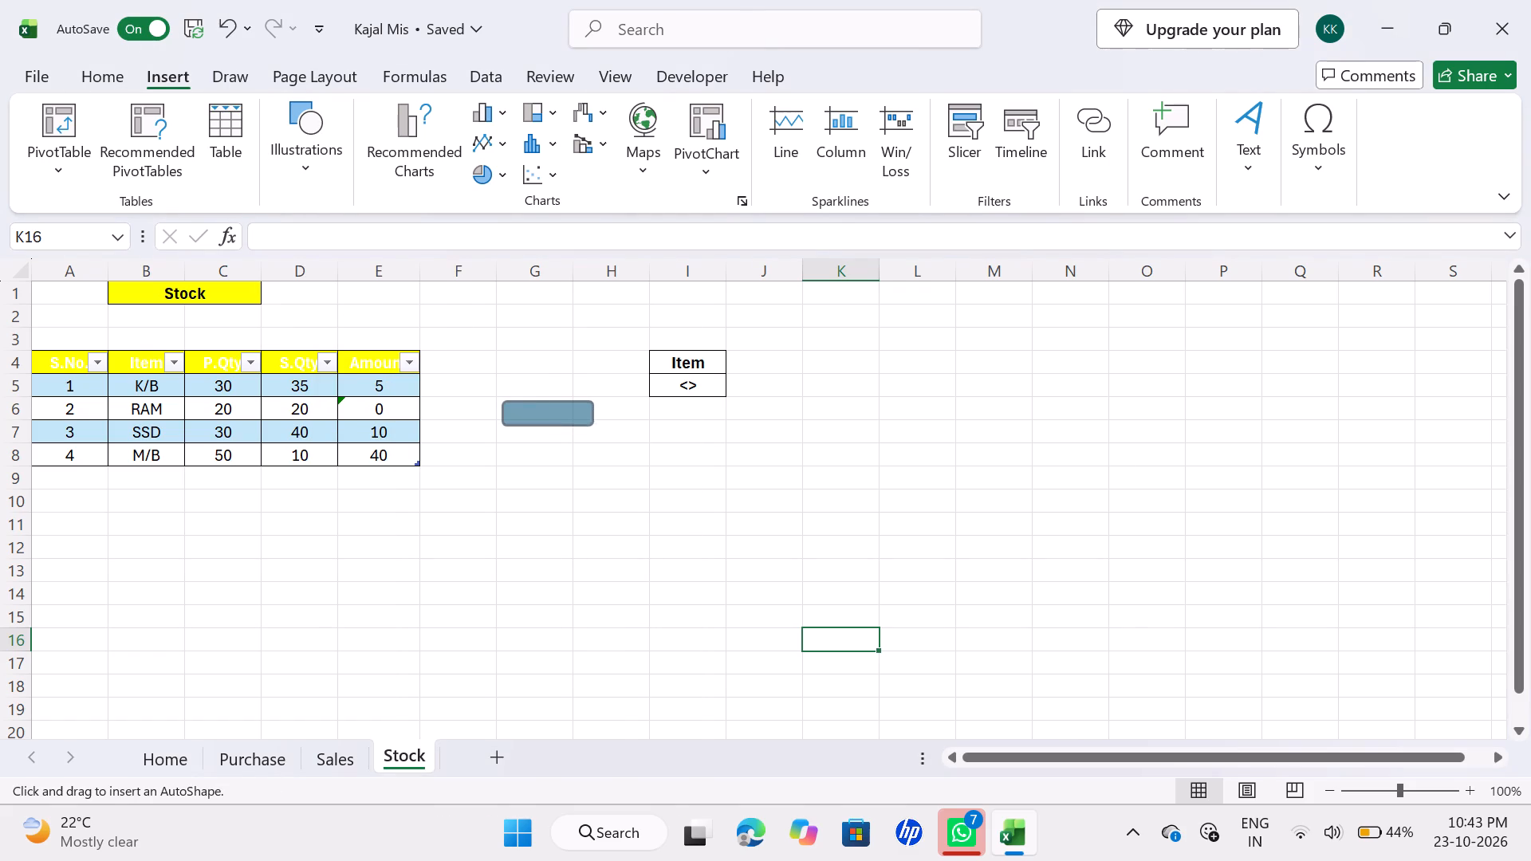
drag(600, 430, 635, 457)
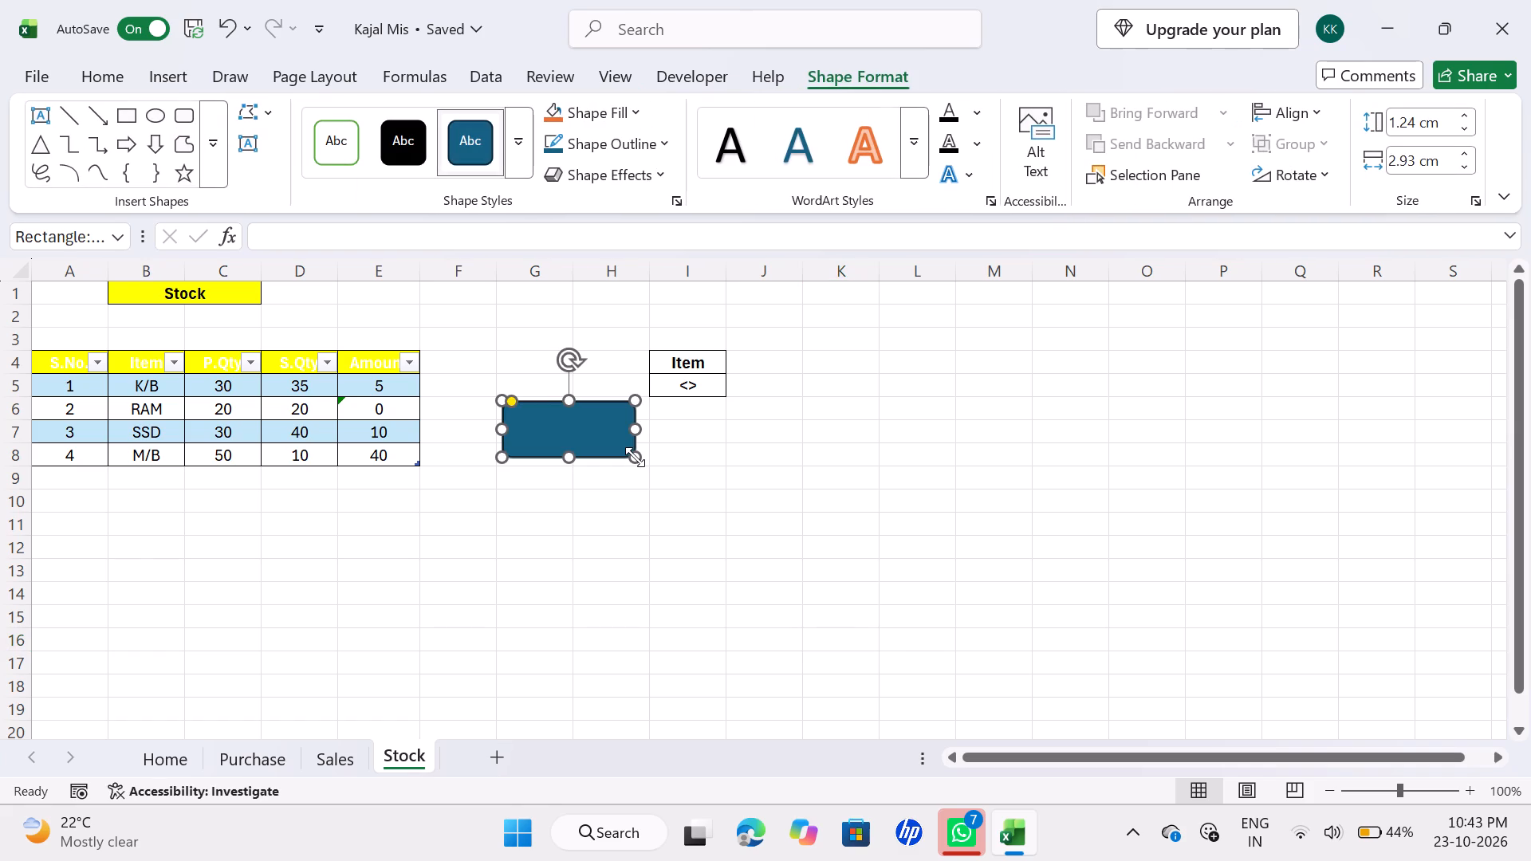
Label the rounded rectangle beside the Stock table "Refresh".
key(shift+r)
key(e)
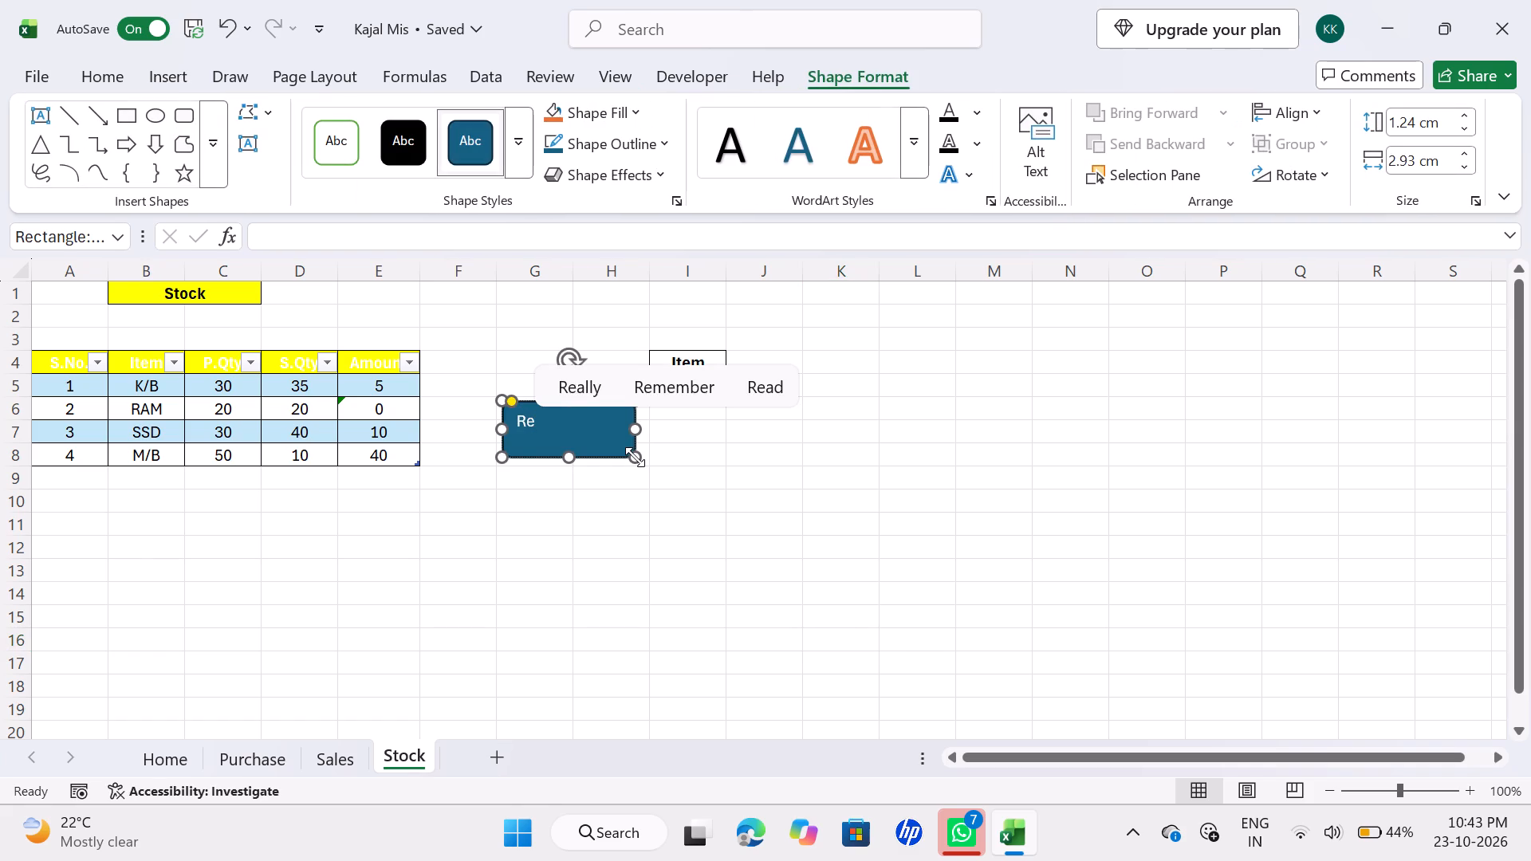
text(fresh)
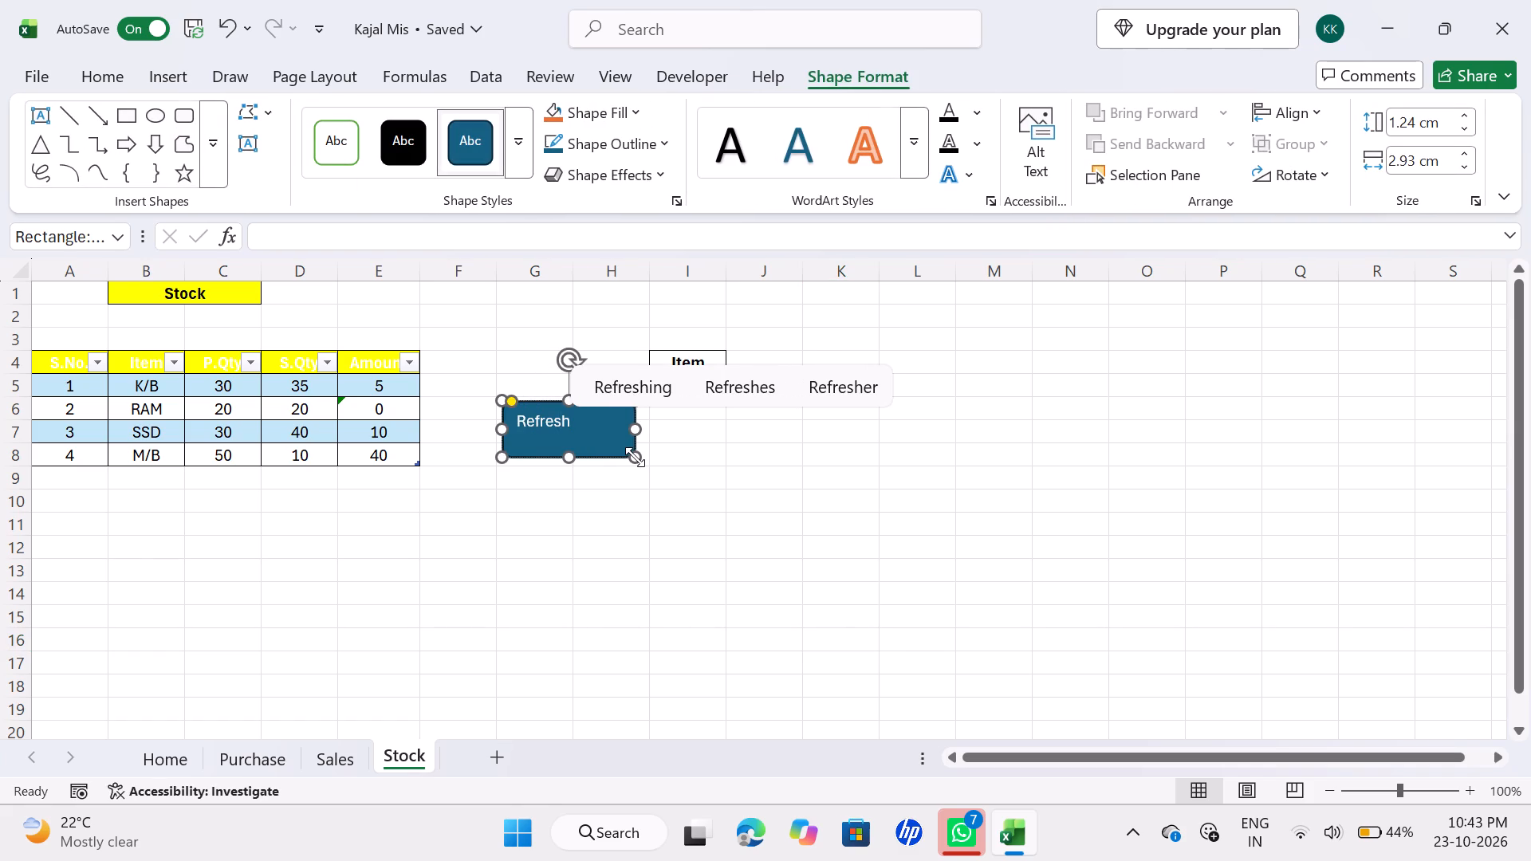
click(782, 471)
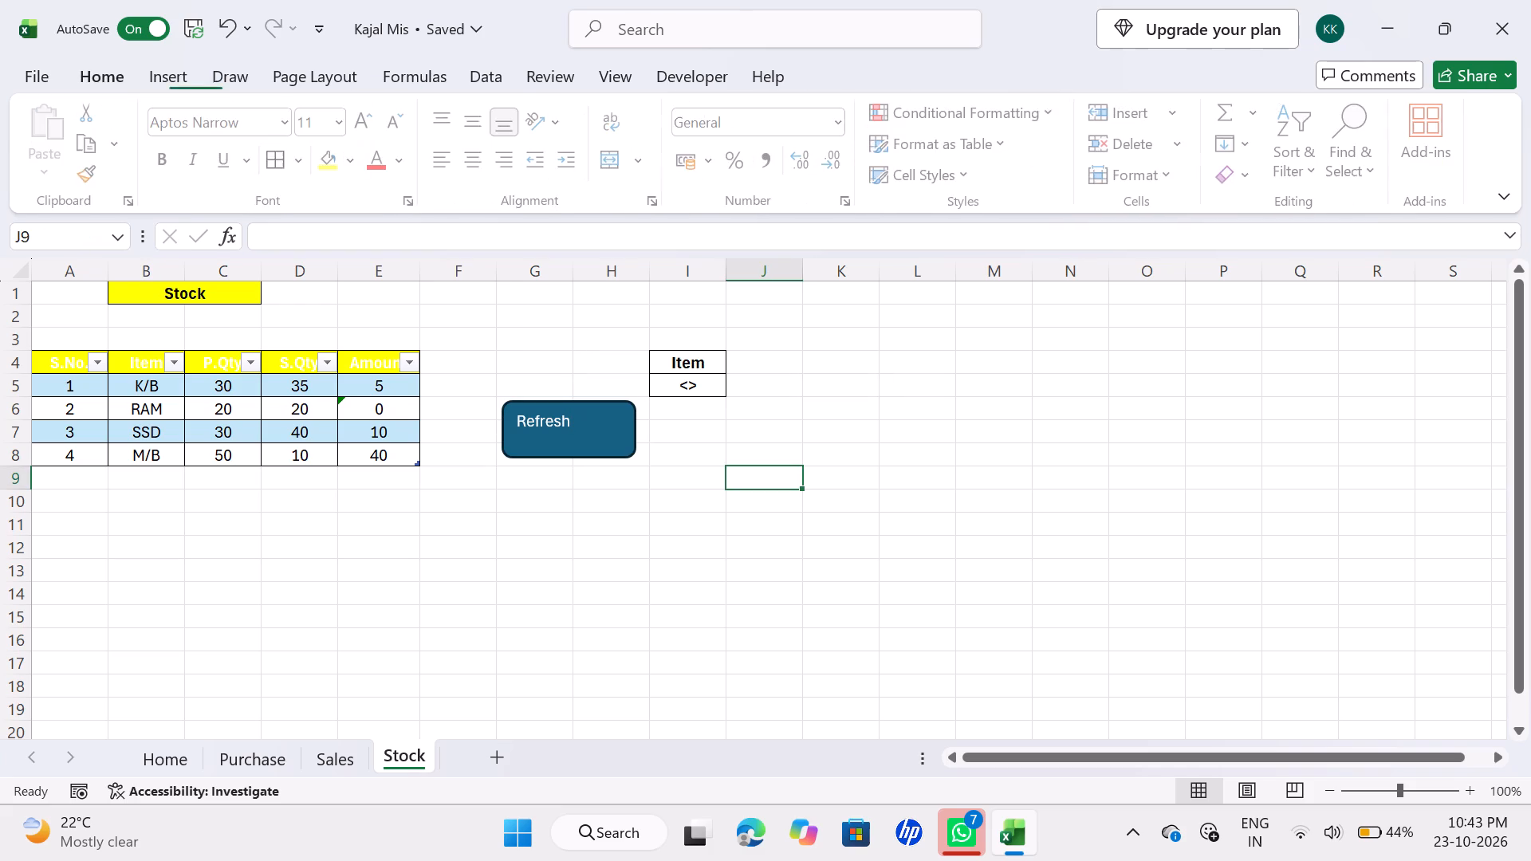
Format the Refresh shape's text as bold, size 16 and horizontally centred.
click(112, 72)
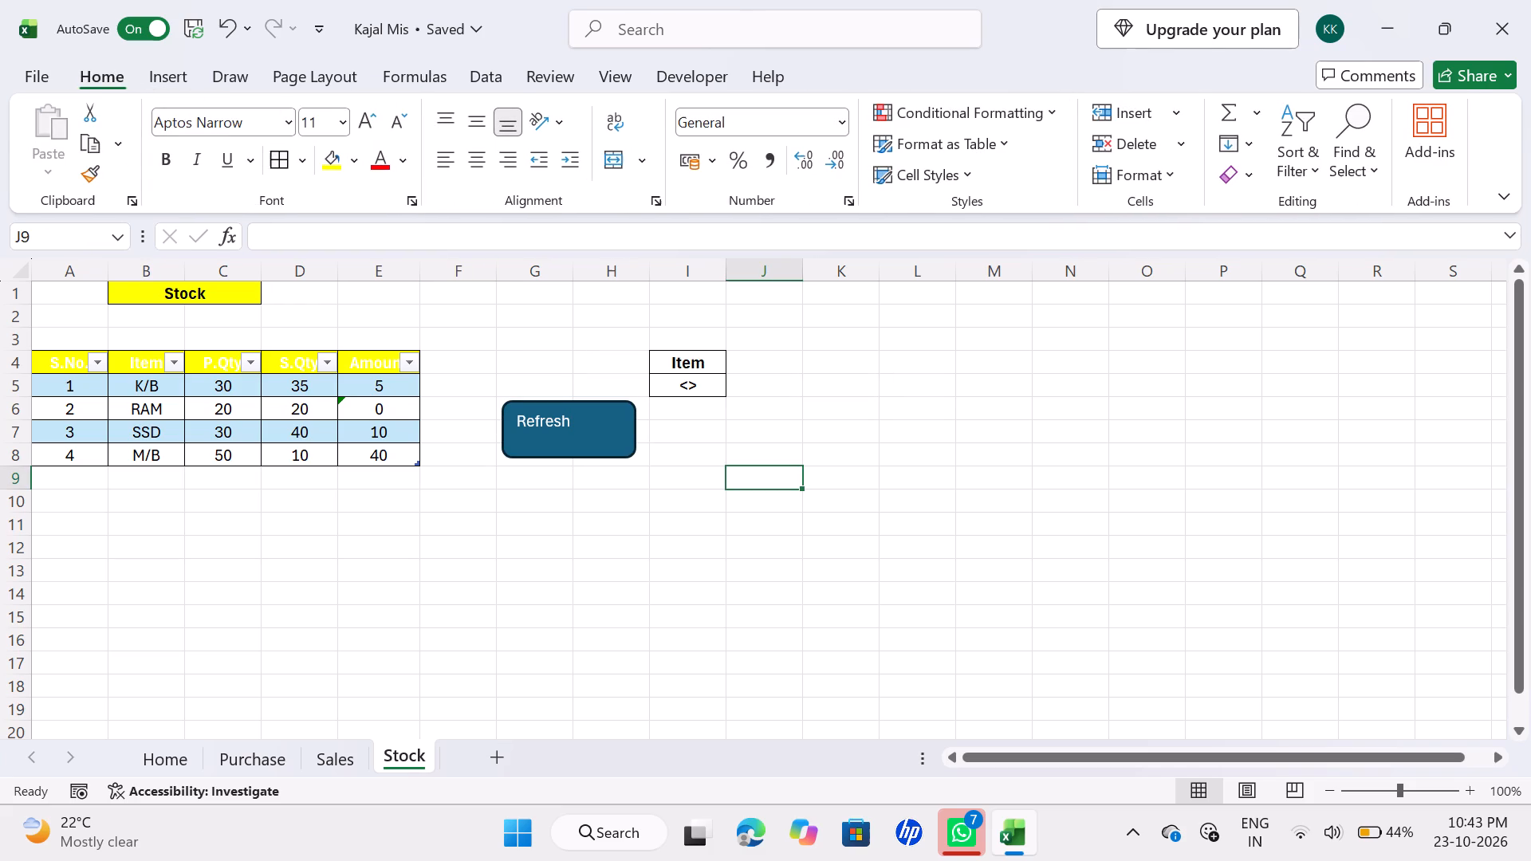
click(587, 411)
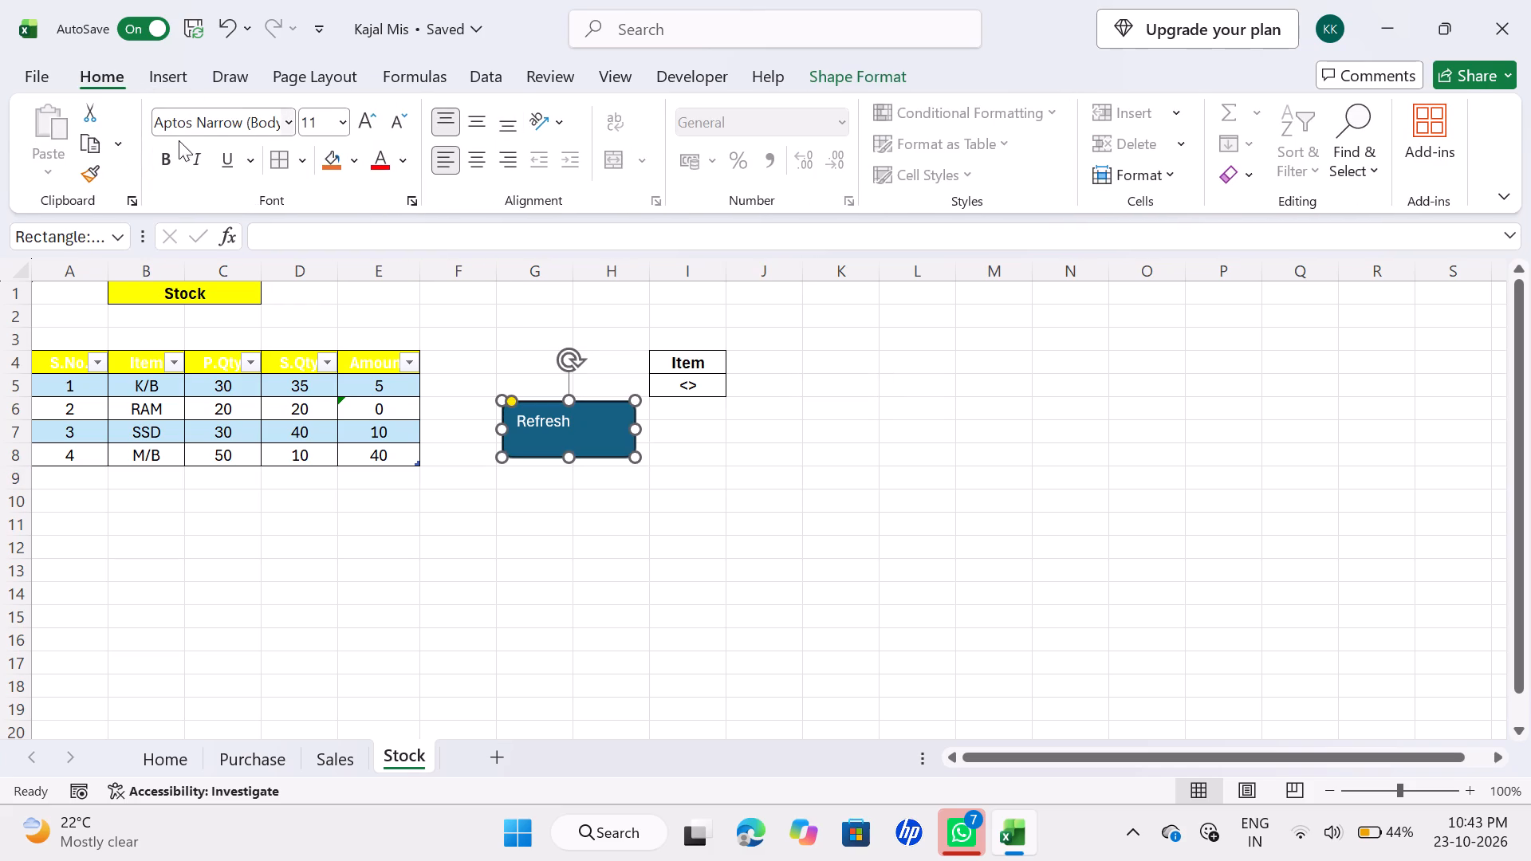
click(170, 159)
click(351, 132)
click(351, 132)
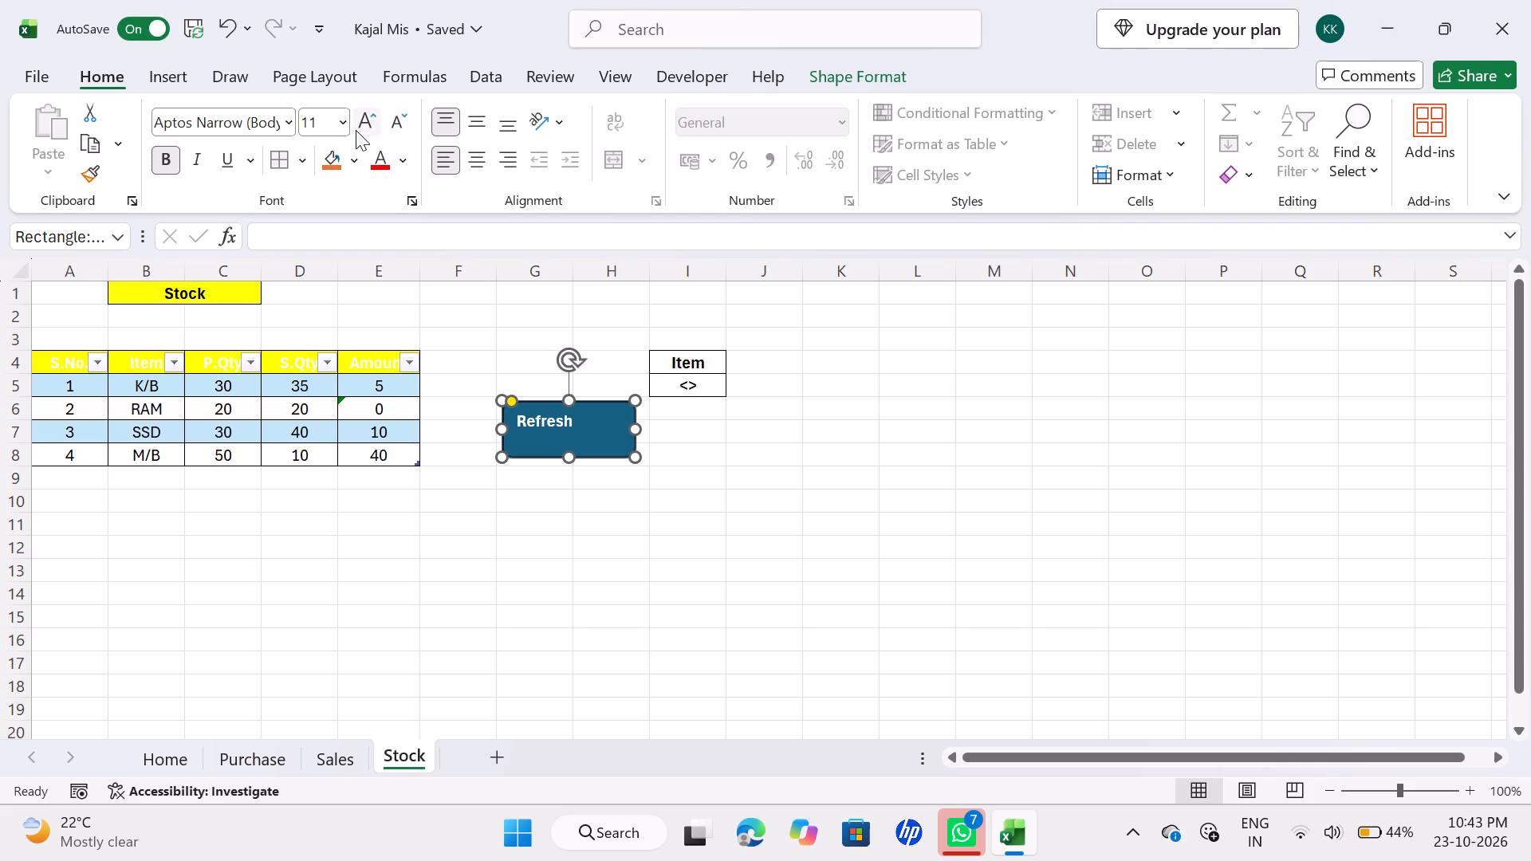
double_click(362, 125)
click(362, 125)
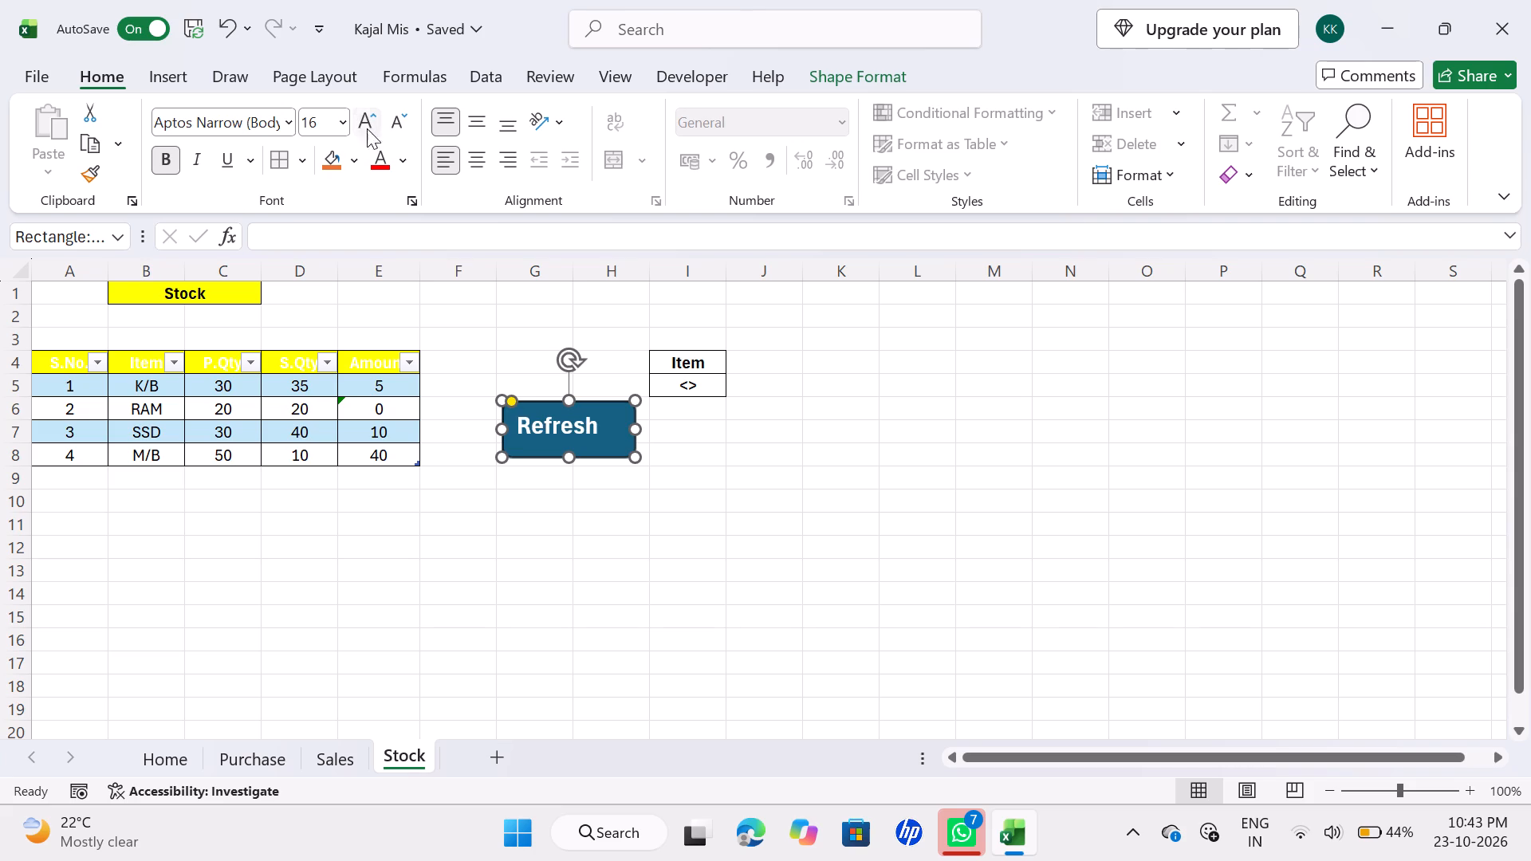
click(480, 159)
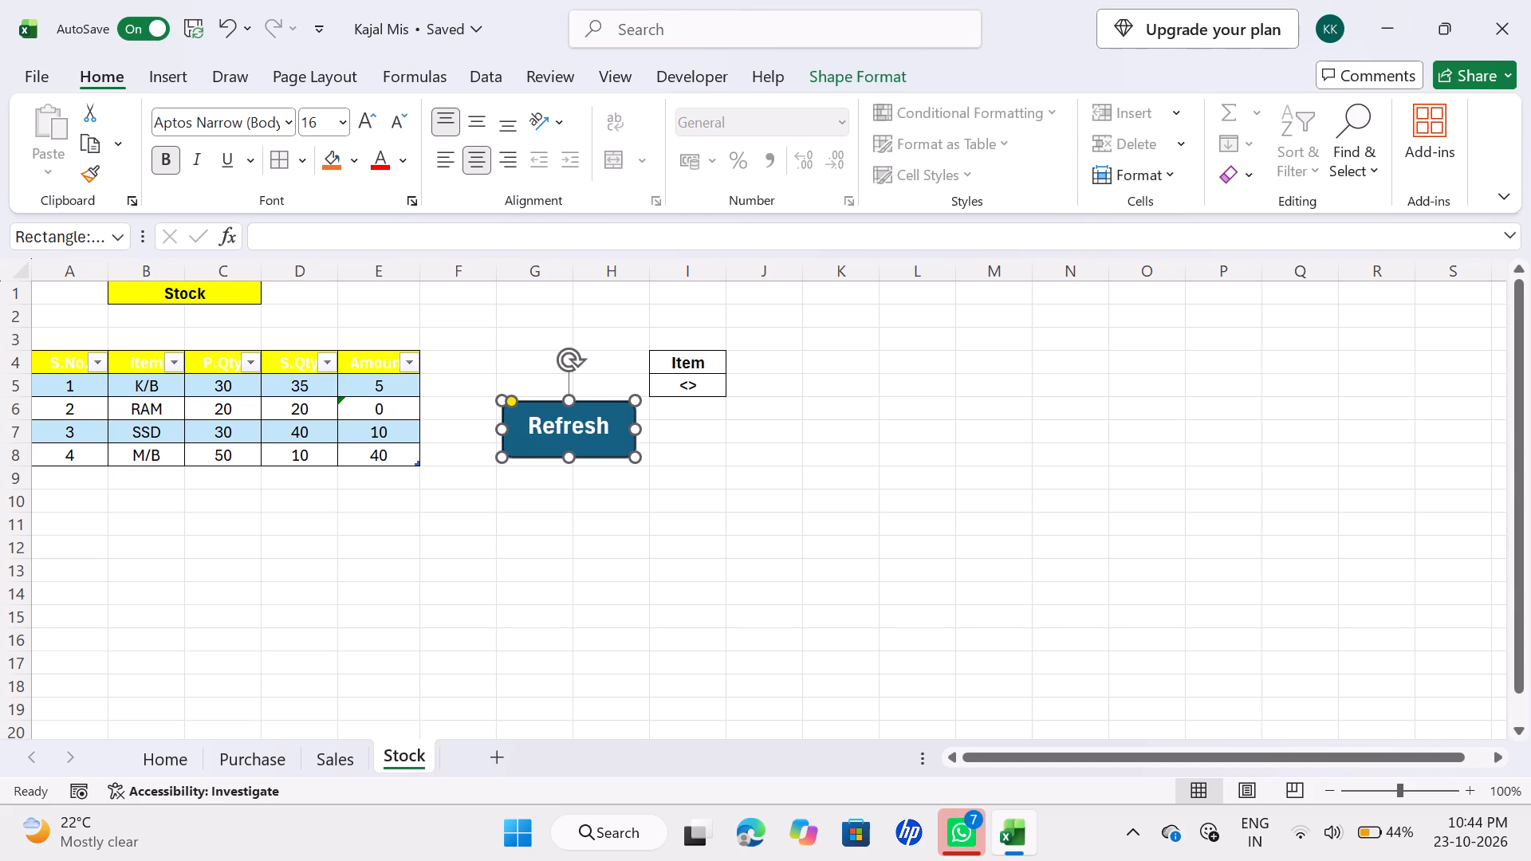
click(722, 516)
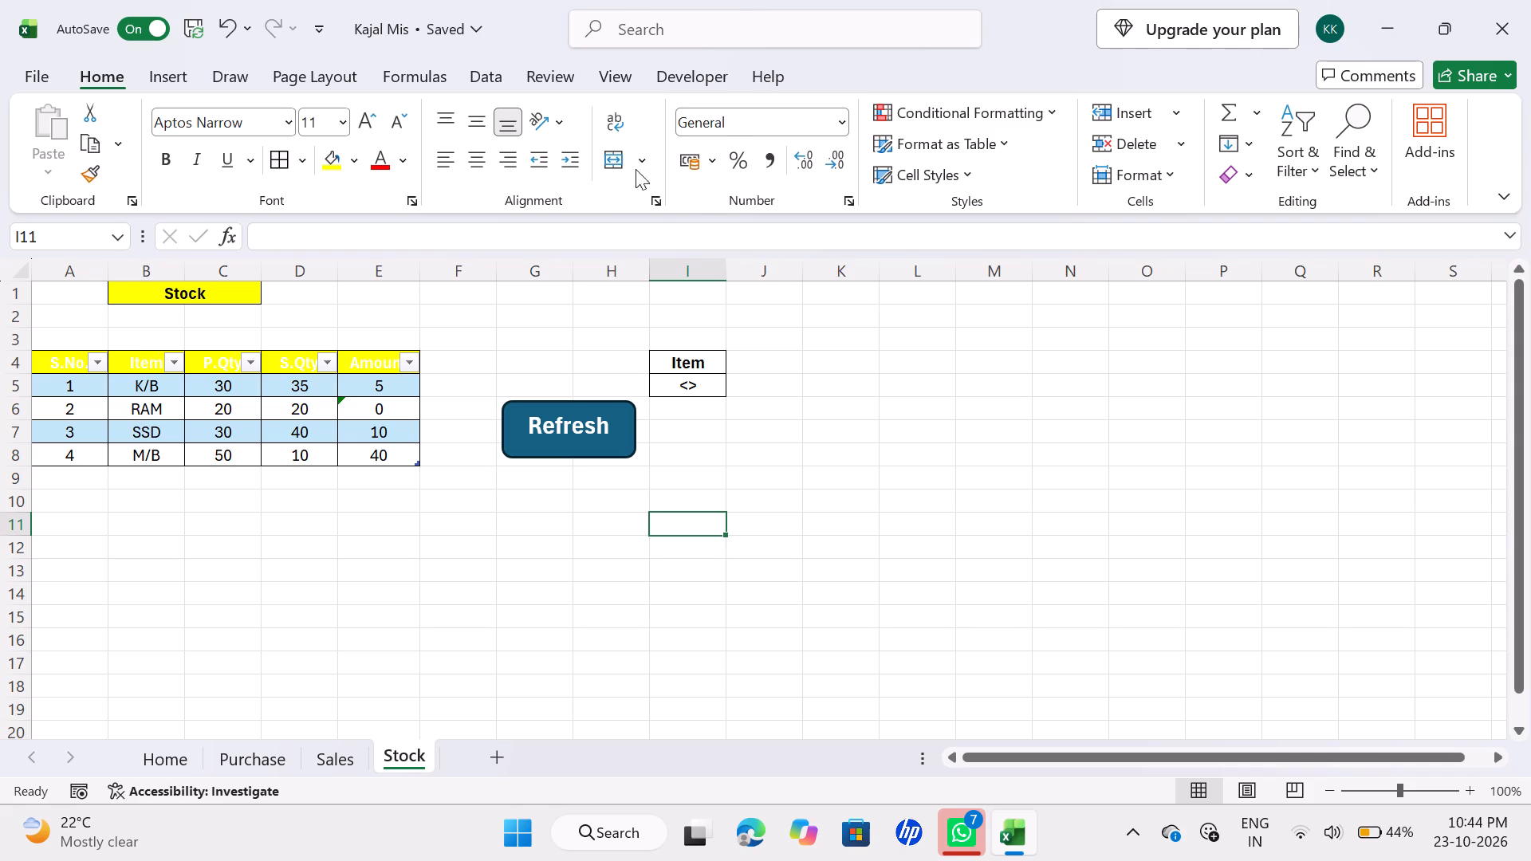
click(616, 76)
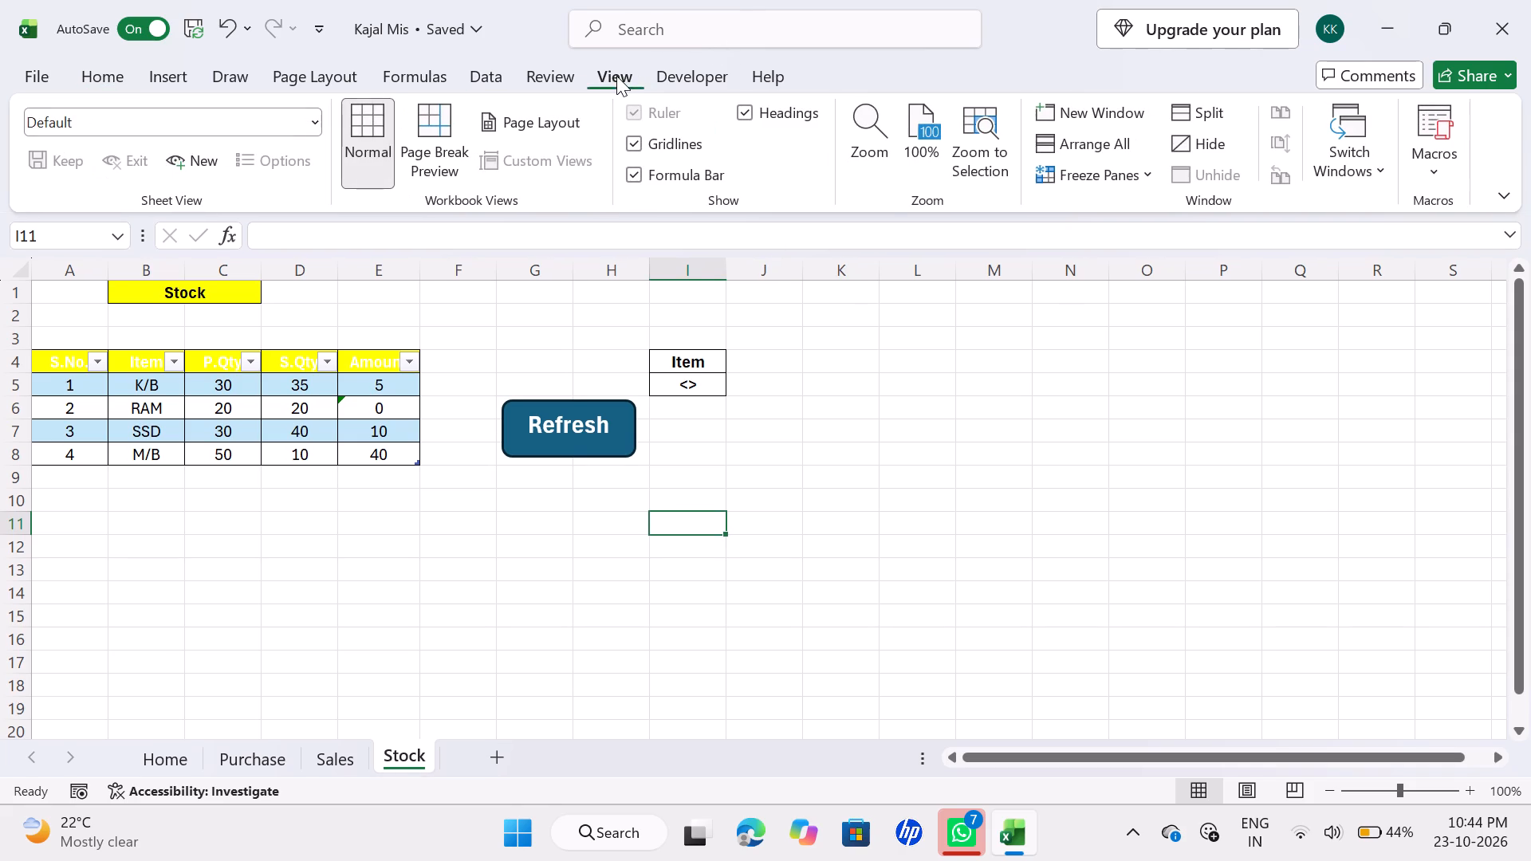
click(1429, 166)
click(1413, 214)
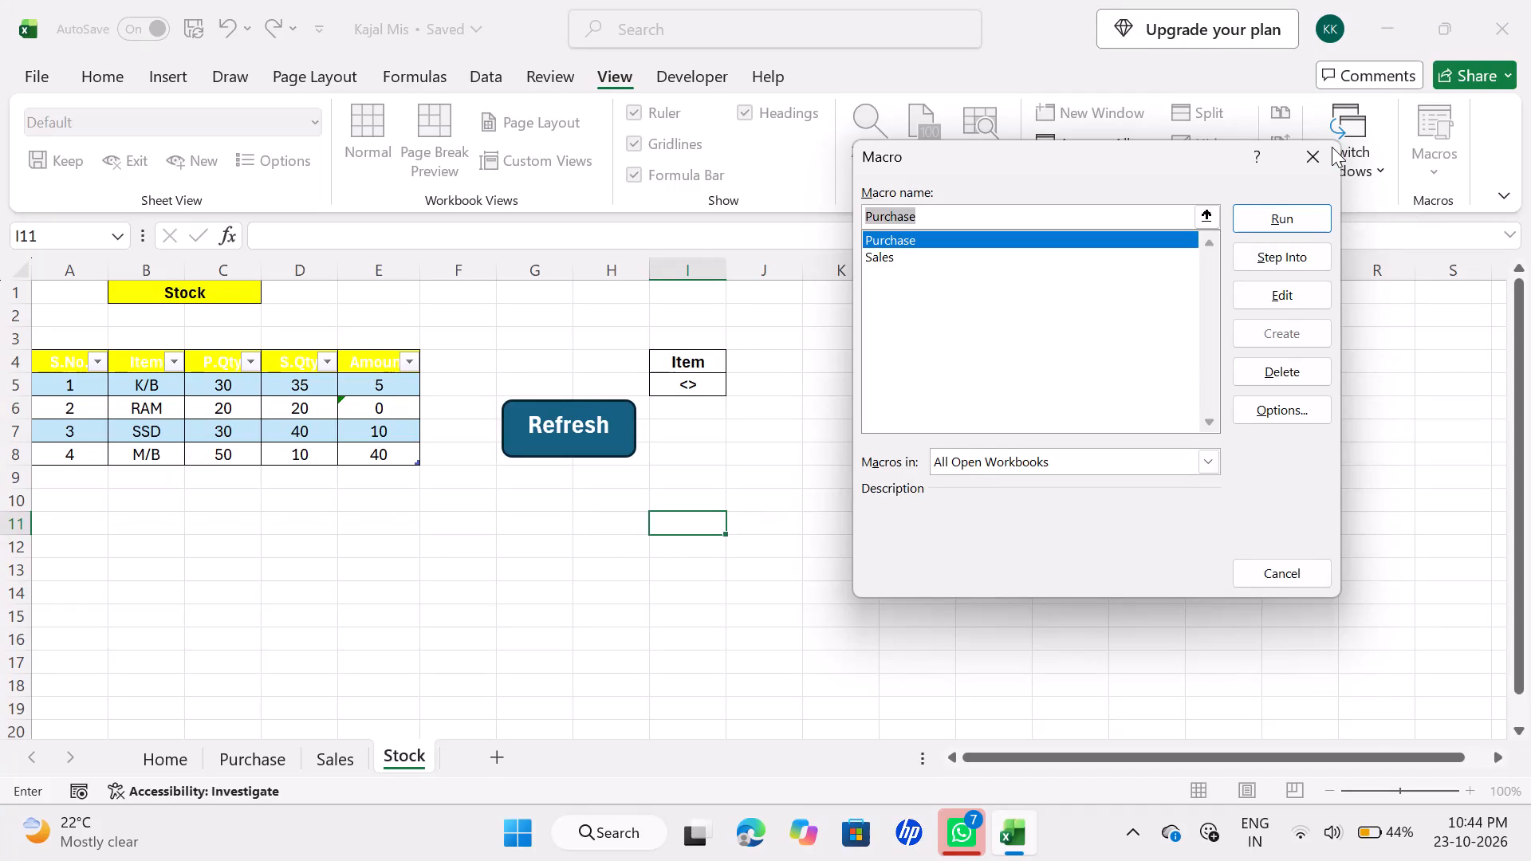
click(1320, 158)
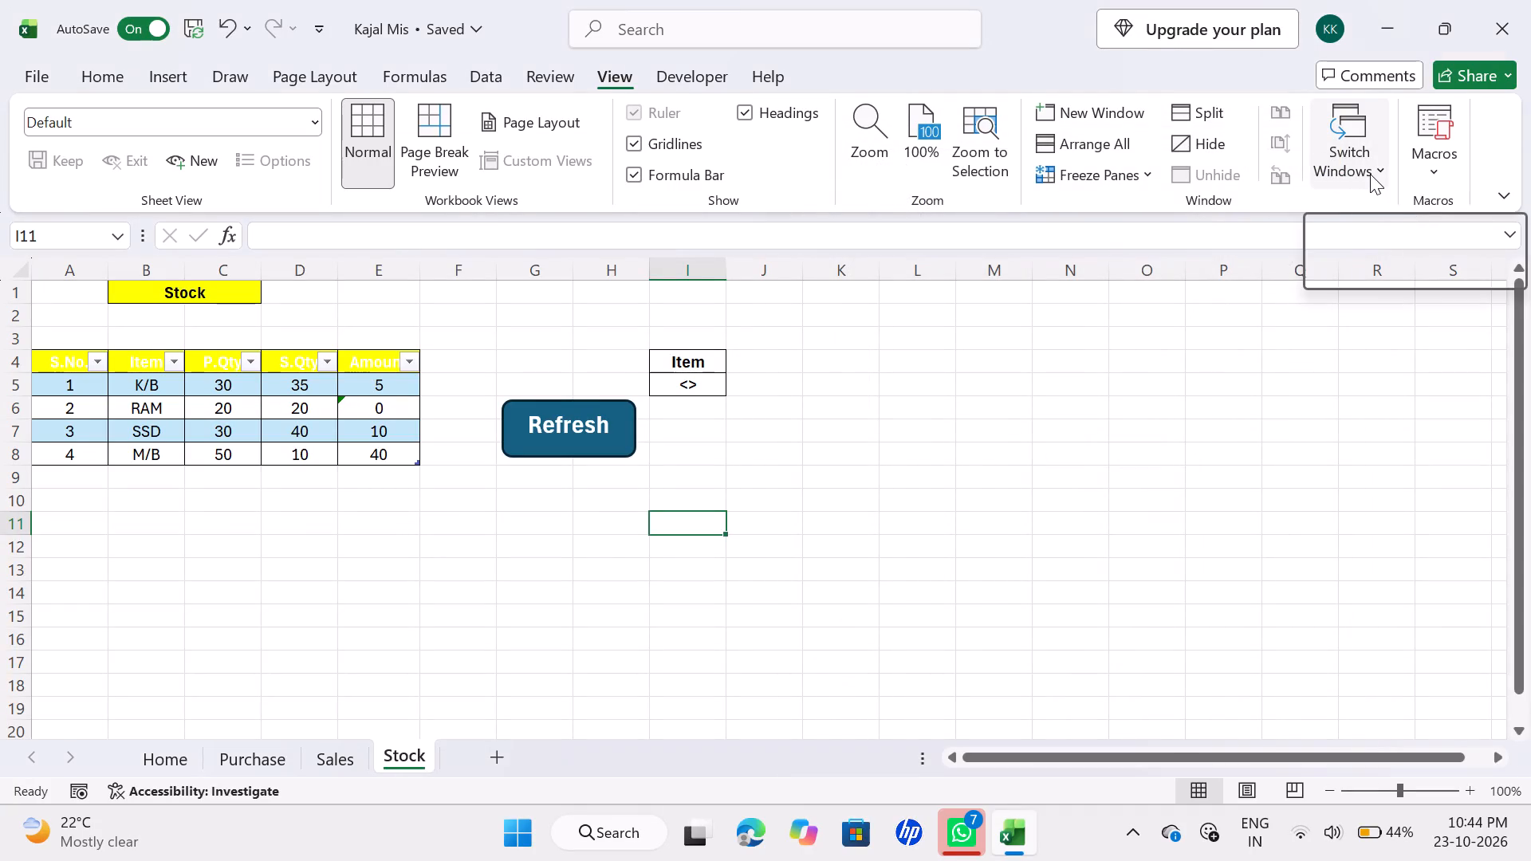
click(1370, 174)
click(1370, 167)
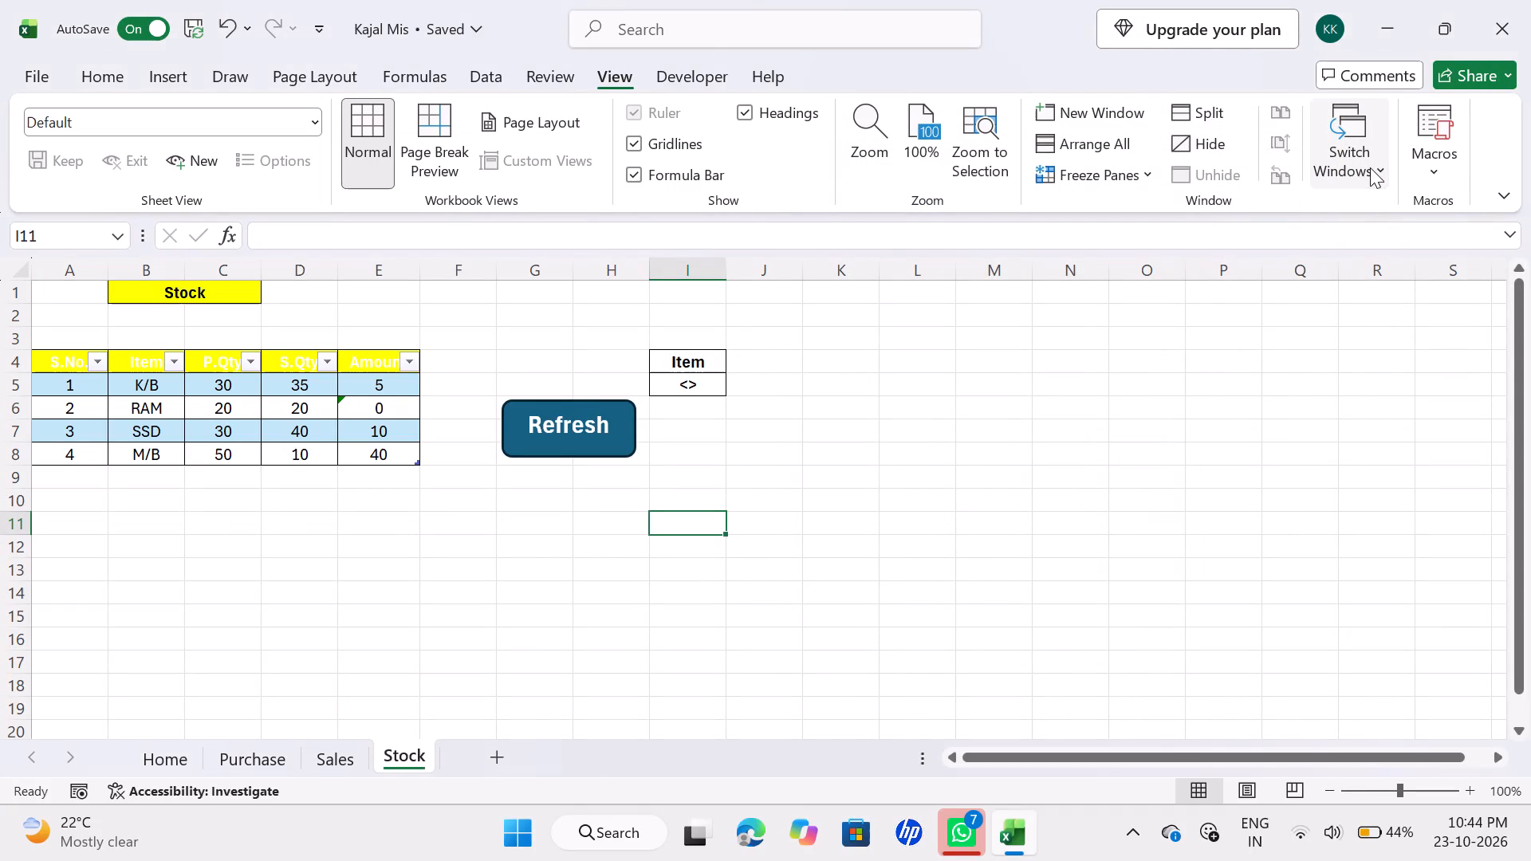
Start recording a macro named Refresh, stored in This Workbook.
click(1423, 178)
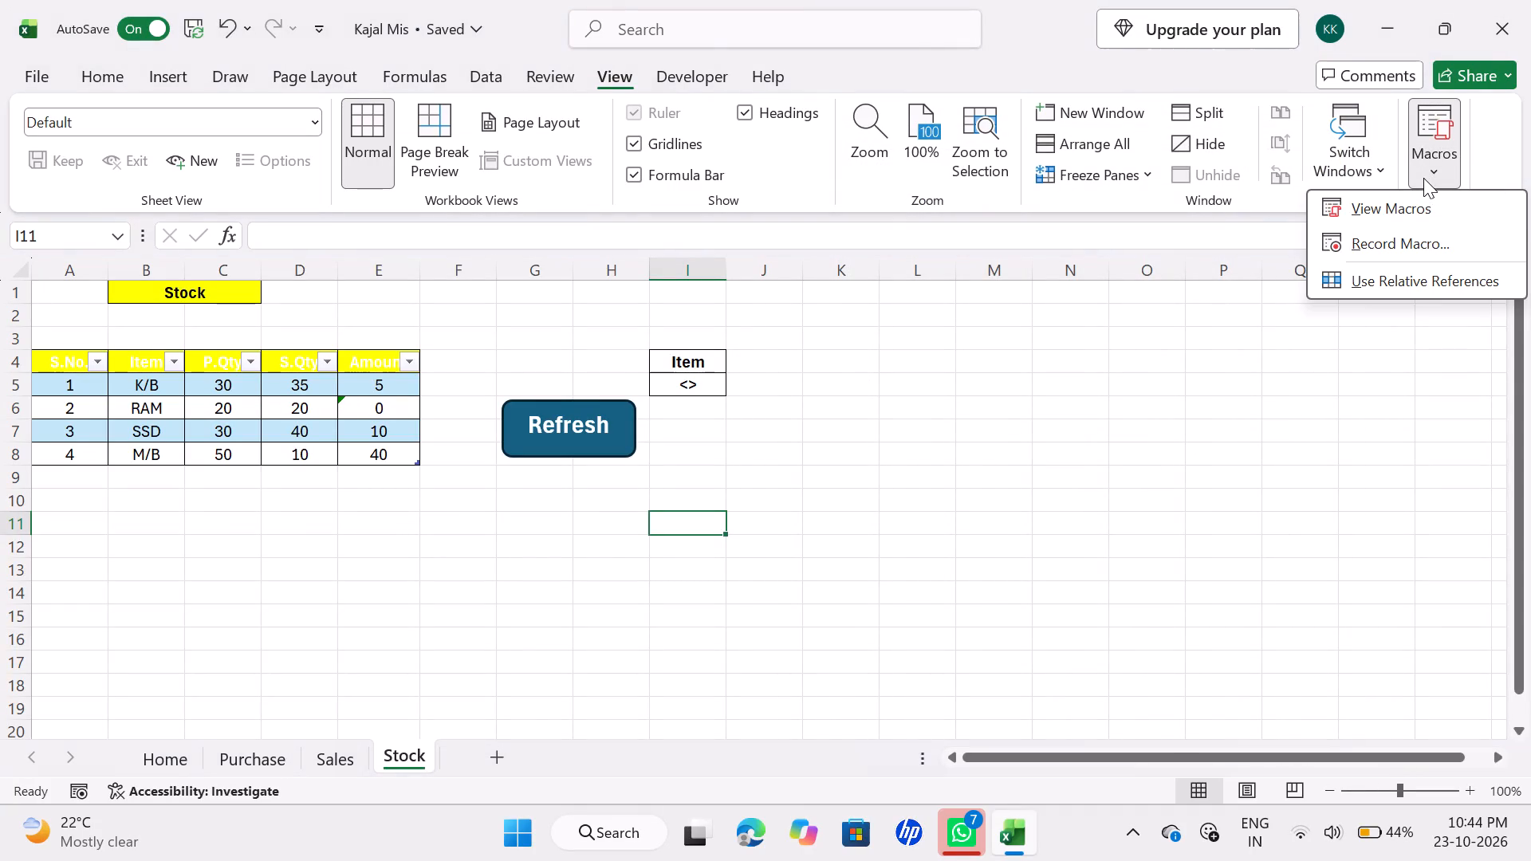
click(1400, 238)
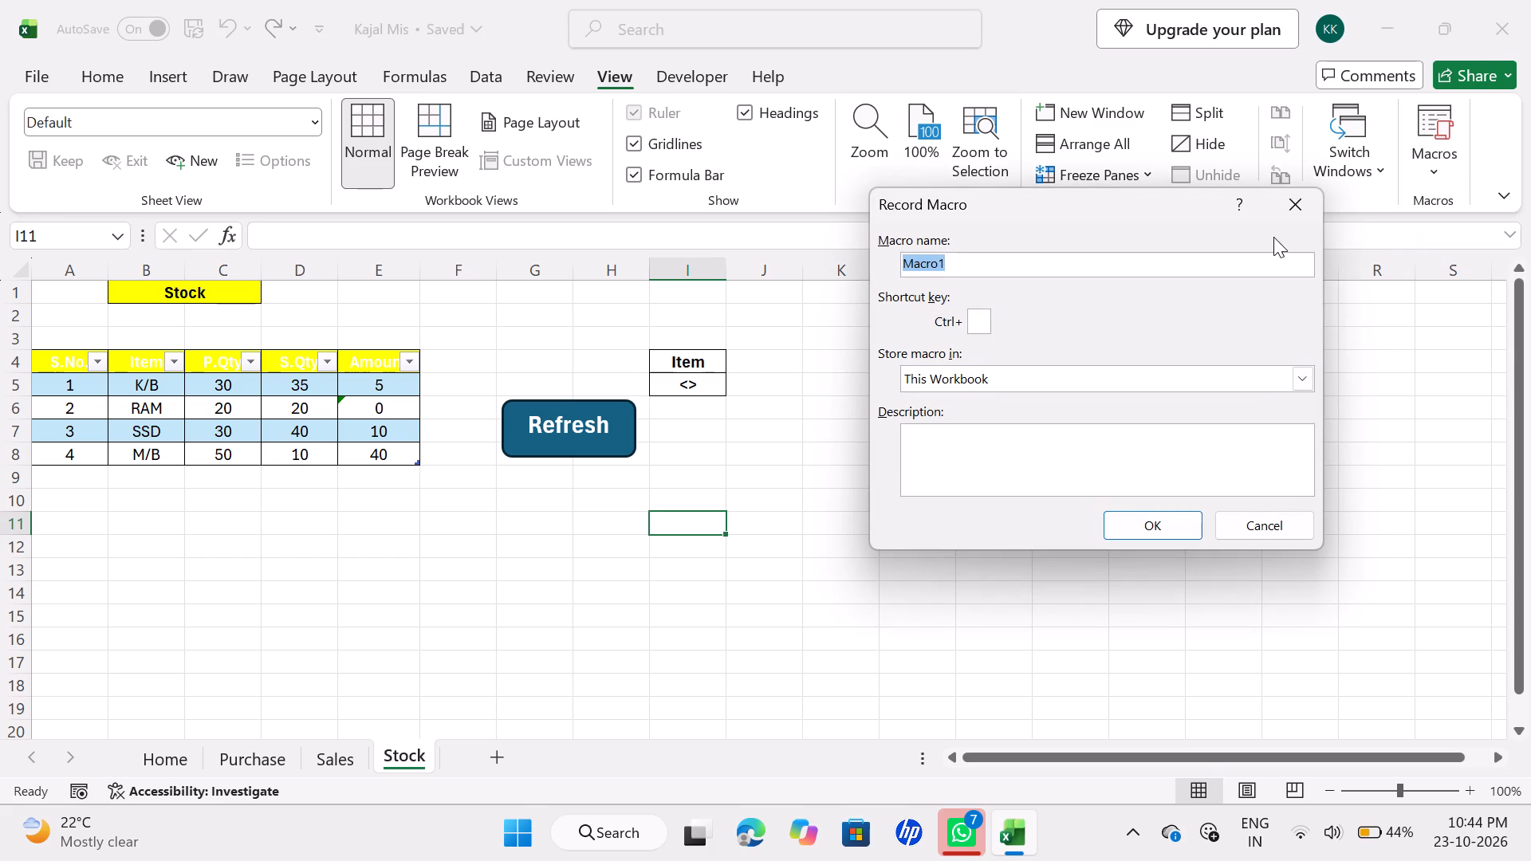
key(BackSpace)
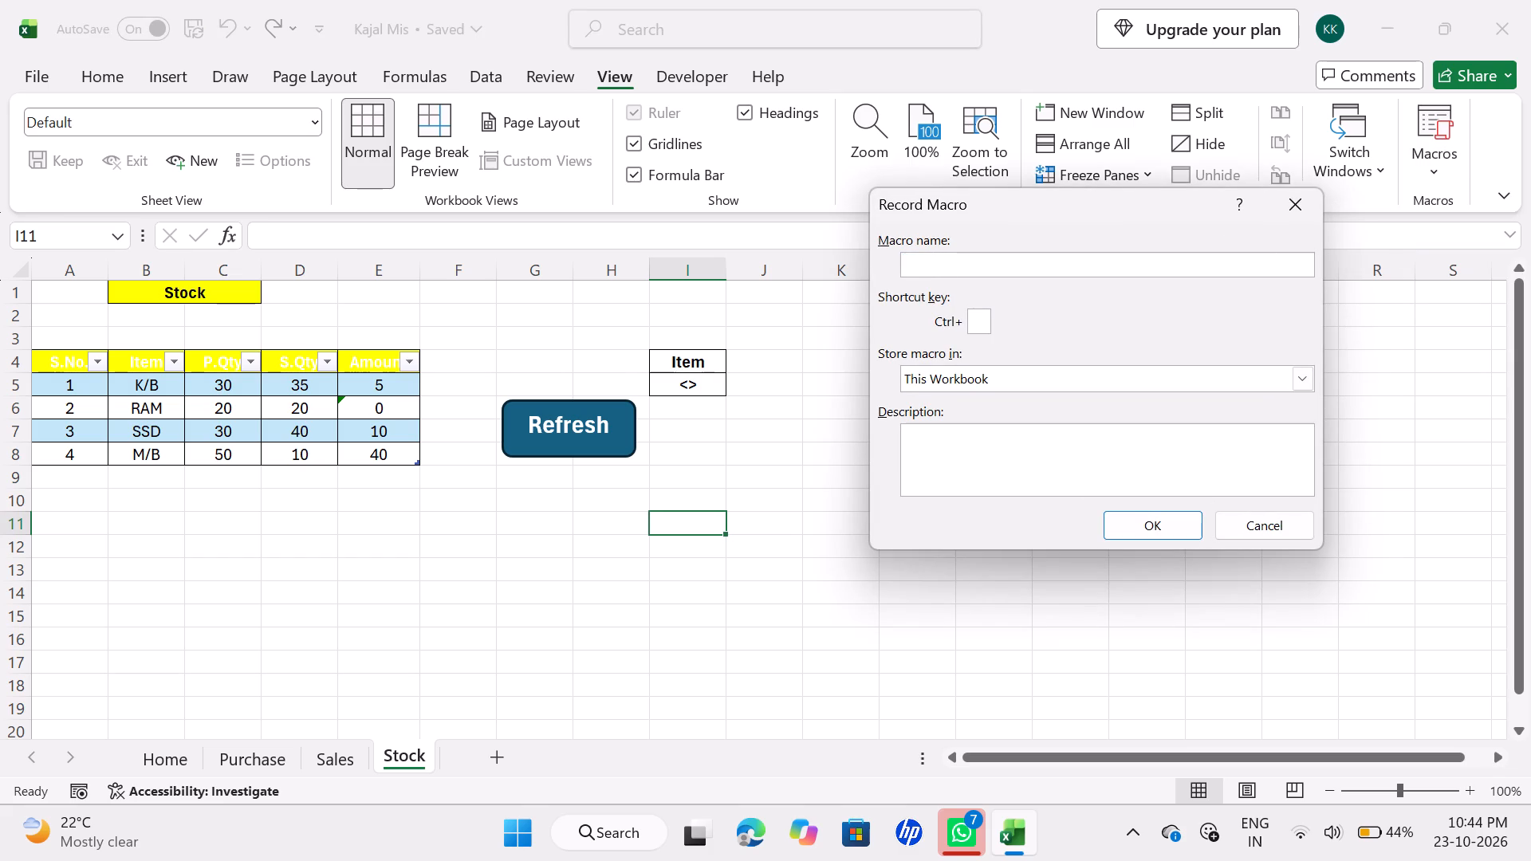
key(shift+r)
text(efresh)
click(1159, 521)
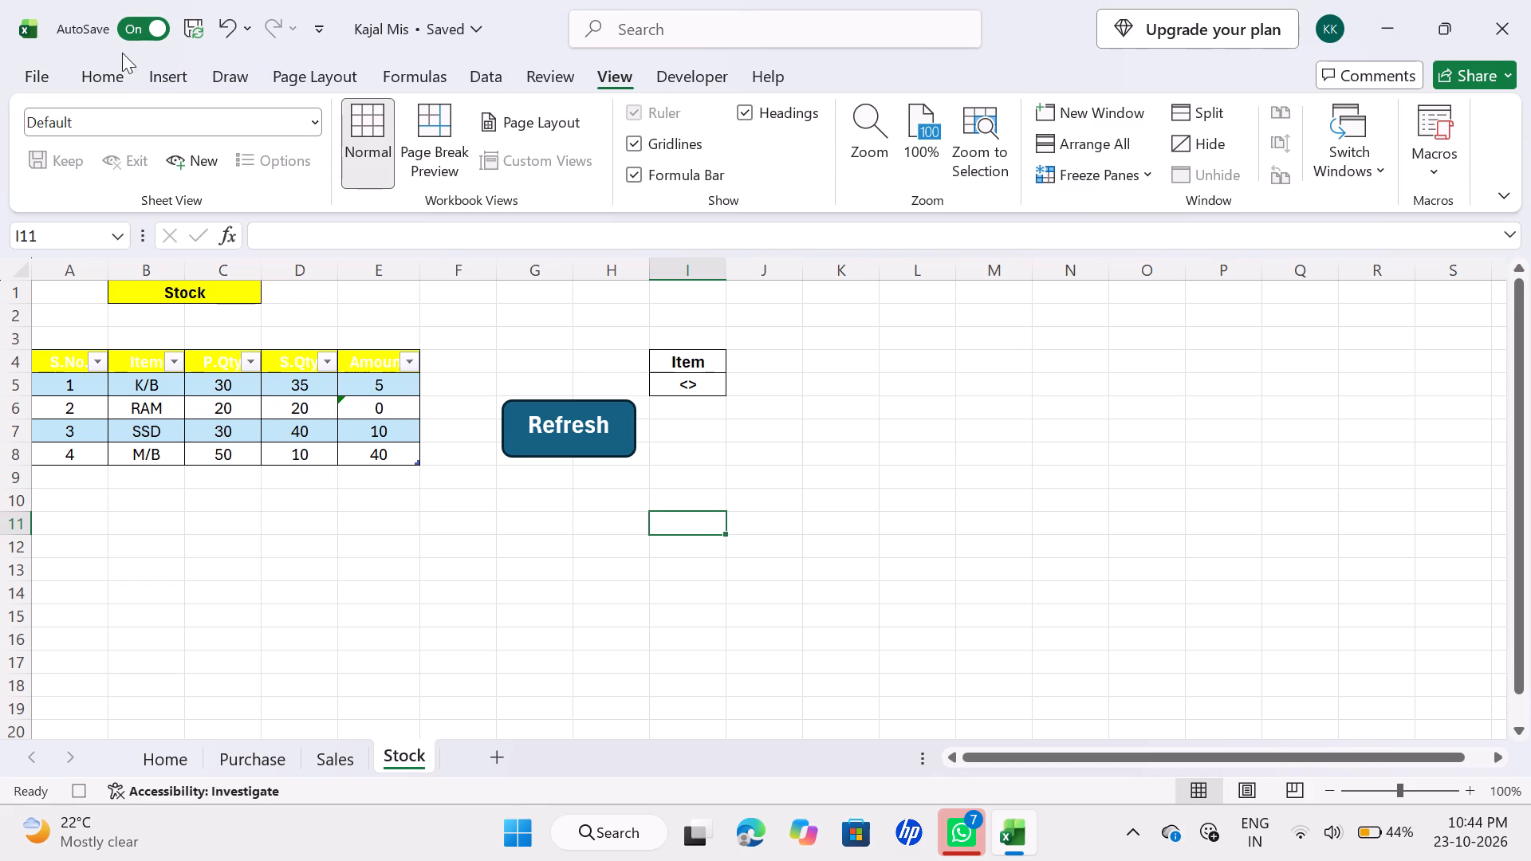
Open the Advanced Filter on the Stock sheet and clear its existing criteria range.
click(113, 77)
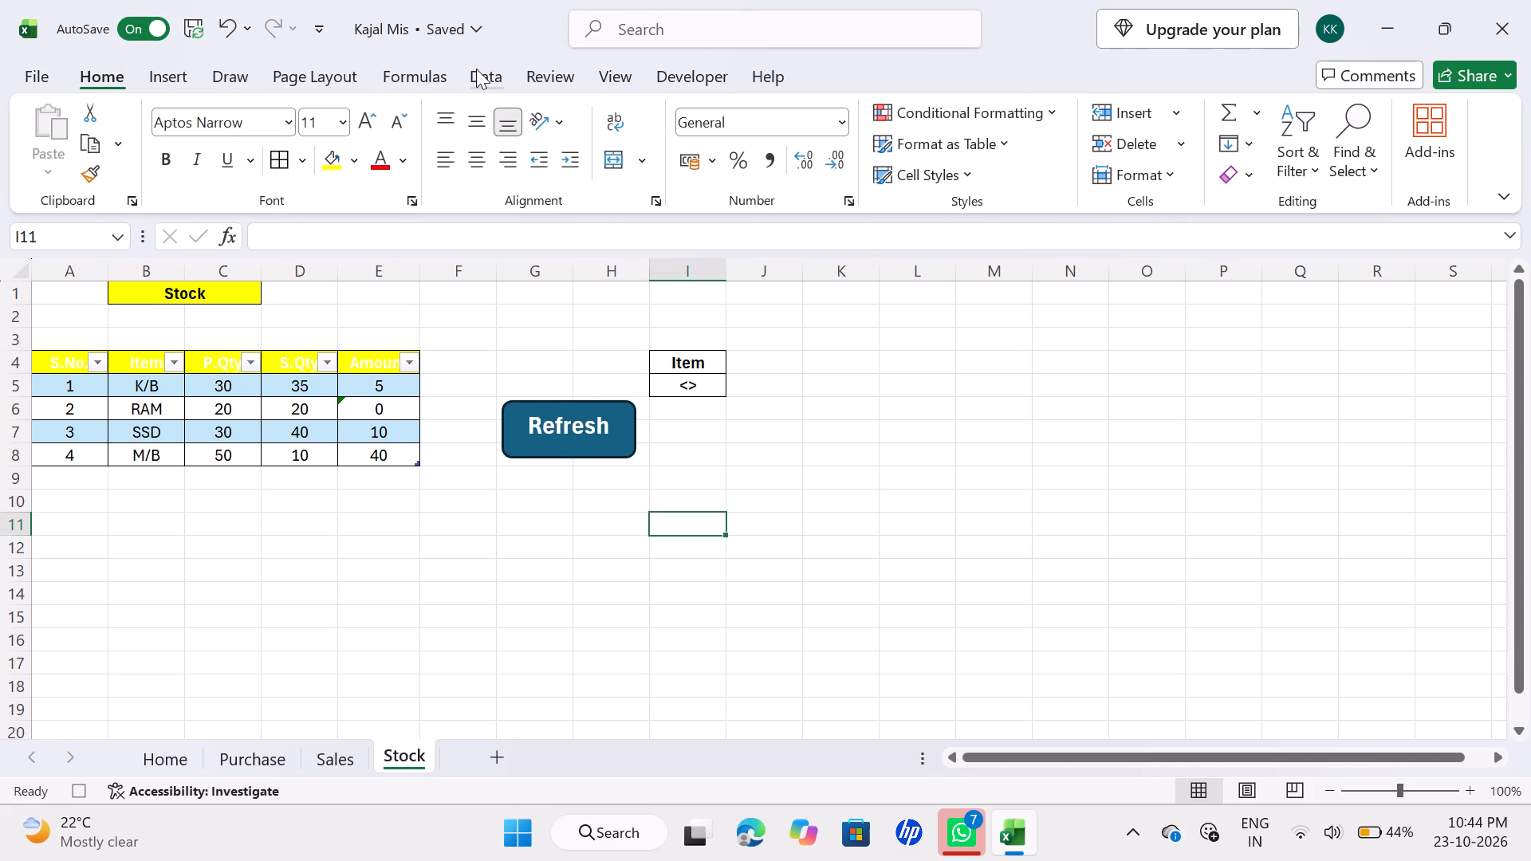
click(476, 69)
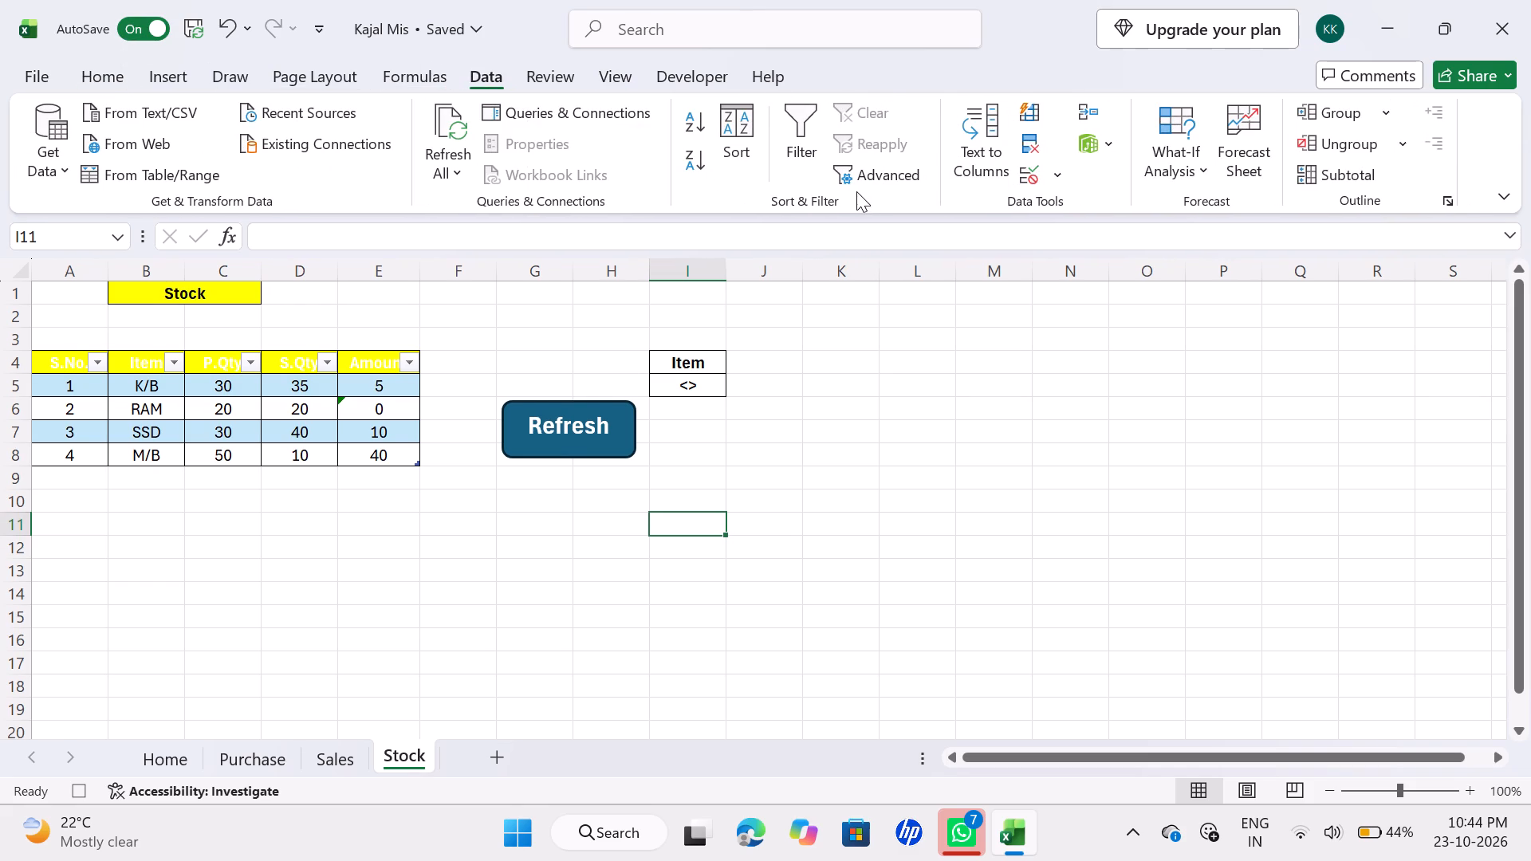
click(877, 170)
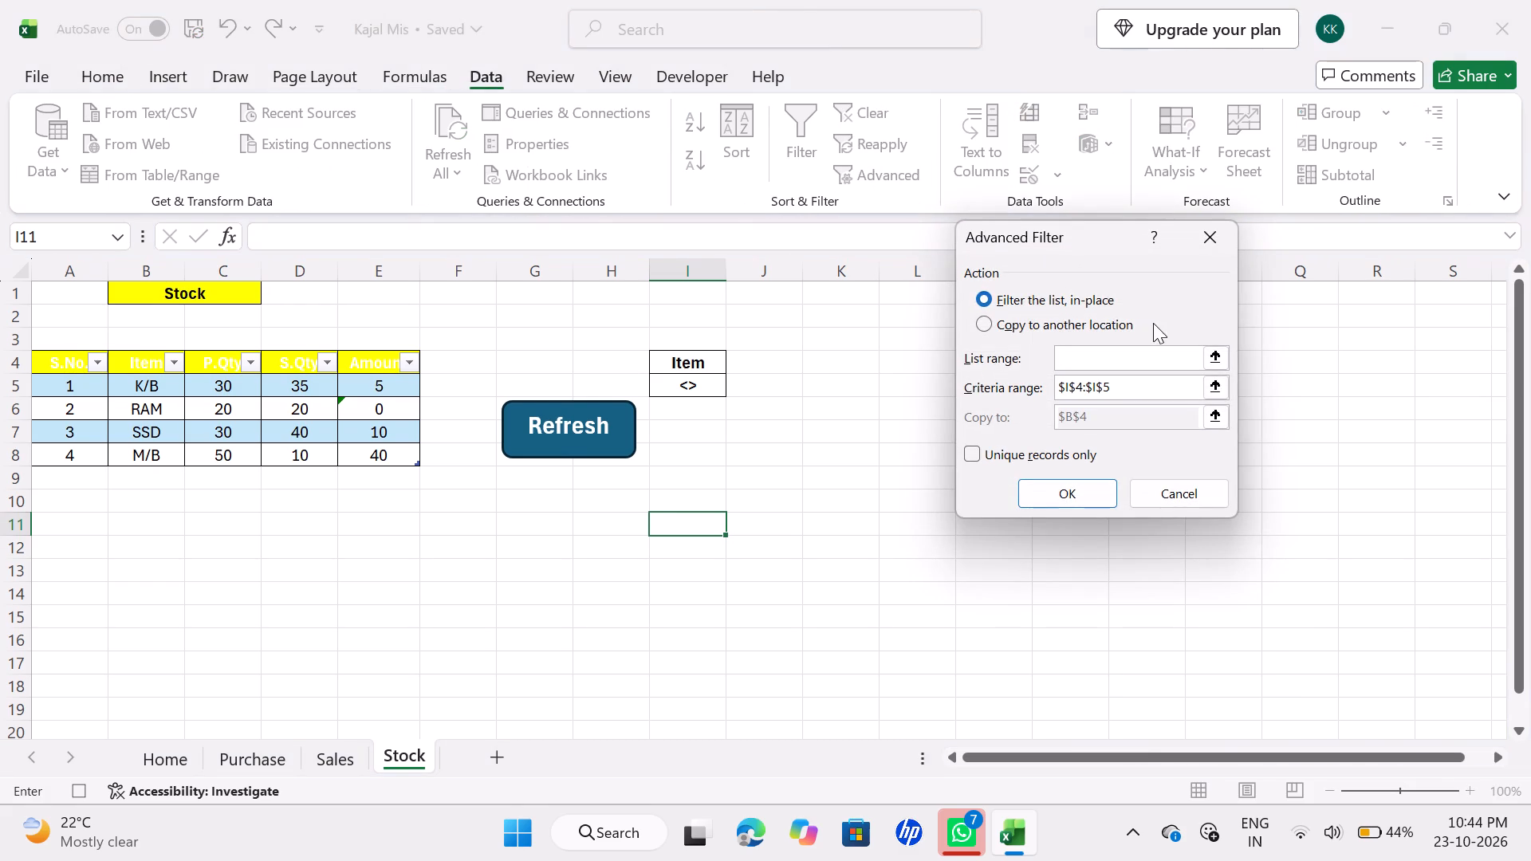
click(1164, 396)
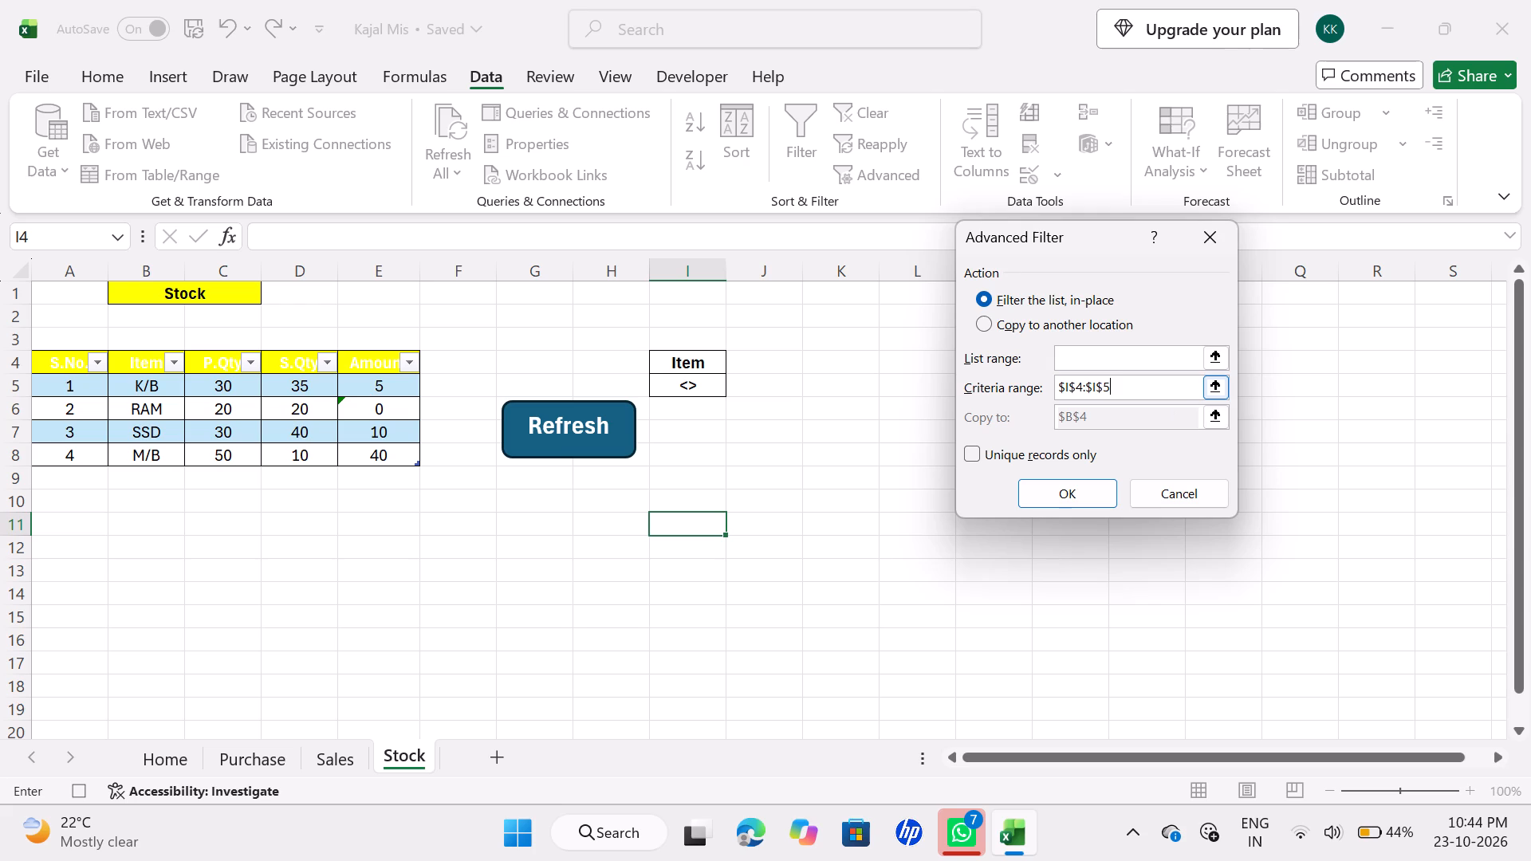
key(BackSpace)
key(BackSpace)
key(BackSpace)
key(BackSpace)
key(BackSpace)
key(BackSpace)
key(BackSpace)
key(BackSpace)
key(BackSpace)
key(BackSpace)
key(BackSpace)
key(BackSpace)
key(BackSpace)
key(BackSpace)
key(BackSpace)
key(BackSpace)
key(BackSpace)
key(BackSpace)
Set the Advanced Filter to copy to another location and clear its existing copy-to range.
click(1053, 326)
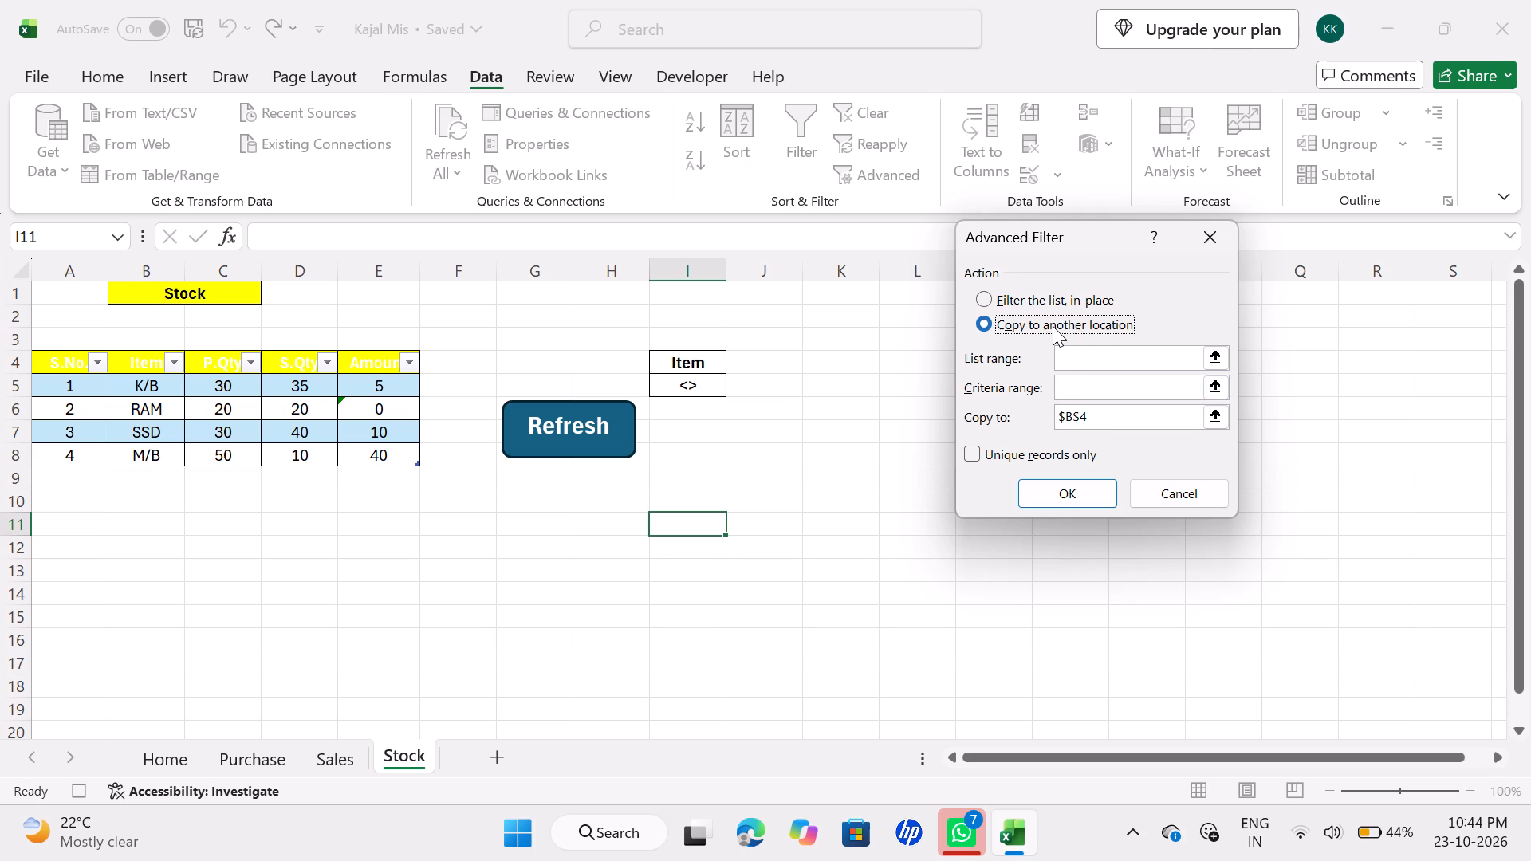
click(1103, 418)
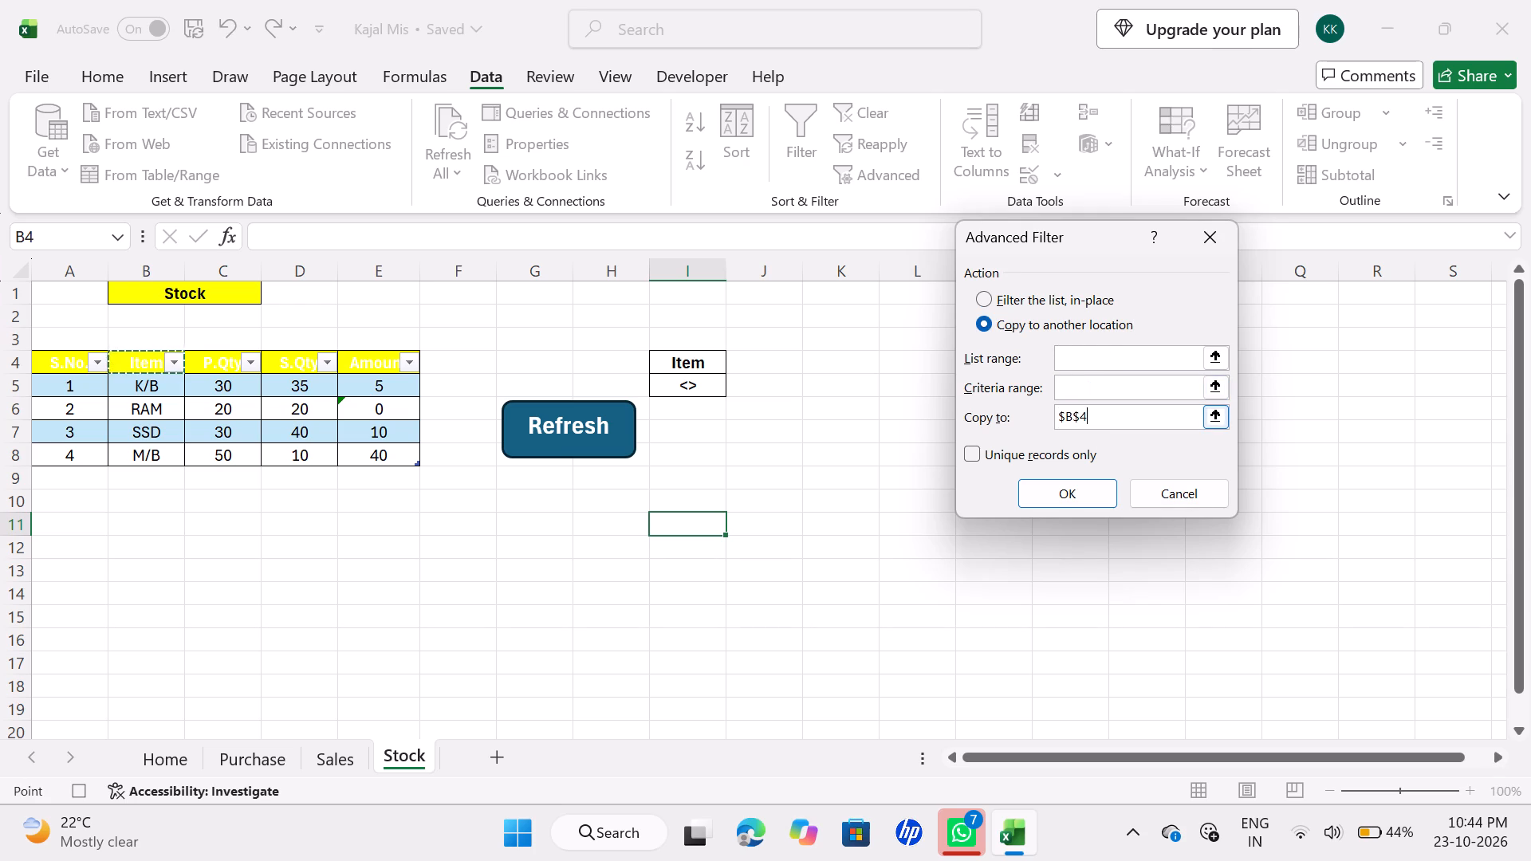
key(BackSpace)
key(BackSpace)
key(BackSpace)
key(BackSpace)
key(BackSpace)
key(BackSpace)
key(BackSpace)
key(BackSpace)
key(BackSpace)
key(BackSpace)
key(BackSpace)
key(BackSpace)
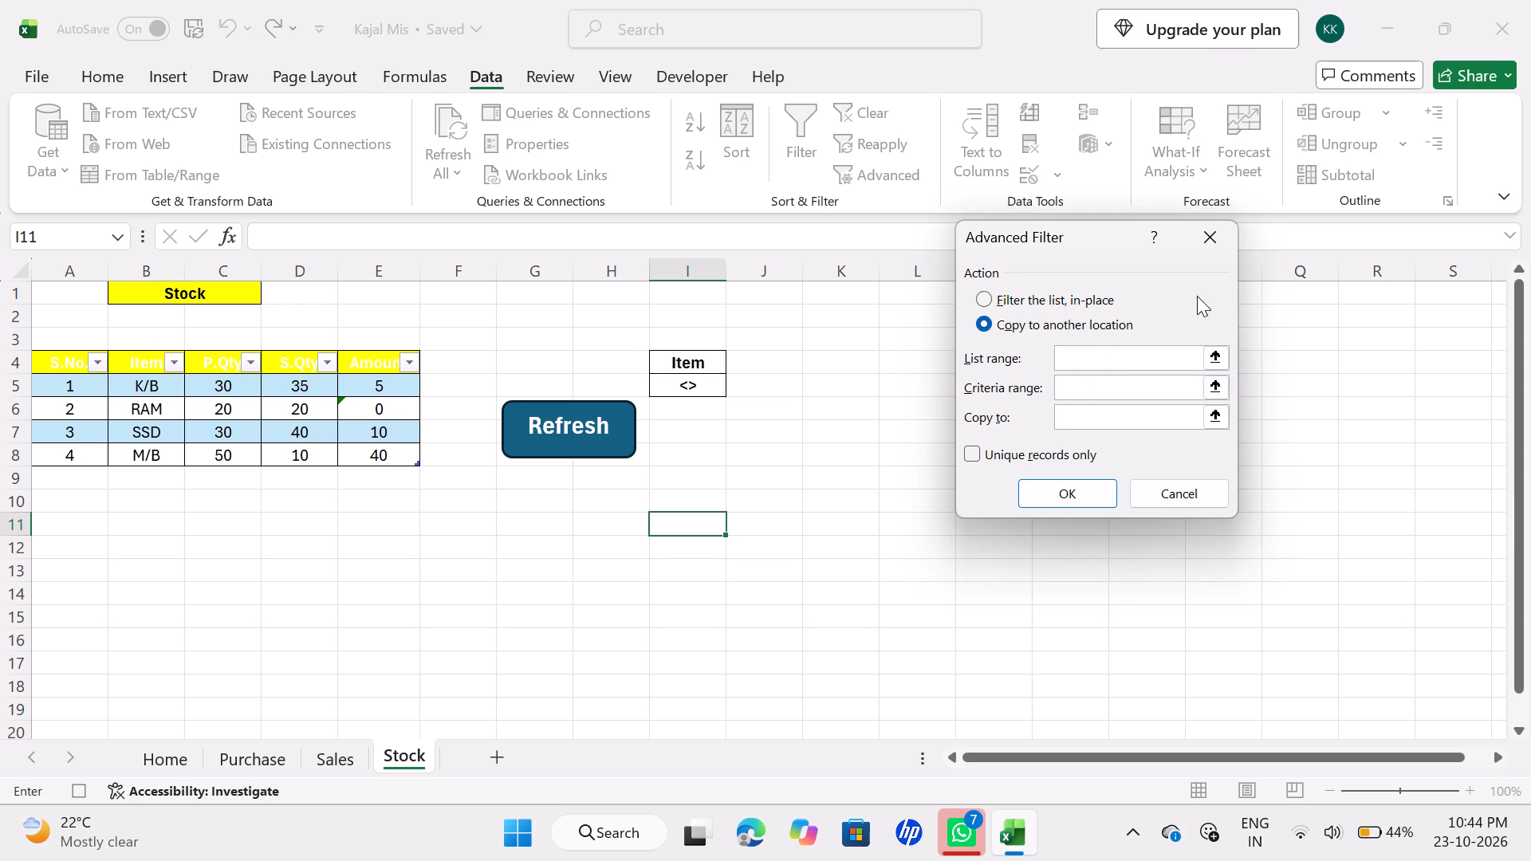
Set the Advanced Filter's list range to the Stock table's Item column, header included (B4:B8).
click(1218, 358)
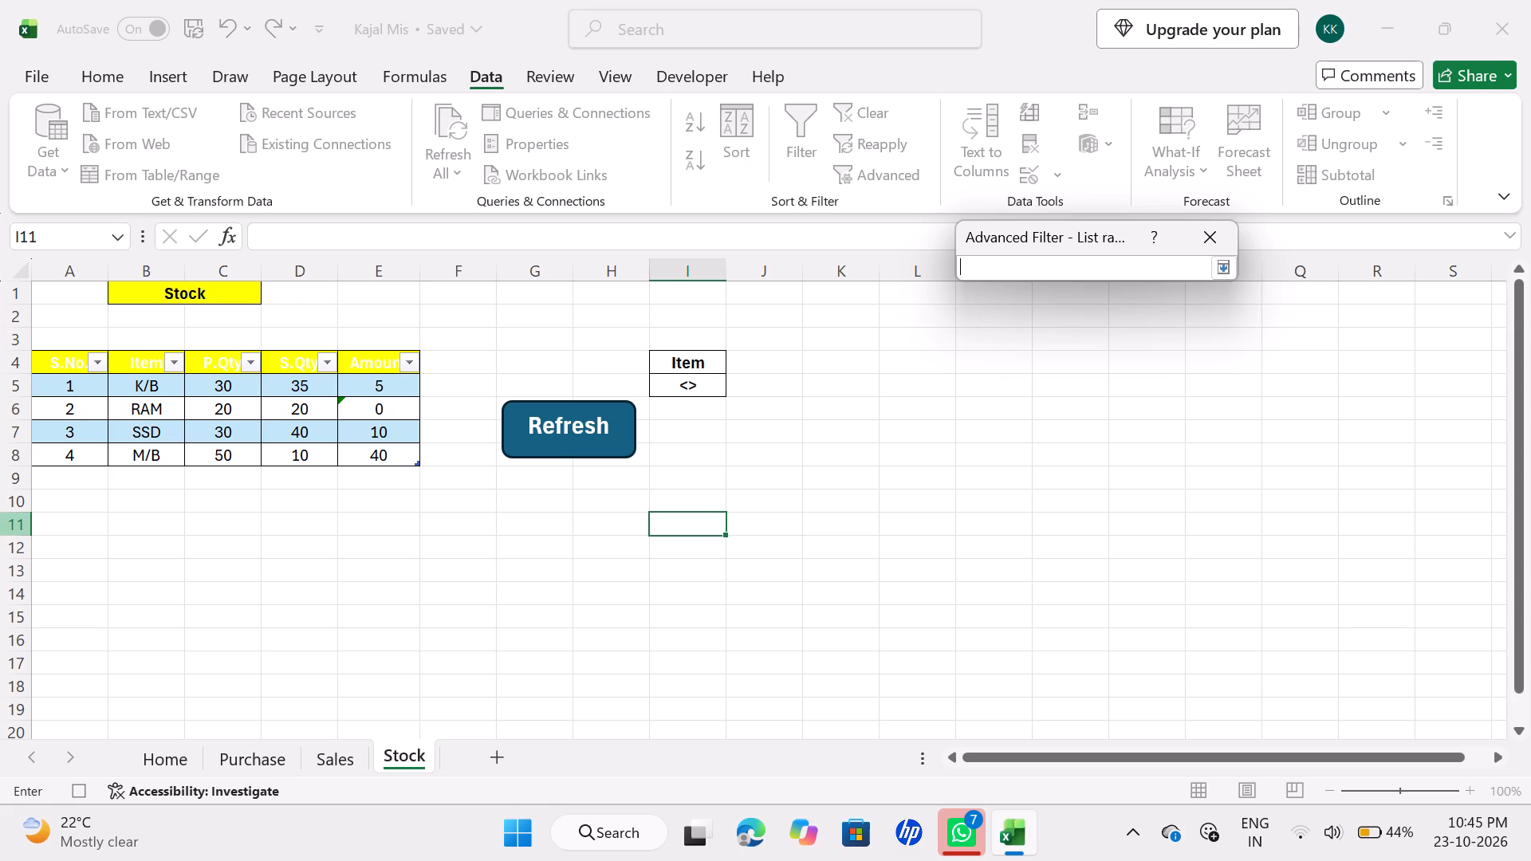
drag(155, 357, 134, 446)
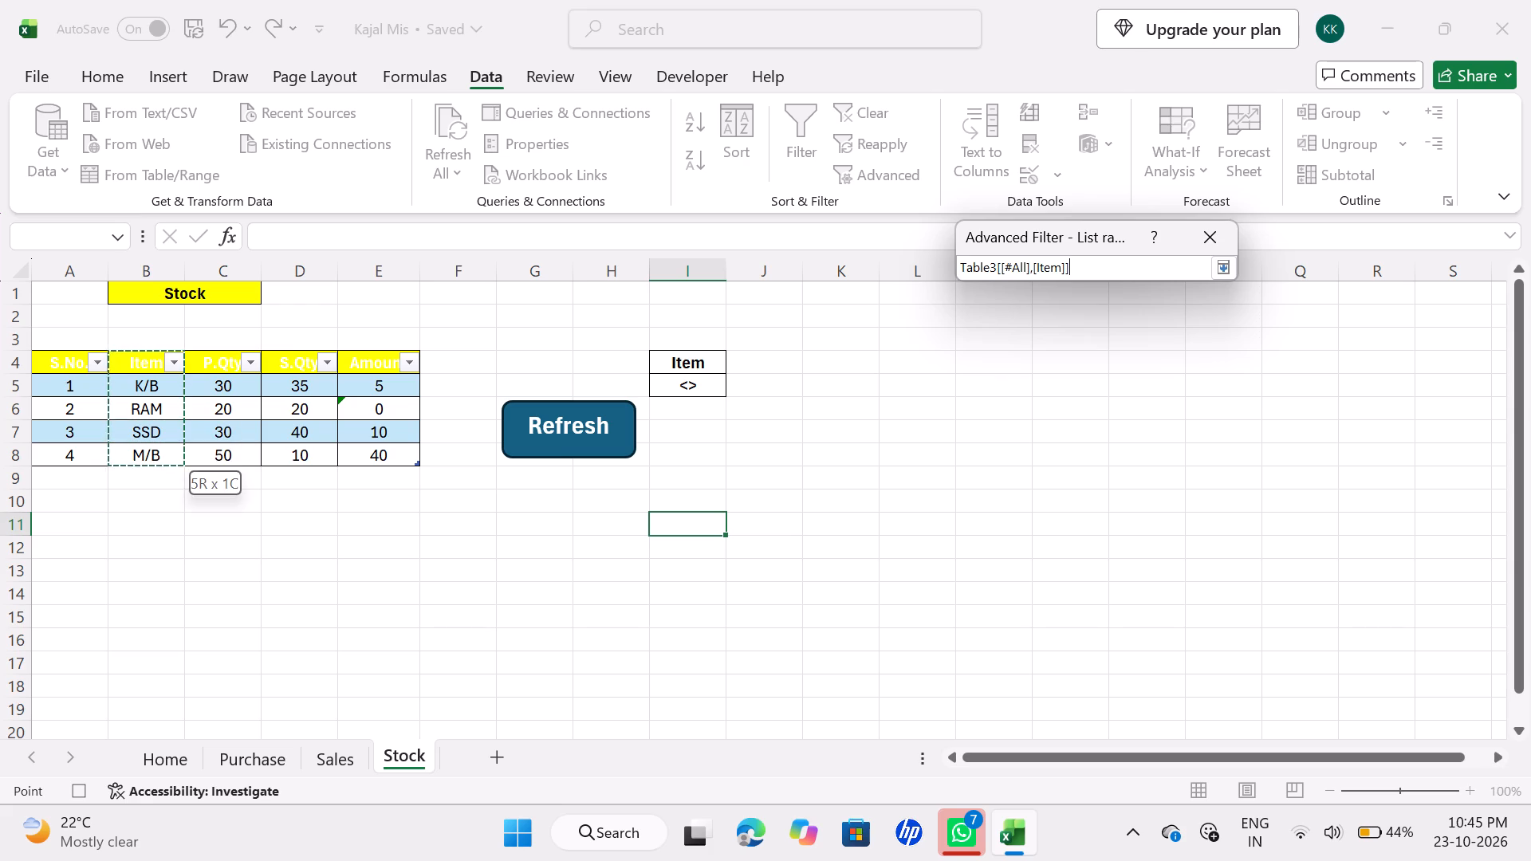
drag(134, 446, 133, 450)
key(Return)
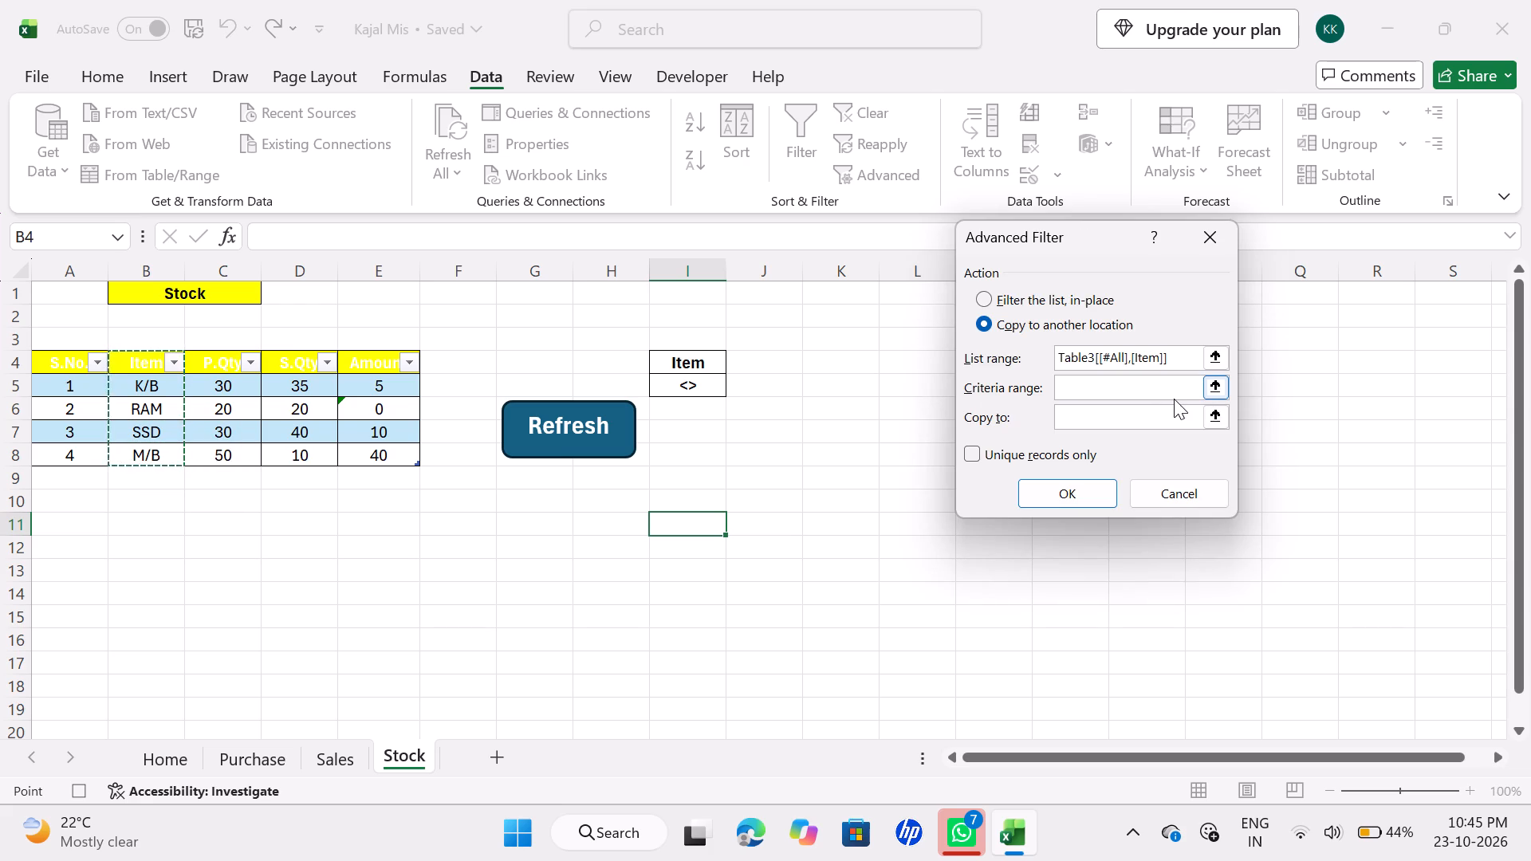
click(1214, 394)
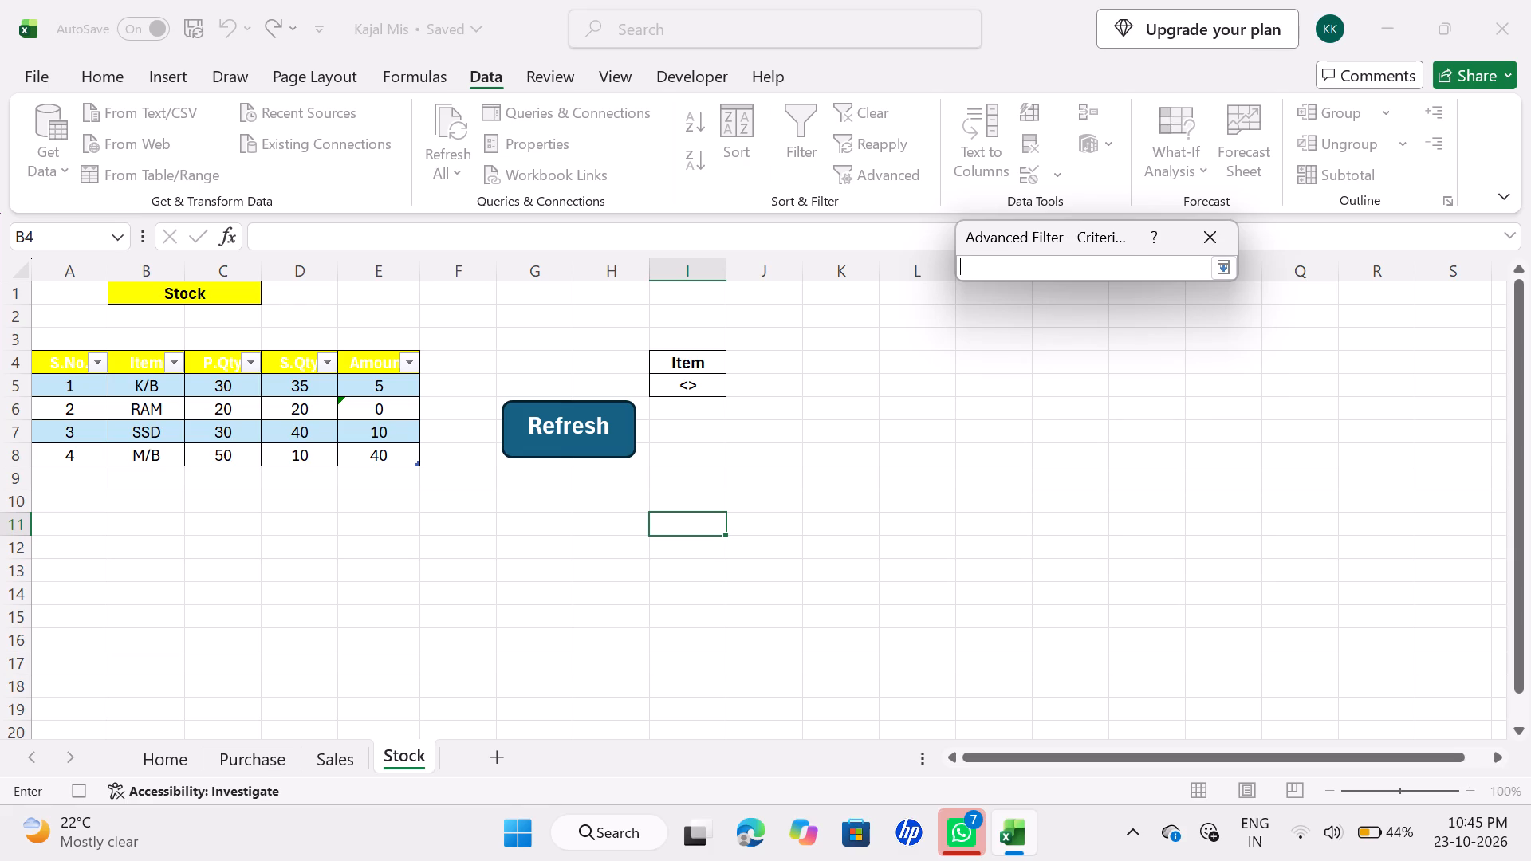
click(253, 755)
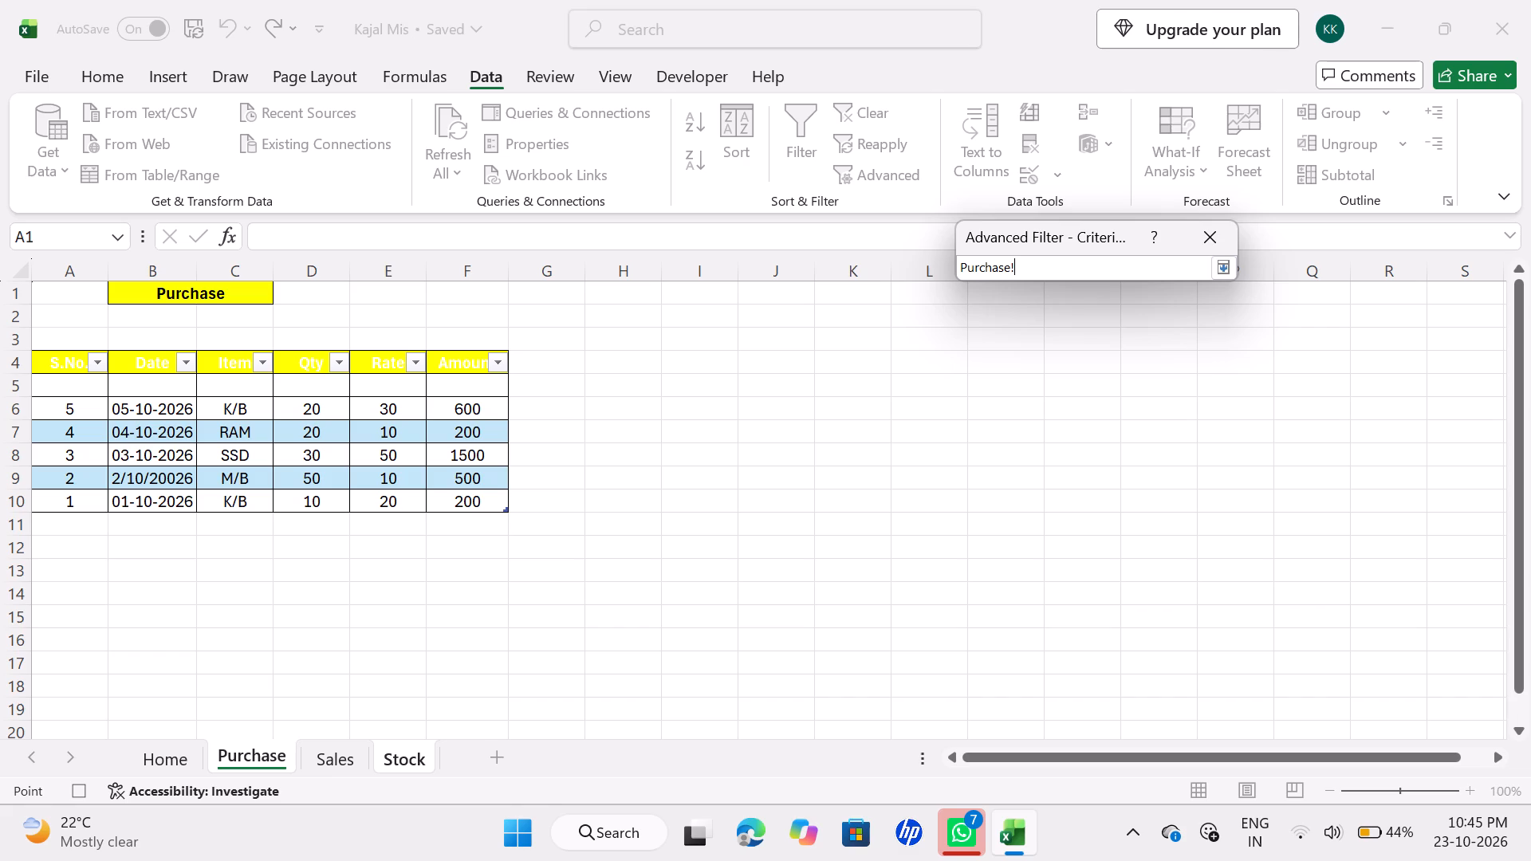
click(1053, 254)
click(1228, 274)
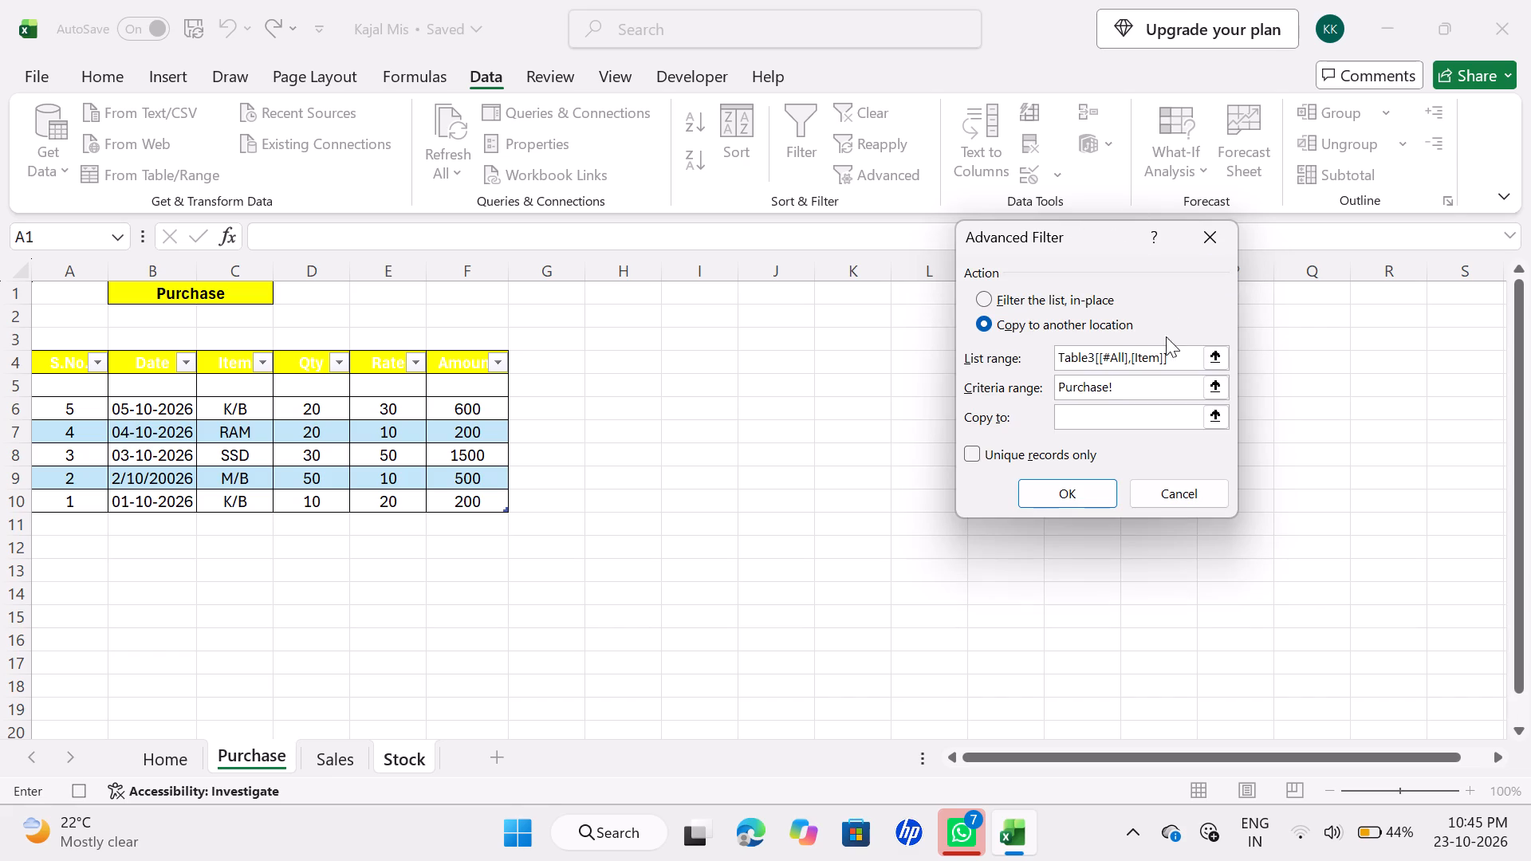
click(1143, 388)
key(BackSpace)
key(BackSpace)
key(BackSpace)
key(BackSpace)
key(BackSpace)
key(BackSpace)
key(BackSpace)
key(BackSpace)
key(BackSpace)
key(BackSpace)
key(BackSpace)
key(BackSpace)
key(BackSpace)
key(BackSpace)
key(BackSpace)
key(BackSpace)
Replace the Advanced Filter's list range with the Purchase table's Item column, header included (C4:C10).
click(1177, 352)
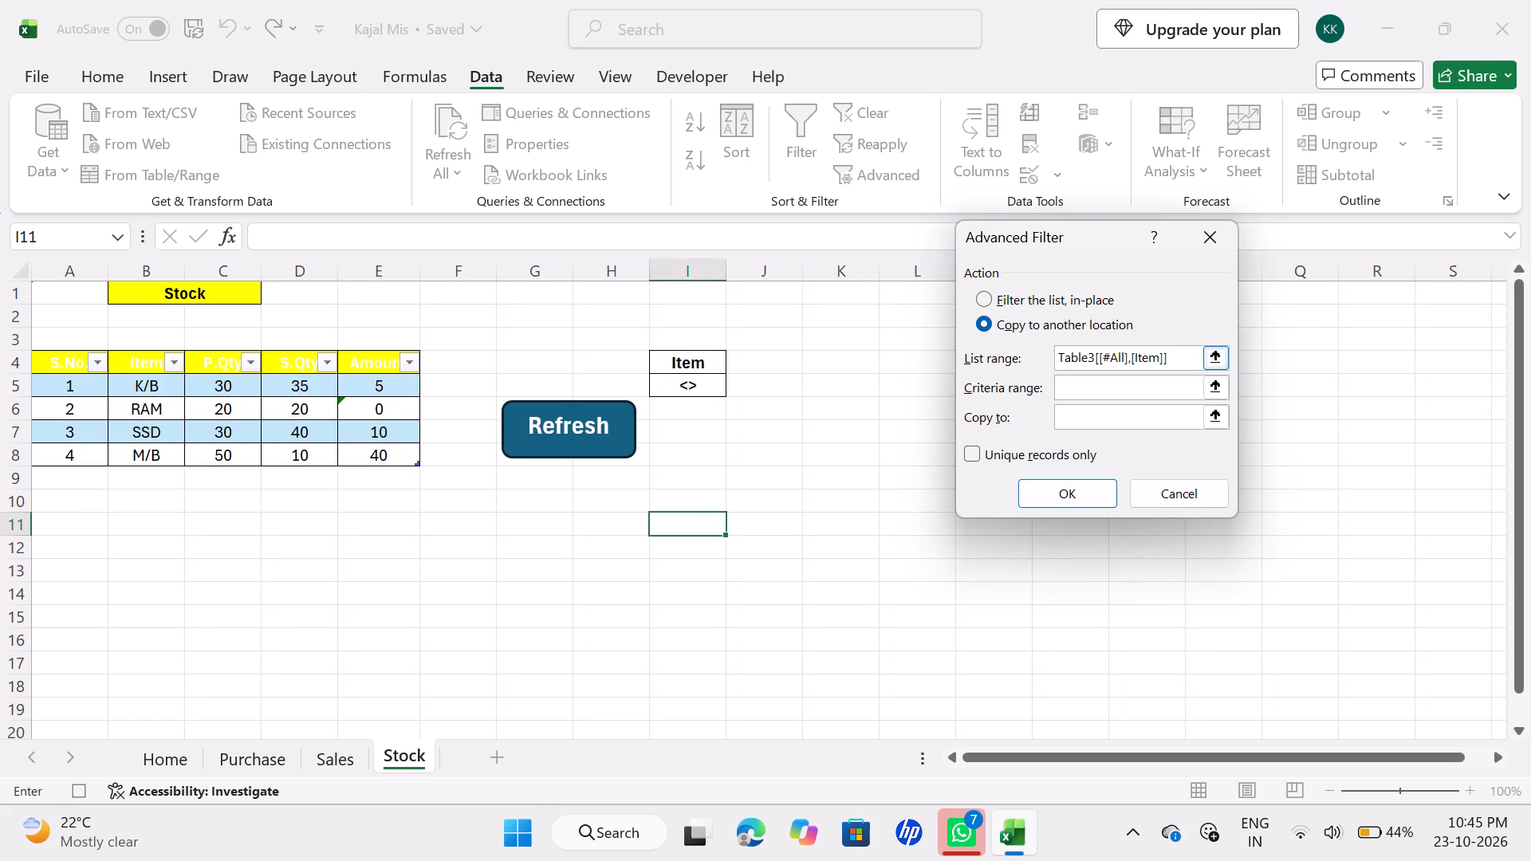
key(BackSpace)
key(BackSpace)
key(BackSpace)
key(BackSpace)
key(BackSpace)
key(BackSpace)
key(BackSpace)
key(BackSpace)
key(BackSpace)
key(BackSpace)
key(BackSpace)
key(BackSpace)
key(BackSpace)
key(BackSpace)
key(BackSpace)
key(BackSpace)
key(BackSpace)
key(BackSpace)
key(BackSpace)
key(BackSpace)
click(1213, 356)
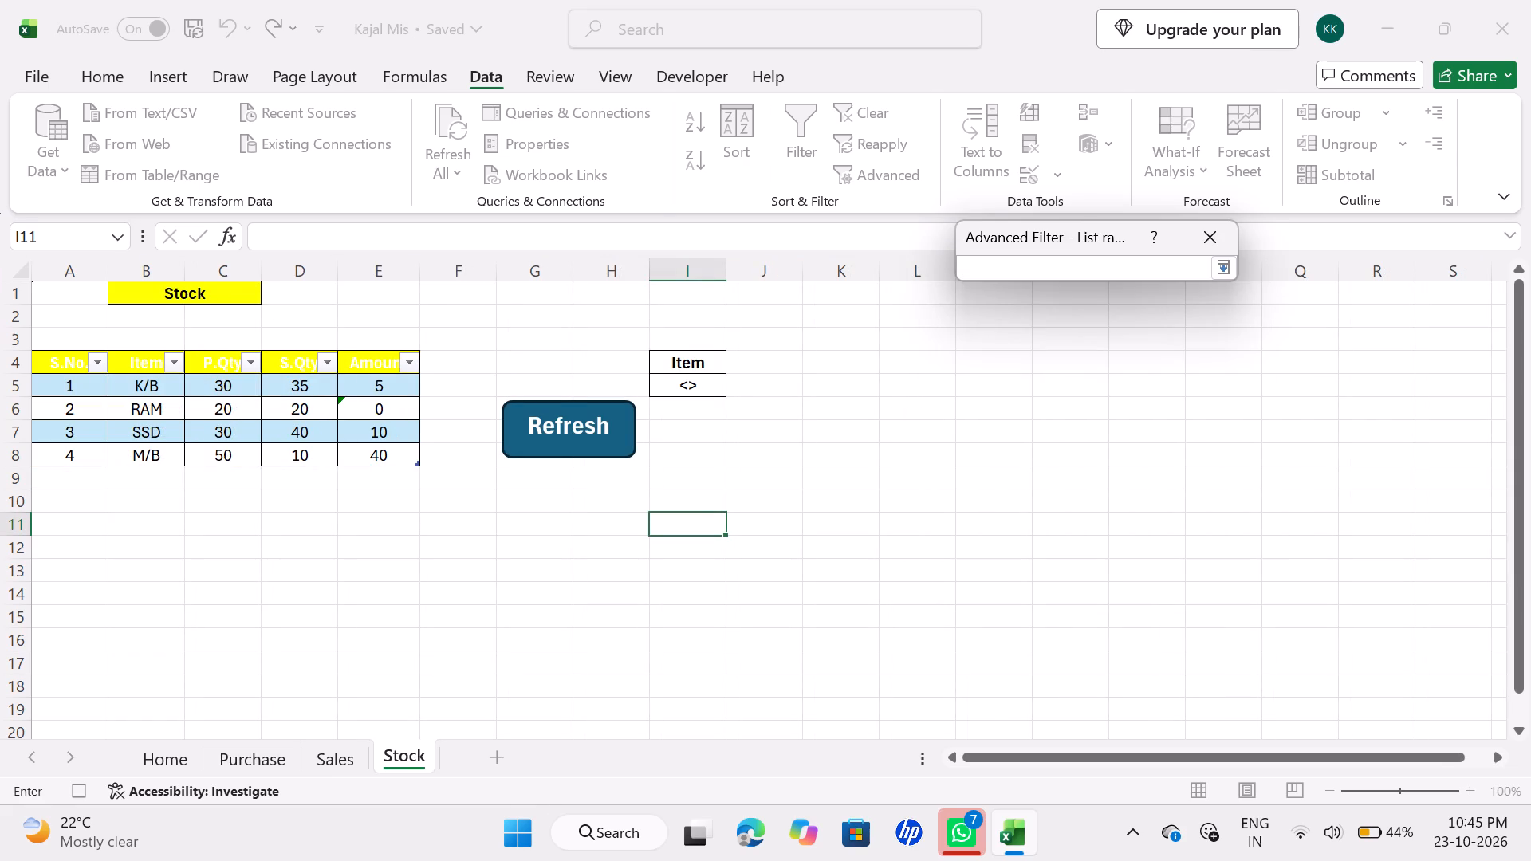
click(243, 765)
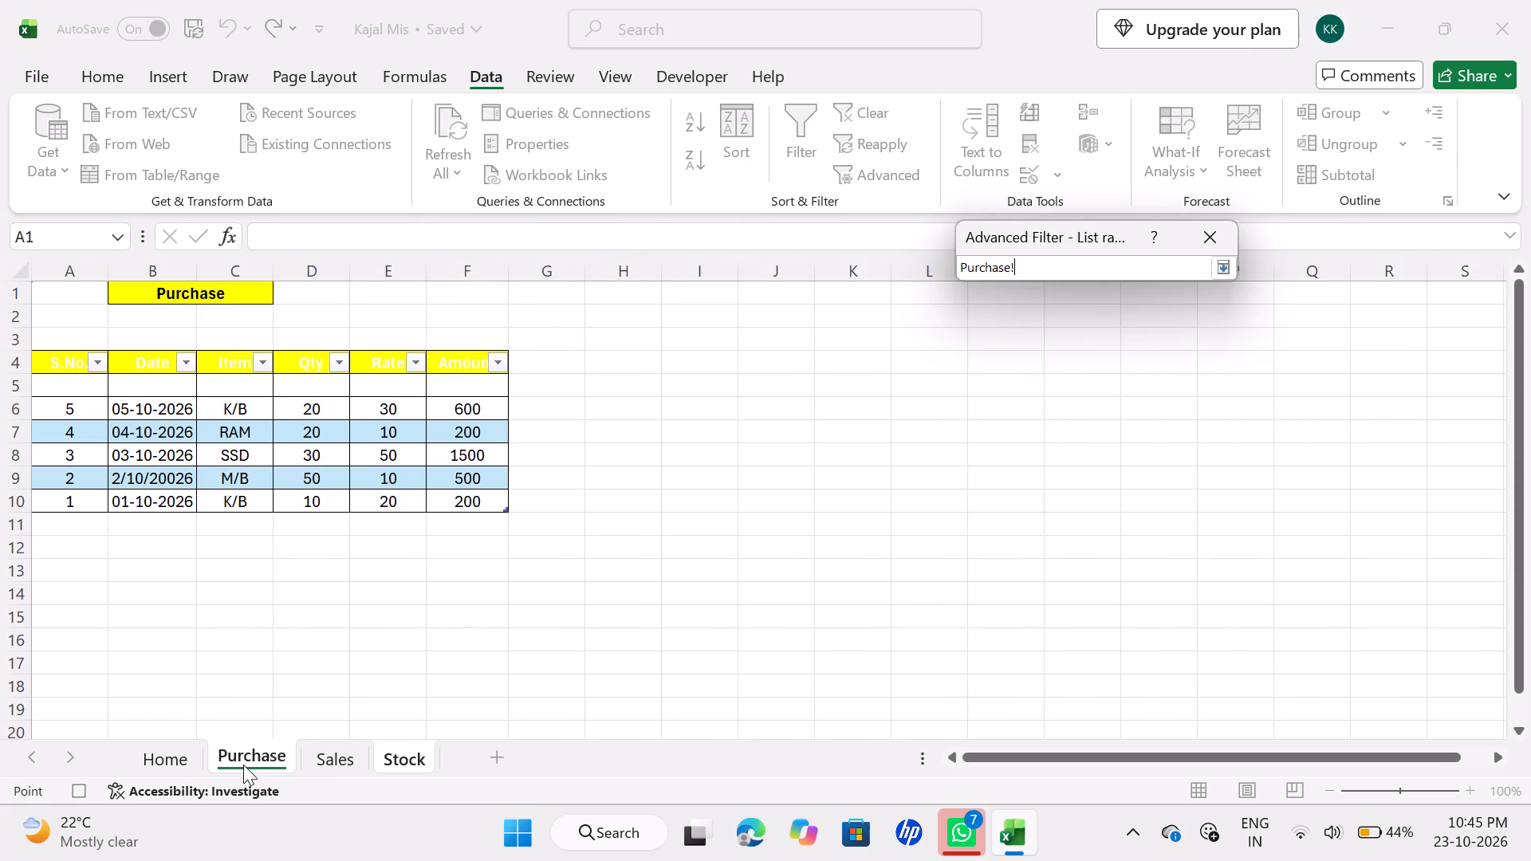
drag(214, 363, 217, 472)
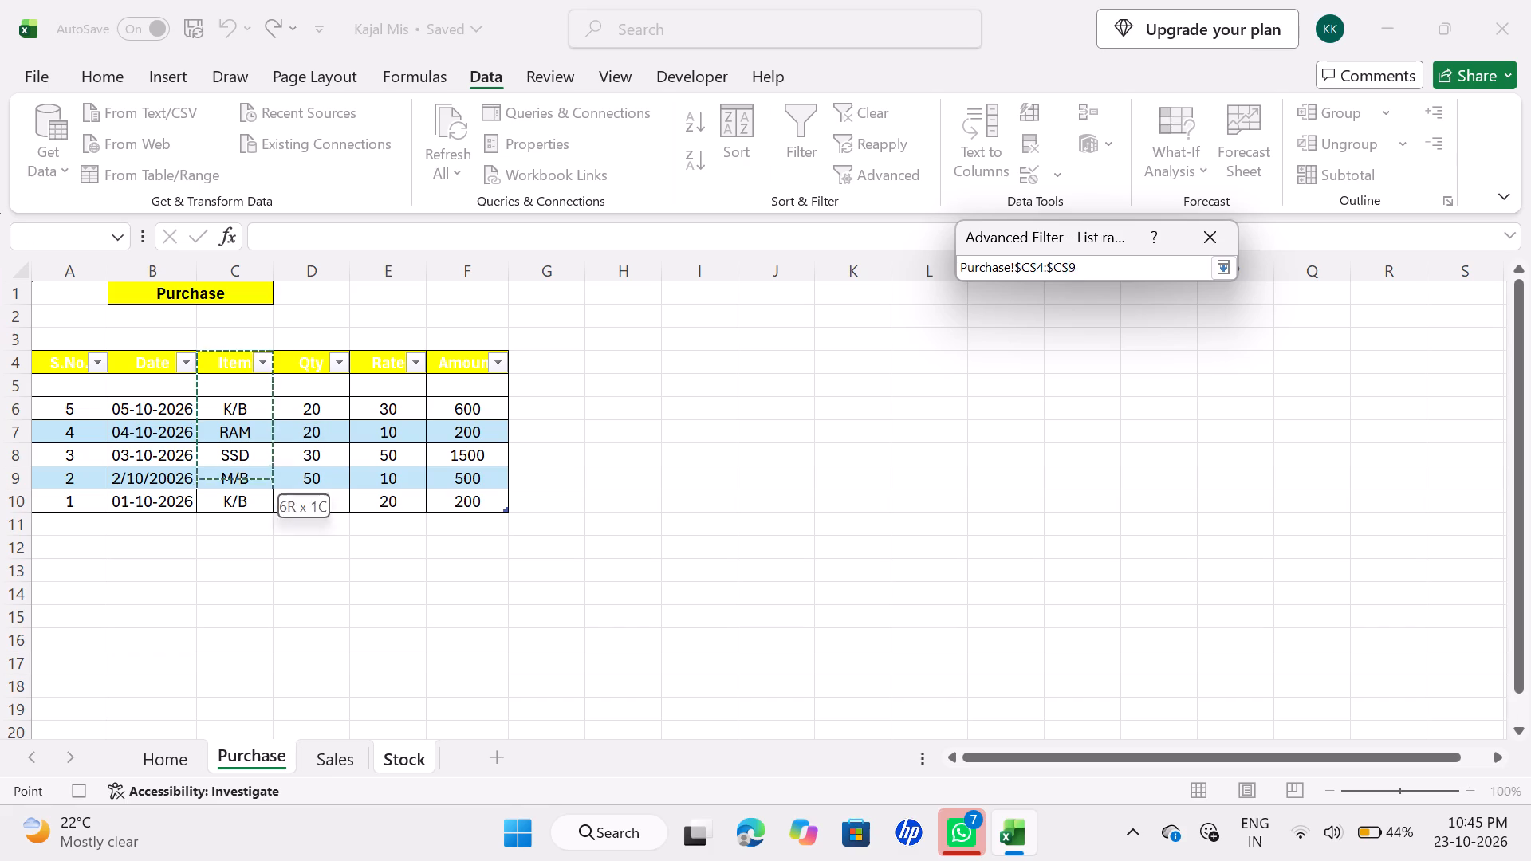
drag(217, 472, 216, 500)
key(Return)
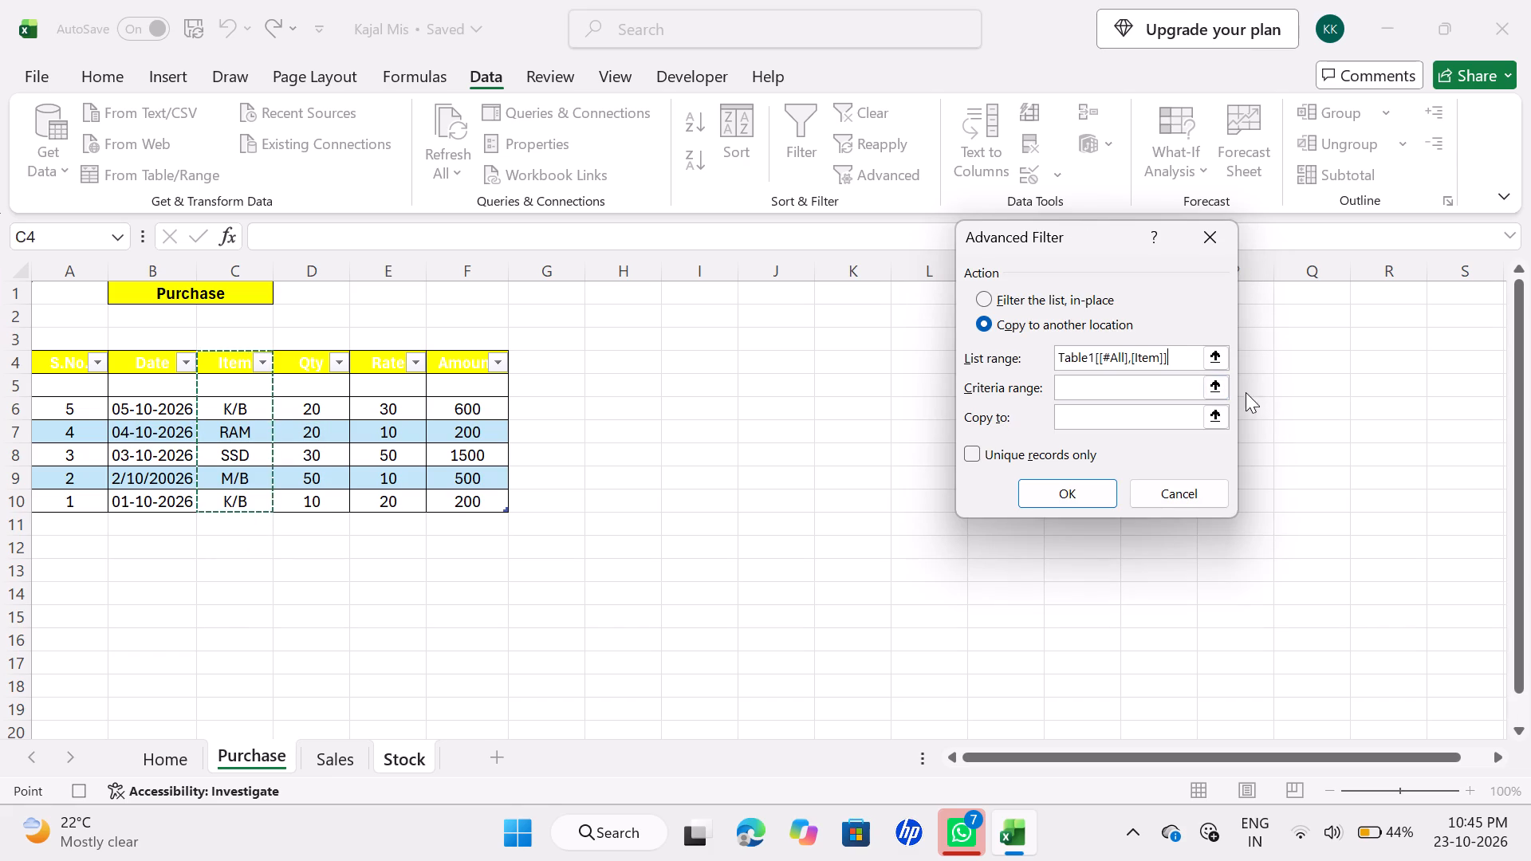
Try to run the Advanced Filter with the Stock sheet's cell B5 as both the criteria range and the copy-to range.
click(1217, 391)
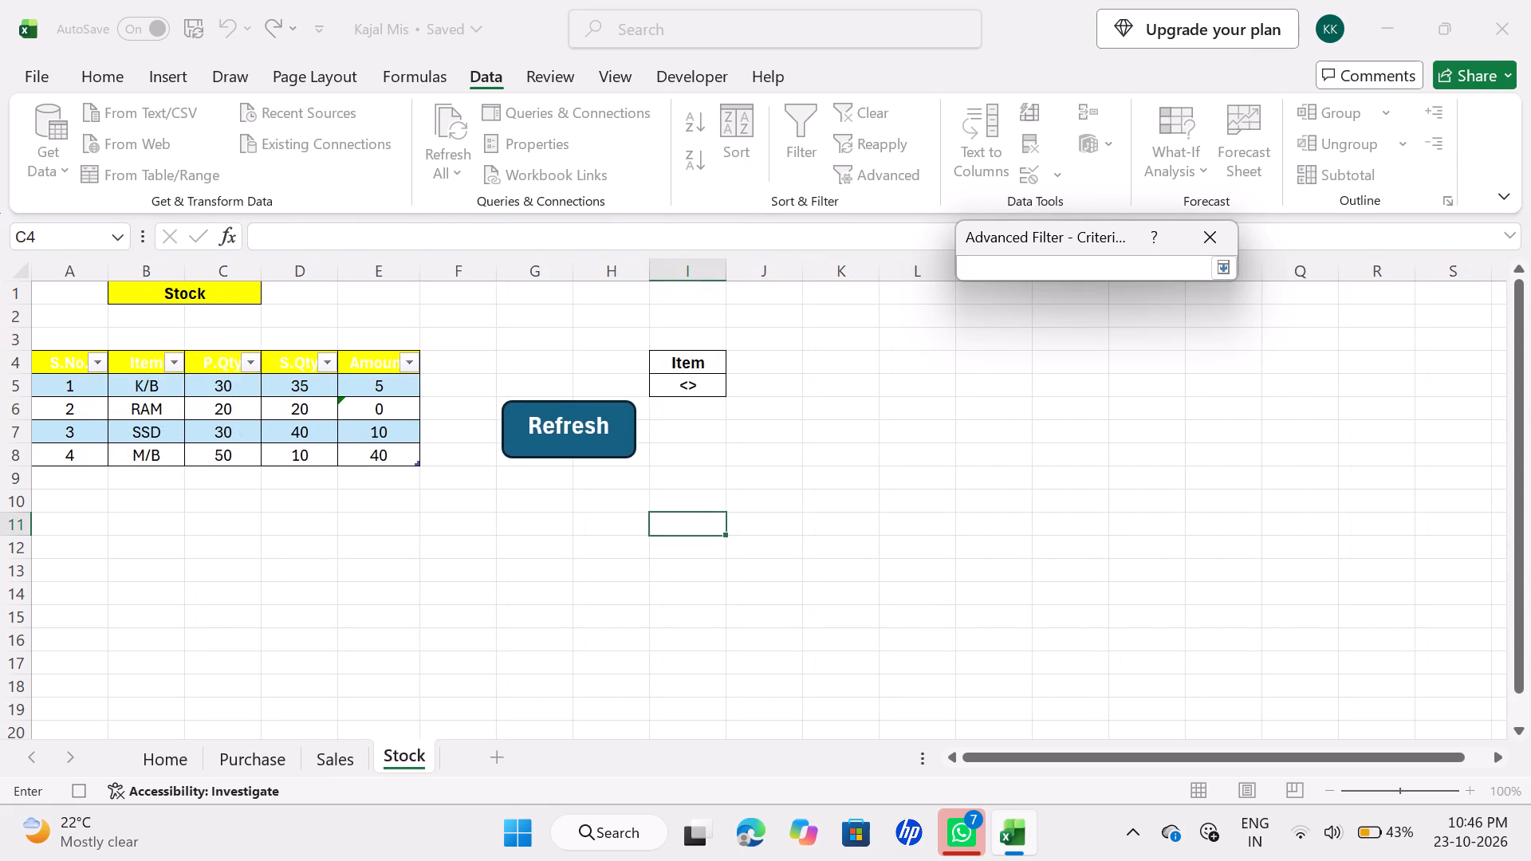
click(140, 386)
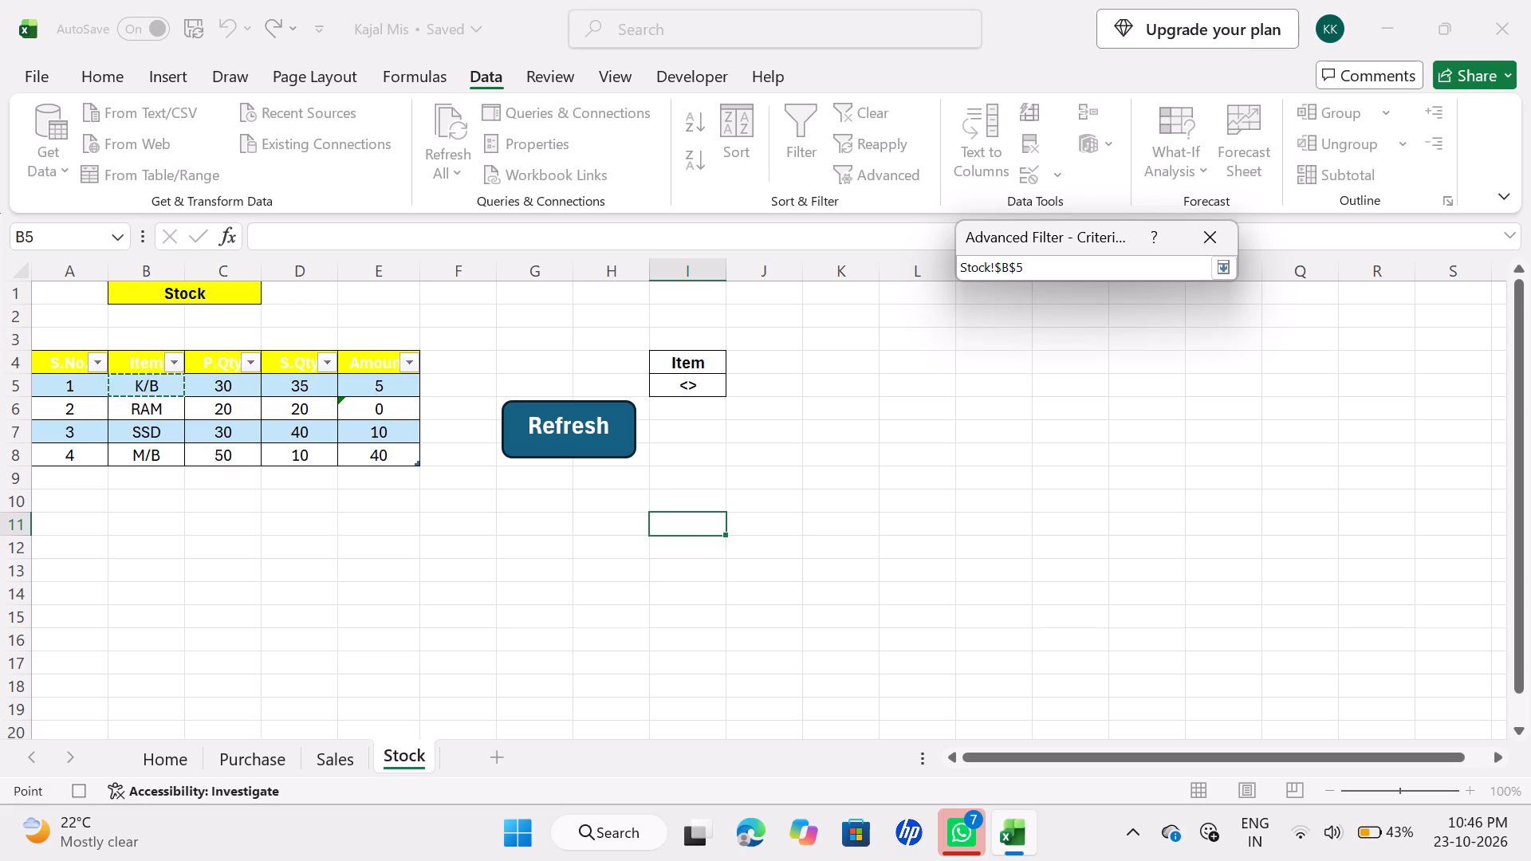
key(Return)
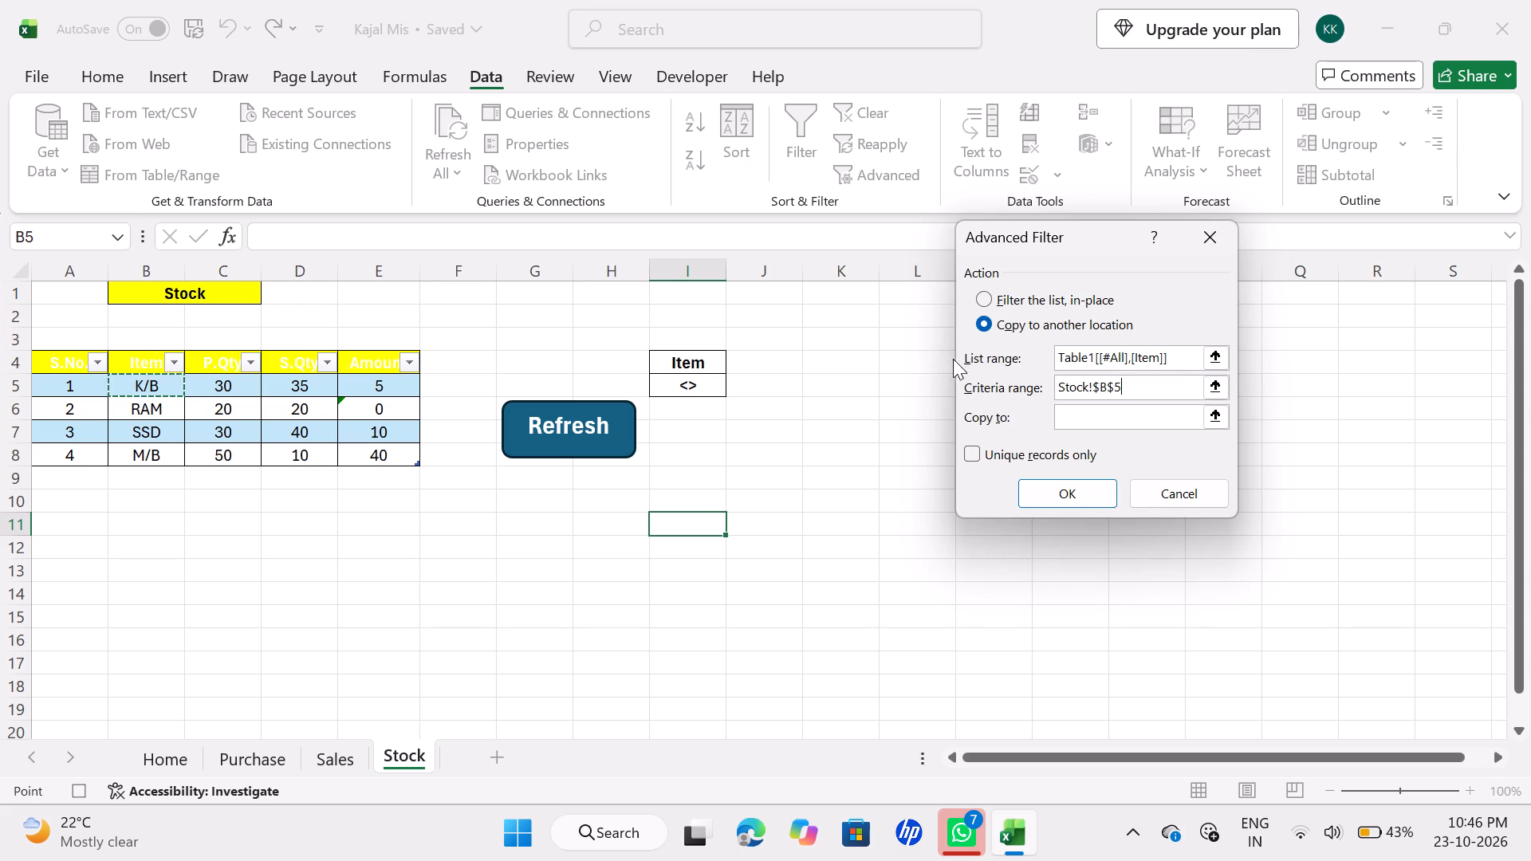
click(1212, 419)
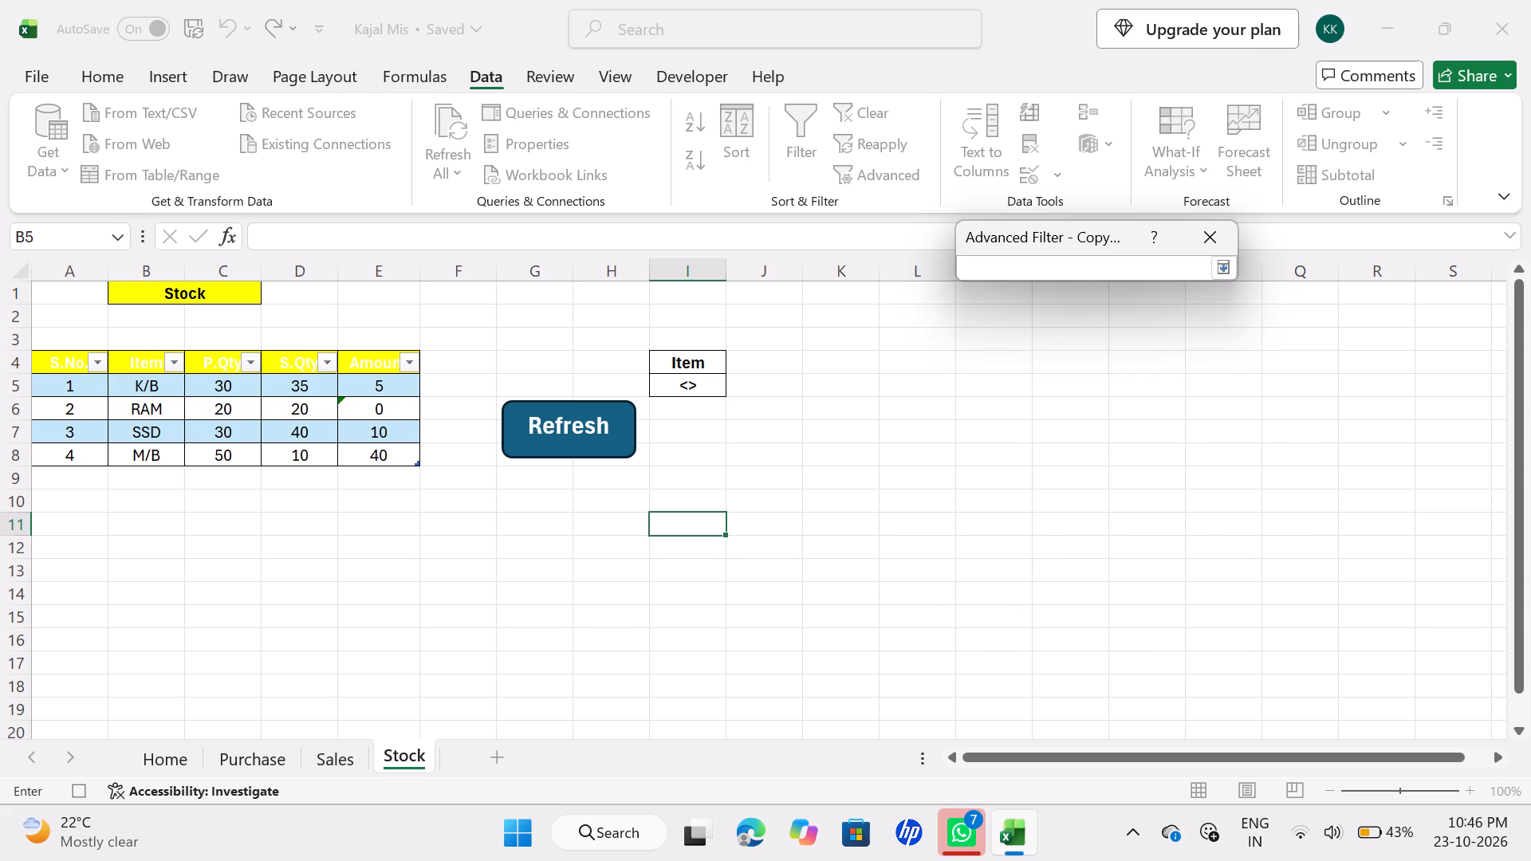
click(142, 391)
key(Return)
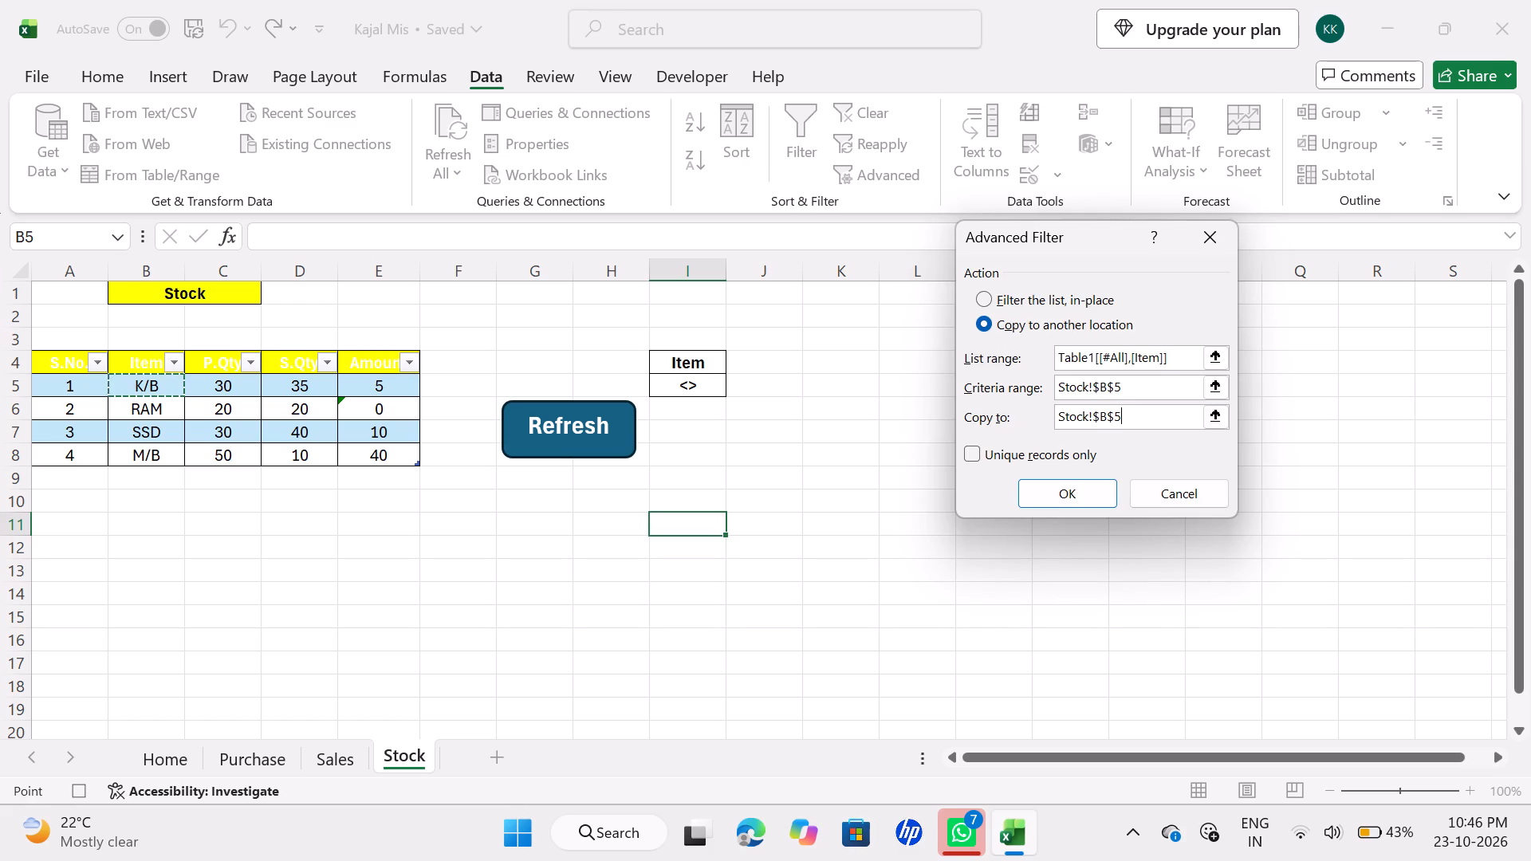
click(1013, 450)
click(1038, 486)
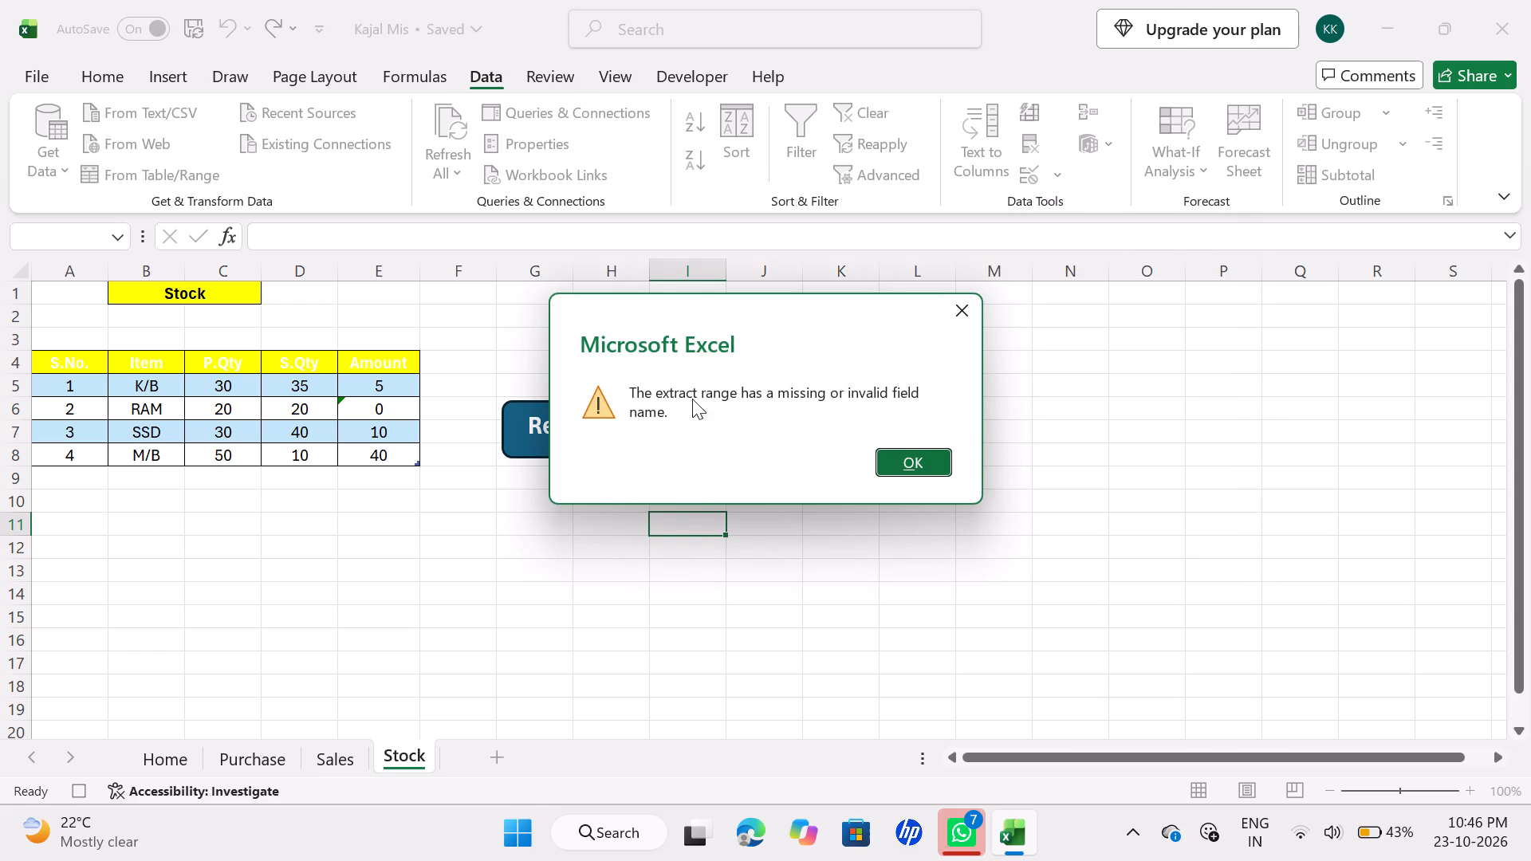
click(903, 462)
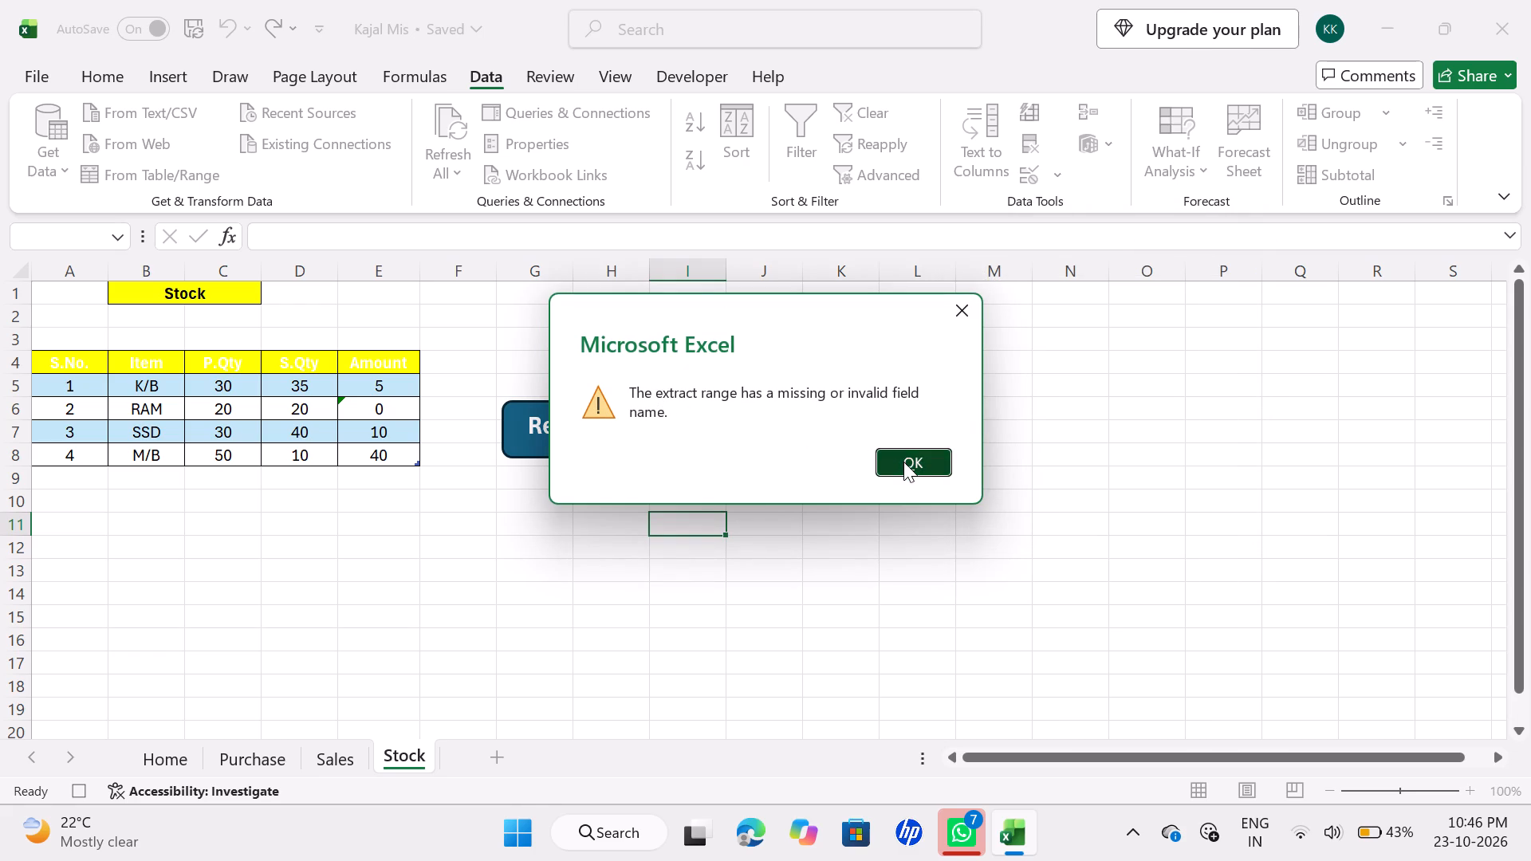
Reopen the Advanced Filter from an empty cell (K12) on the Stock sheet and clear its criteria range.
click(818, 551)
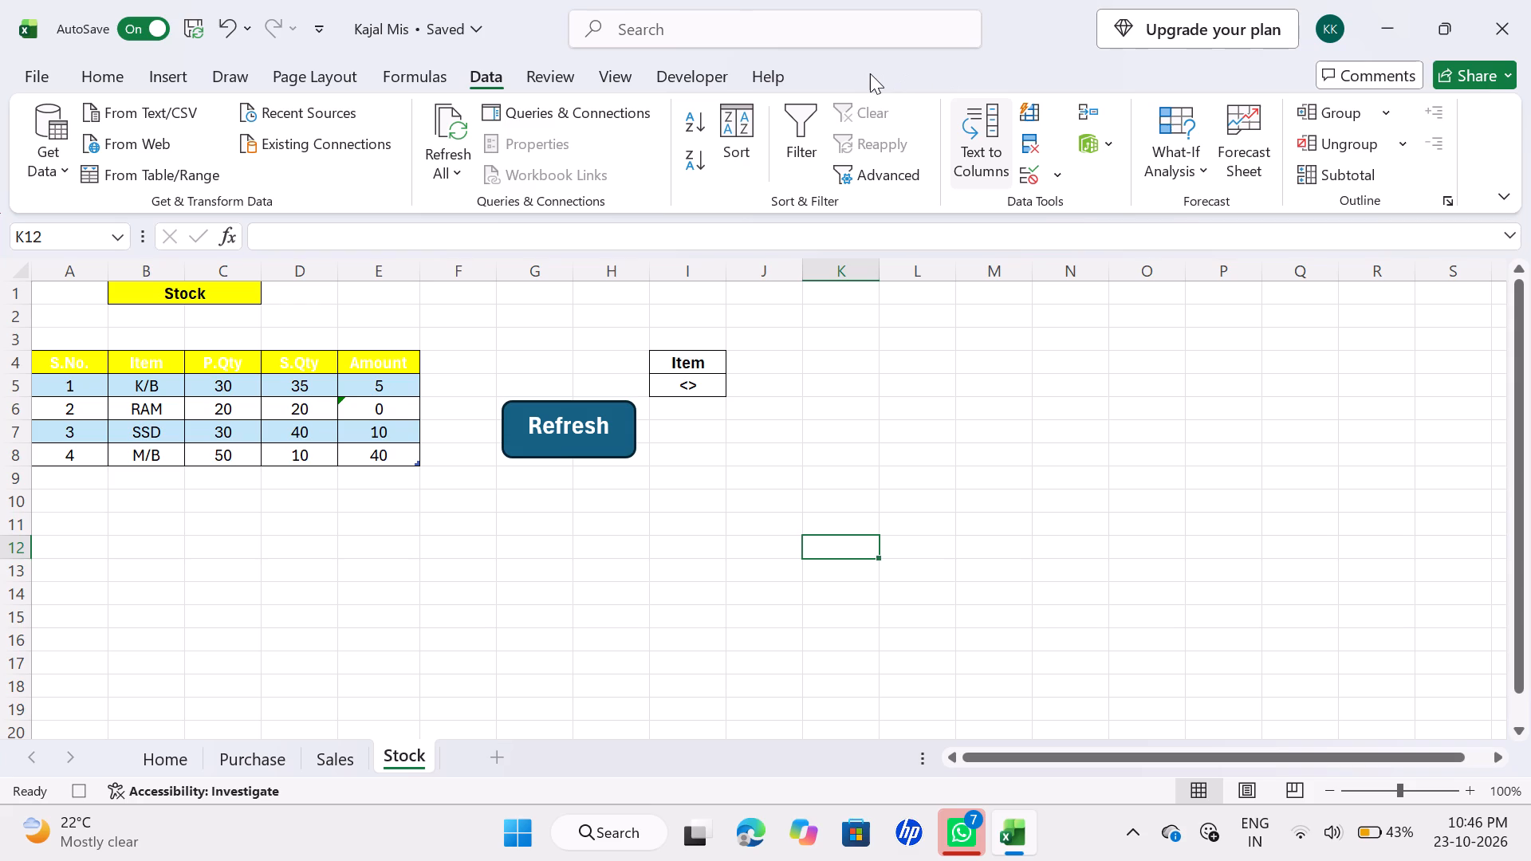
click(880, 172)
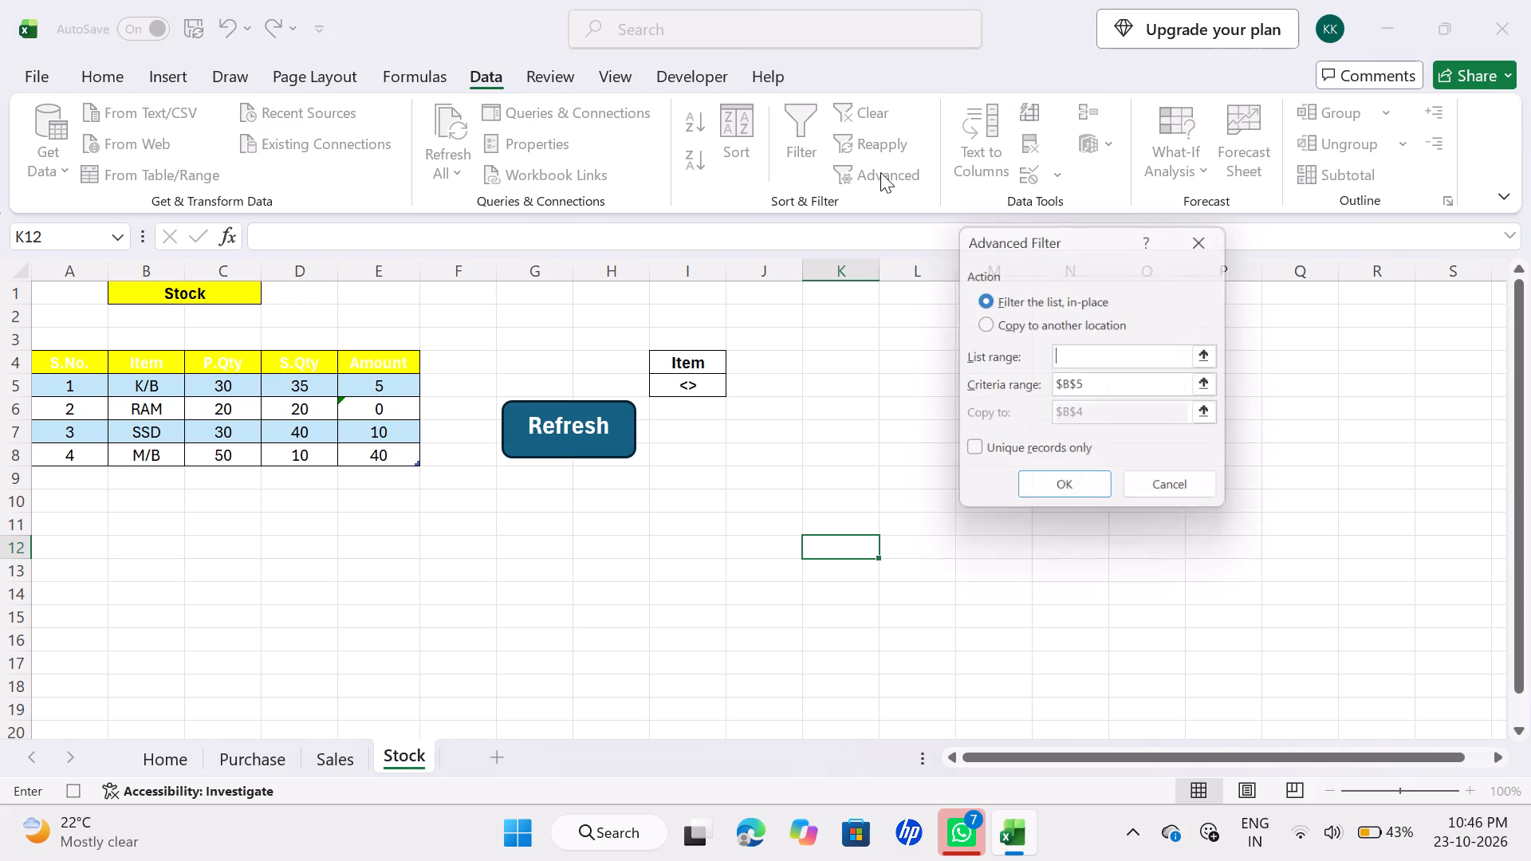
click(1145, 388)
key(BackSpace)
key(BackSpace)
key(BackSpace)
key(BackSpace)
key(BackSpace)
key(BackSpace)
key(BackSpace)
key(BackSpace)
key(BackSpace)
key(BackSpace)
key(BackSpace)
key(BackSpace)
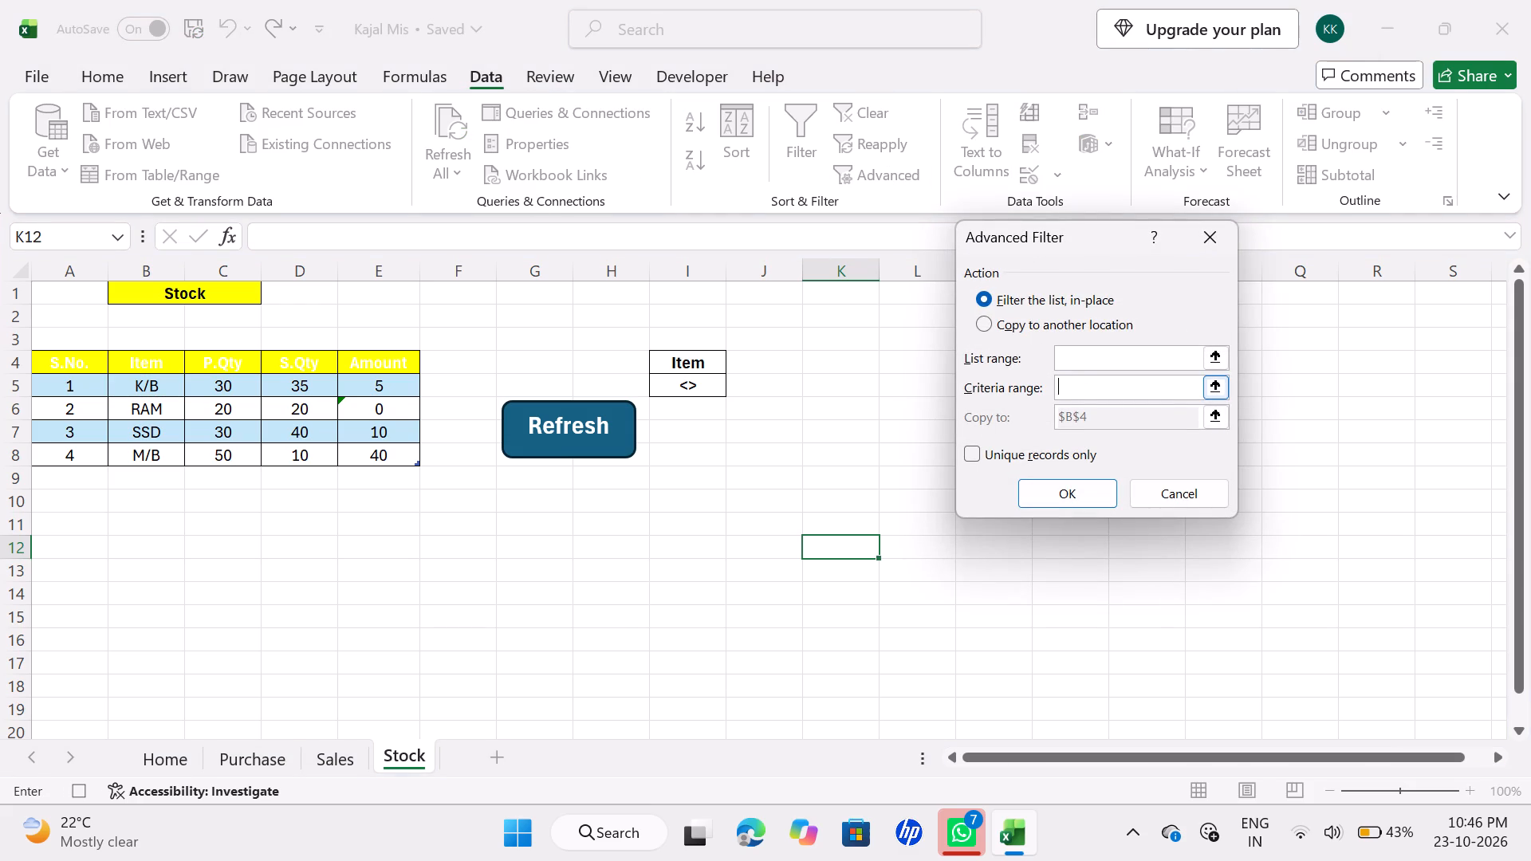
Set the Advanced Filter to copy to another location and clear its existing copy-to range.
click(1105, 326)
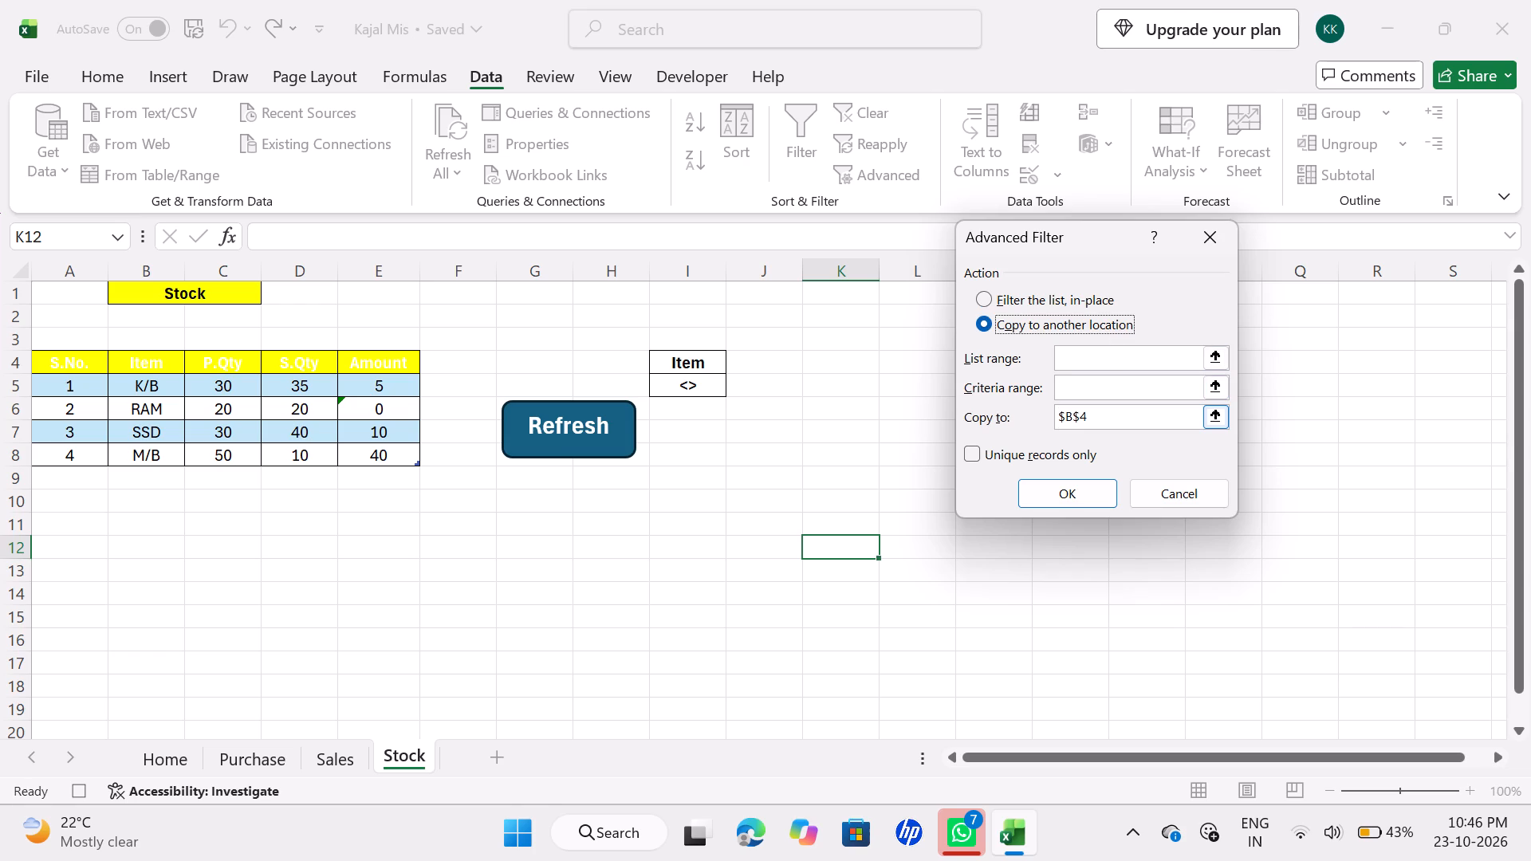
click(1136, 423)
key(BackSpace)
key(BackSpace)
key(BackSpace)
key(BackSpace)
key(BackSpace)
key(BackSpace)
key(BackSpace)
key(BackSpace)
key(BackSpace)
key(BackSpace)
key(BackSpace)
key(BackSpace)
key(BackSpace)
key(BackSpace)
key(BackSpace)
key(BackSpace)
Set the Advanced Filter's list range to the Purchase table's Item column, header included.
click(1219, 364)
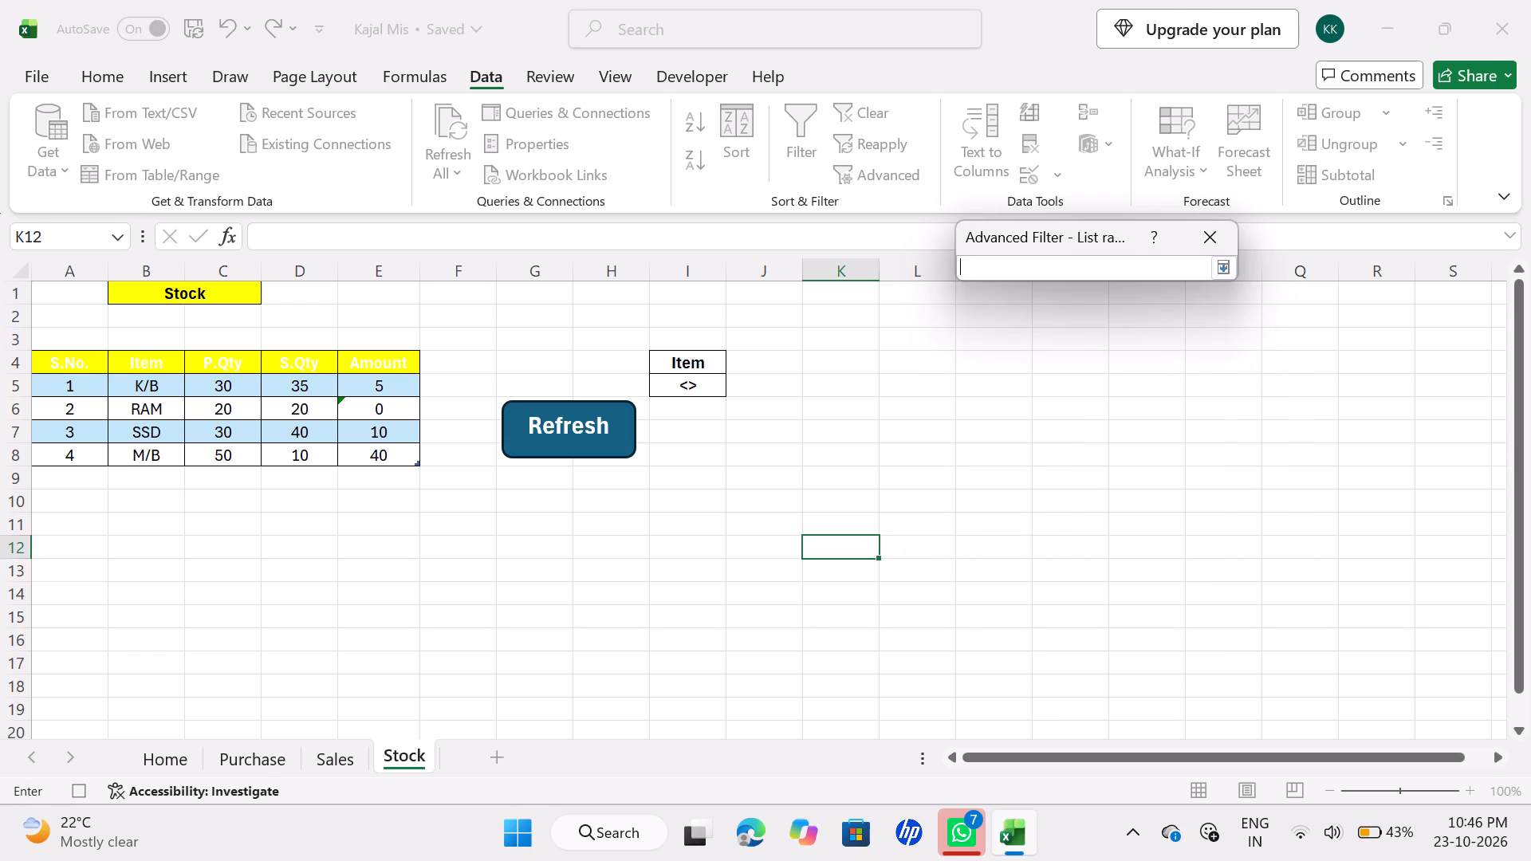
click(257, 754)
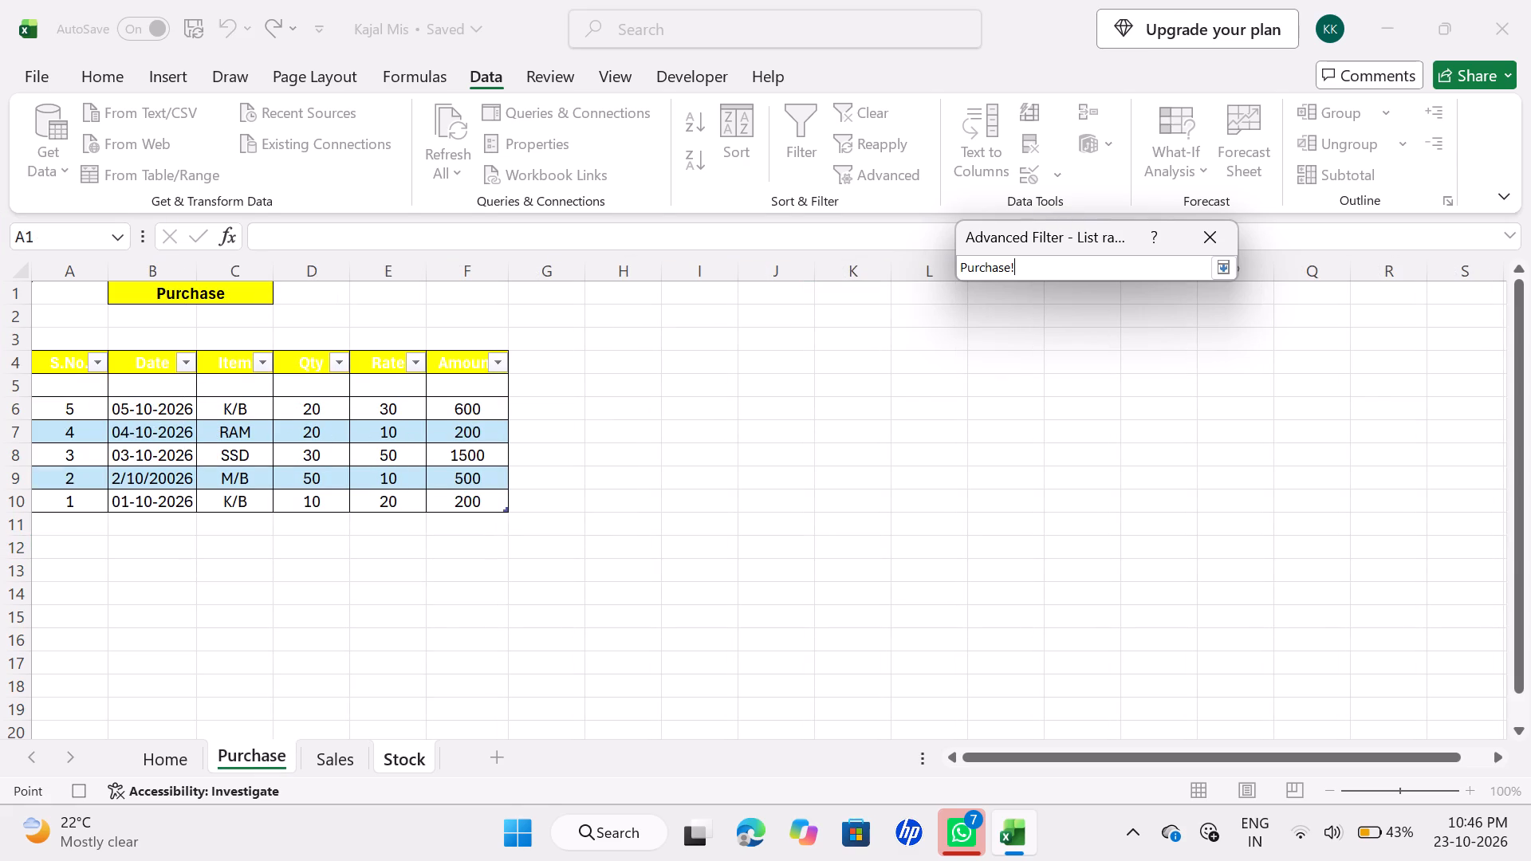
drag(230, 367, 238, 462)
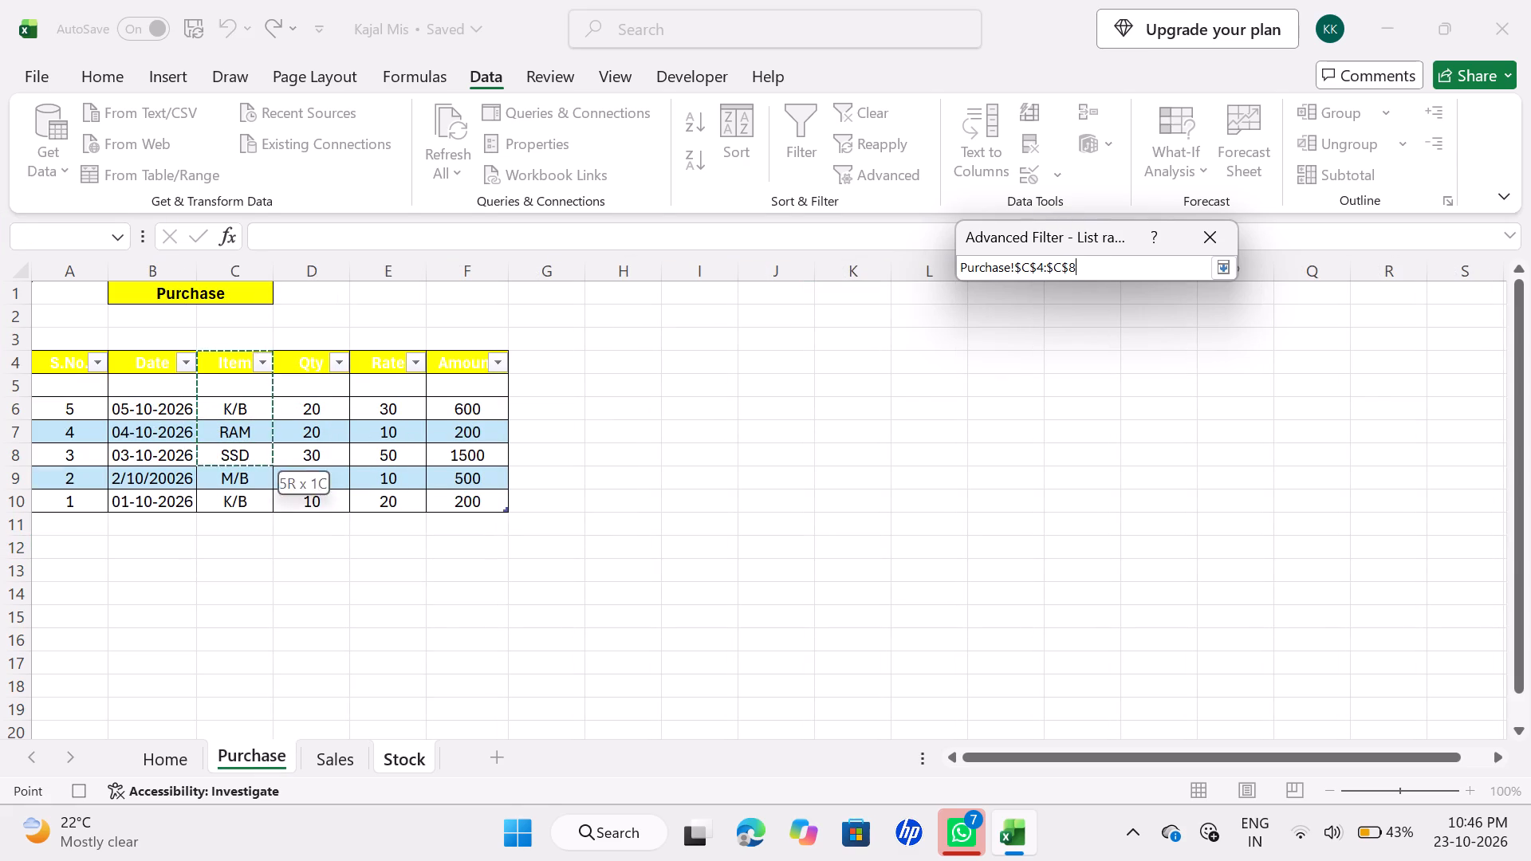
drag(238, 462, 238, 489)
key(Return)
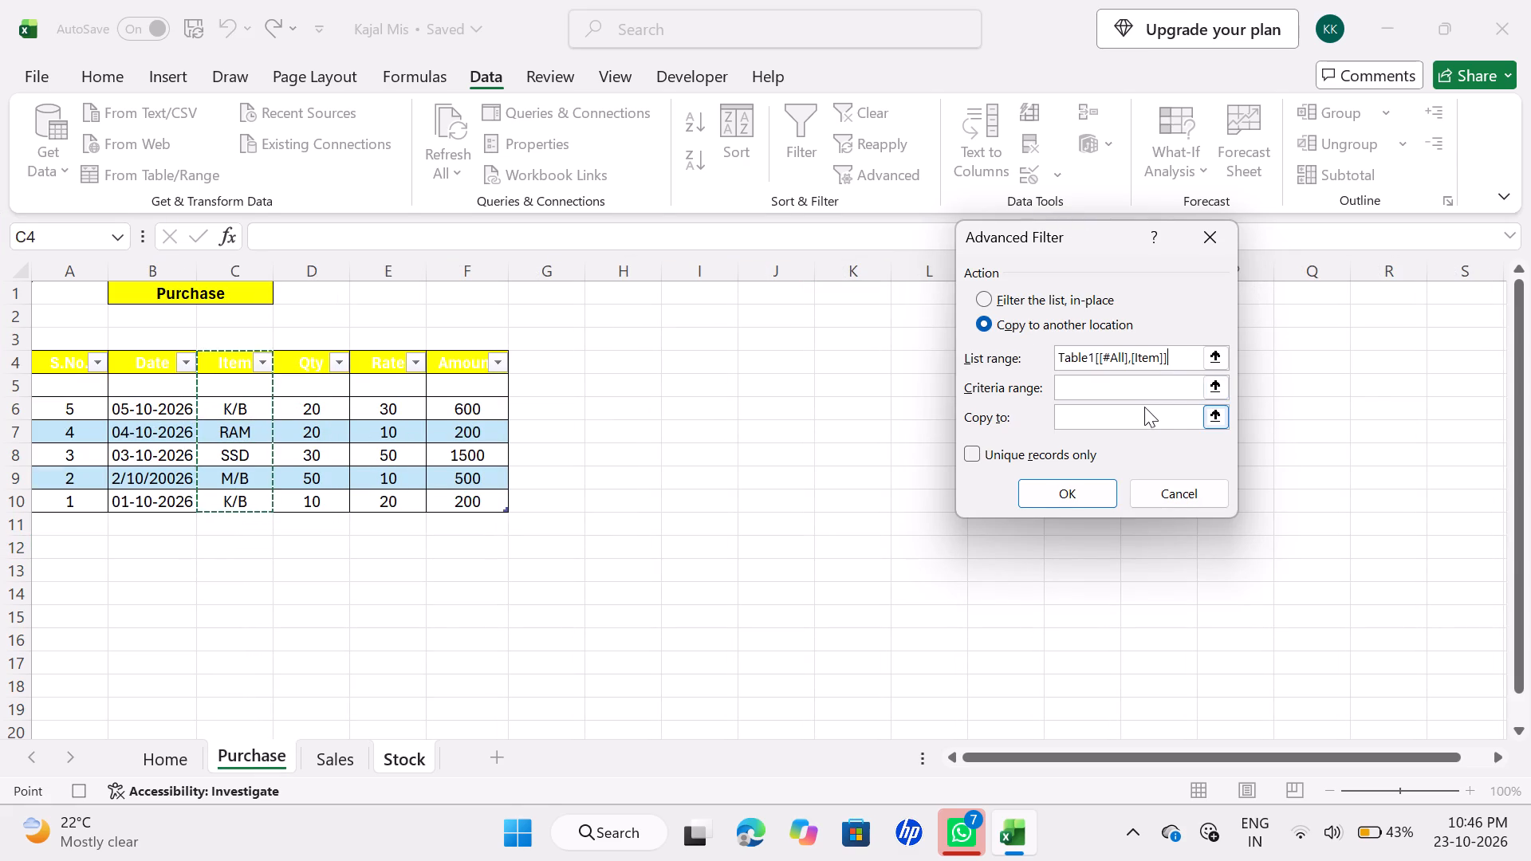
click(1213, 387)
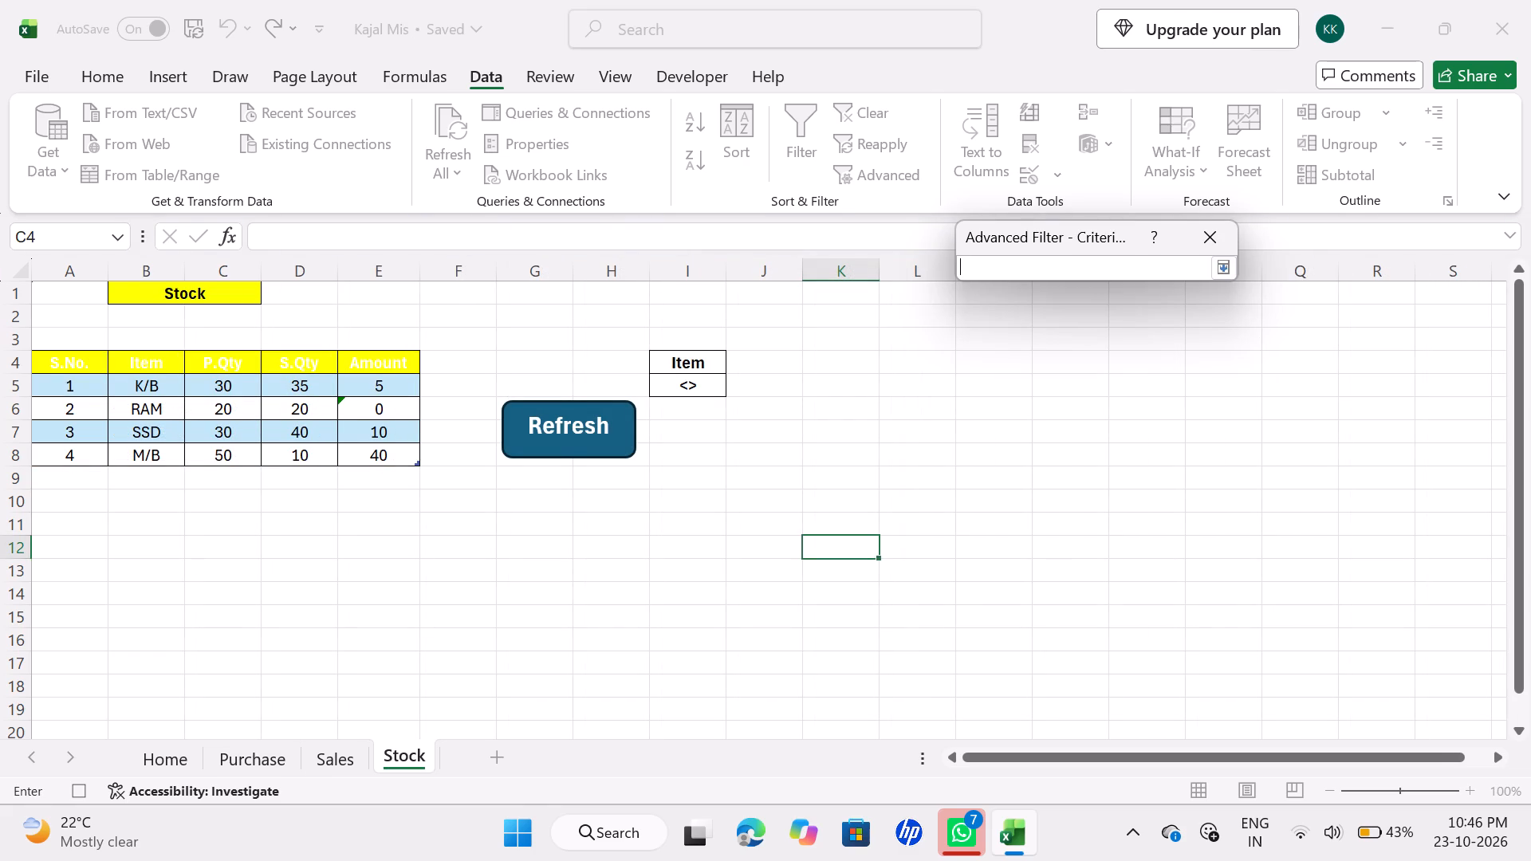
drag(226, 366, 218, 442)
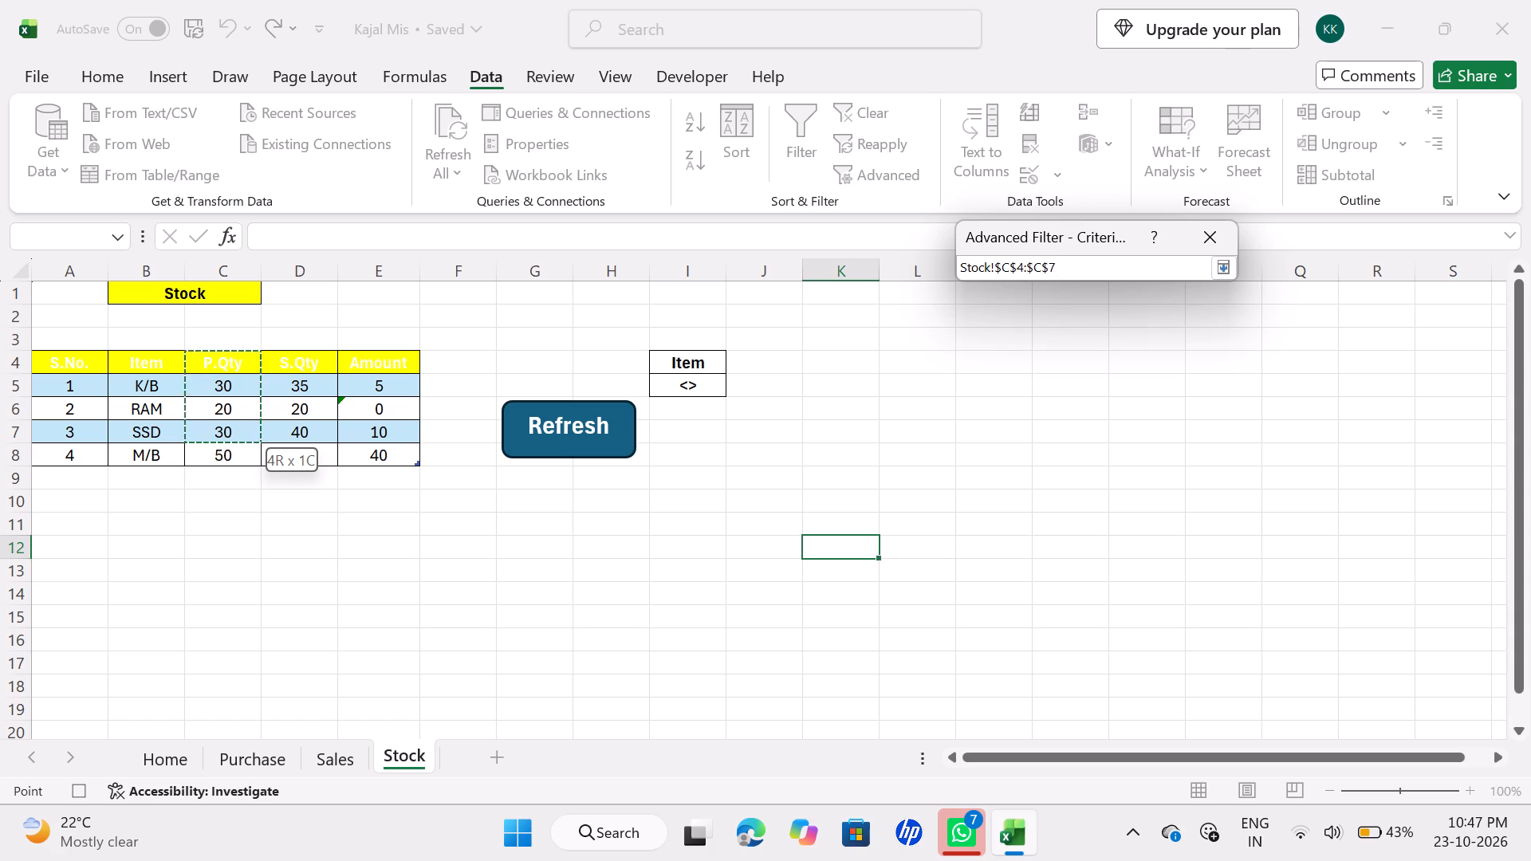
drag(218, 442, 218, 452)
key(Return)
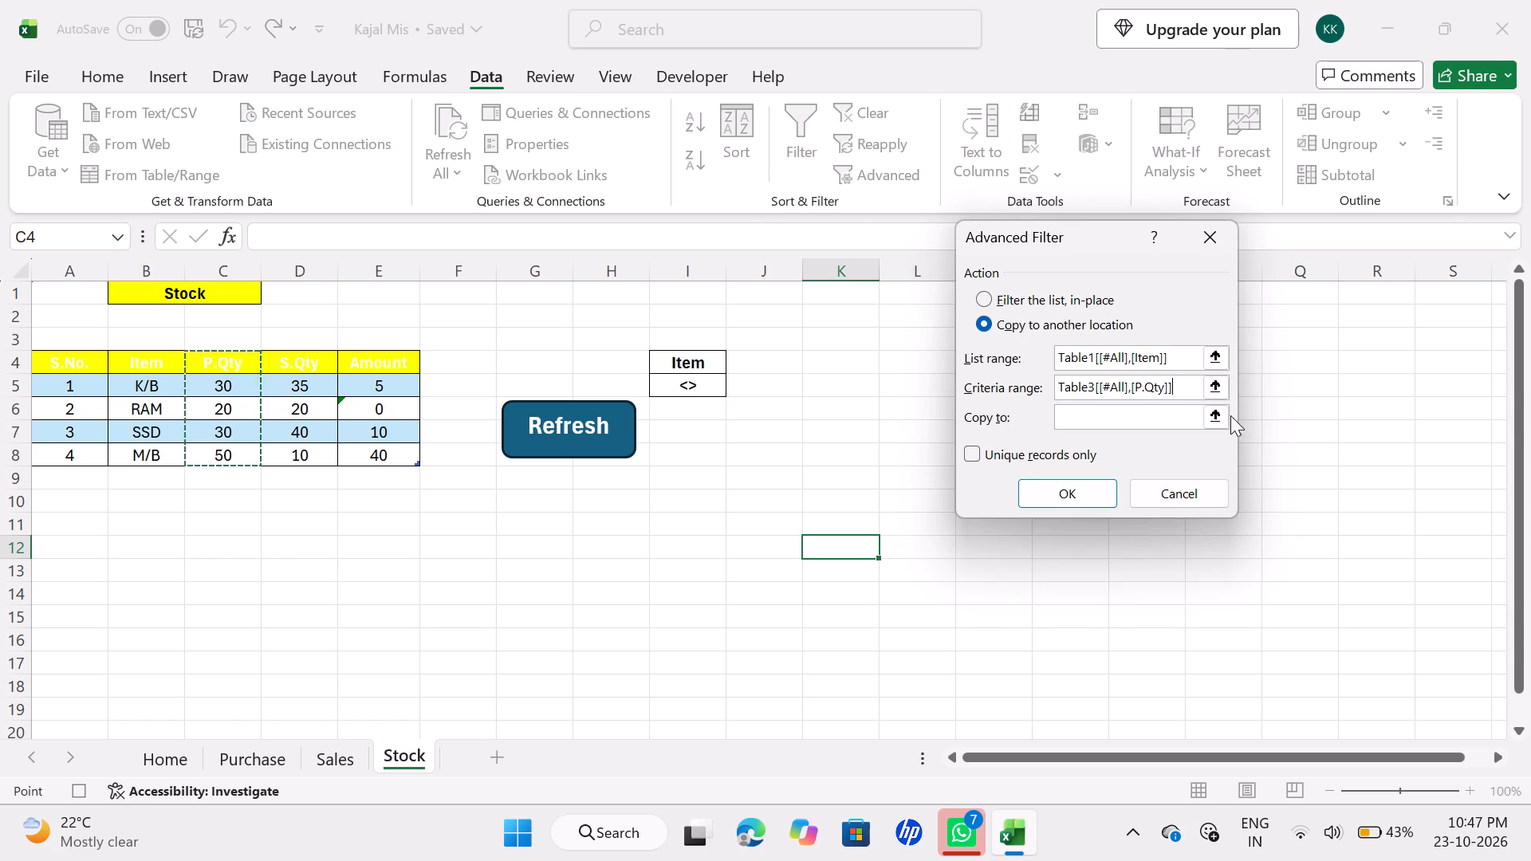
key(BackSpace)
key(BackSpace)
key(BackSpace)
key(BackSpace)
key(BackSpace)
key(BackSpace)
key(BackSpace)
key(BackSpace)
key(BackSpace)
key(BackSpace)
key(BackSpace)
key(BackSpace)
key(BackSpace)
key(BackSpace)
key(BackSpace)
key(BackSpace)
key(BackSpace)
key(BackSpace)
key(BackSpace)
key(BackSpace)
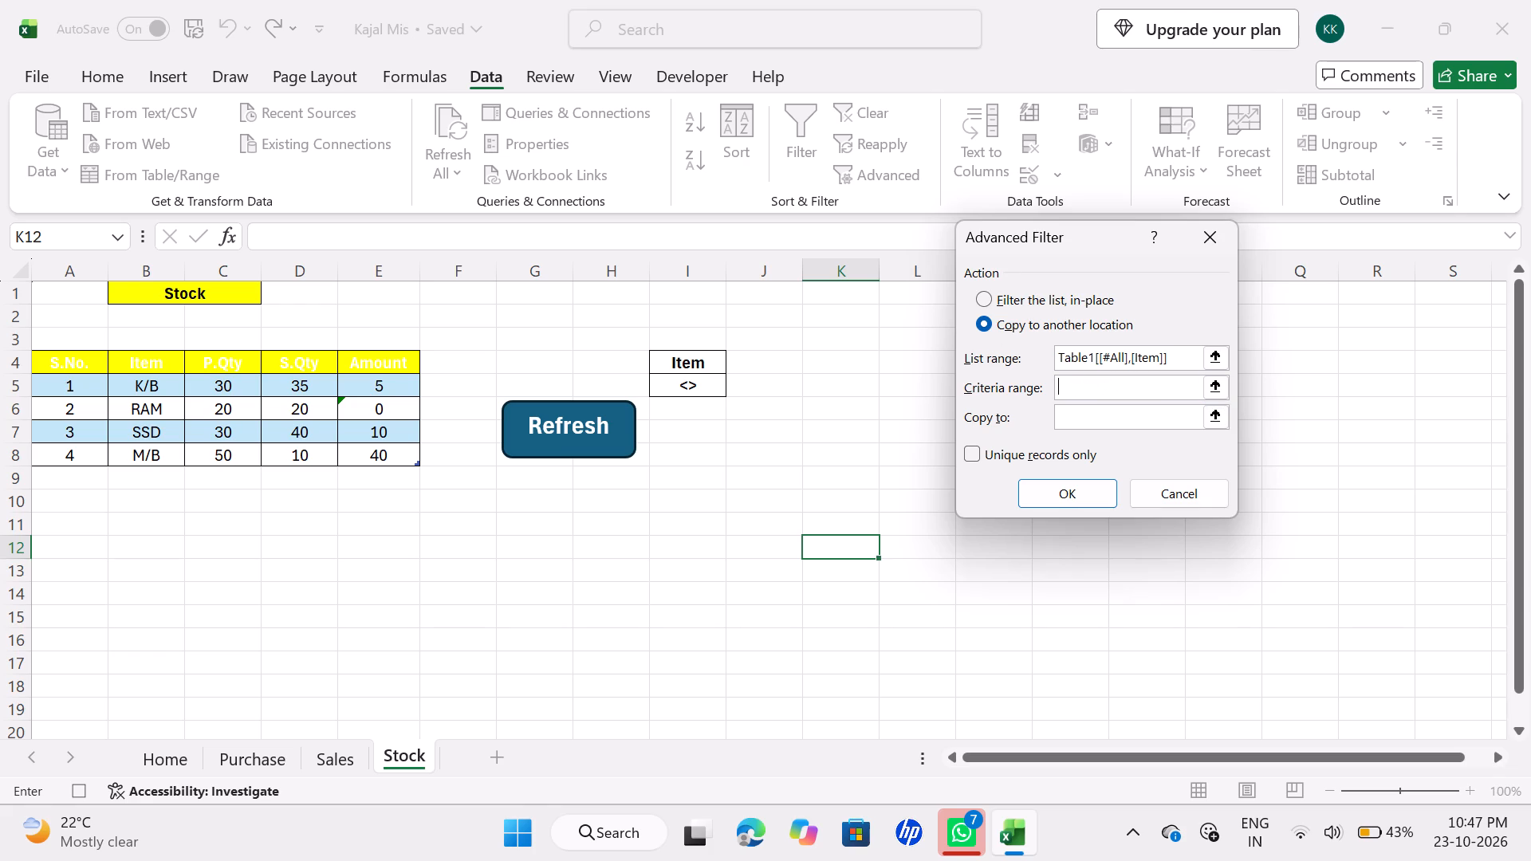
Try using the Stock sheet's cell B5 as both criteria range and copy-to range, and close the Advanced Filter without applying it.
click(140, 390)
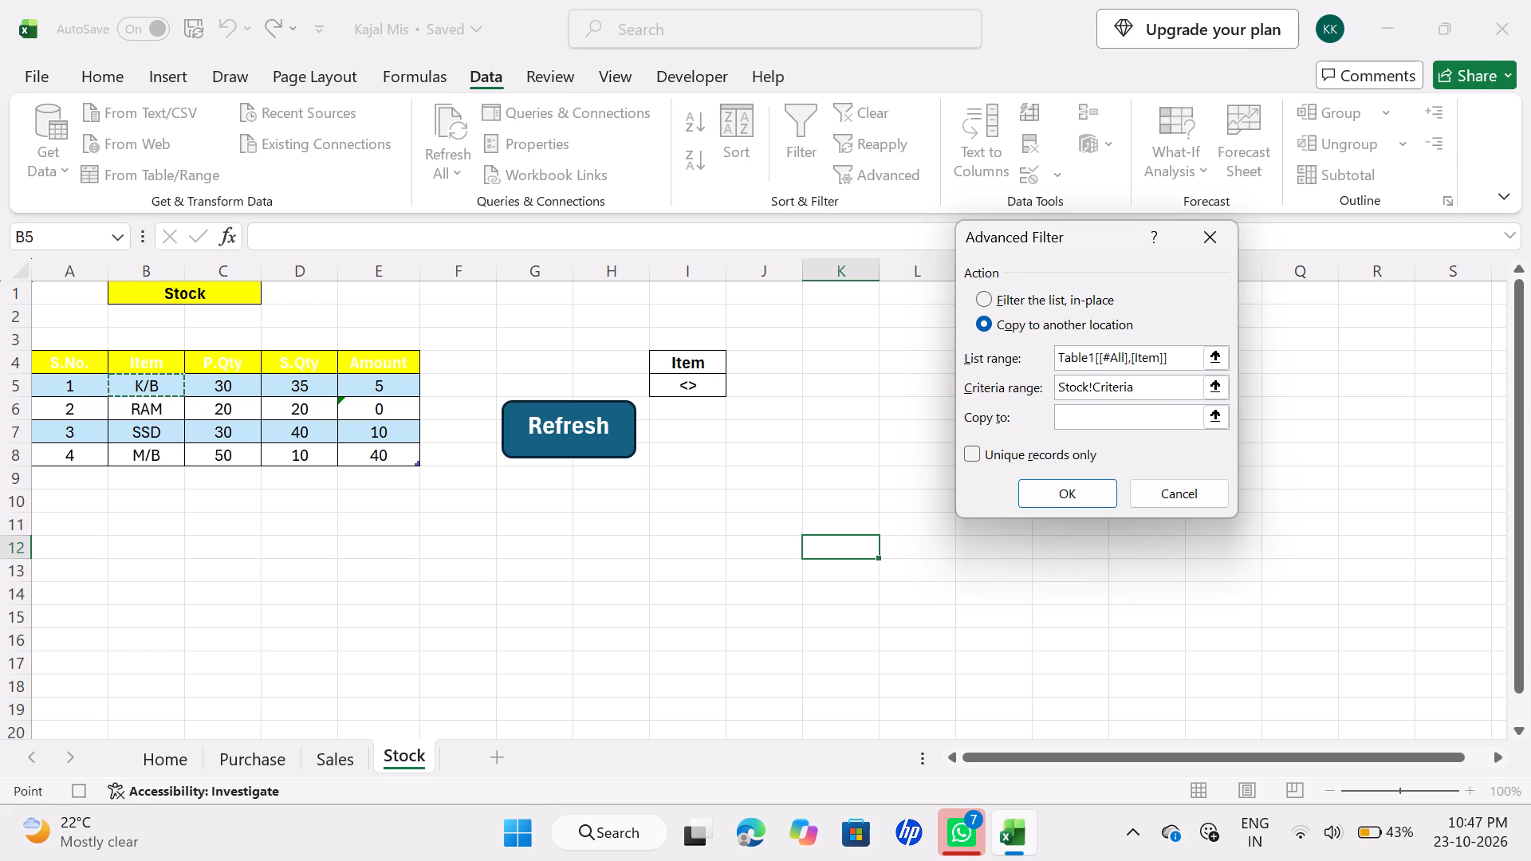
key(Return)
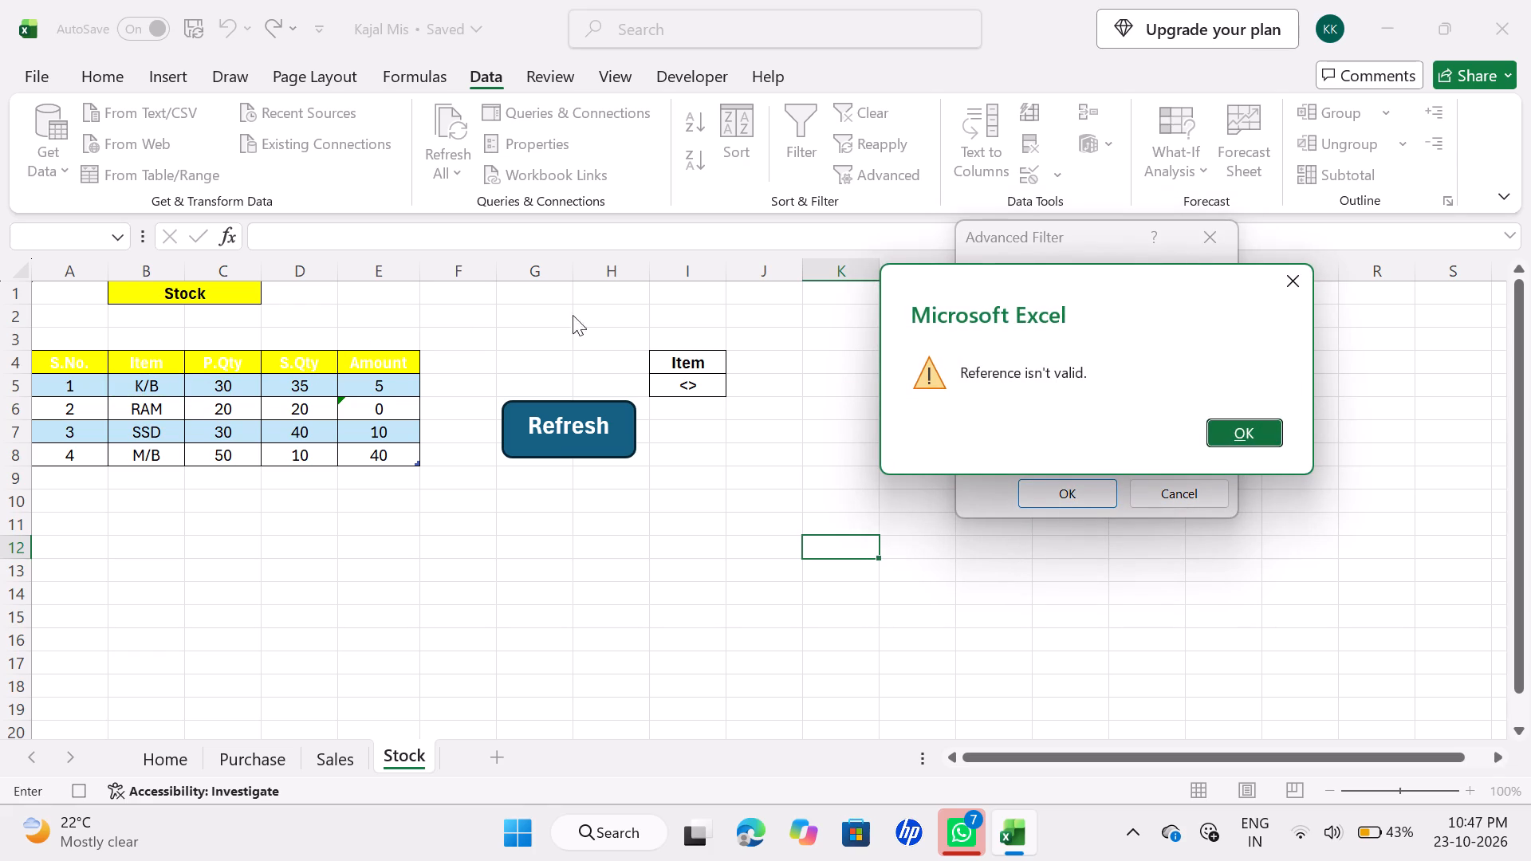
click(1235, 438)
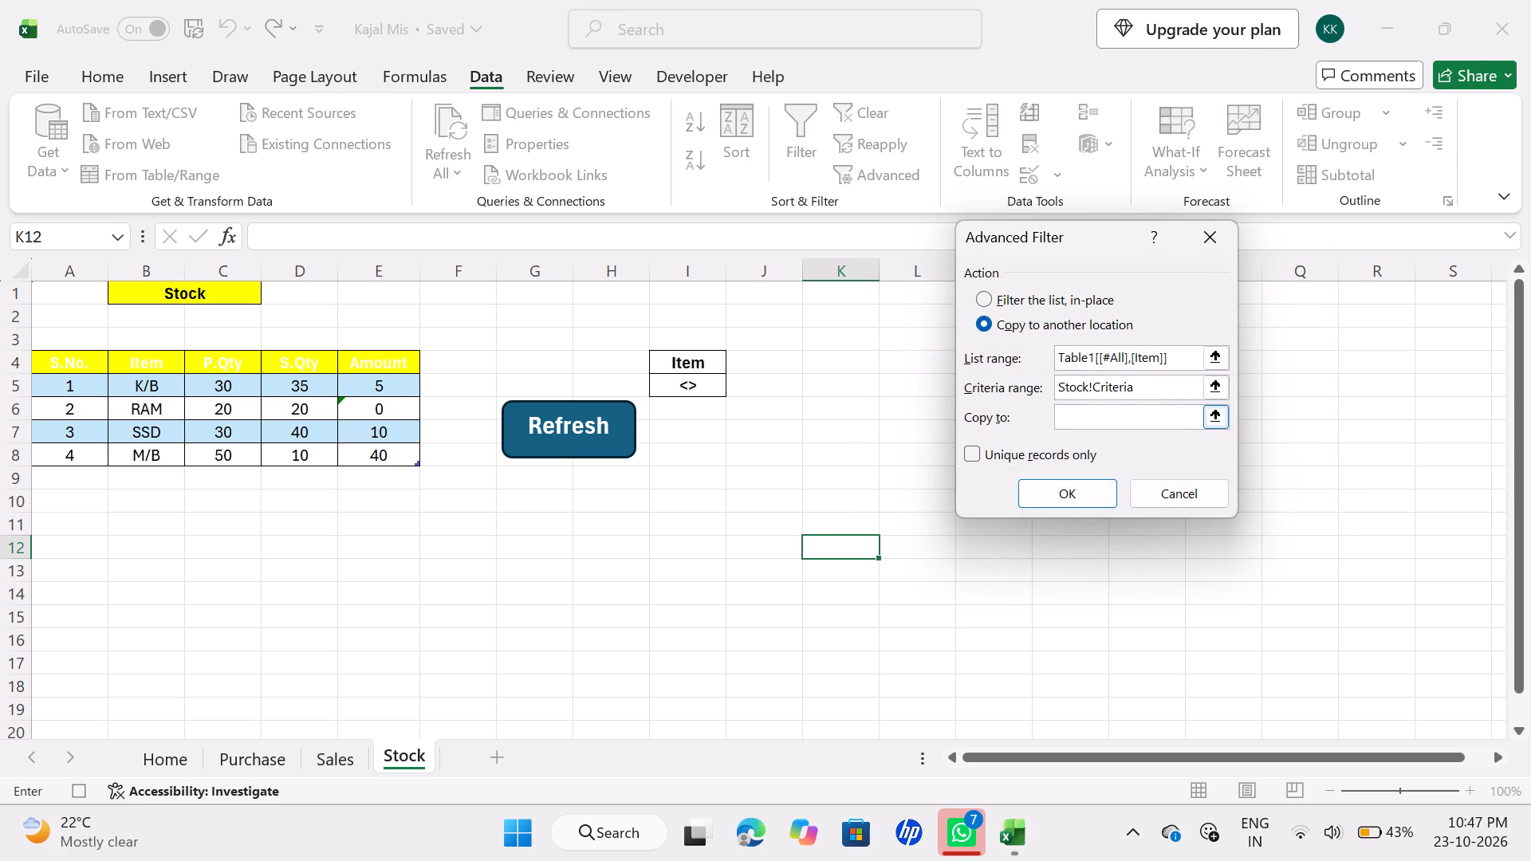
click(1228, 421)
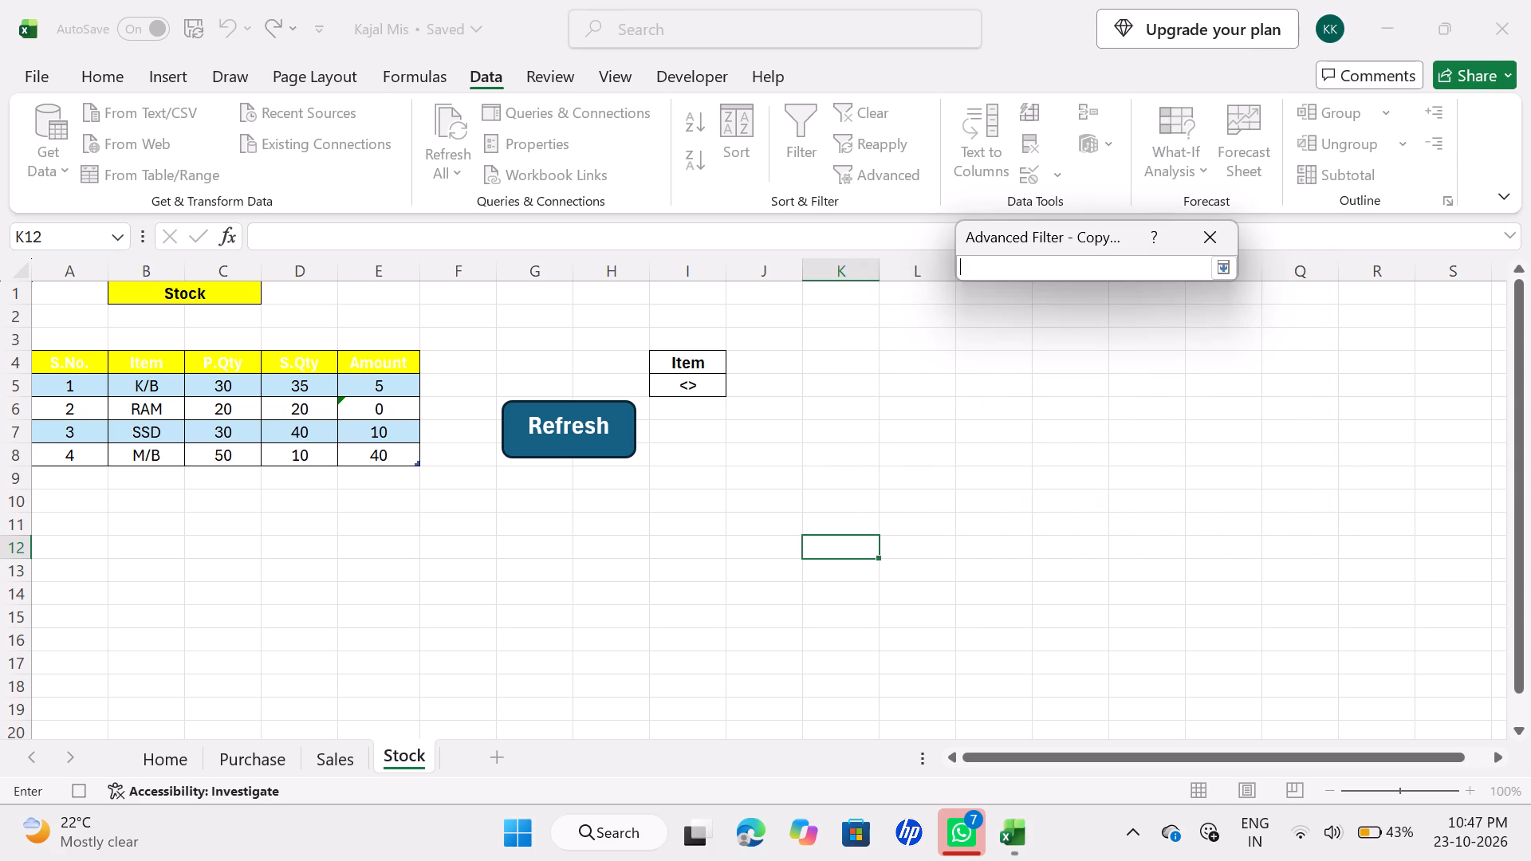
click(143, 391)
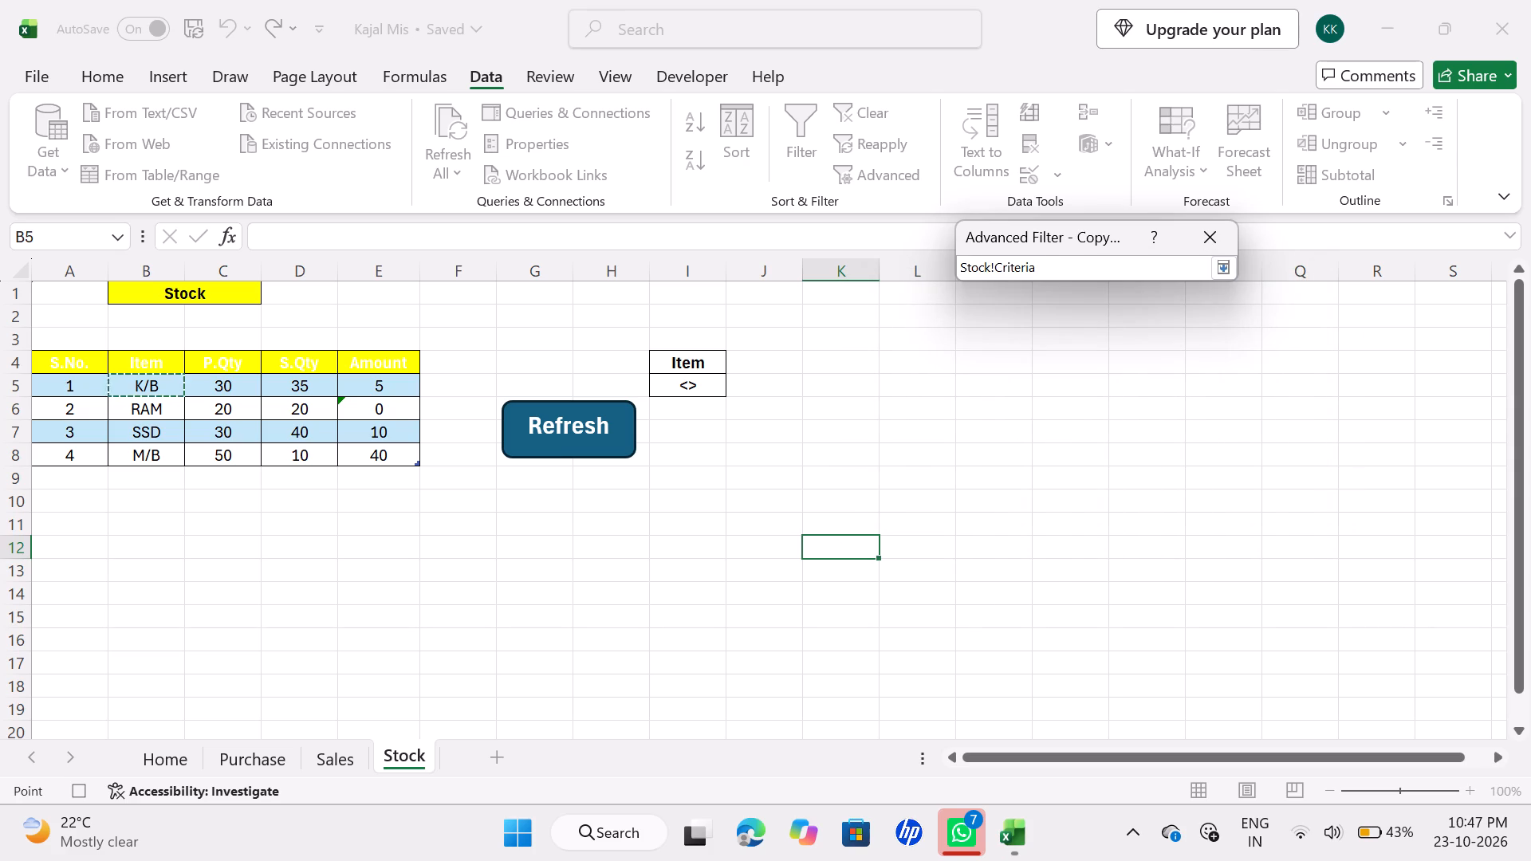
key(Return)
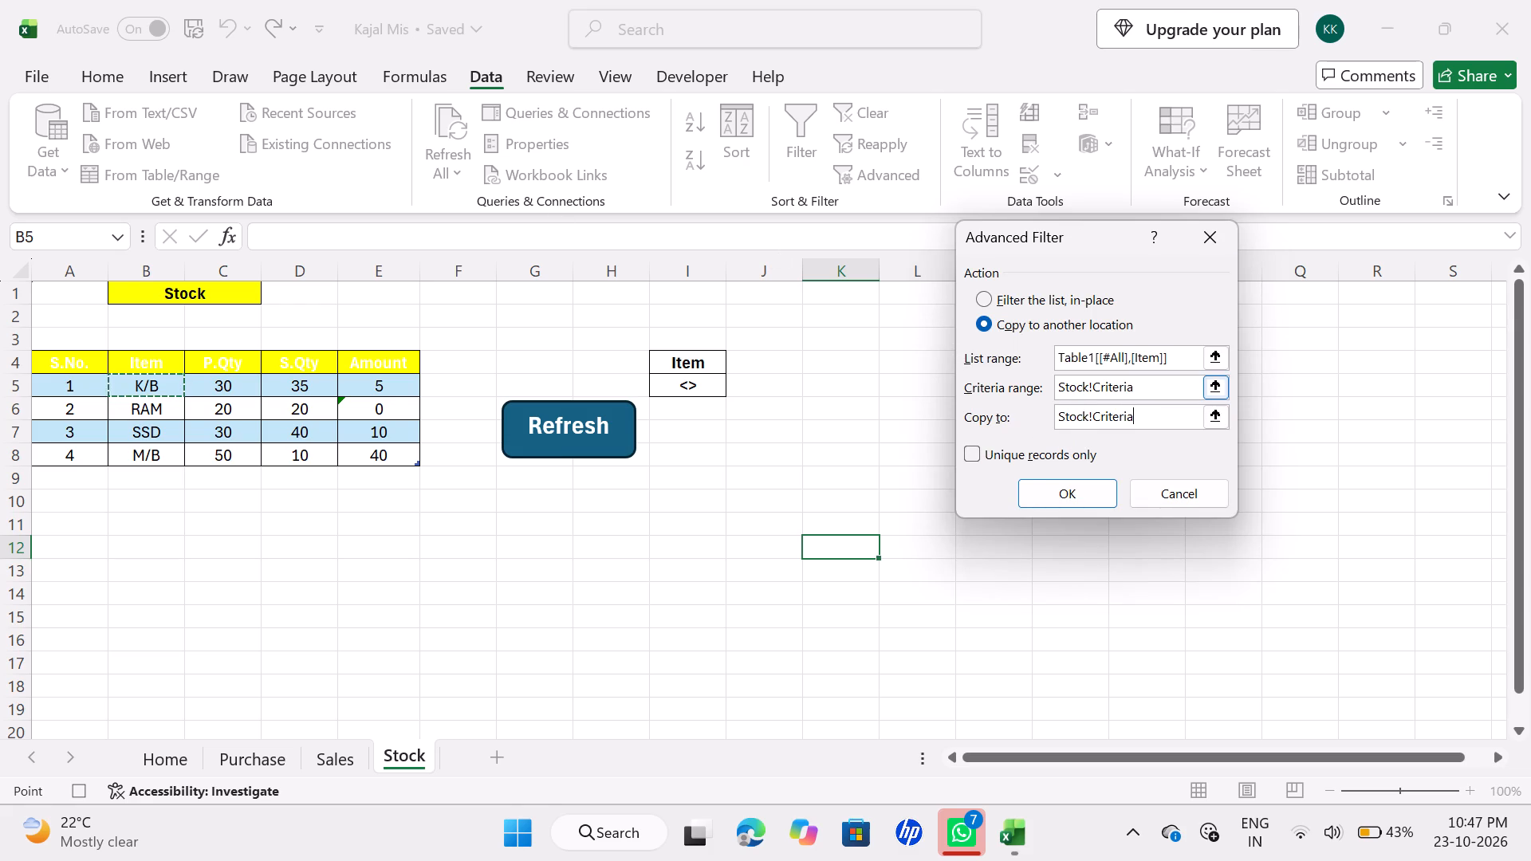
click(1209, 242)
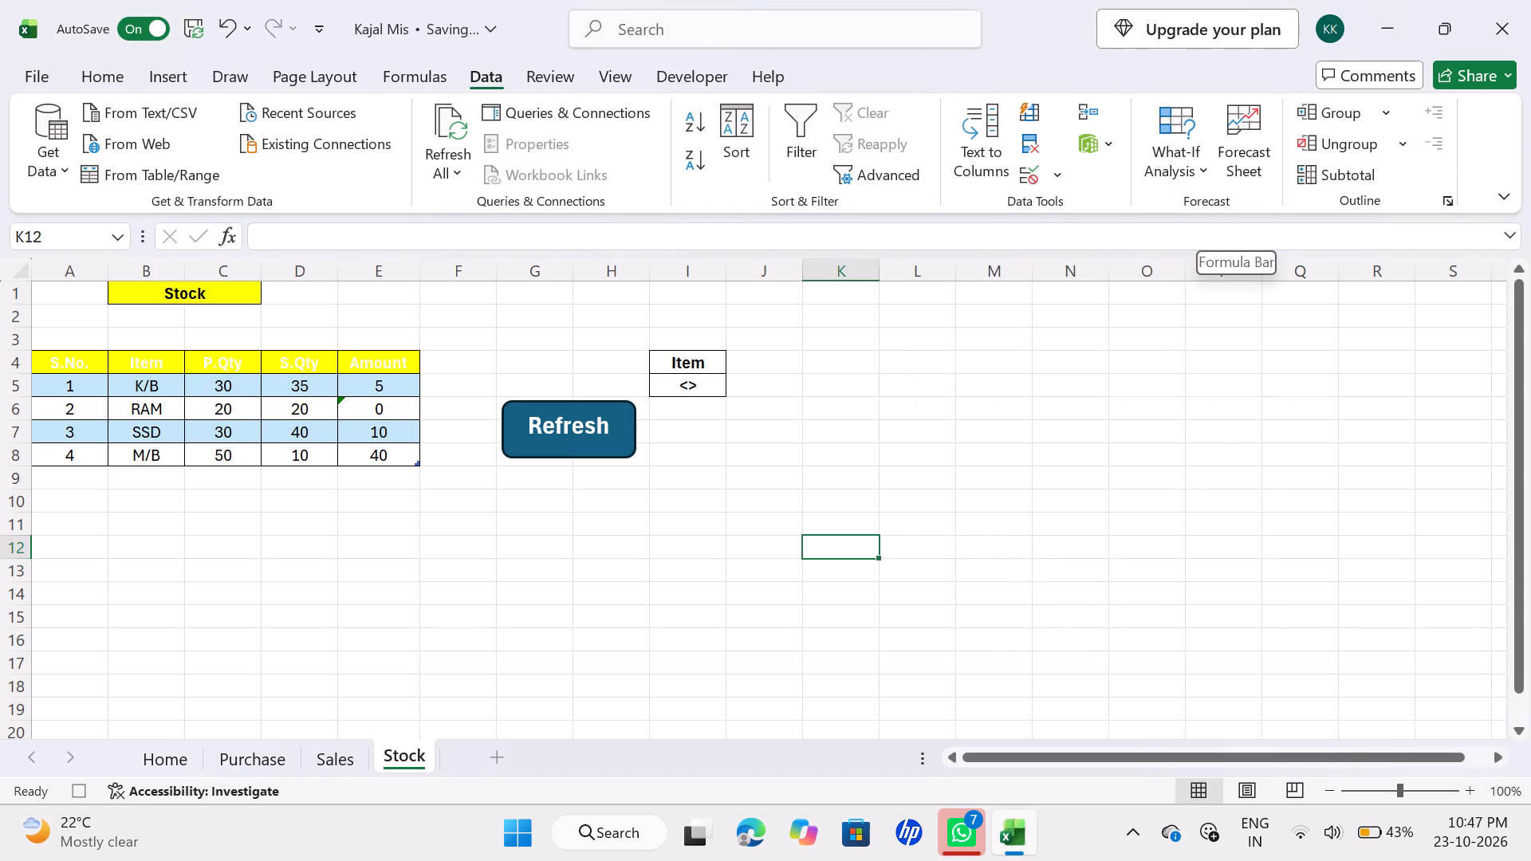
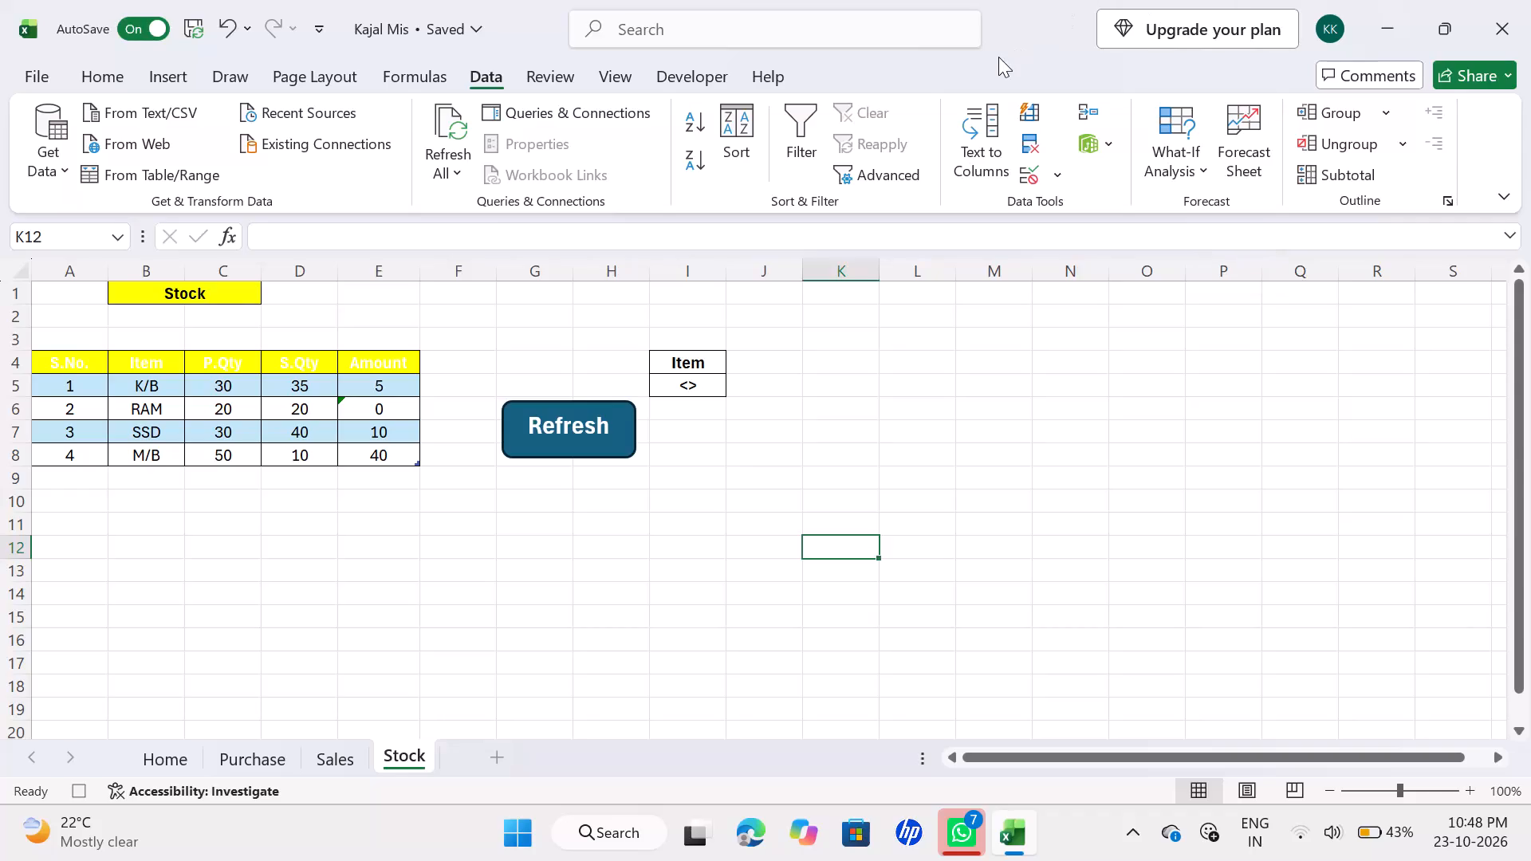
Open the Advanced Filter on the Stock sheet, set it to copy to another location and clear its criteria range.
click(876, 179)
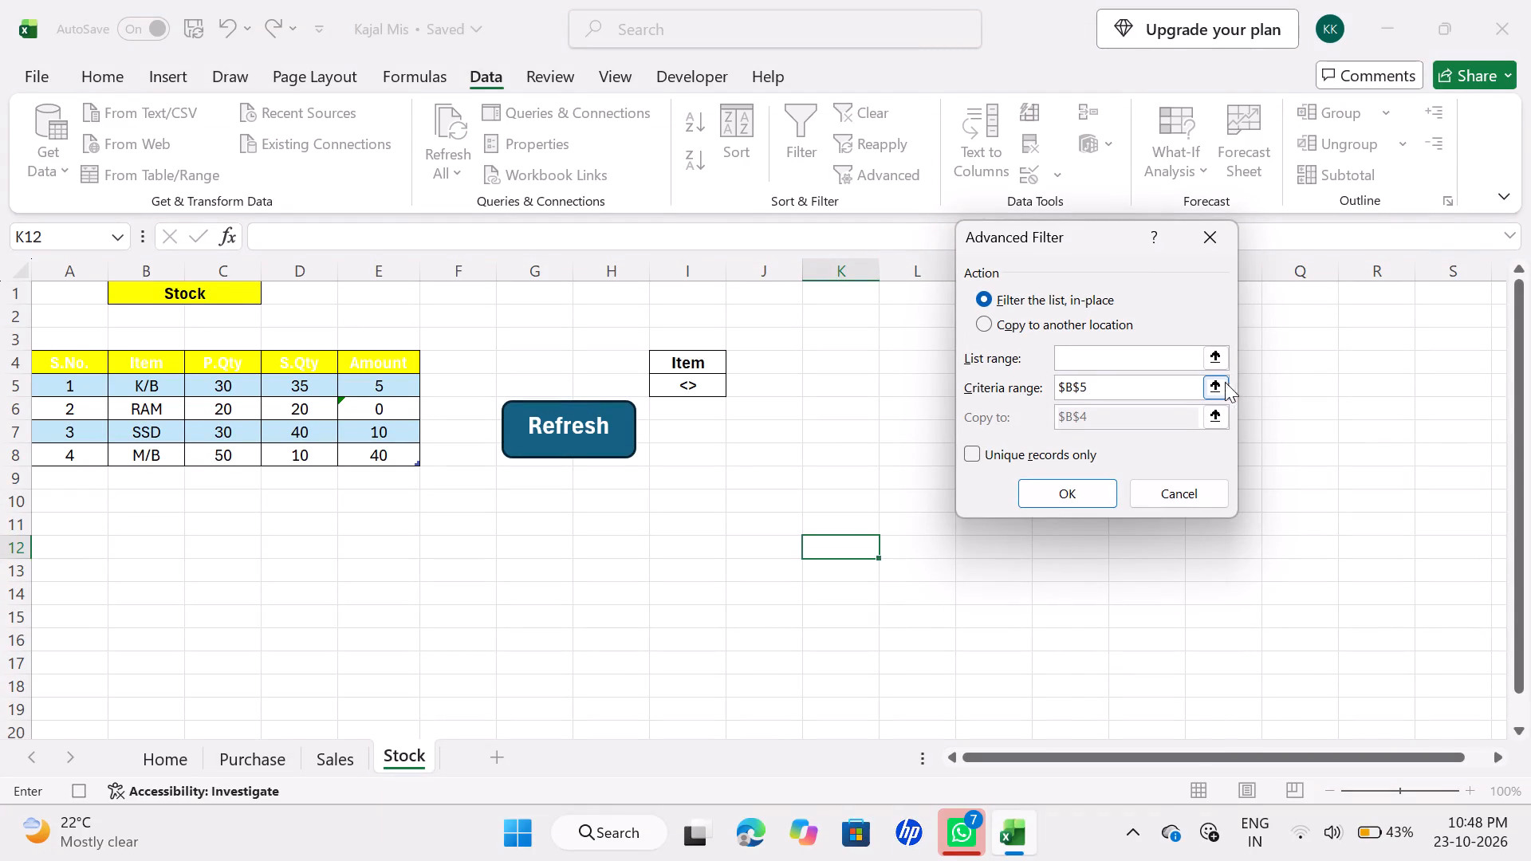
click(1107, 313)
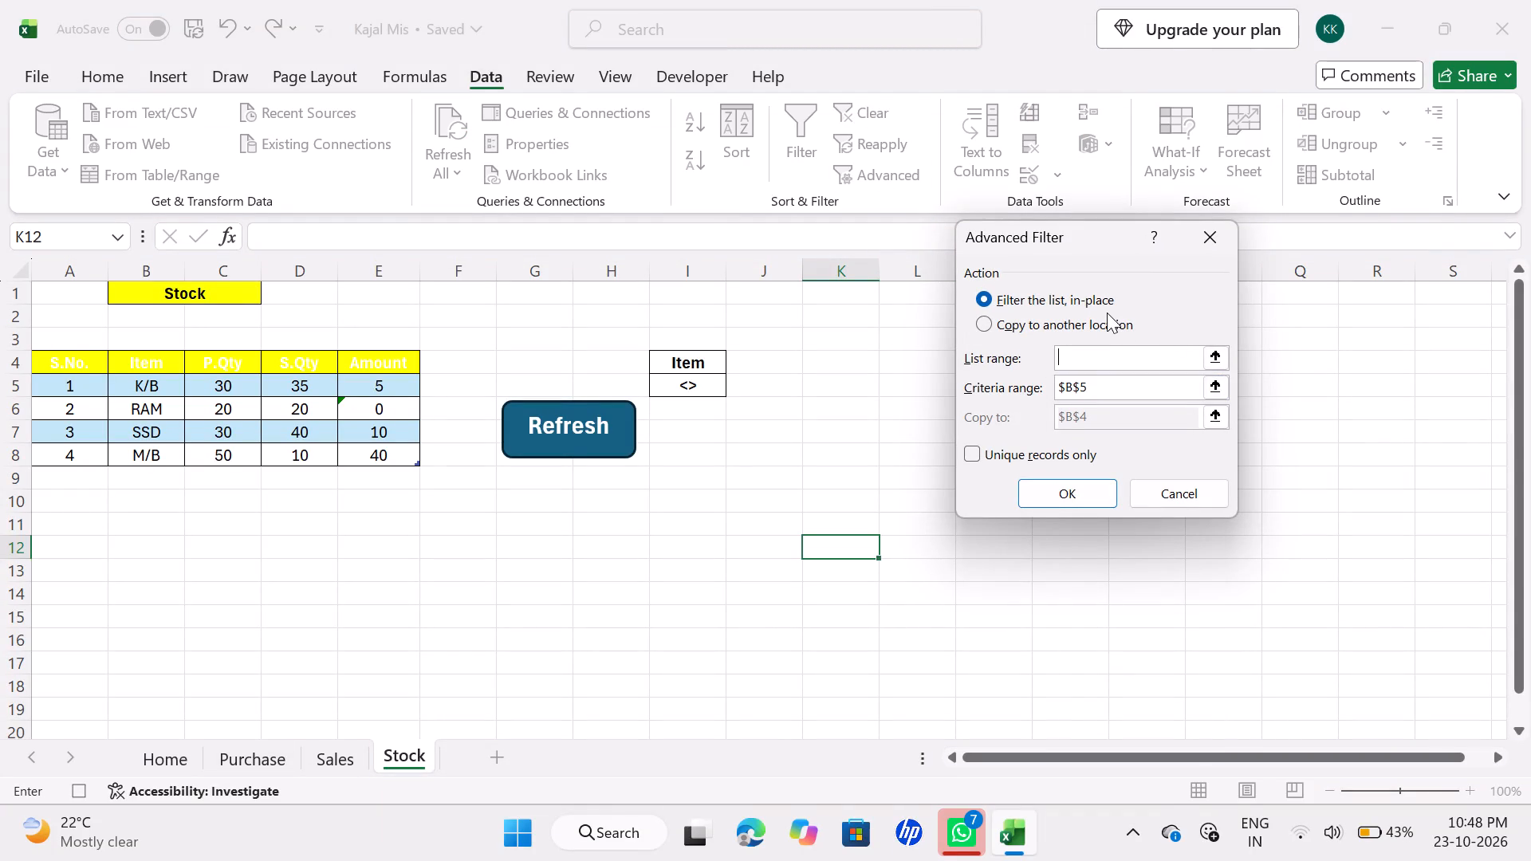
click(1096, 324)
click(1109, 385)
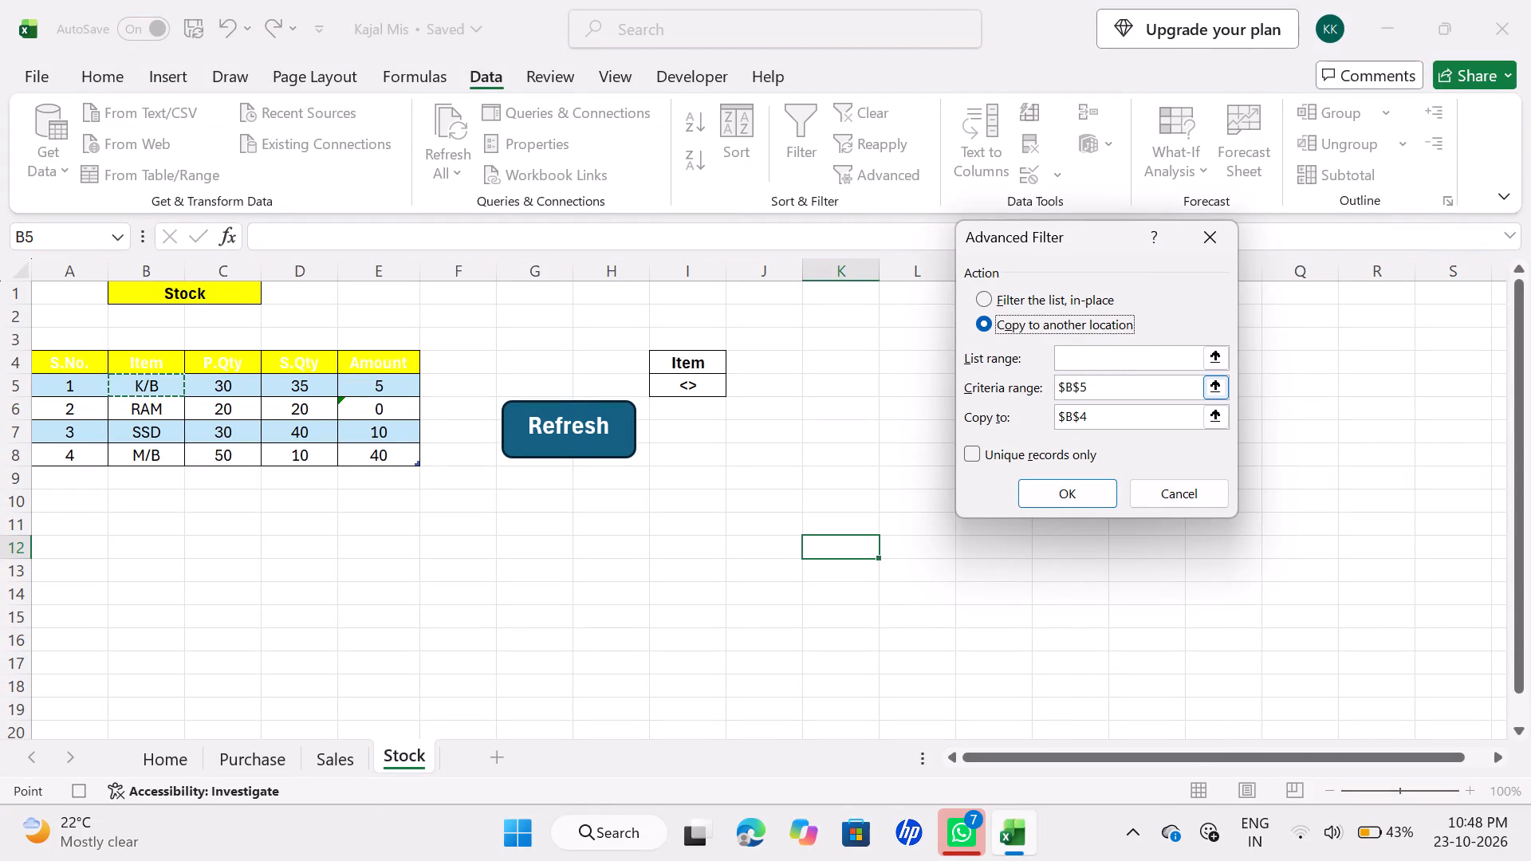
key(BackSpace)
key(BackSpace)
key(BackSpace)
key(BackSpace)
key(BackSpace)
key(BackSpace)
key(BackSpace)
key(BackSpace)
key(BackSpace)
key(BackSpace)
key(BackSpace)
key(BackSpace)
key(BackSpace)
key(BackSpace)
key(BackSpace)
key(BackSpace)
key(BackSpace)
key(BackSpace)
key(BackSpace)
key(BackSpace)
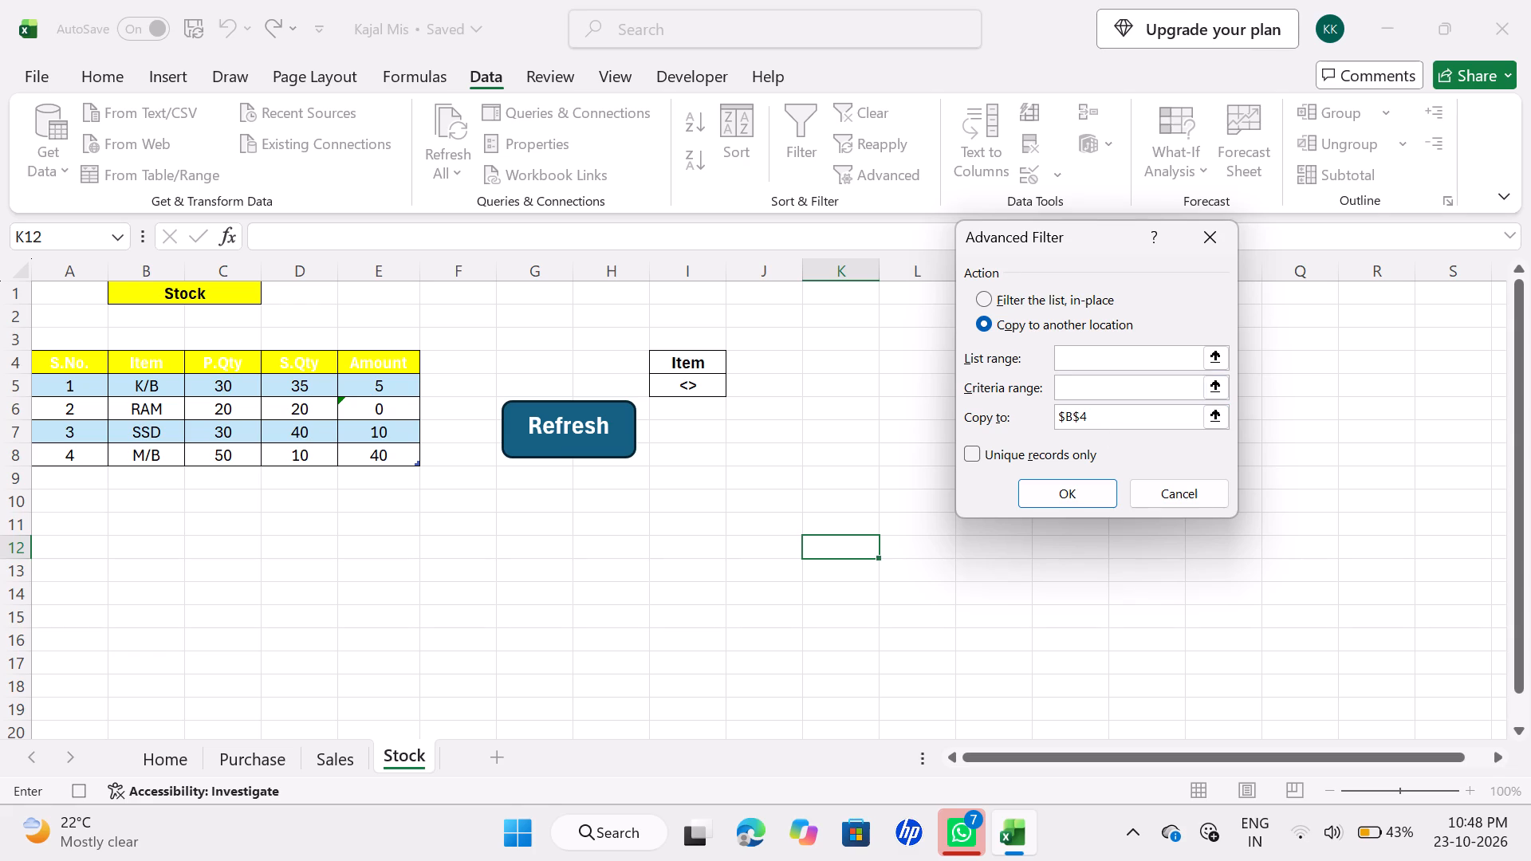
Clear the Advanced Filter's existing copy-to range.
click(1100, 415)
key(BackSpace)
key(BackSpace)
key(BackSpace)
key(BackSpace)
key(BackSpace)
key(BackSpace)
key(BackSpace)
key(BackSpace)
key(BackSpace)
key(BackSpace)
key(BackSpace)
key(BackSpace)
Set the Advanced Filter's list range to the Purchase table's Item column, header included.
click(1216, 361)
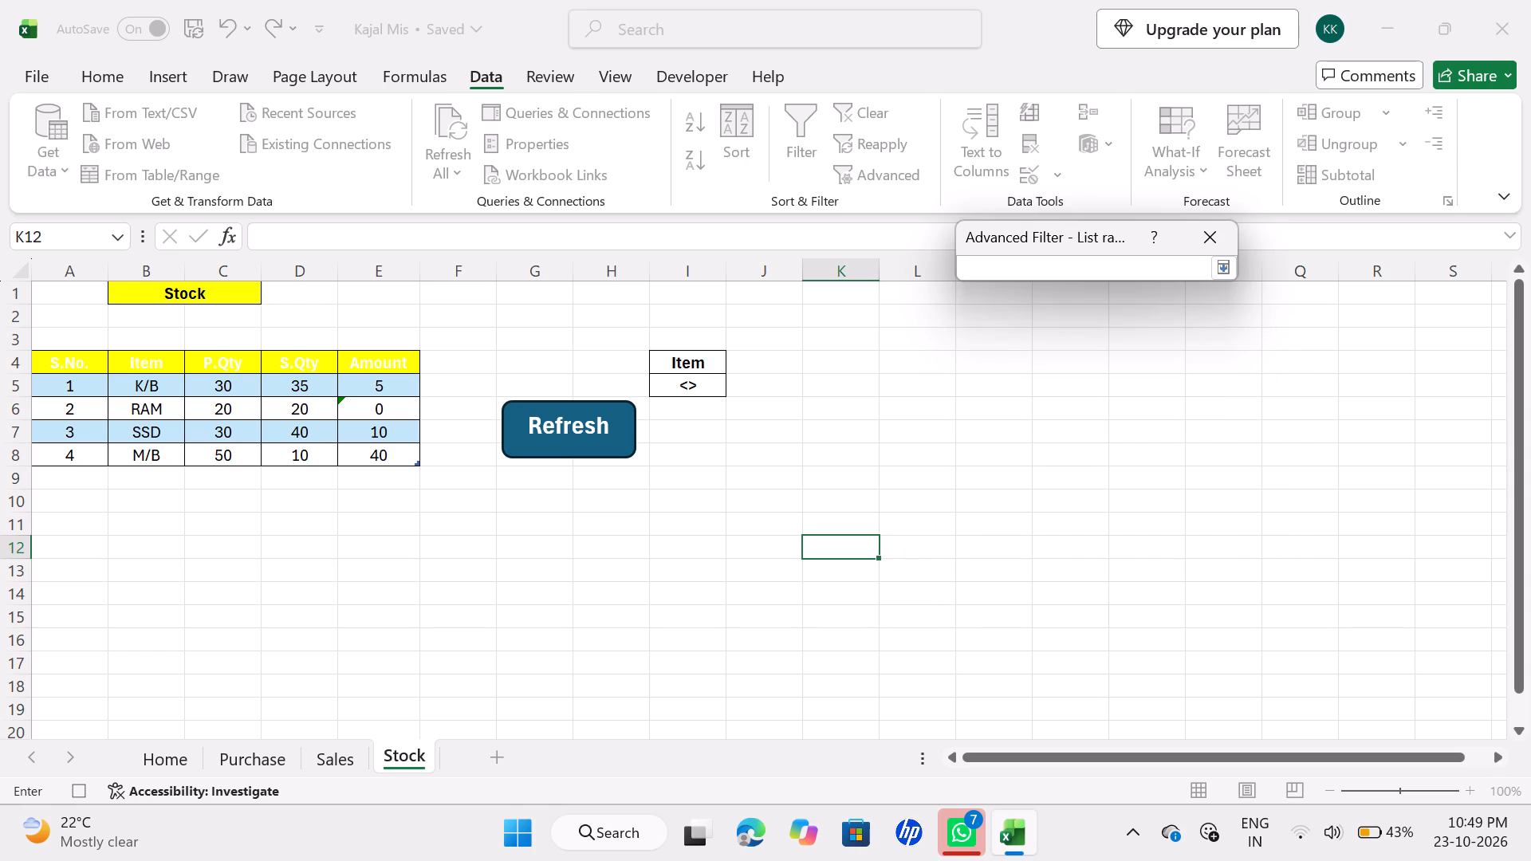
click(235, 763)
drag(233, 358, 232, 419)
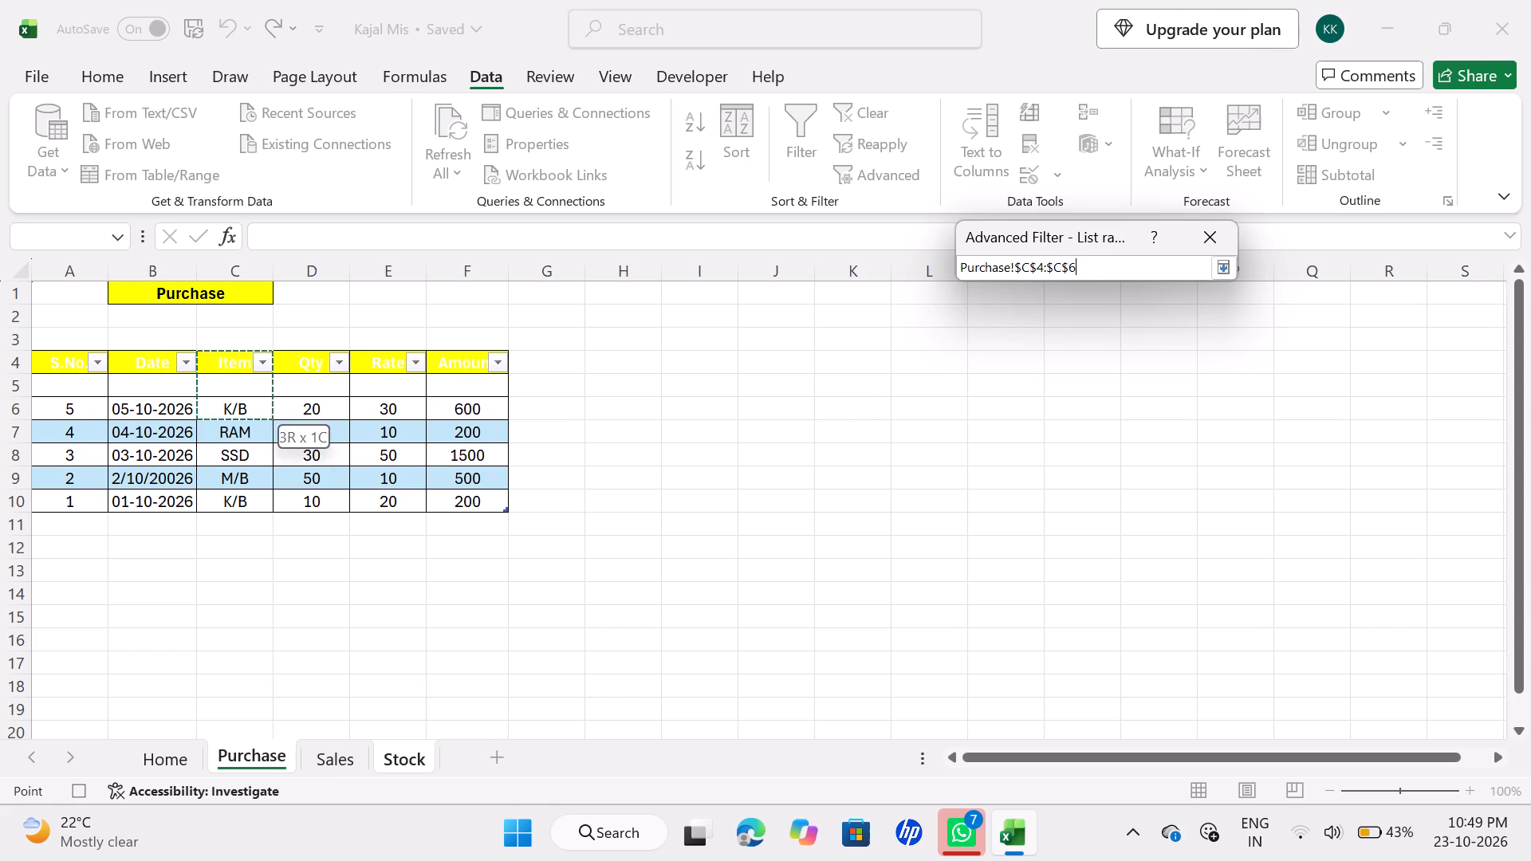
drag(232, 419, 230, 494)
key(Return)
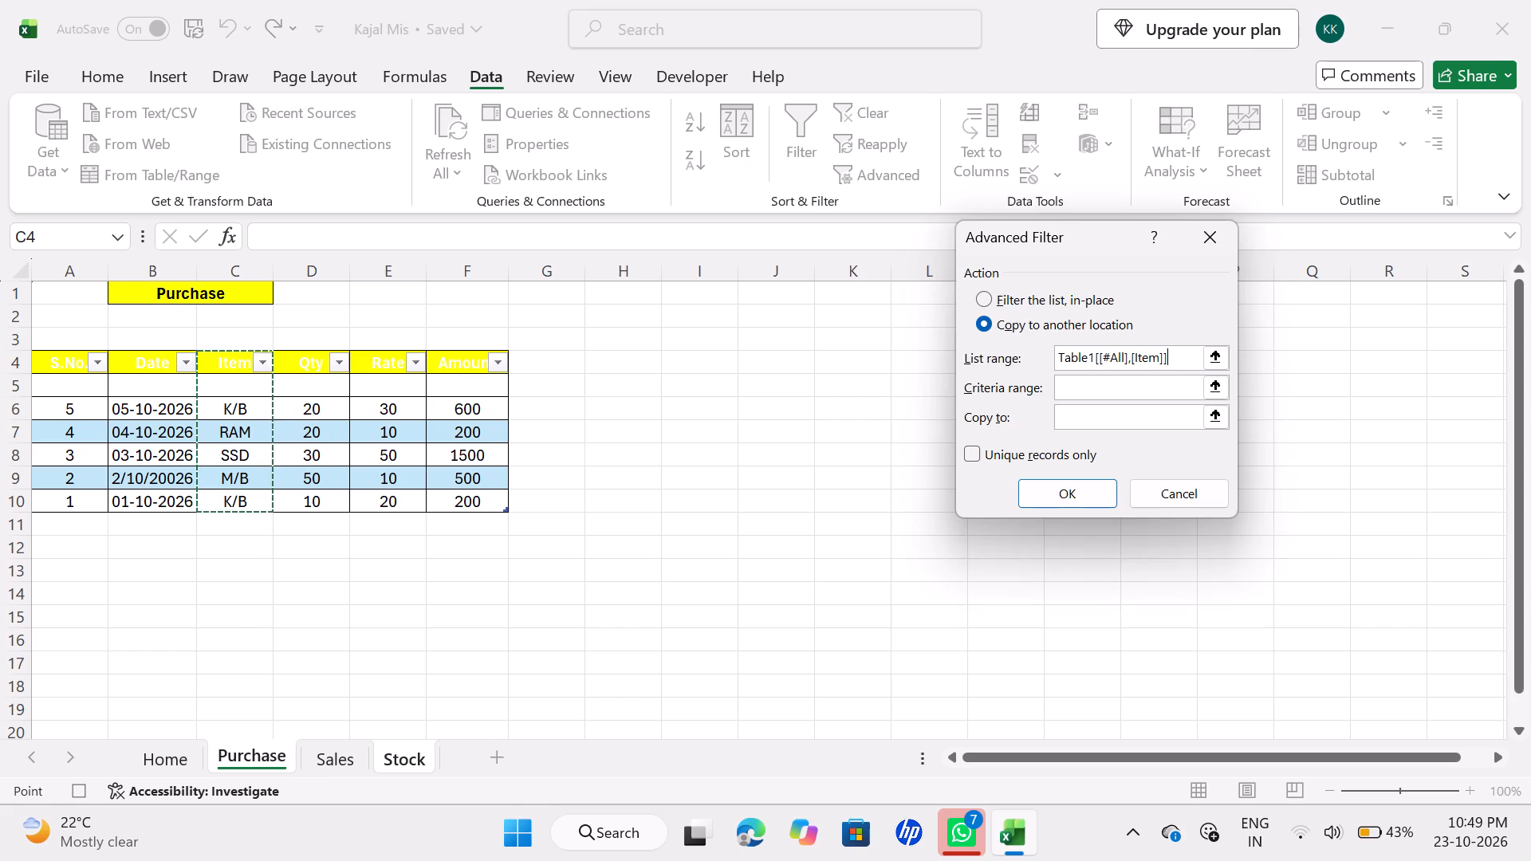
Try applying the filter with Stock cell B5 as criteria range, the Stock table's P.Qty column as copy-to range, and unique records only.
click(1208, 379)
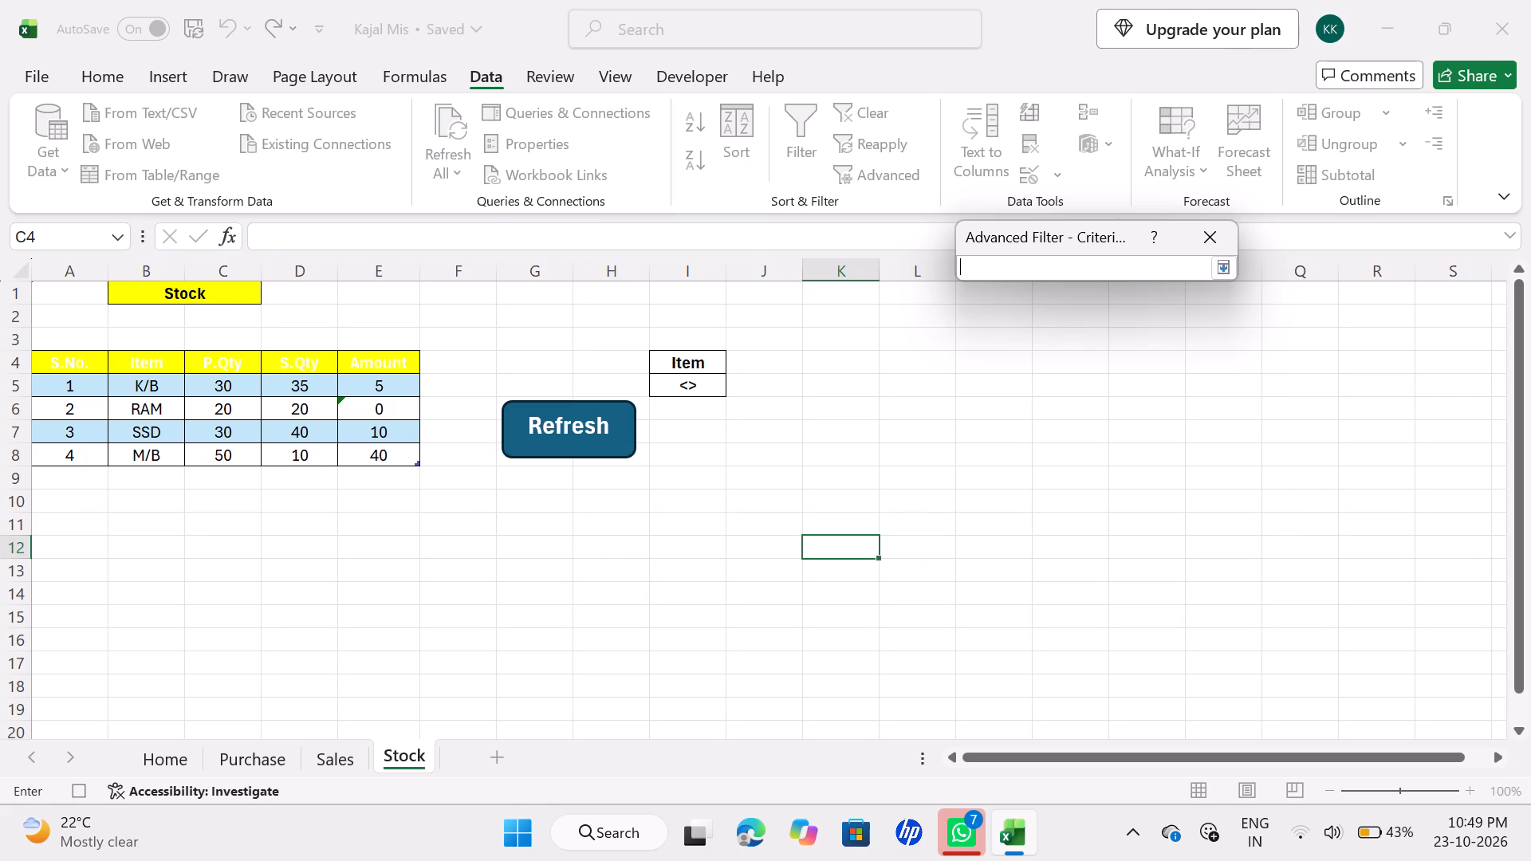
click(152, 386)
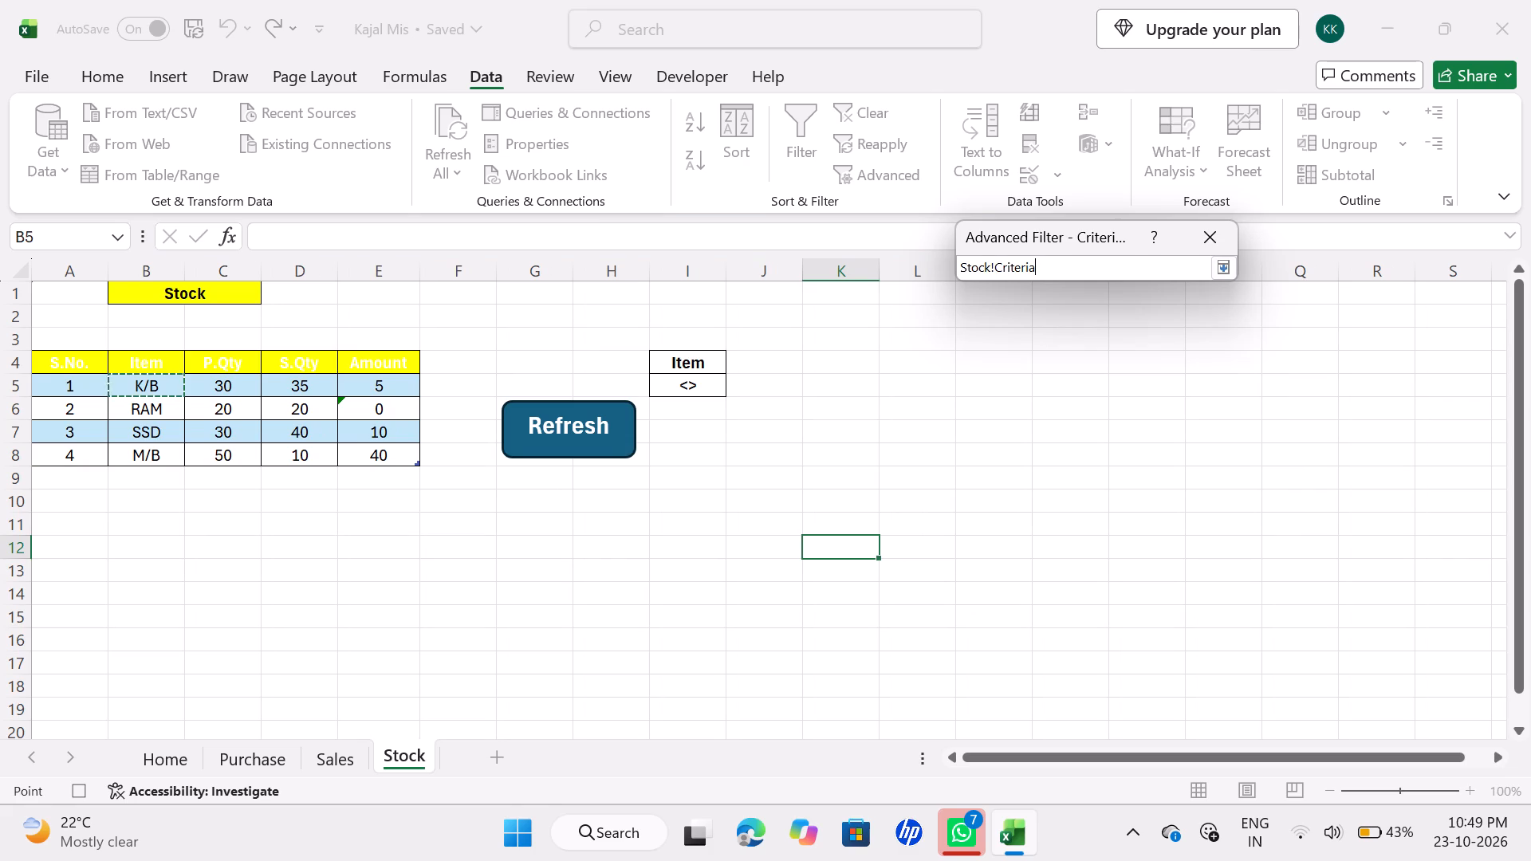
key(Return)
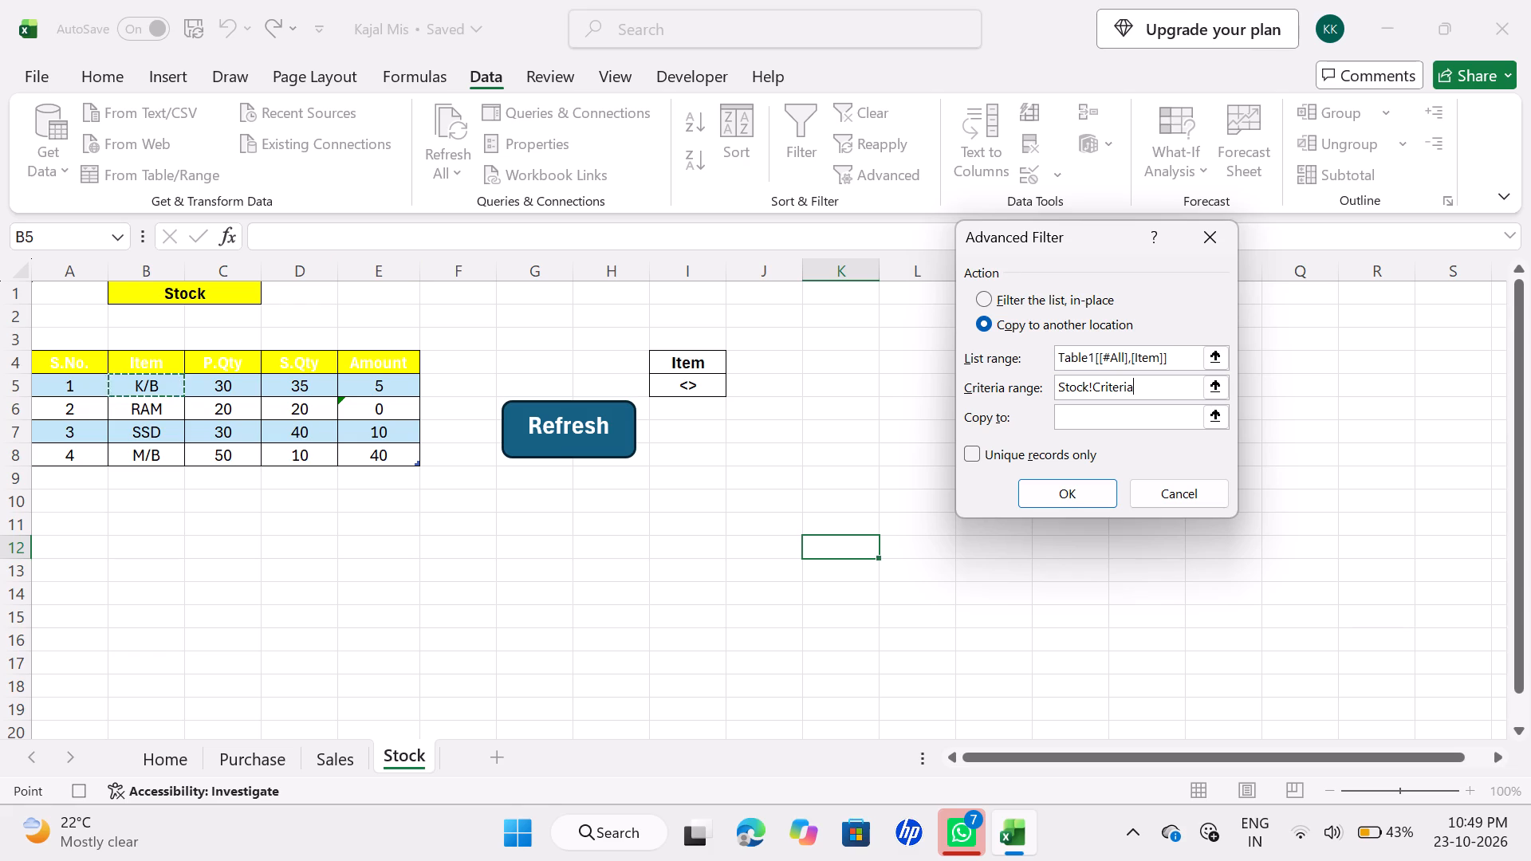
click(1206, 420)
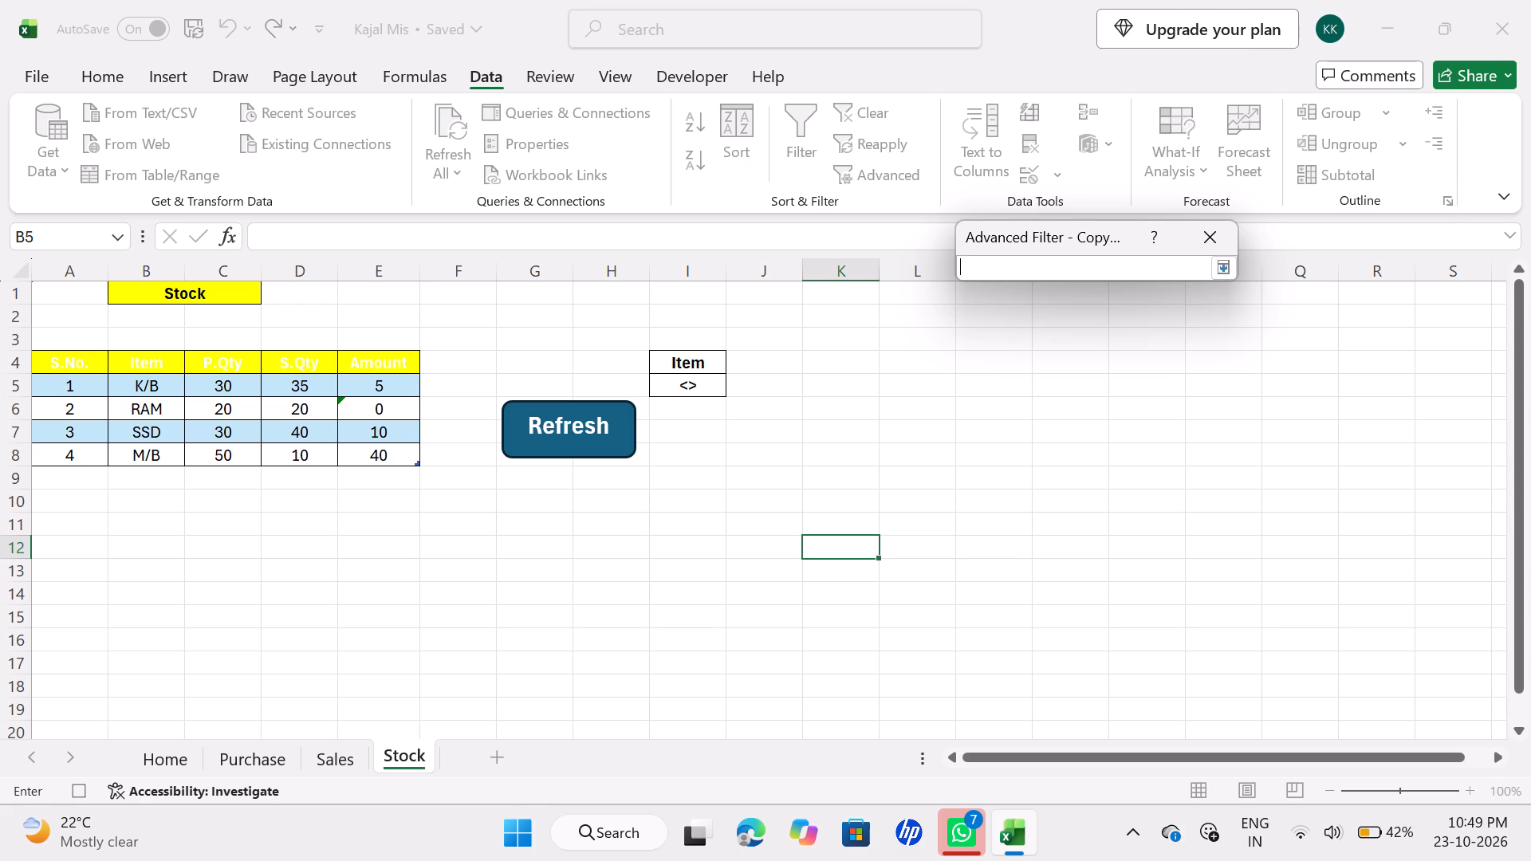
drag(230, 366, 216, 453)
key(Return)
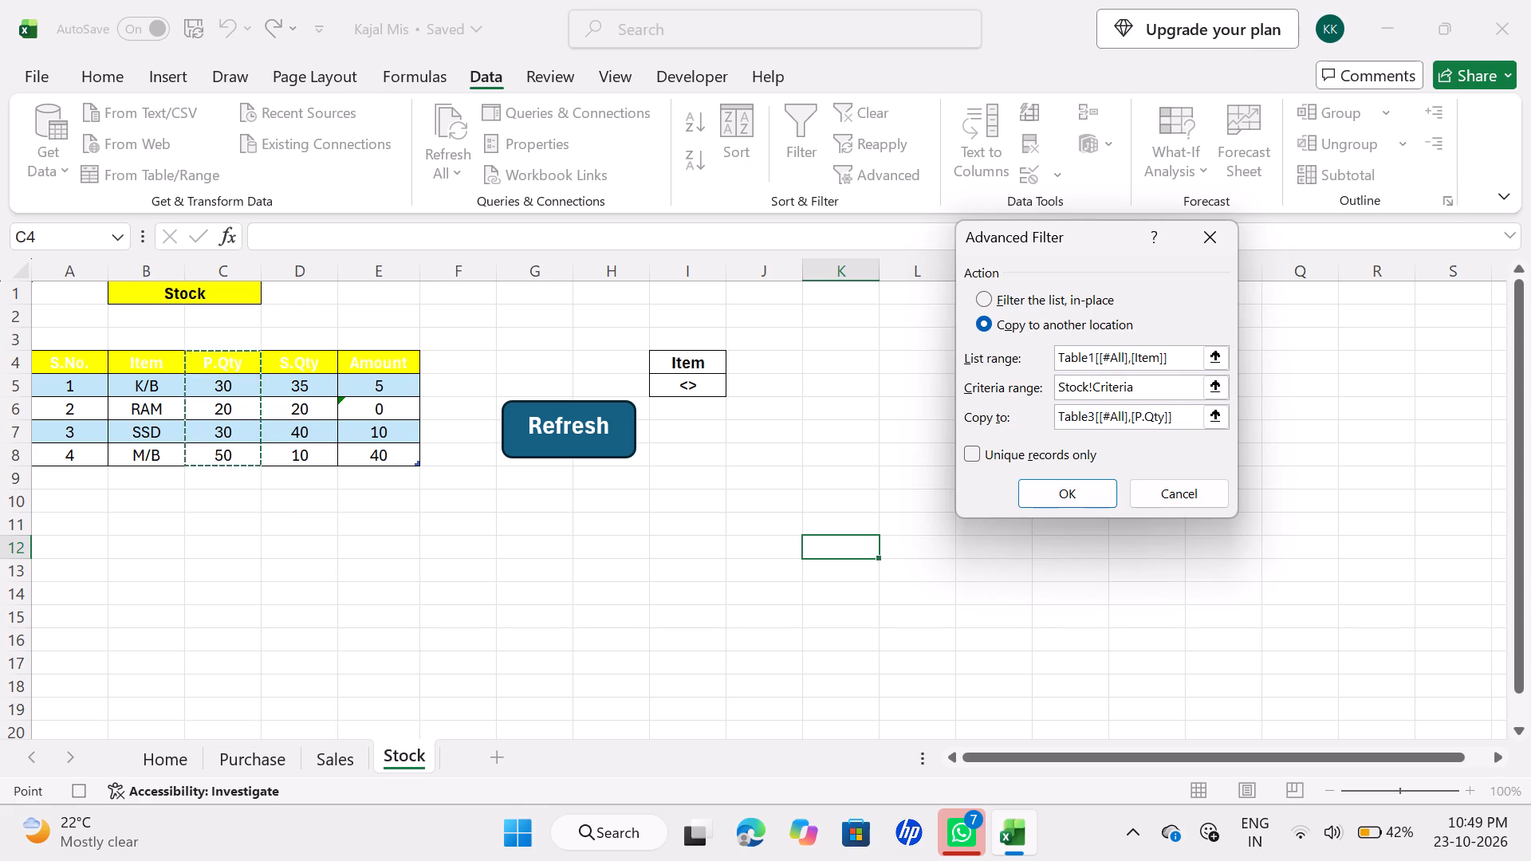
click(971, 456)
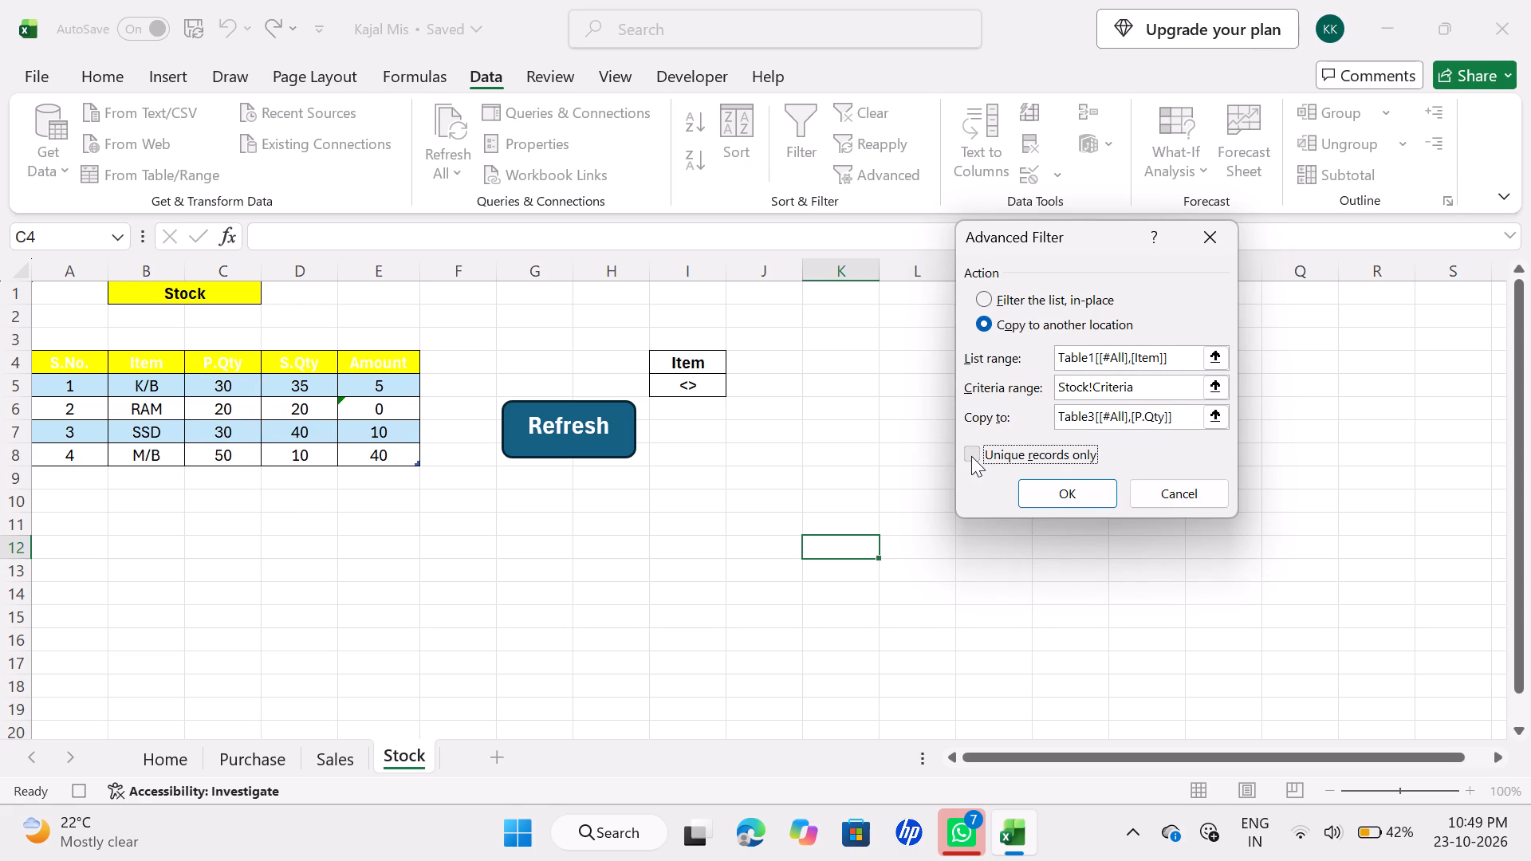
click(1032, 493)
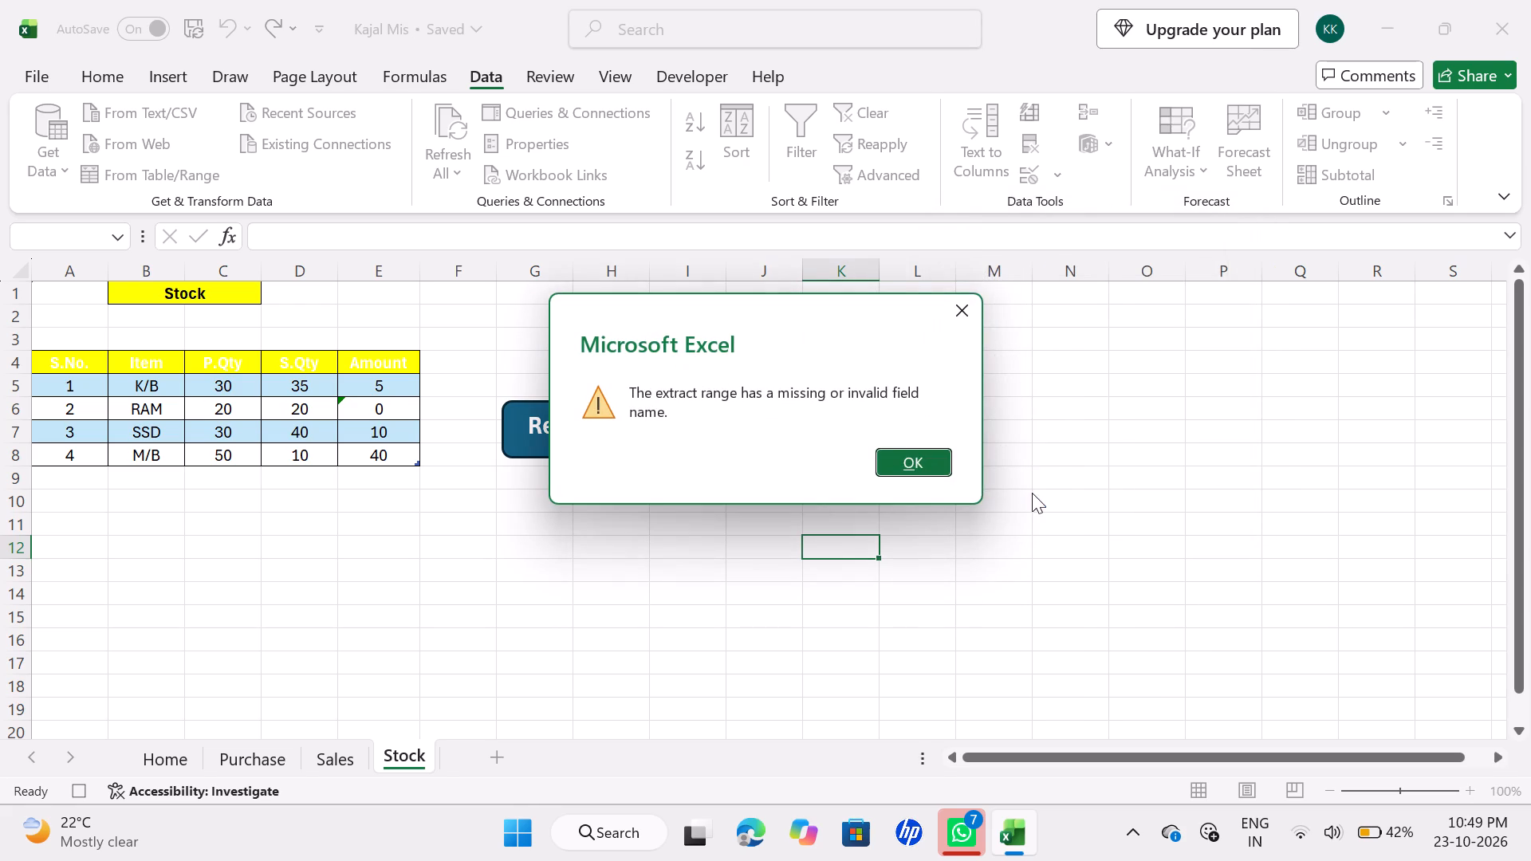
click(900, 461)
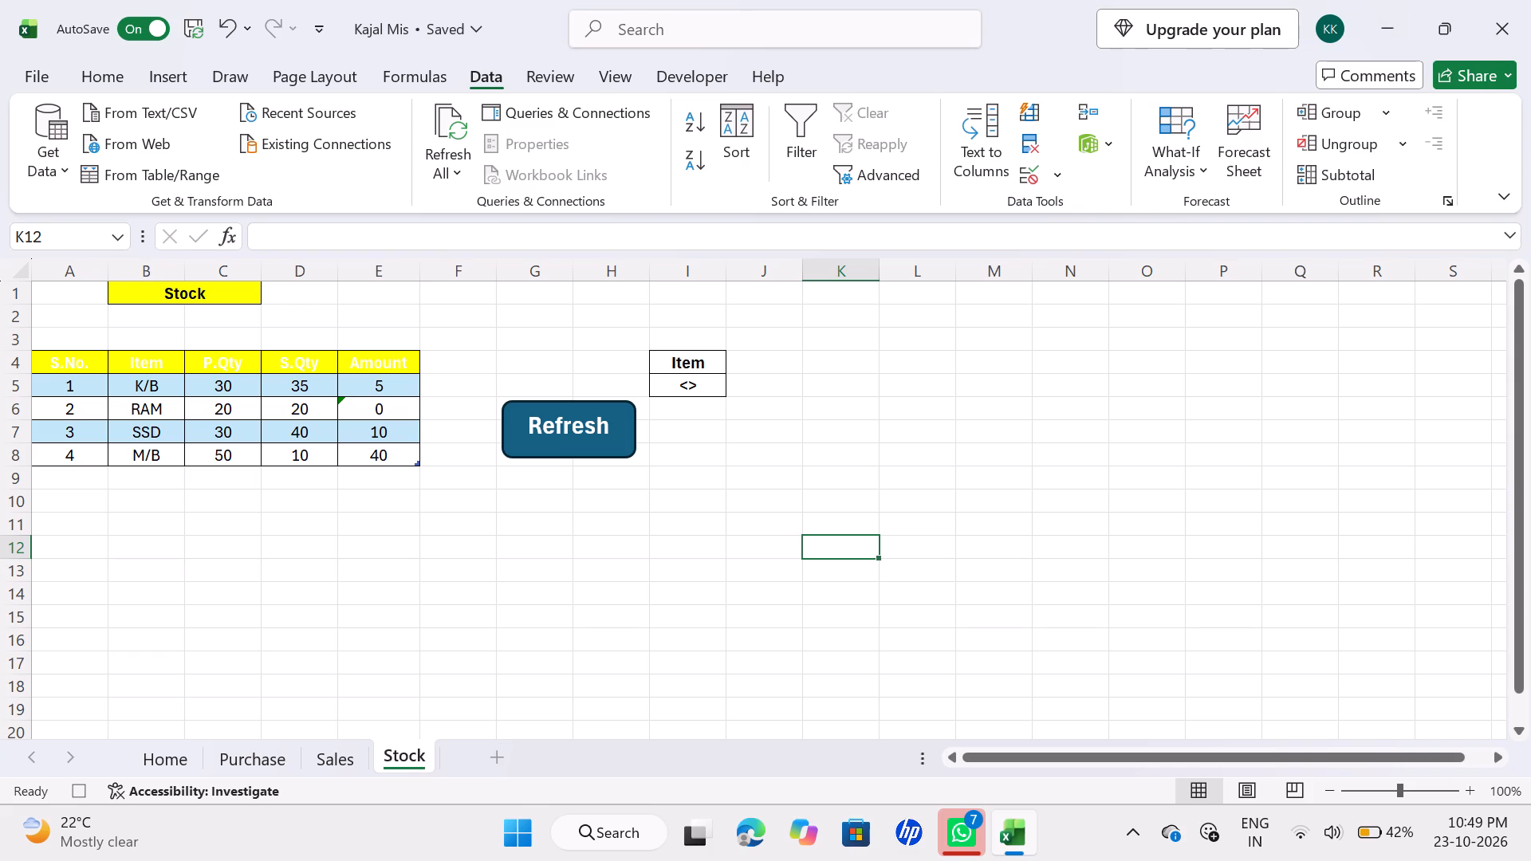
Reopen the Advanced Filter on the Stock sheet and clear its criteria range.
click(909, 174)
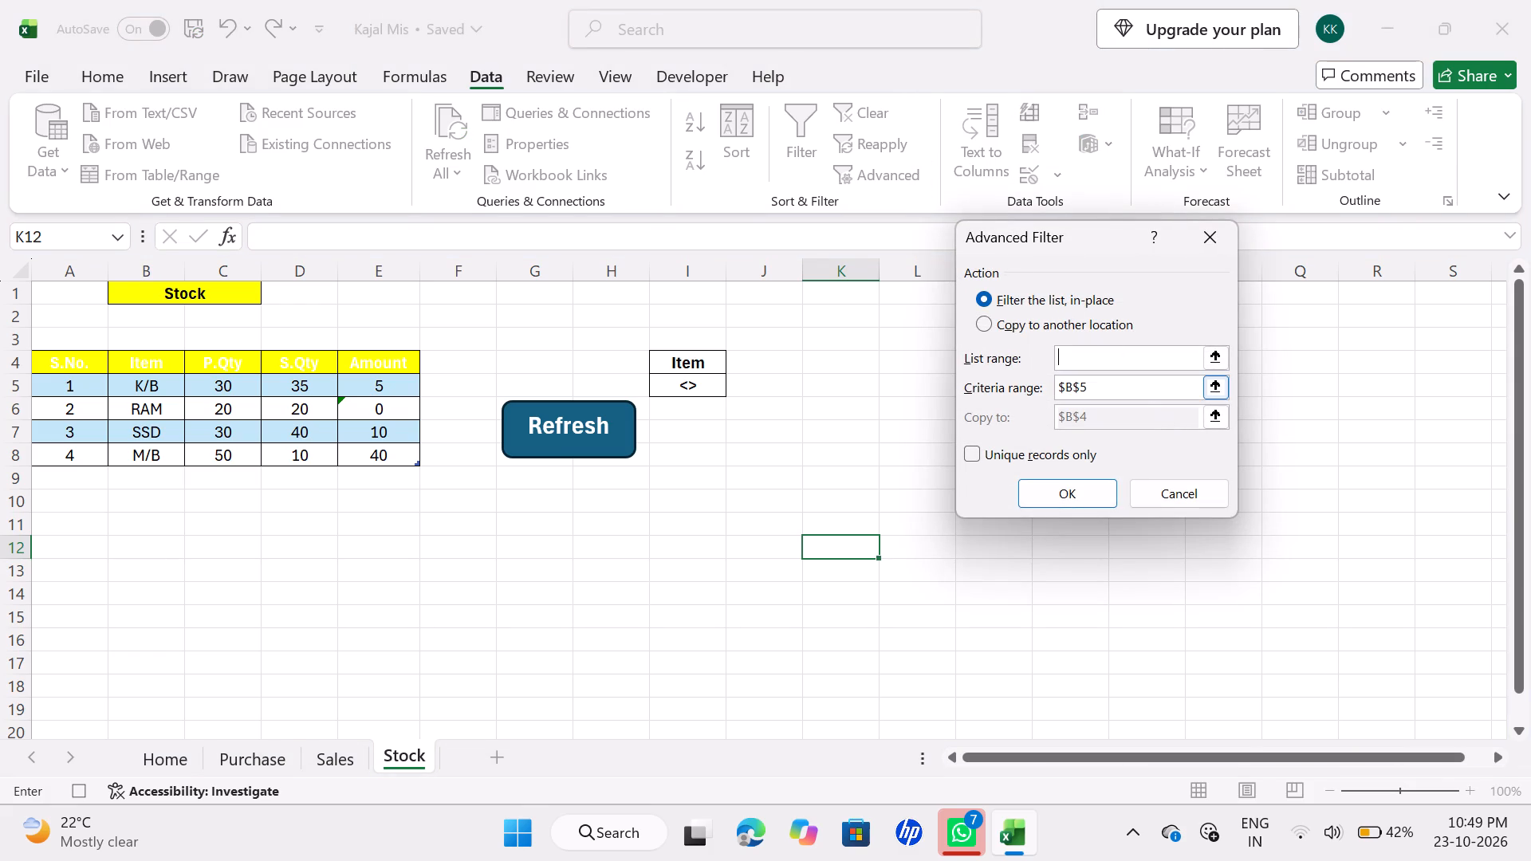
click(1151, 386)
key(BackSpace)
key(BackSpace)
key(BackSpace)
key(BackSpace)
key(BackSpace)
key(BackSpace)
key(BackSpace)
key(BackSpace)
key(BackSpace)
key(BackSpace)
key(BackSpace)
Set the Advanced Filter to copy to another location and clear its existing copy-to range.
click(1056, 324)
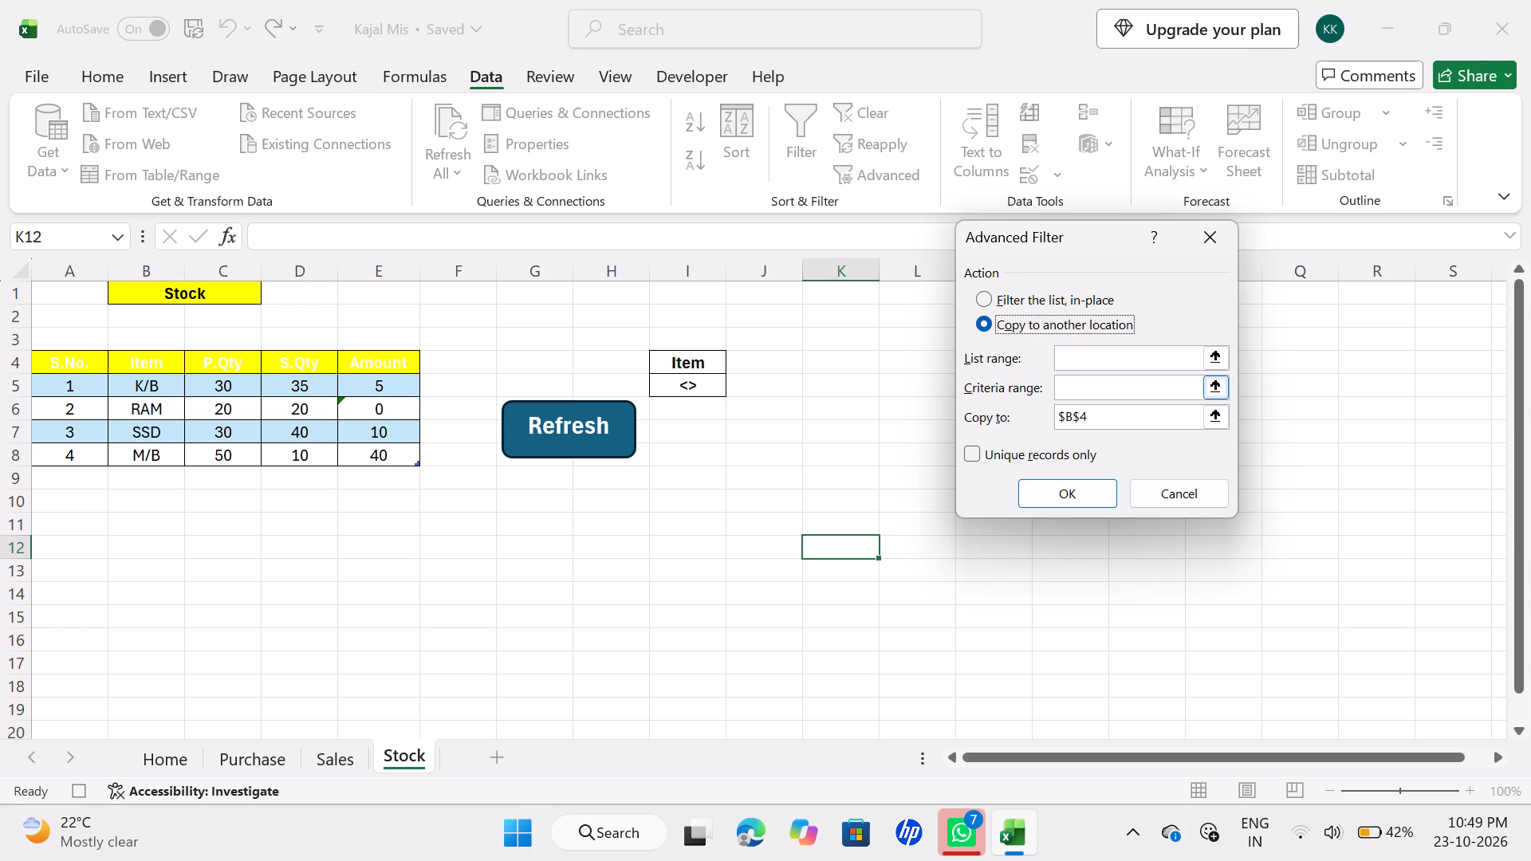
click(1094, 413)
key(BackSpace)
key(BackSpace)
key(BackSpace)
key(BackSpace)
key(BackSpace)
key(BackSpace)
key(BackSpace)
key(BackSpace)
key(BackSpace)
key(BackSpace)
key(BackSpace)
key(BackSpace)
key(BackSpace)
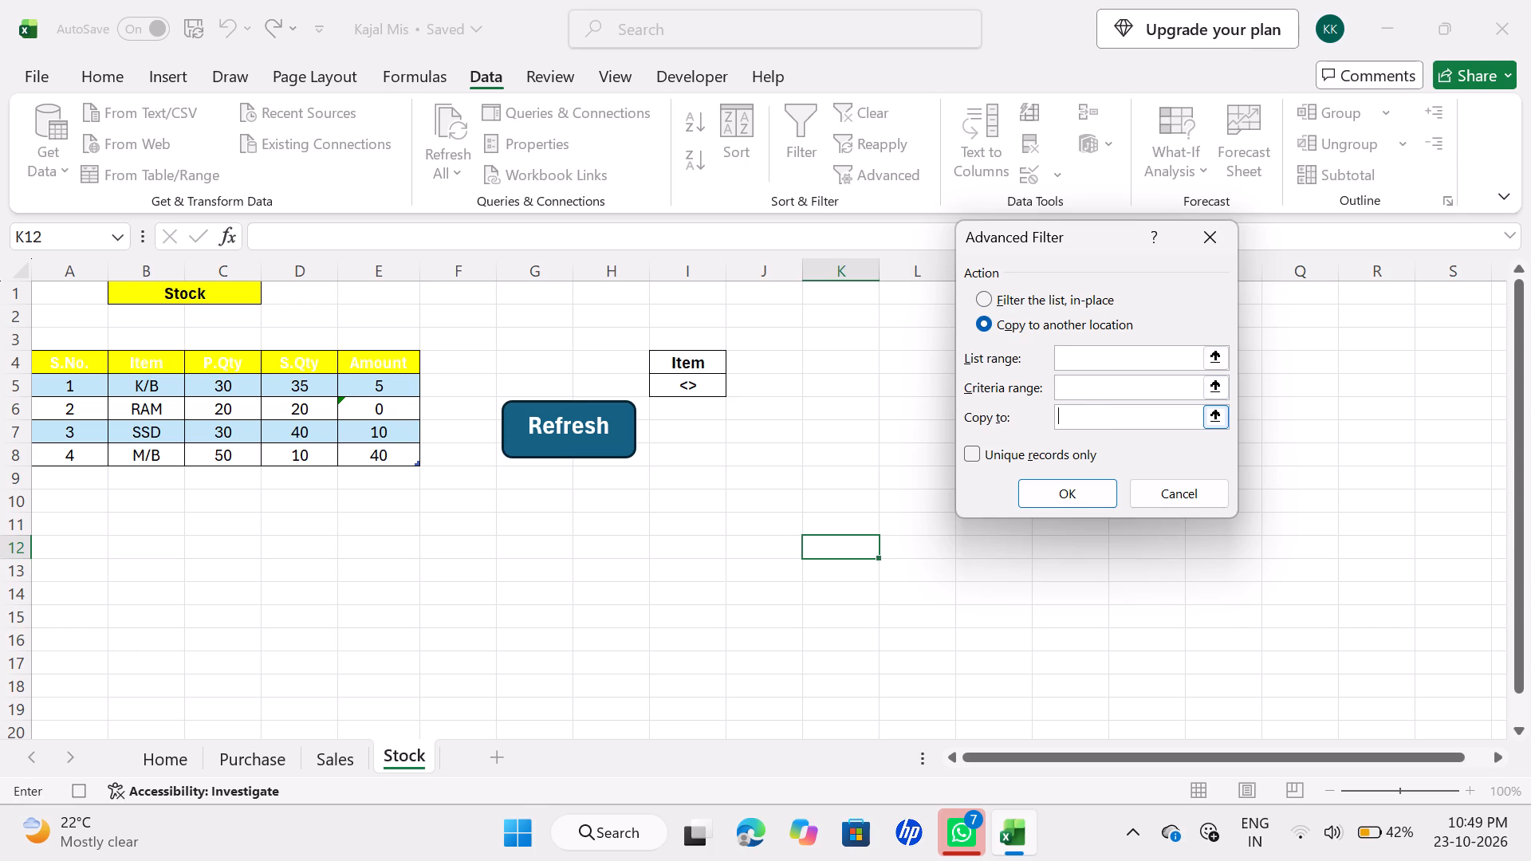
Set the Advanced Filter's list range to the Purchase table's Item column, header included.
click(1216, 356)
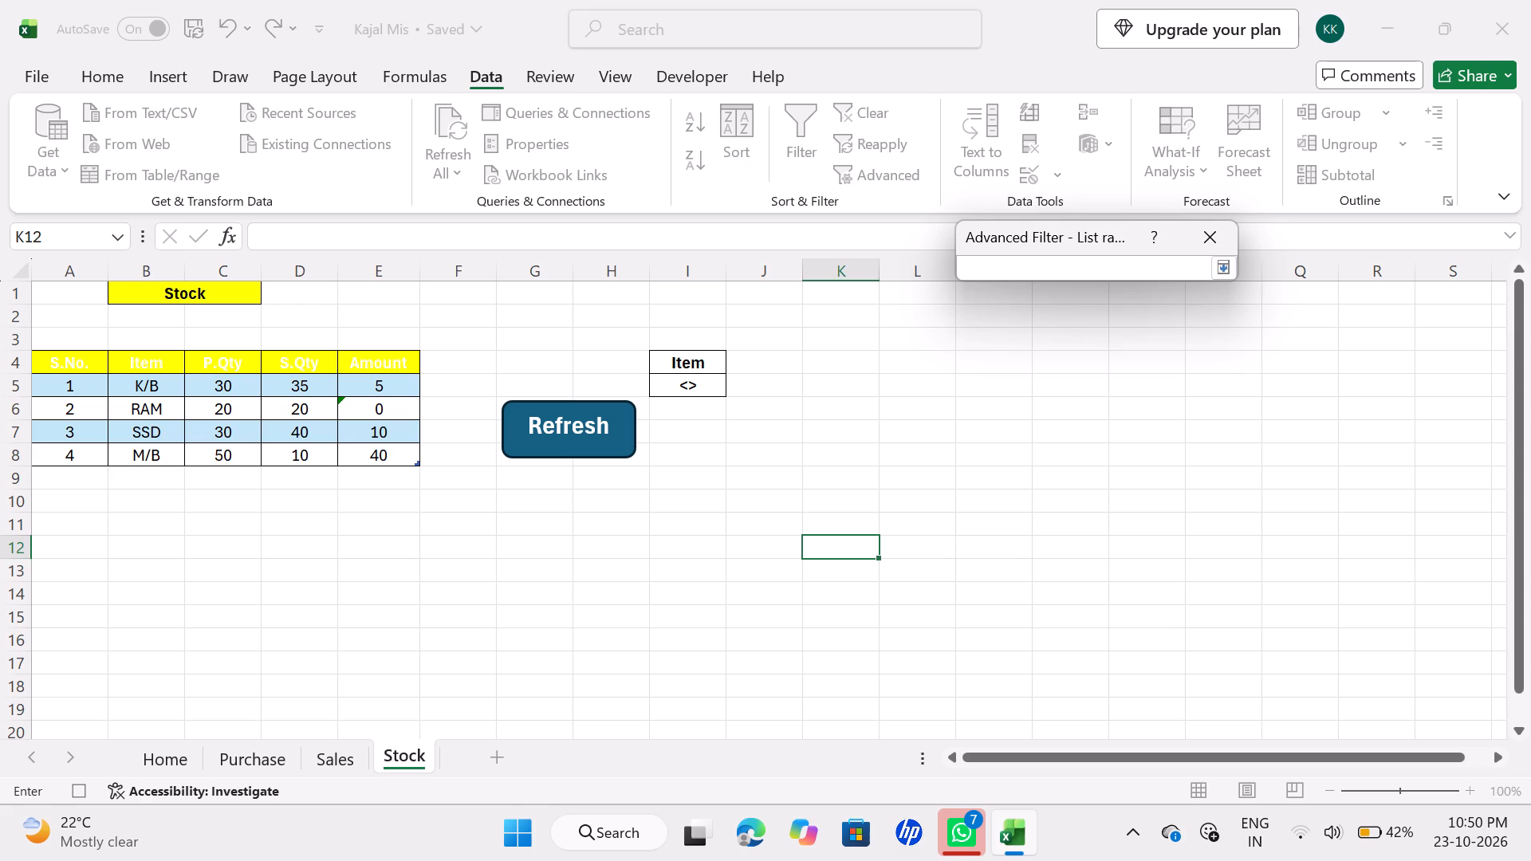
drag(148, 368, 148, 417)
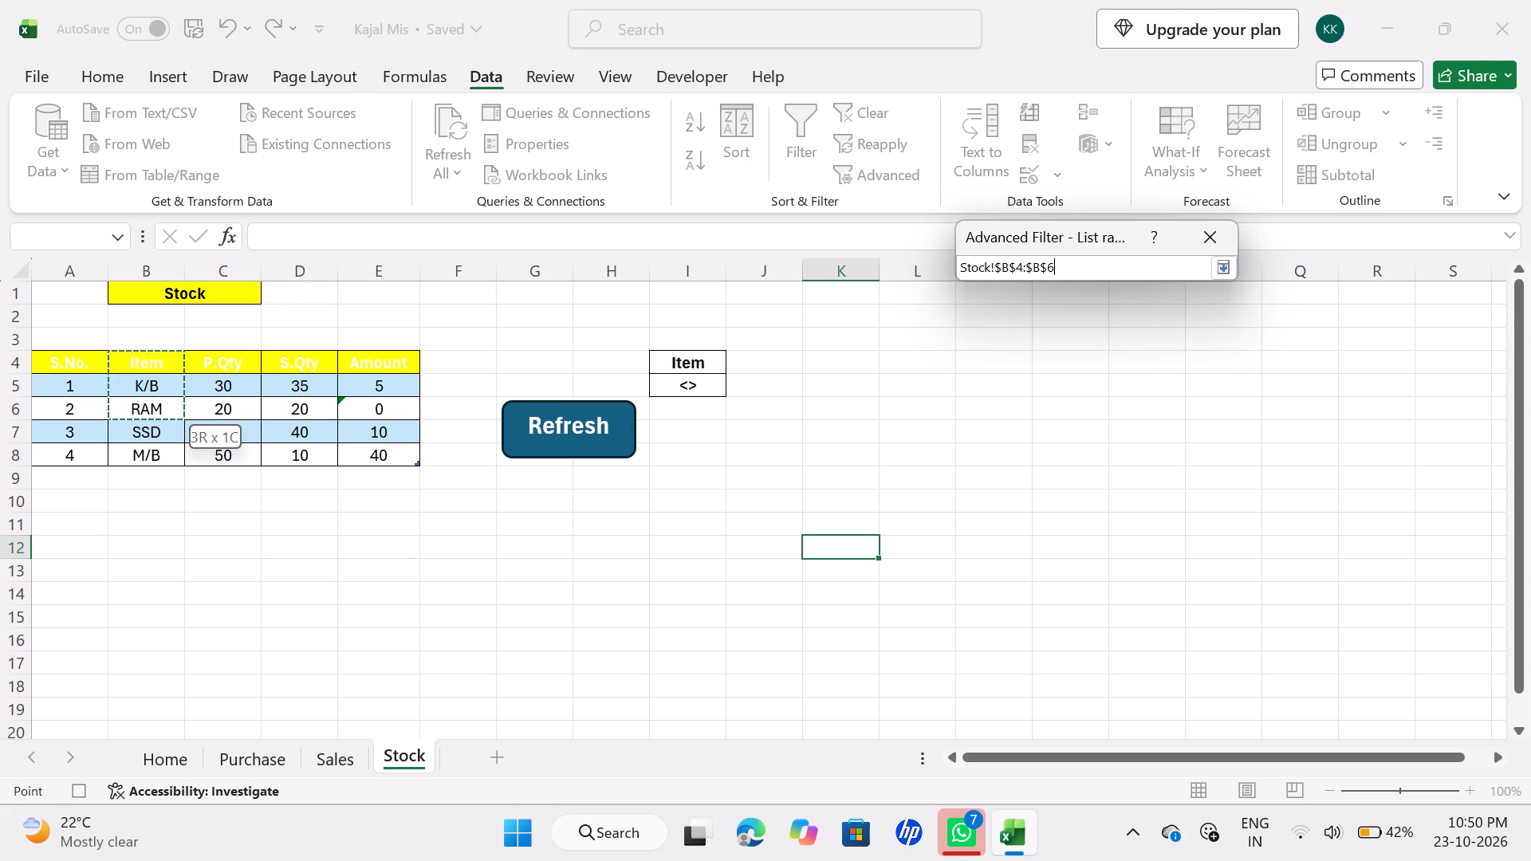
drag(148, 417, 144, 449)
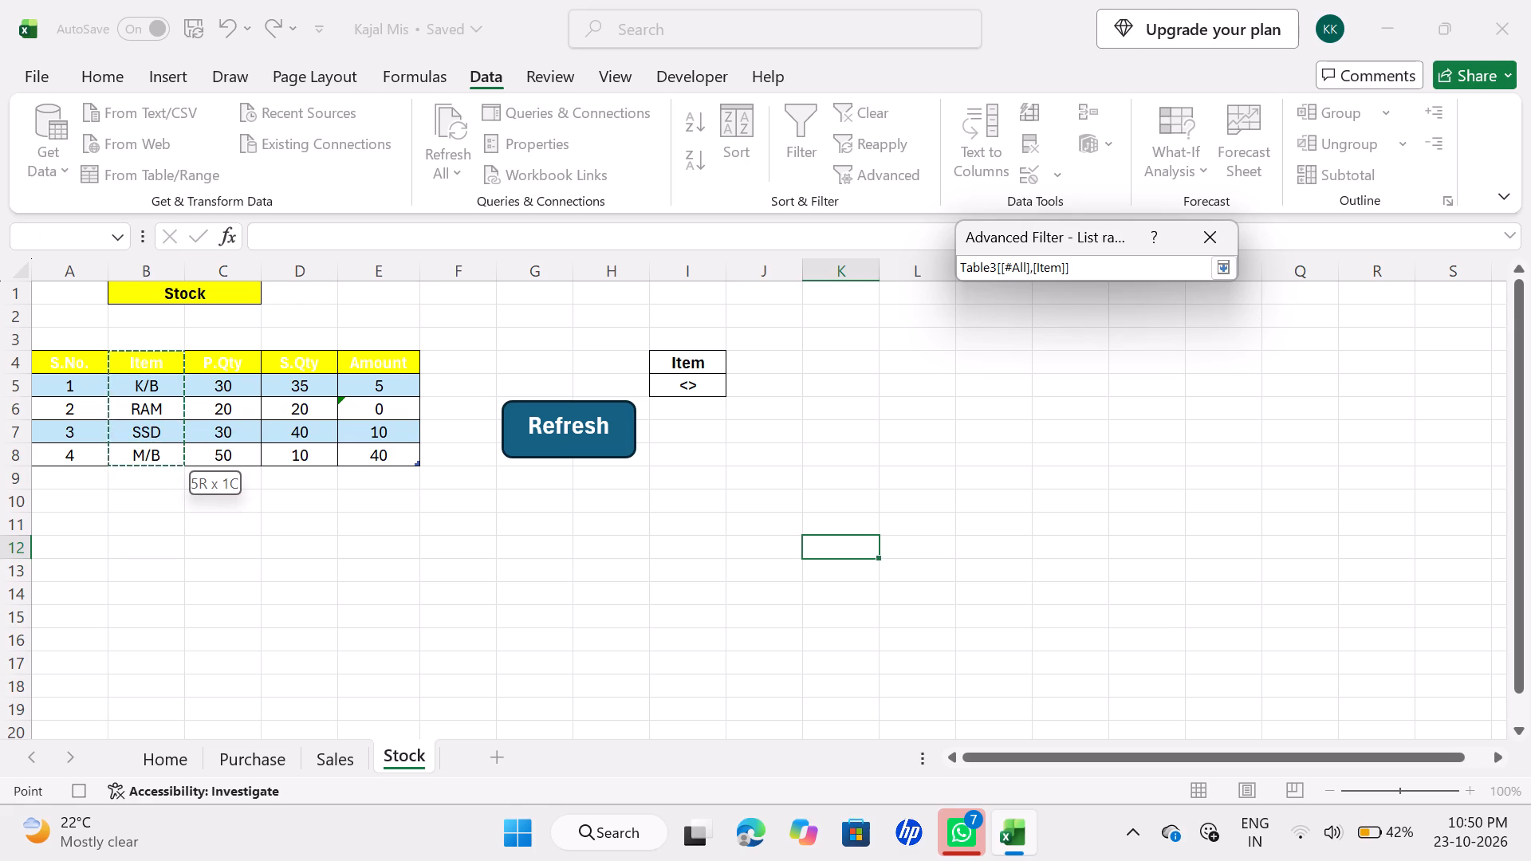
drag(144, 449, 129, 368)
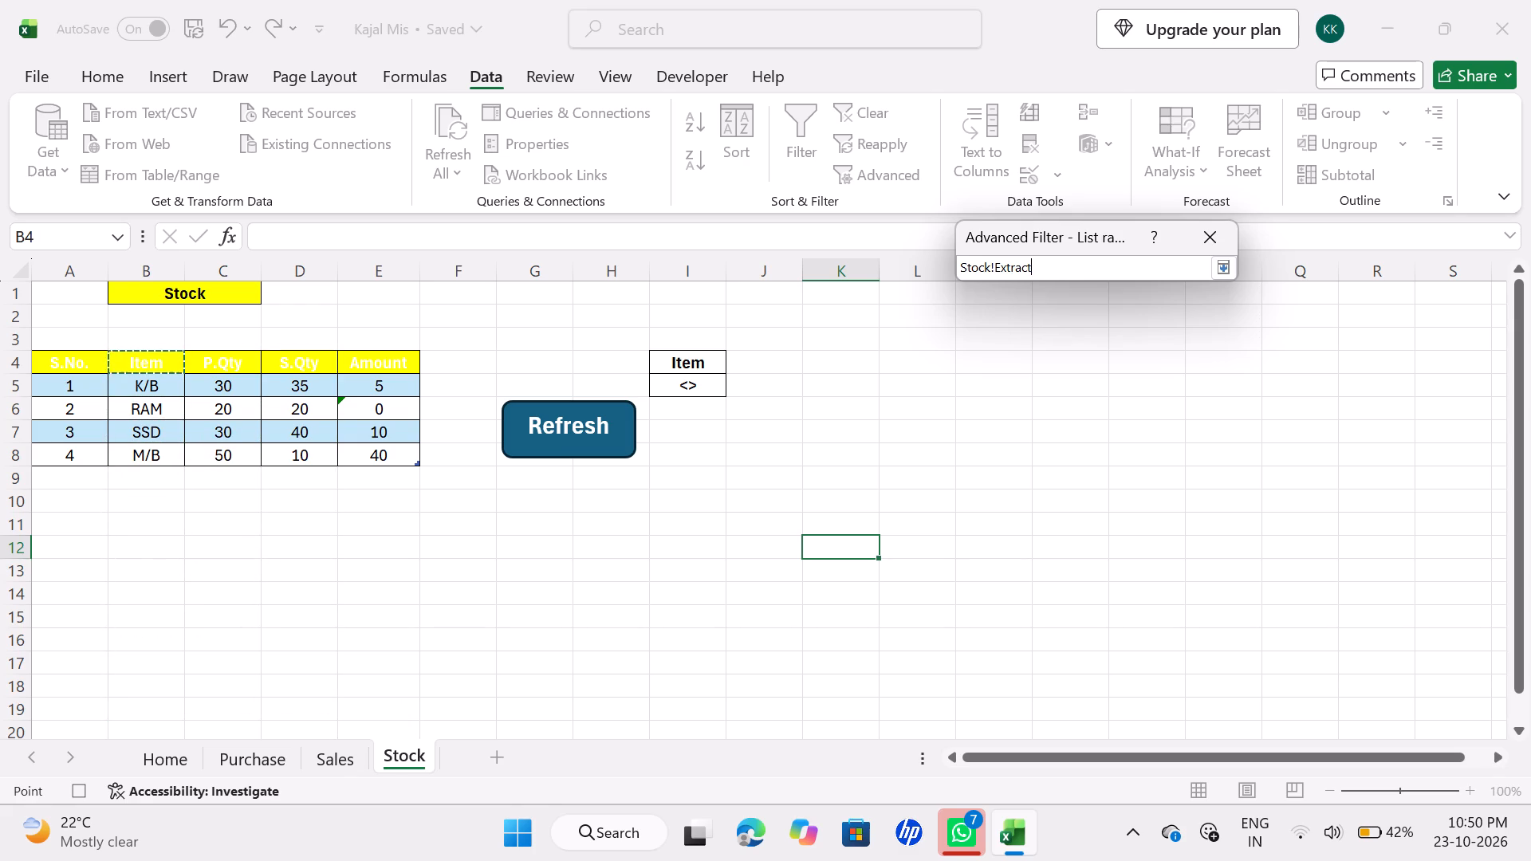
drag(129, 368, 128, 358)
click(254, 762)
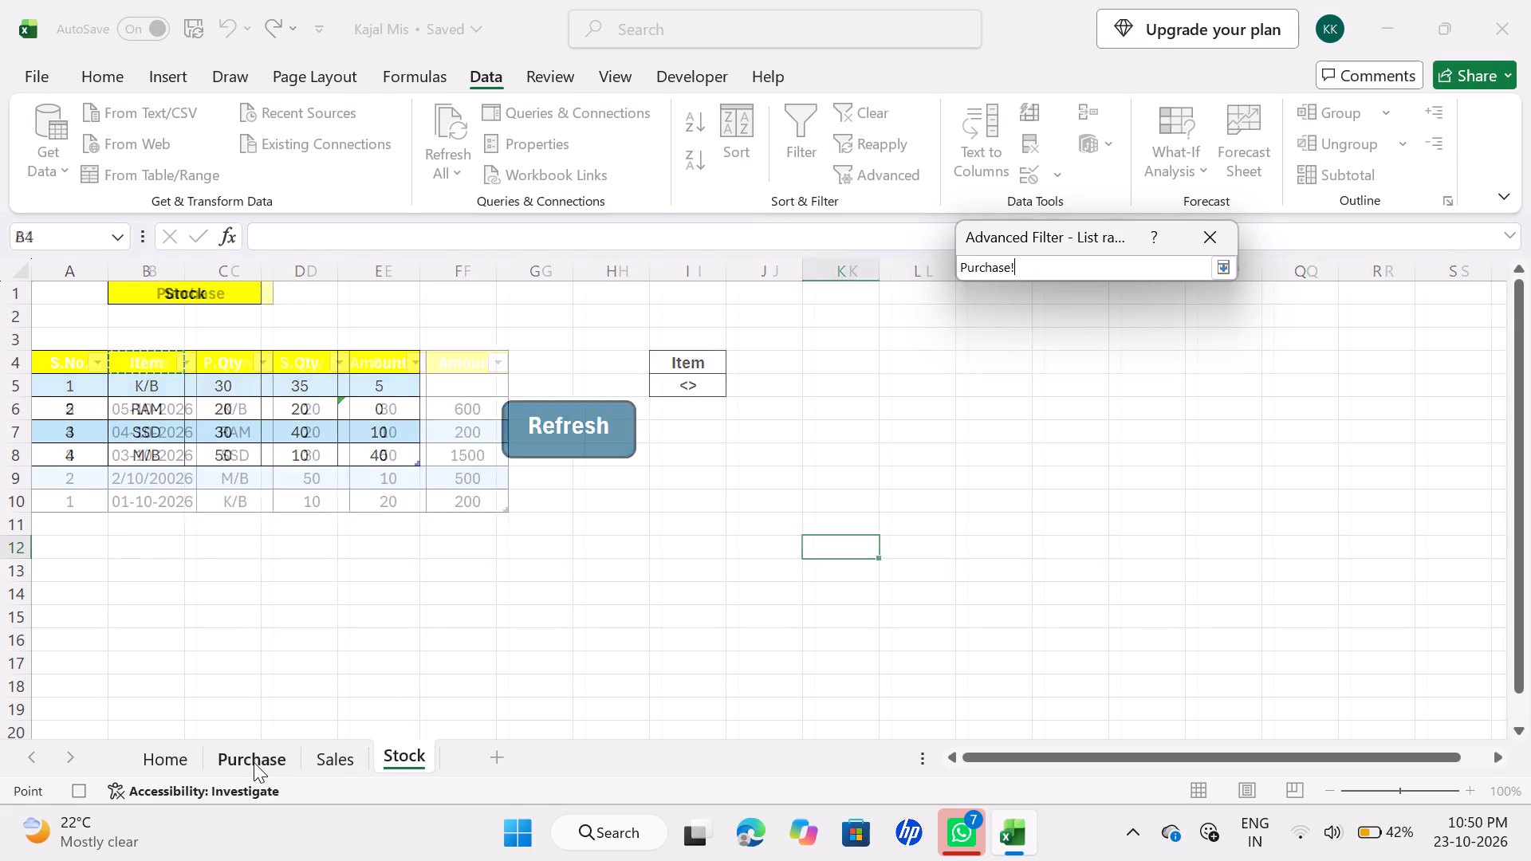
drag(235, 362, 235, 371)
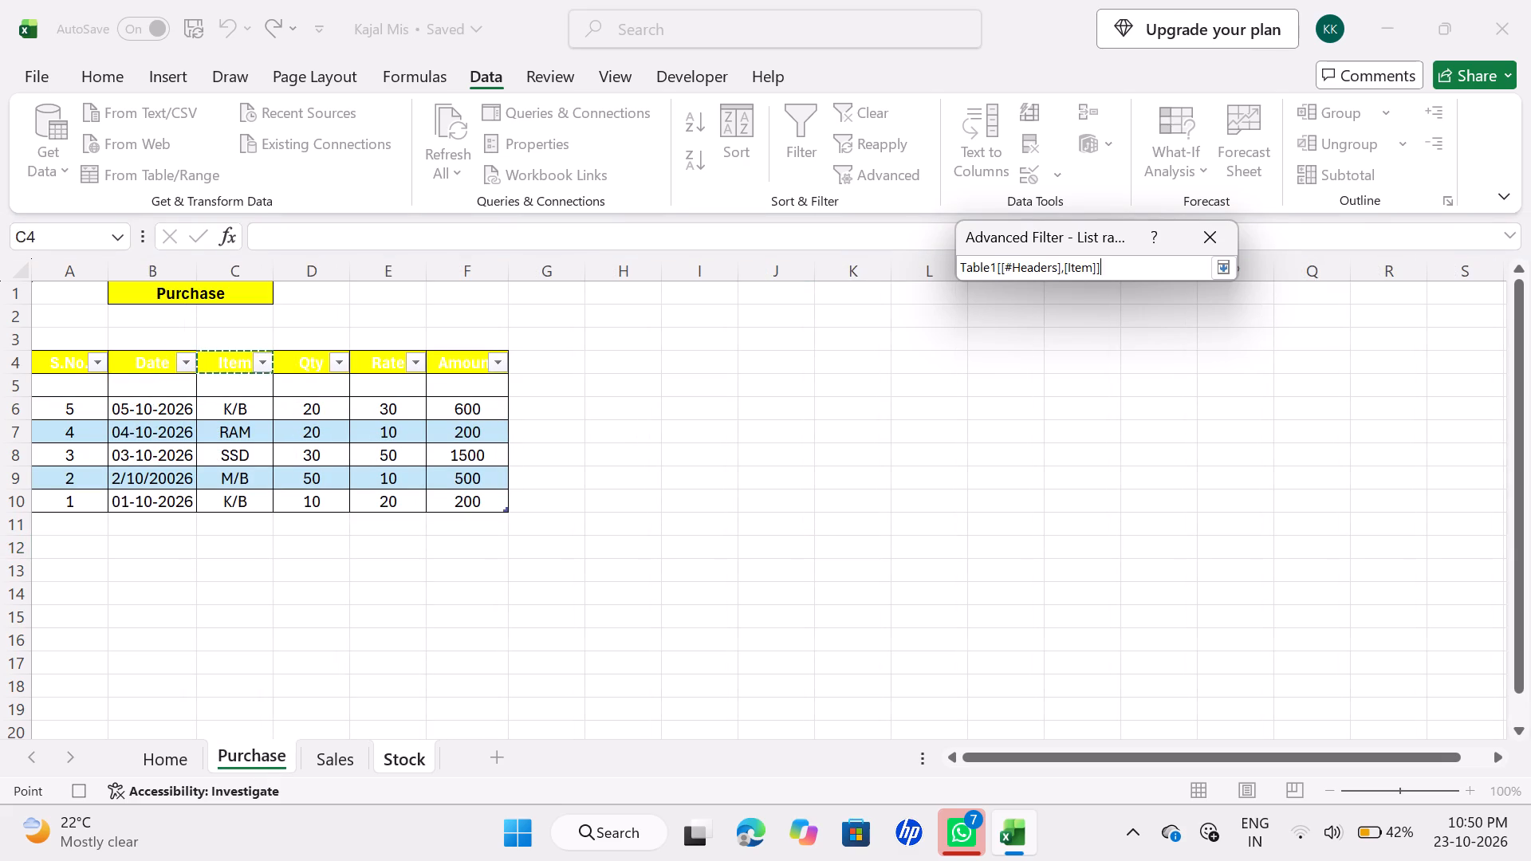
drag(235, 371, 223, 500)
key(Return)
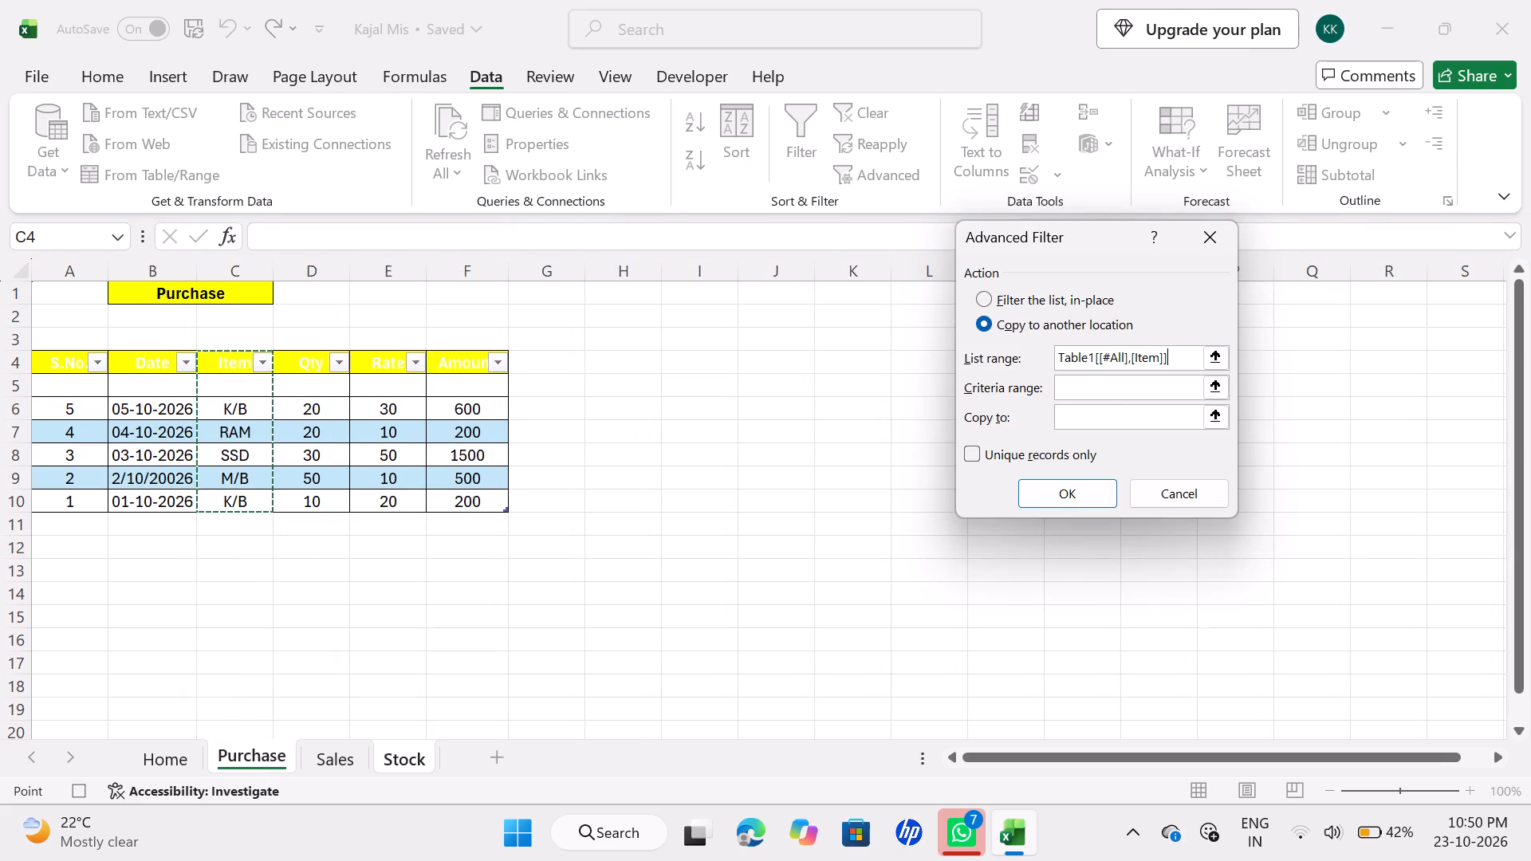
Set the Advanced Filter's criteria range to the Item and <> cells I4:I5 on the Stock sheet.
click(1216, 389)
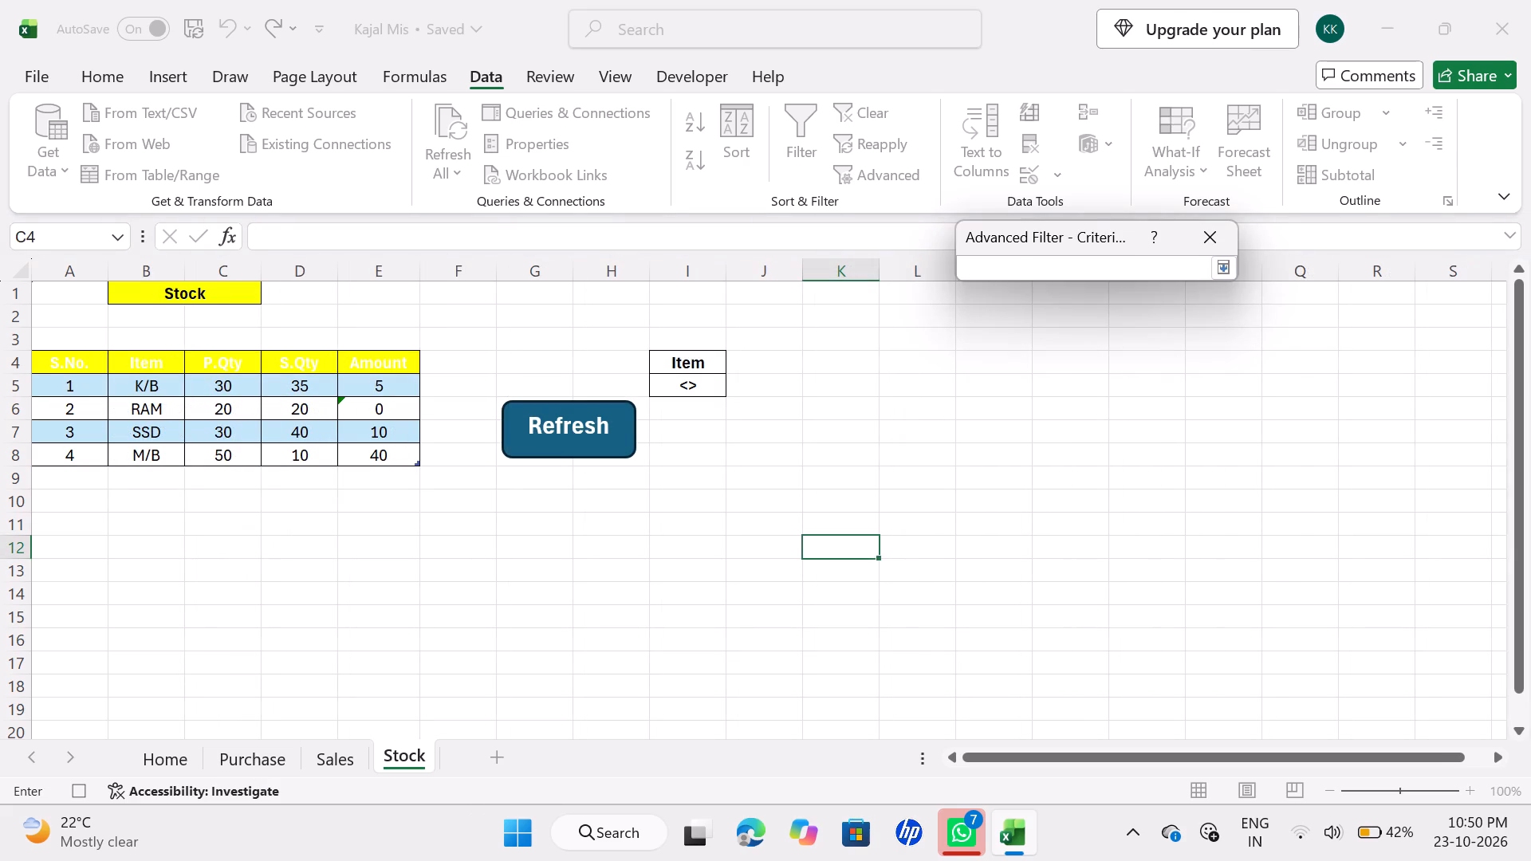
drag(704, 361, 702, 383)
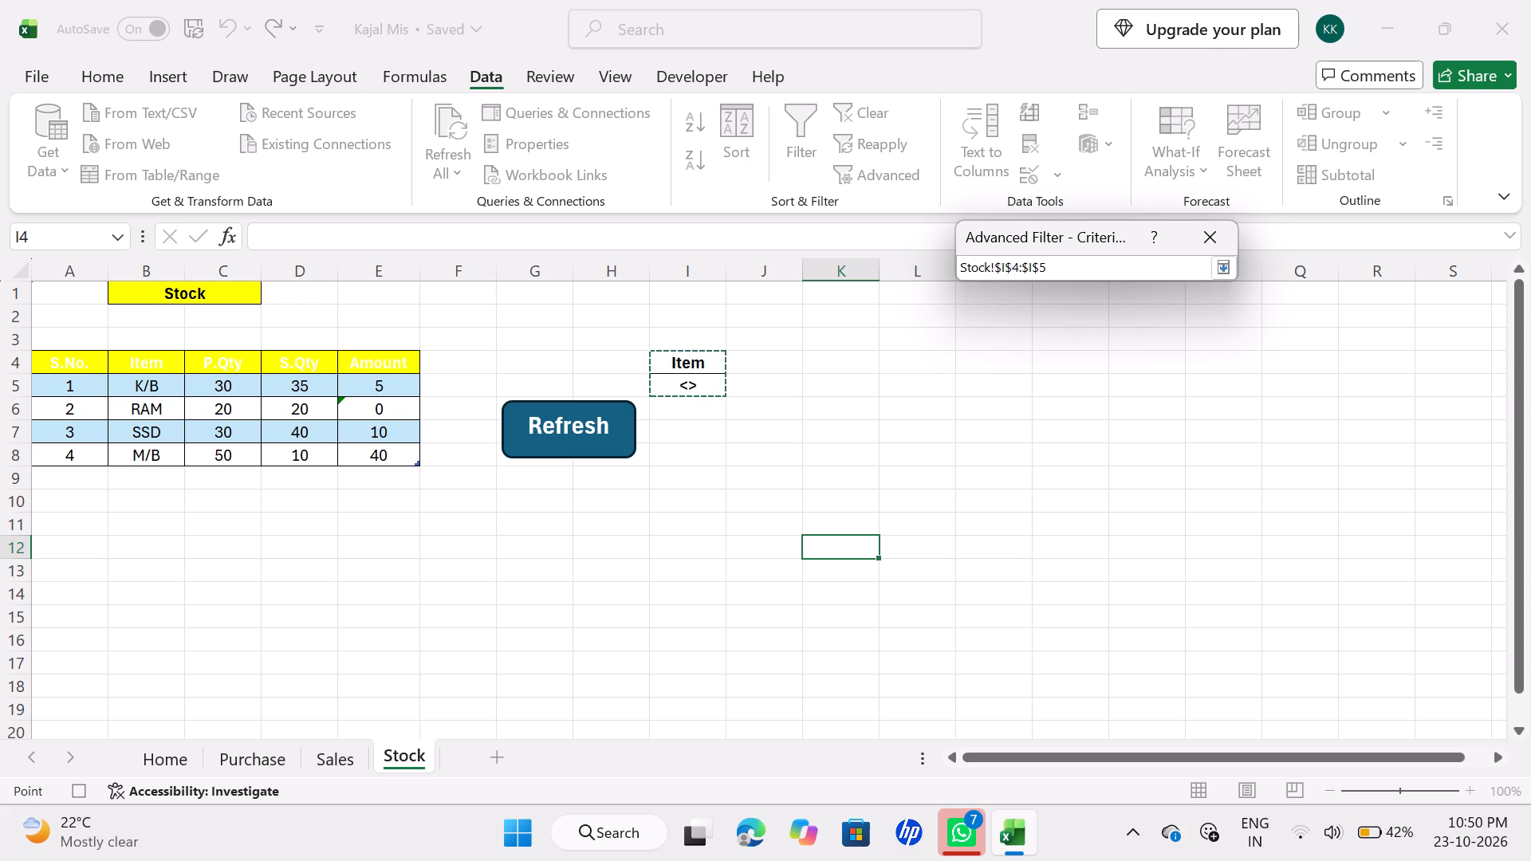
key(Return)
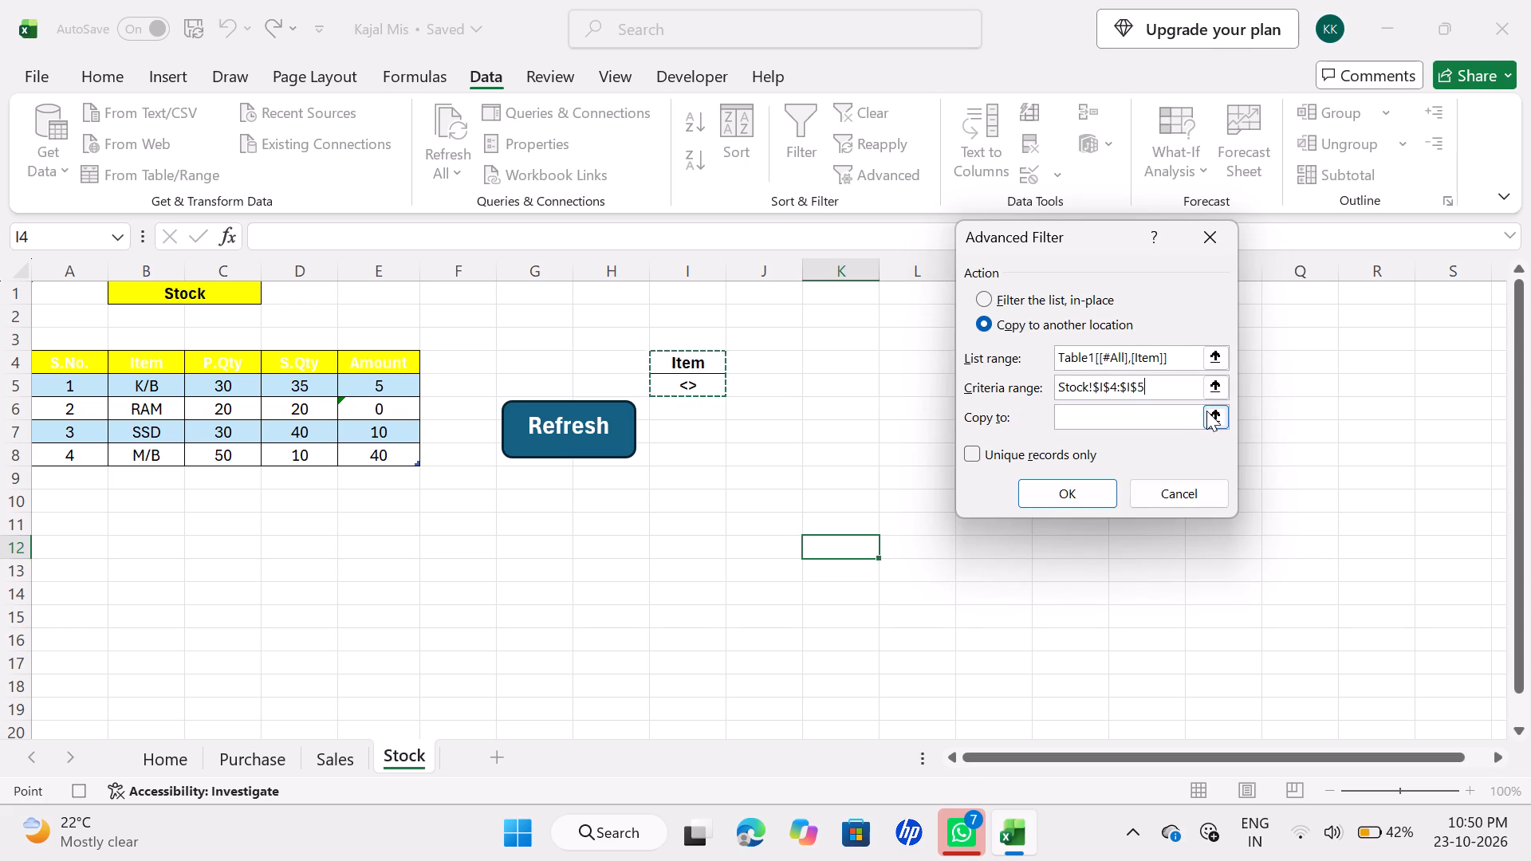
Set the copy-to range to the Stock table's Item header (B4), restrict to unique records only, and apply the Advanced Filter.
click(1208, 411)
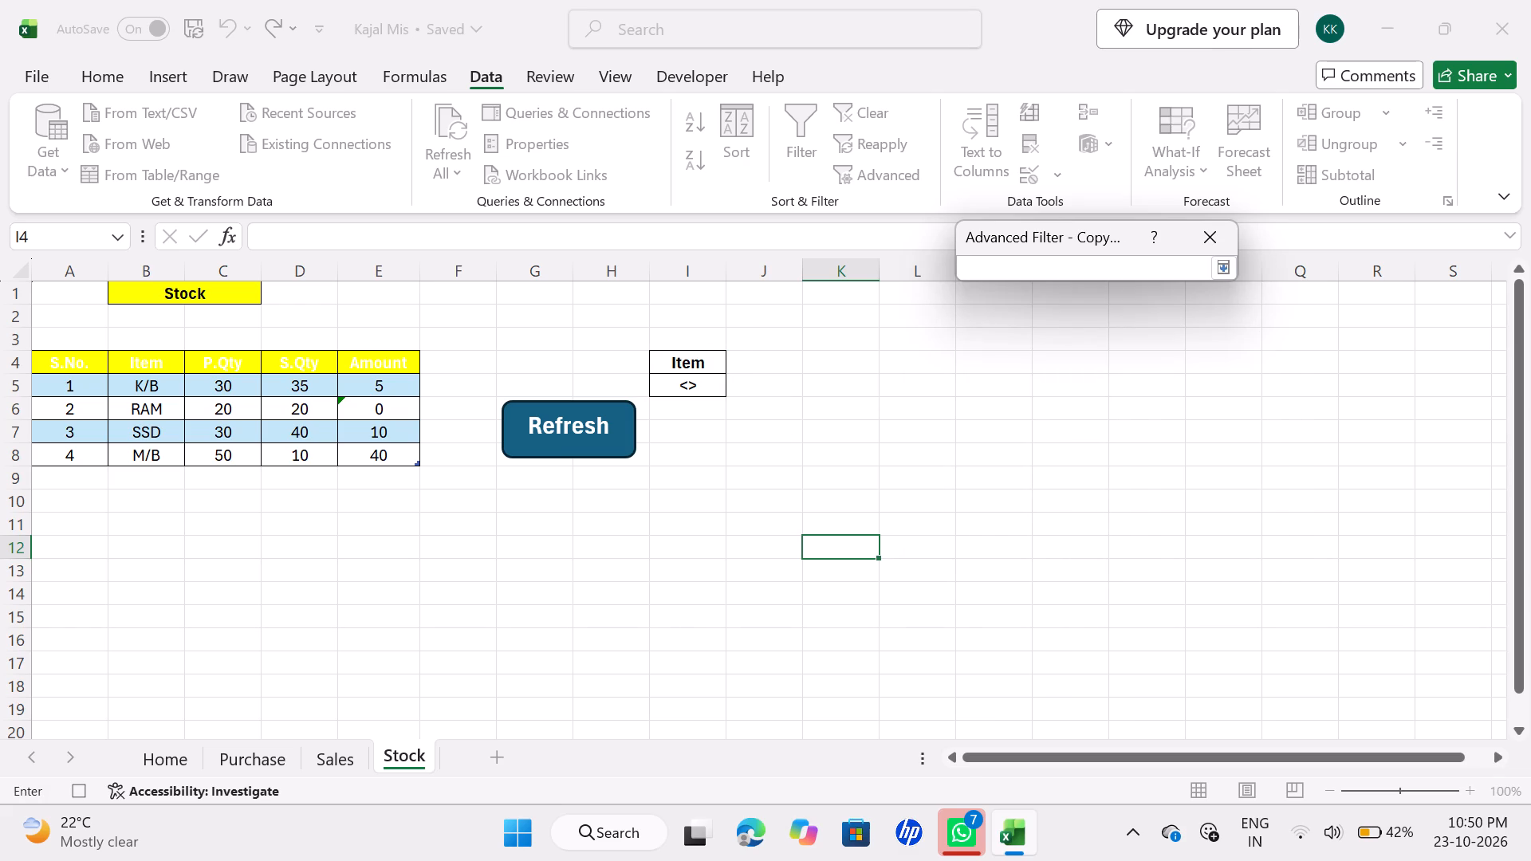
click(149, 364)
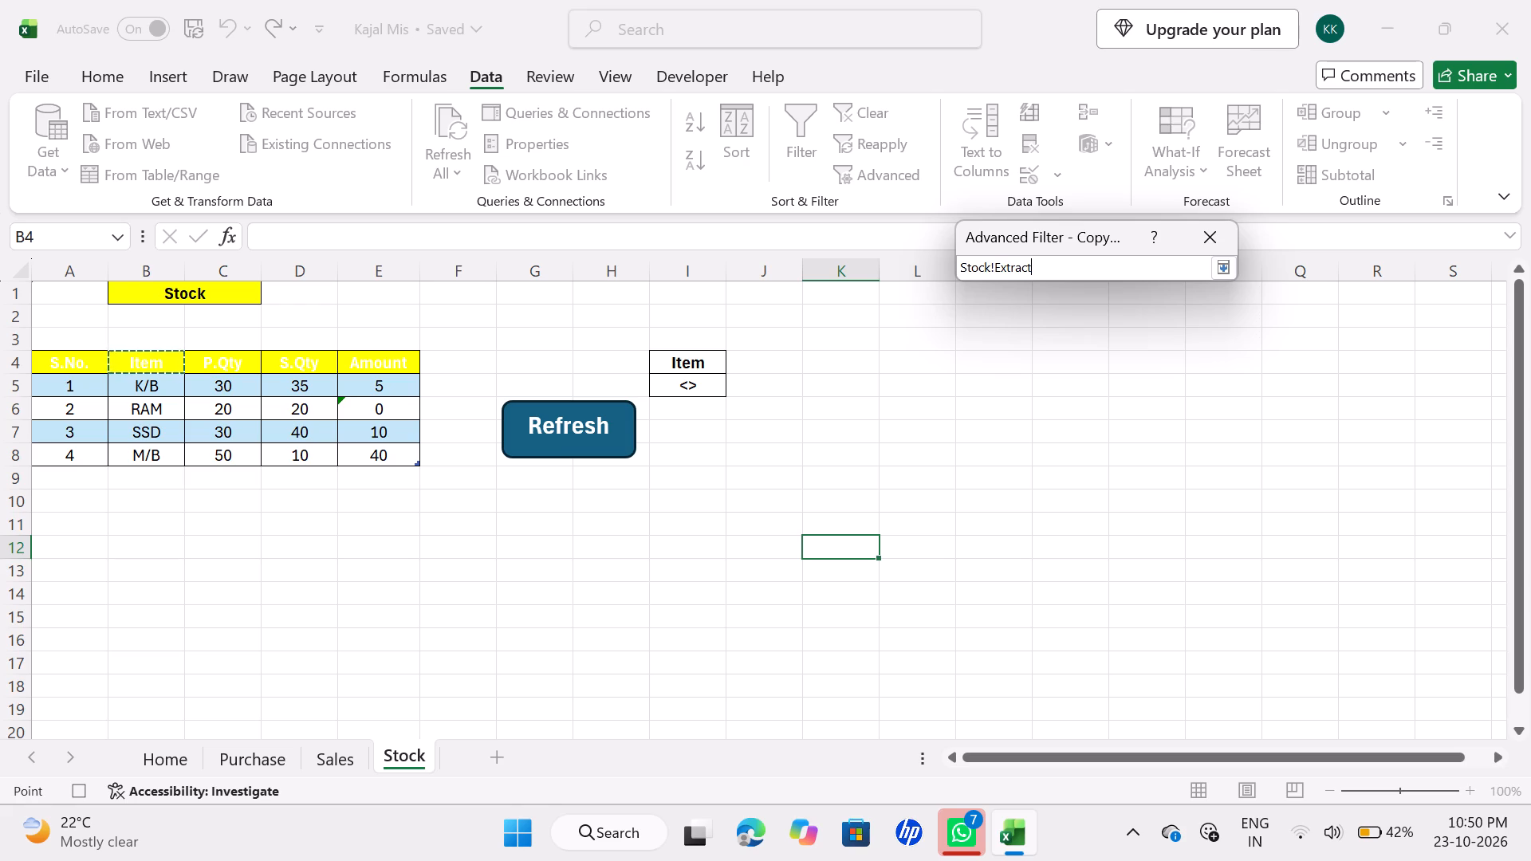
key(Return)
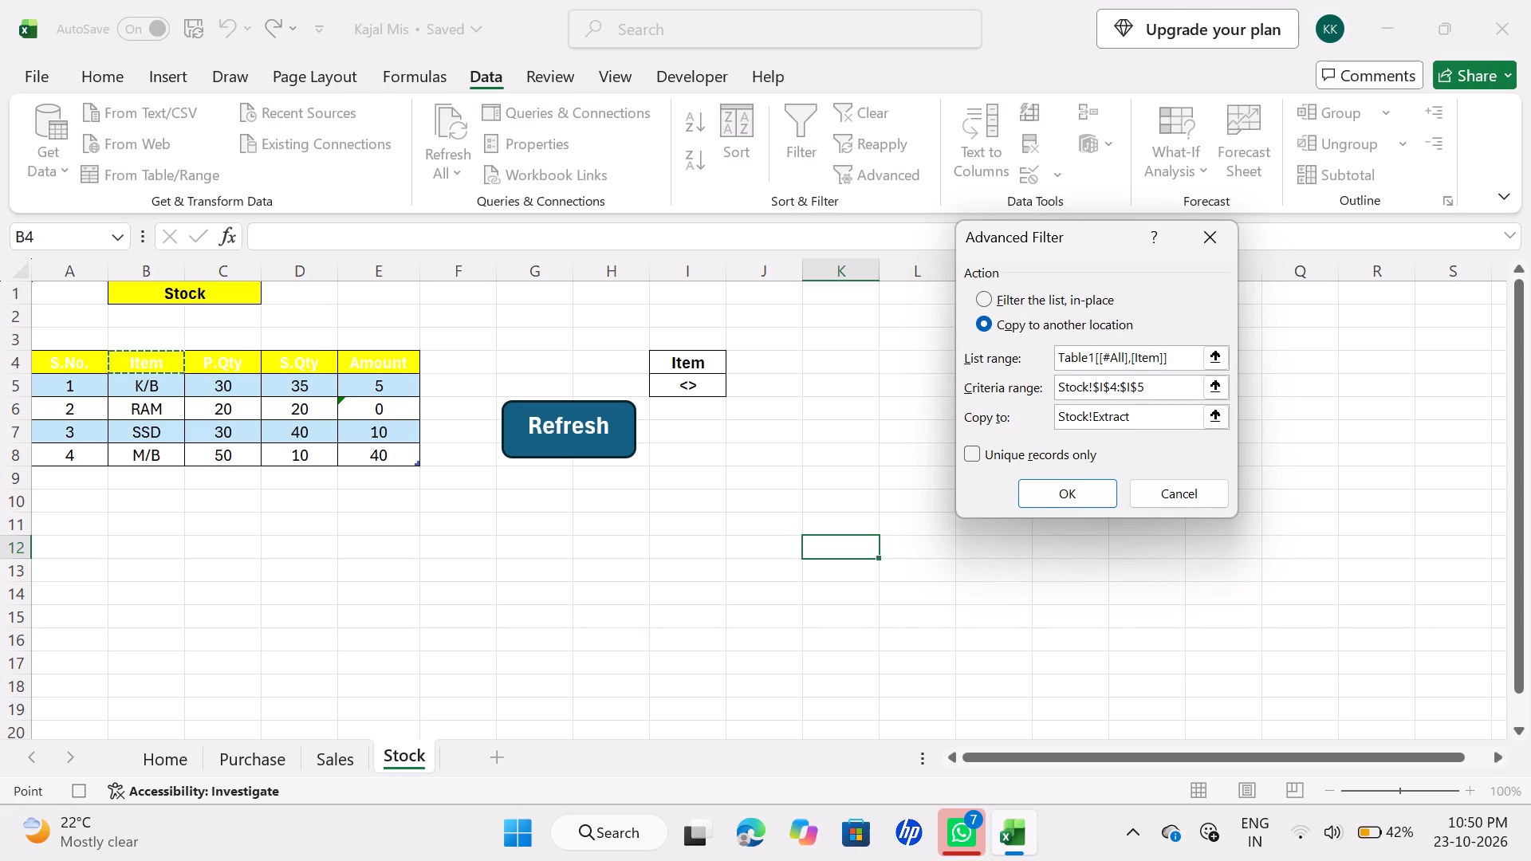
click(997, 453)
click(1034, 494)
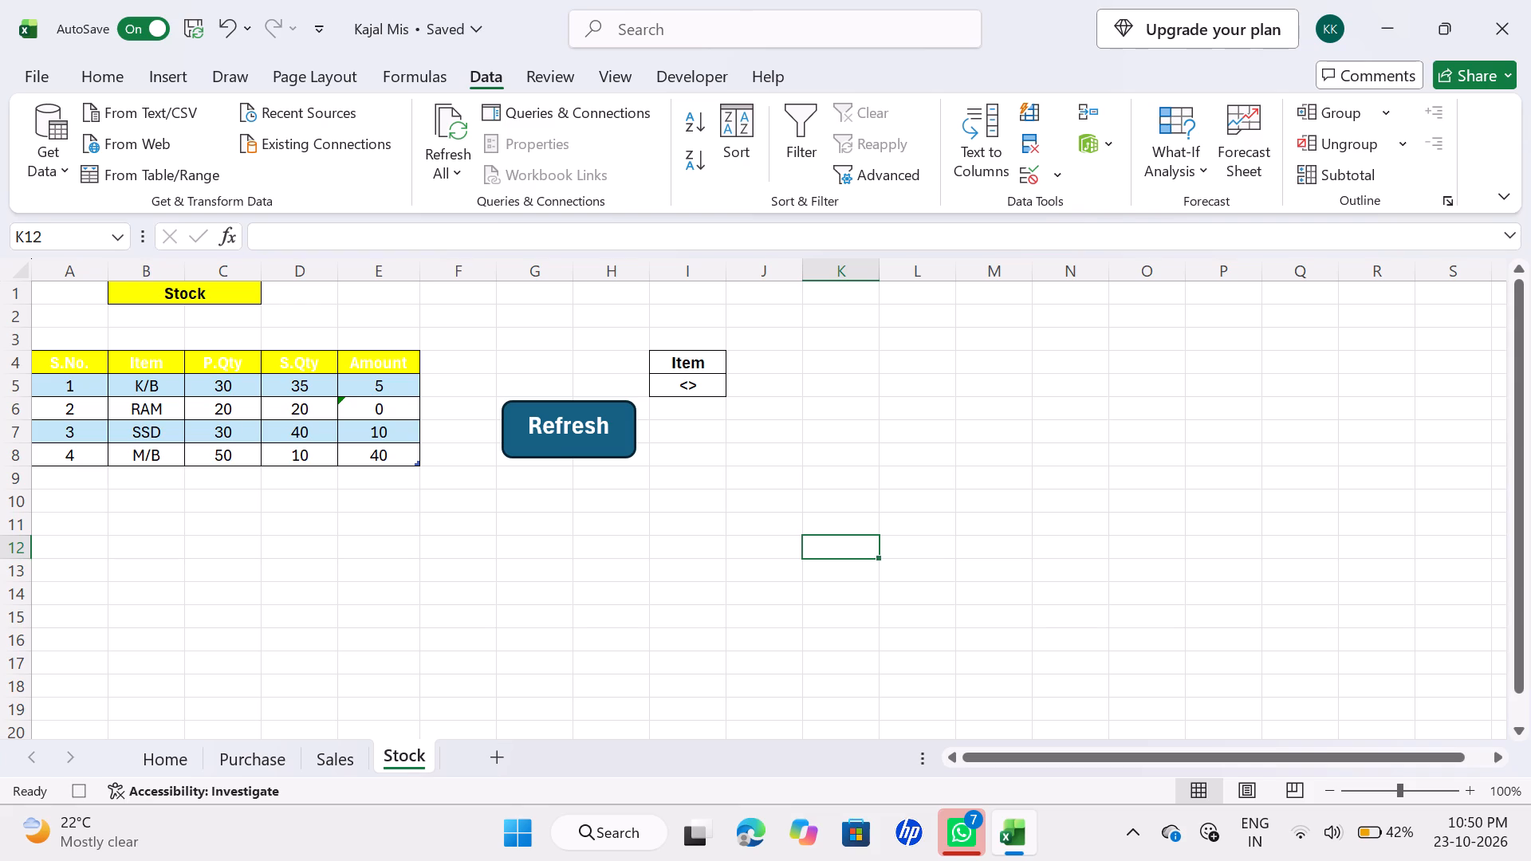
Assign the Refresh macro to the Refresh shape on the Stock sheet.
click(531, 444)
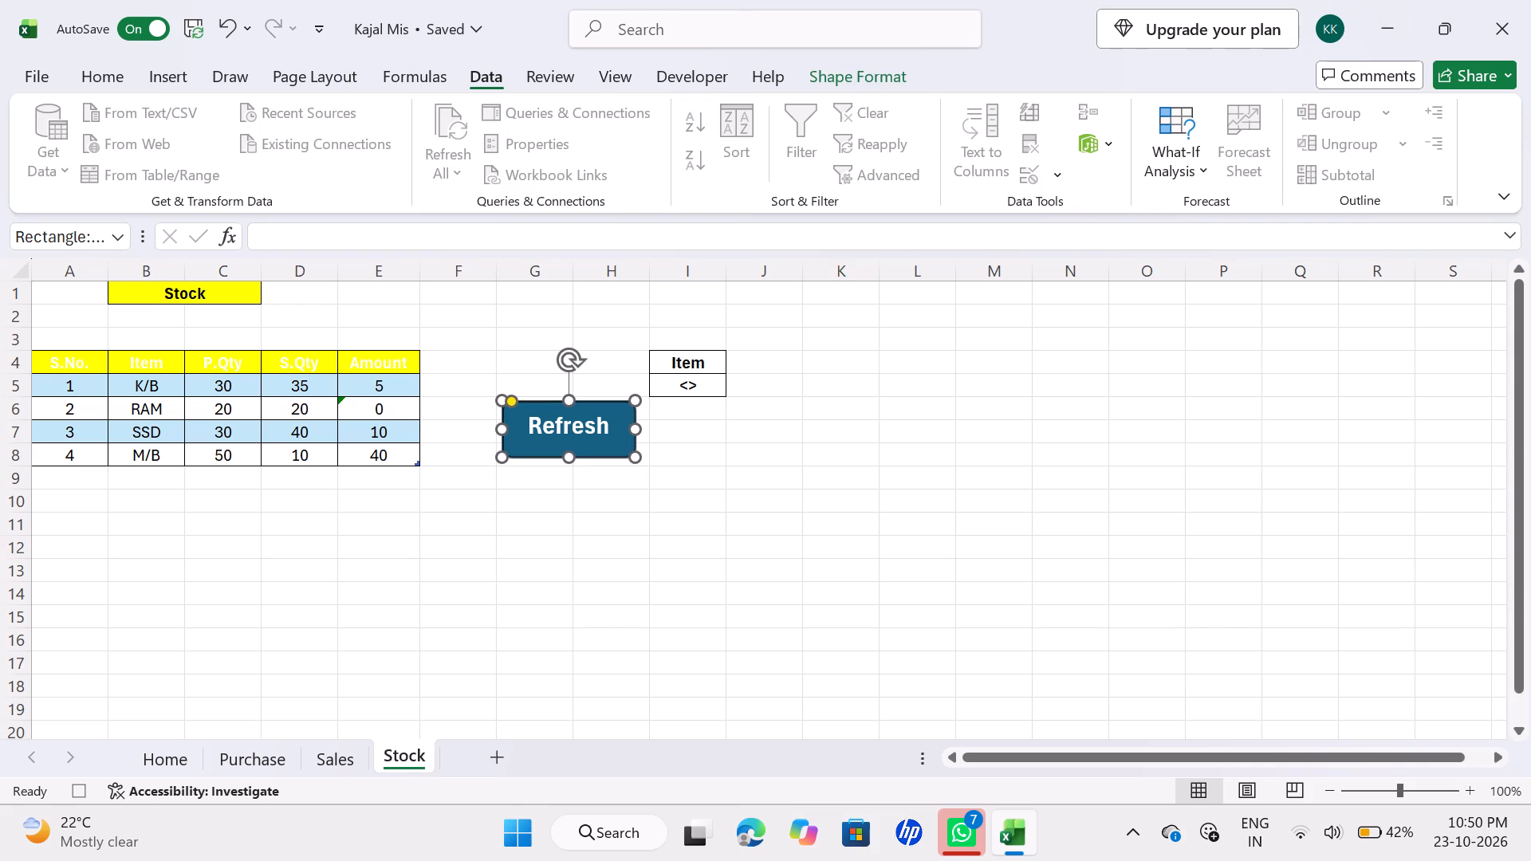
right_click(531, 444)
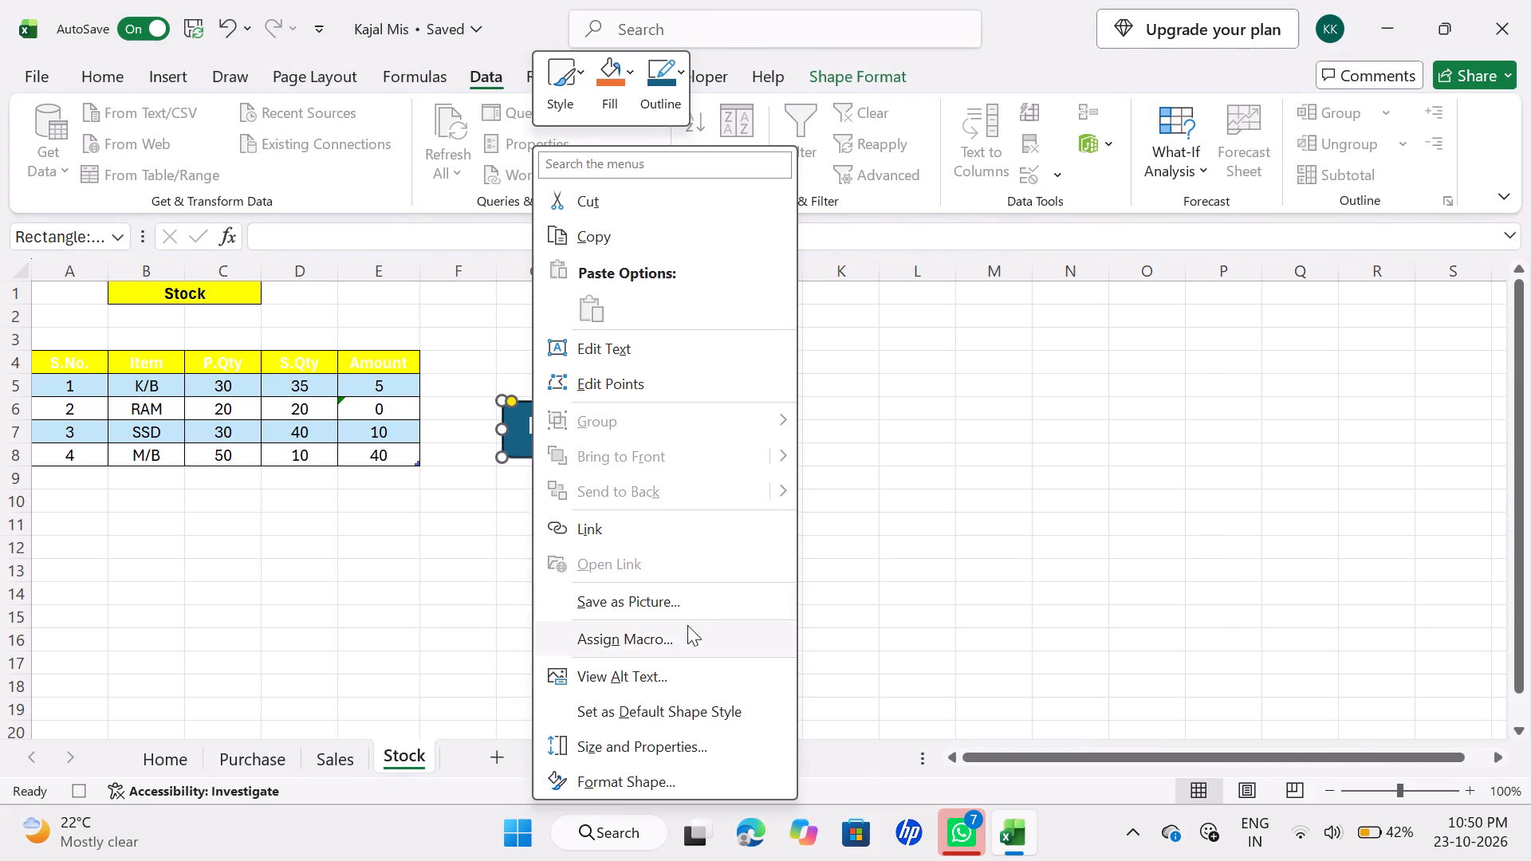
click(675, 637)
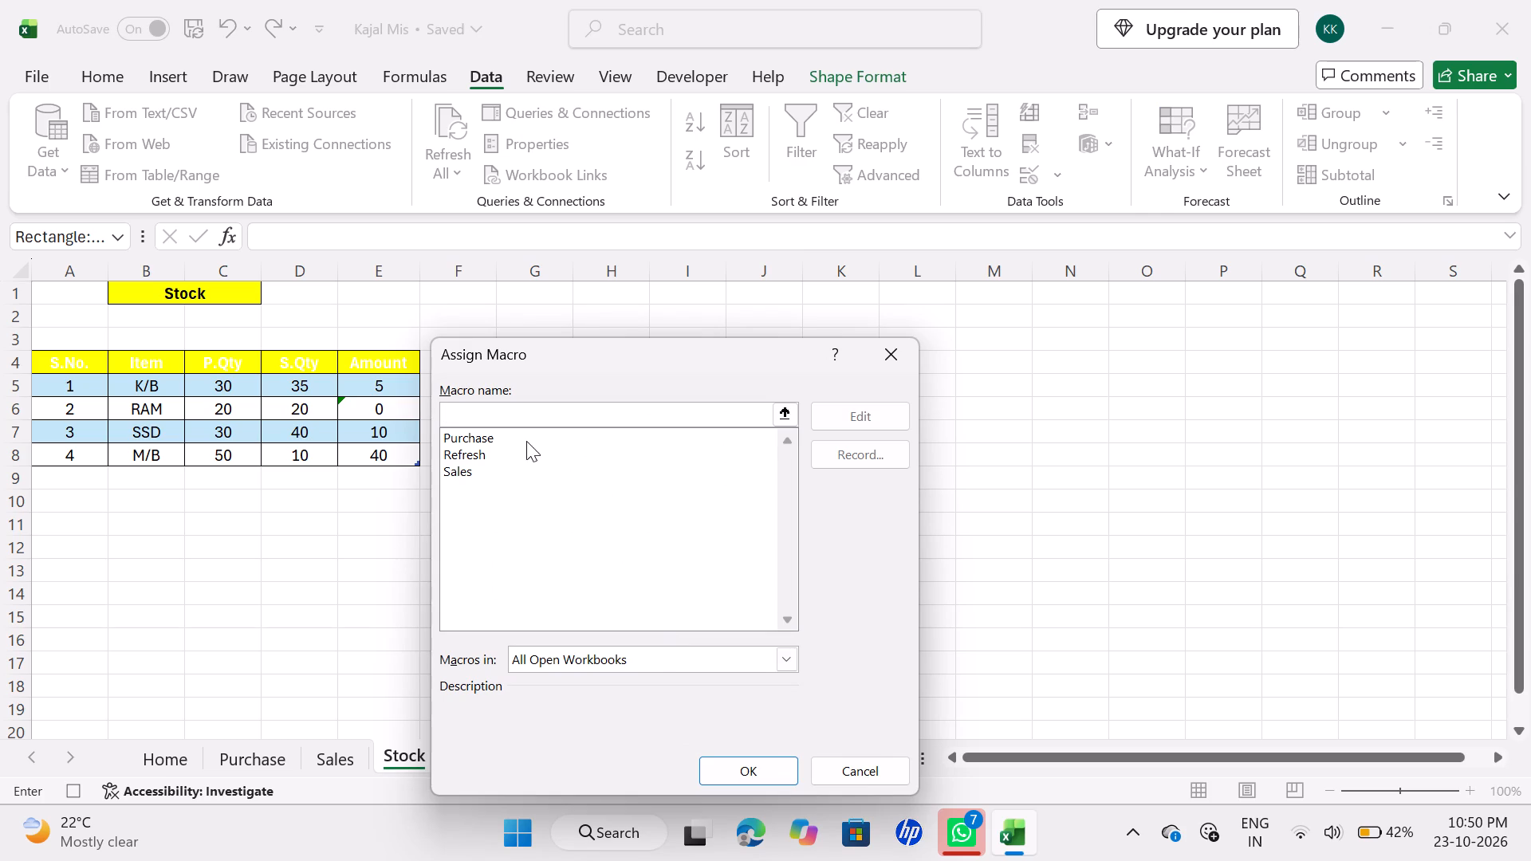
click(489, 453)
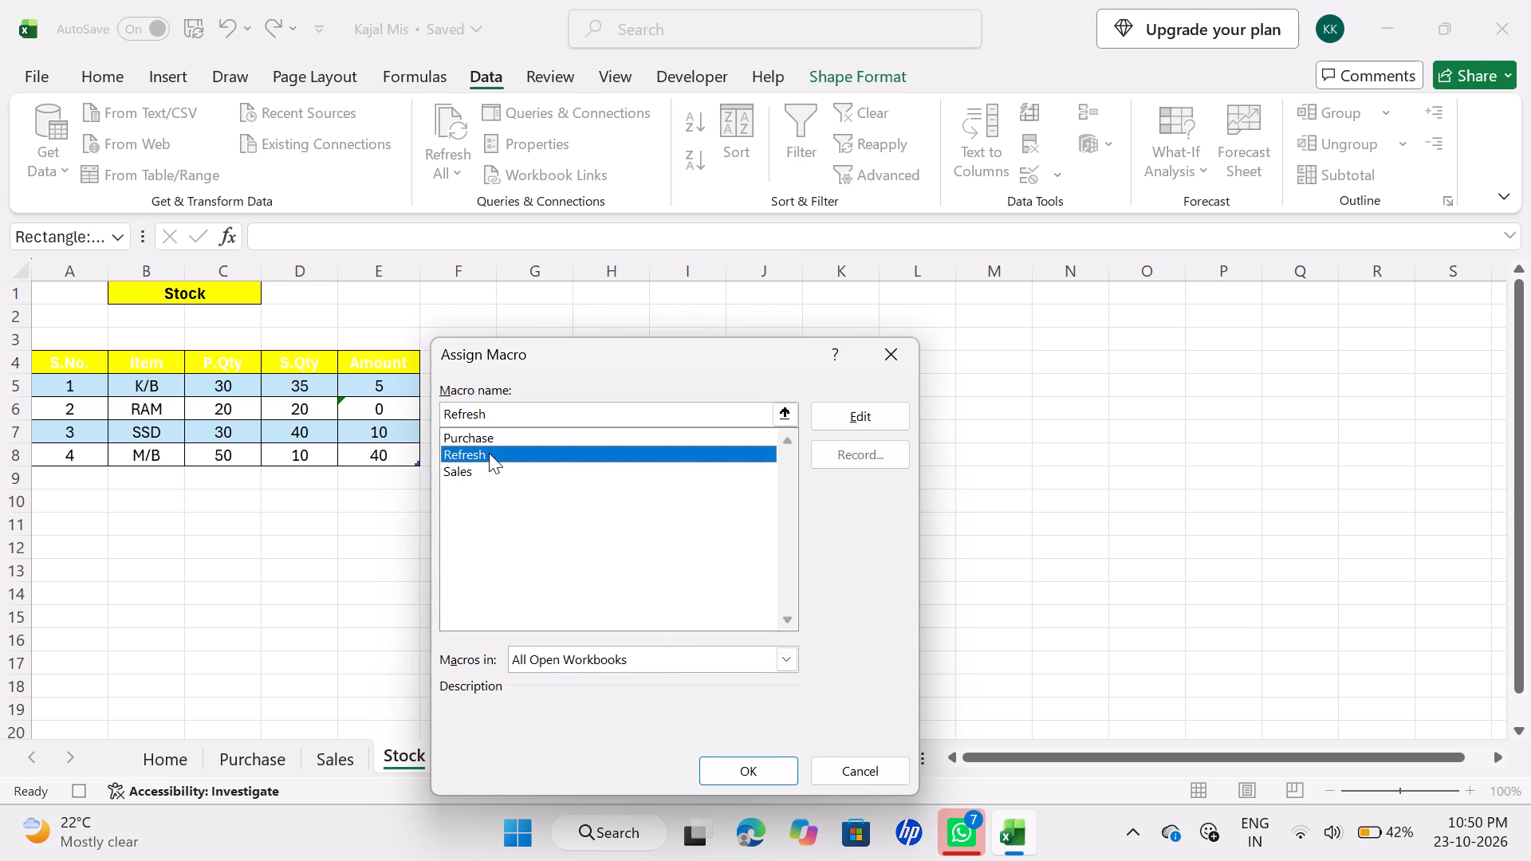
click(724, 767)
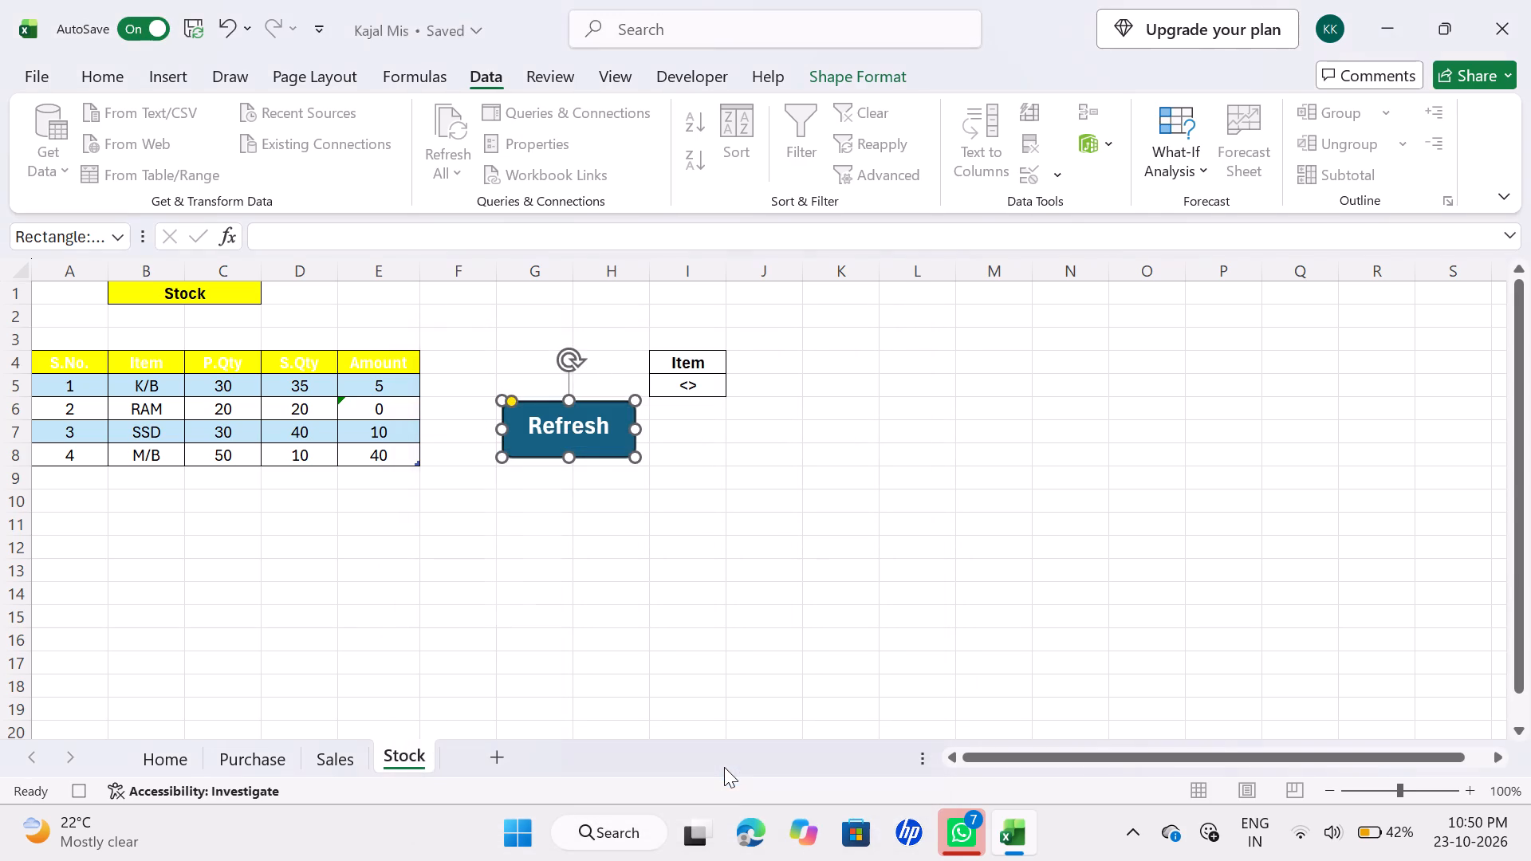
Stop recording the Refresh macro.
click(83, 784)
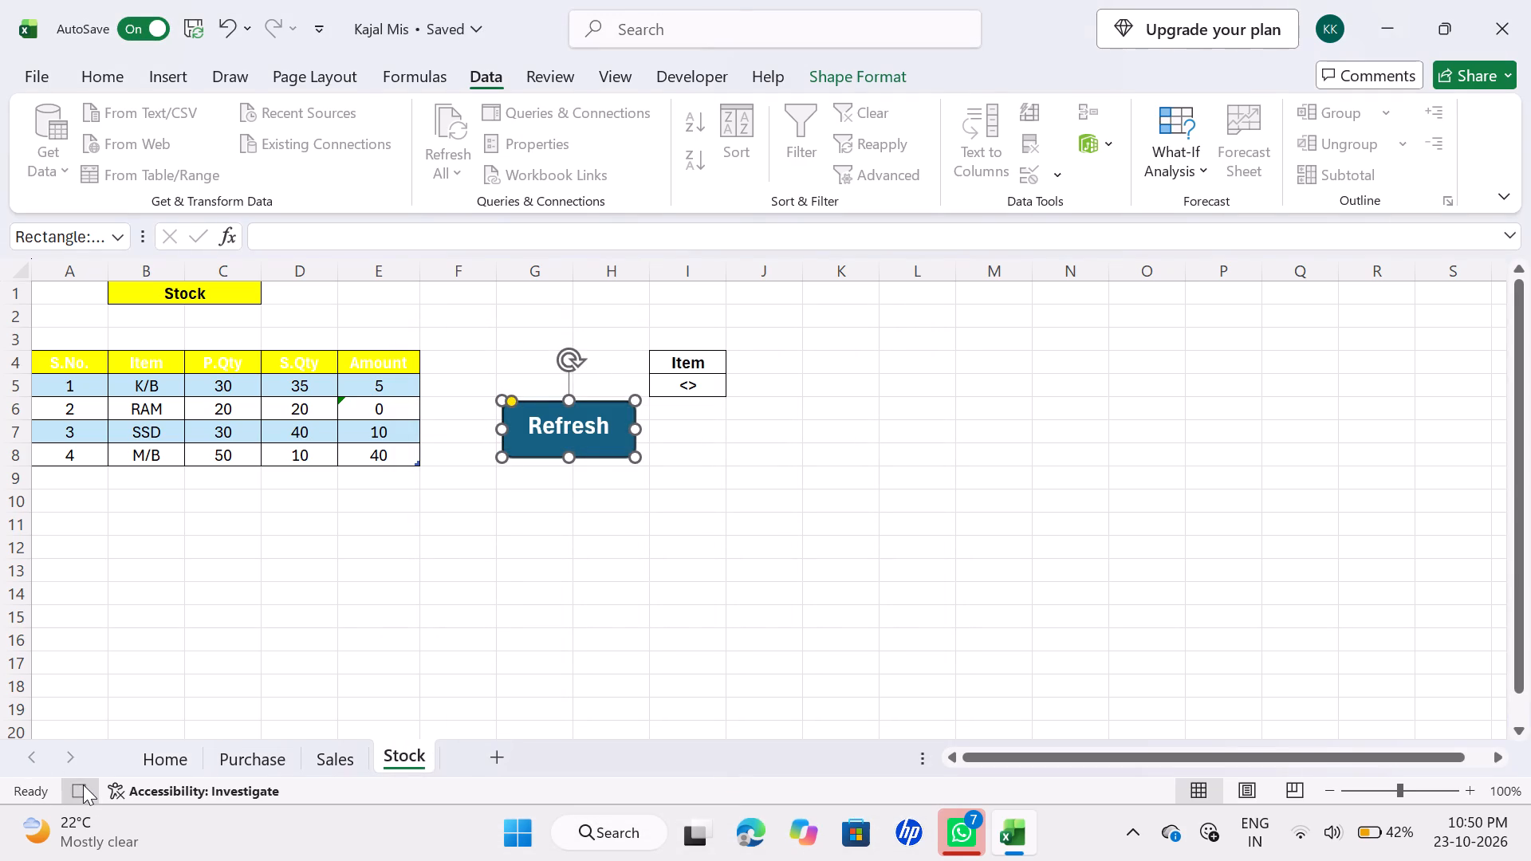
click(187, 541)
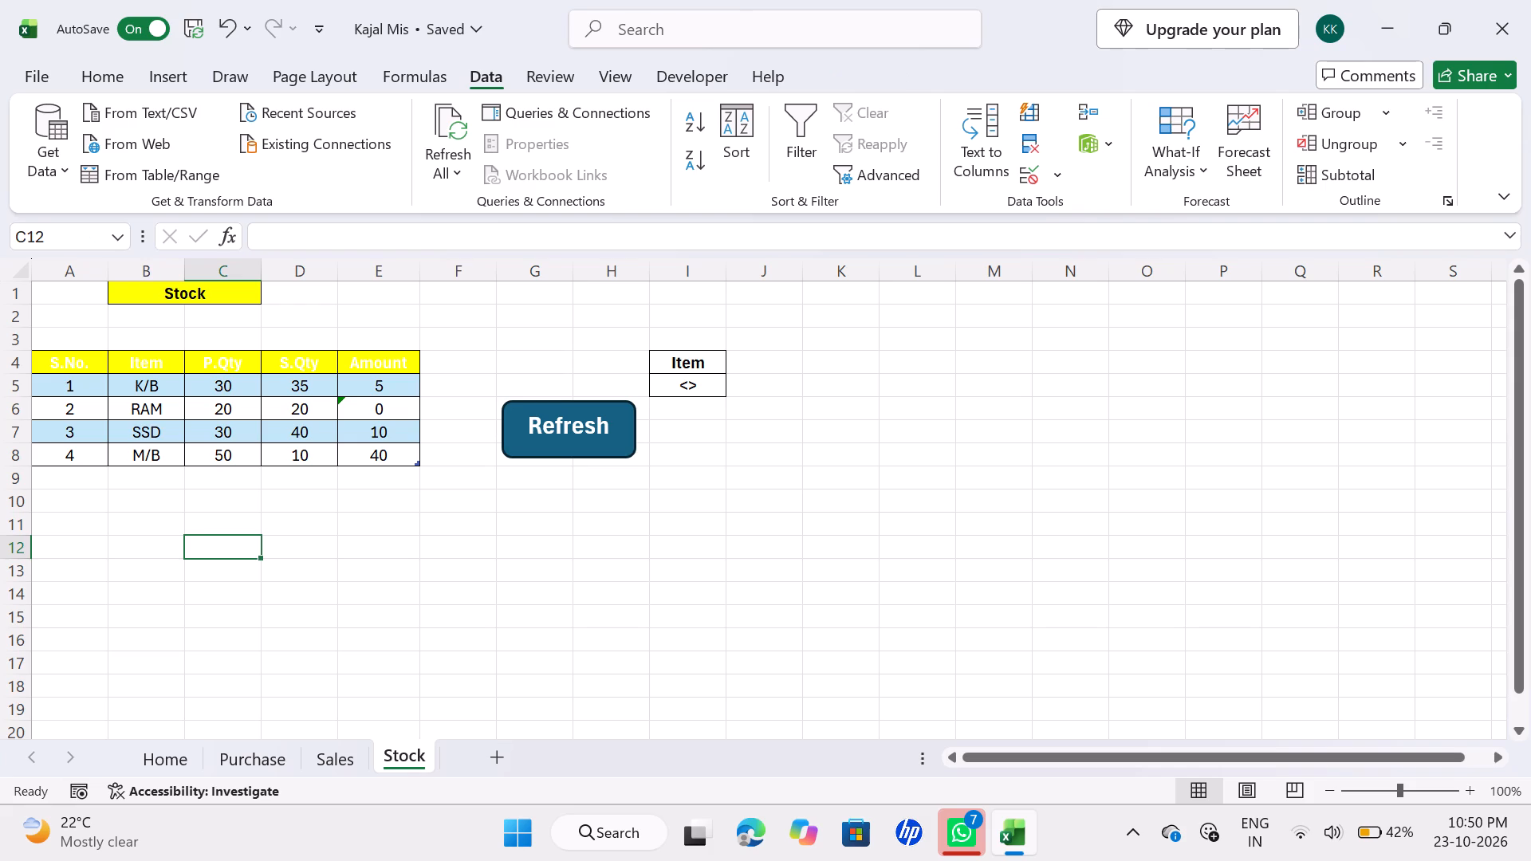
Fill the Home sheet's entry row with S.No. 6, date 6/10/2026, item M/B, quantity 15 and rate 30.
click(152, 757)
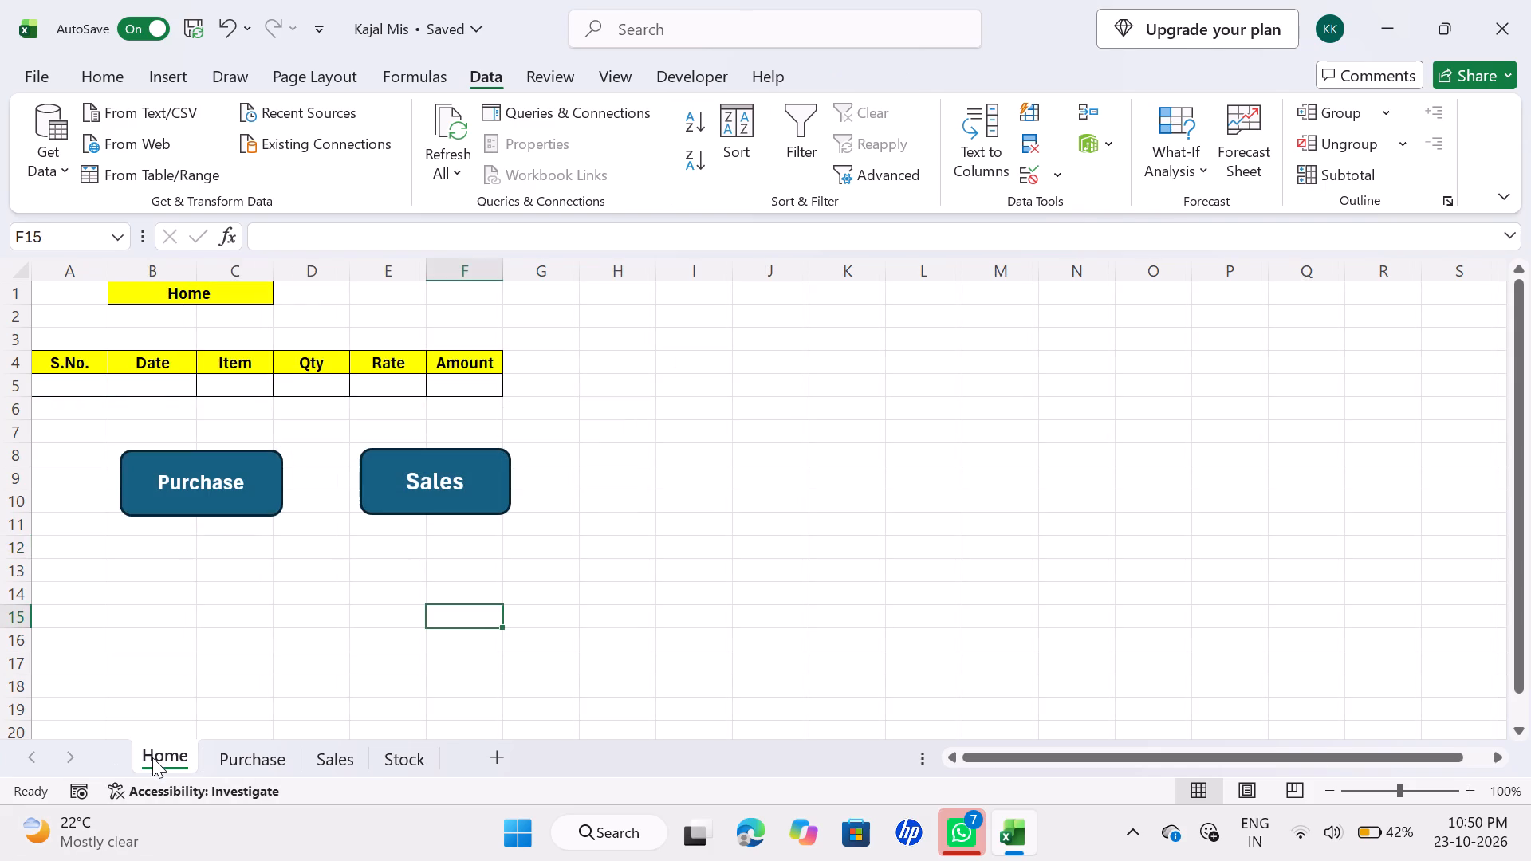
click(259, 773)
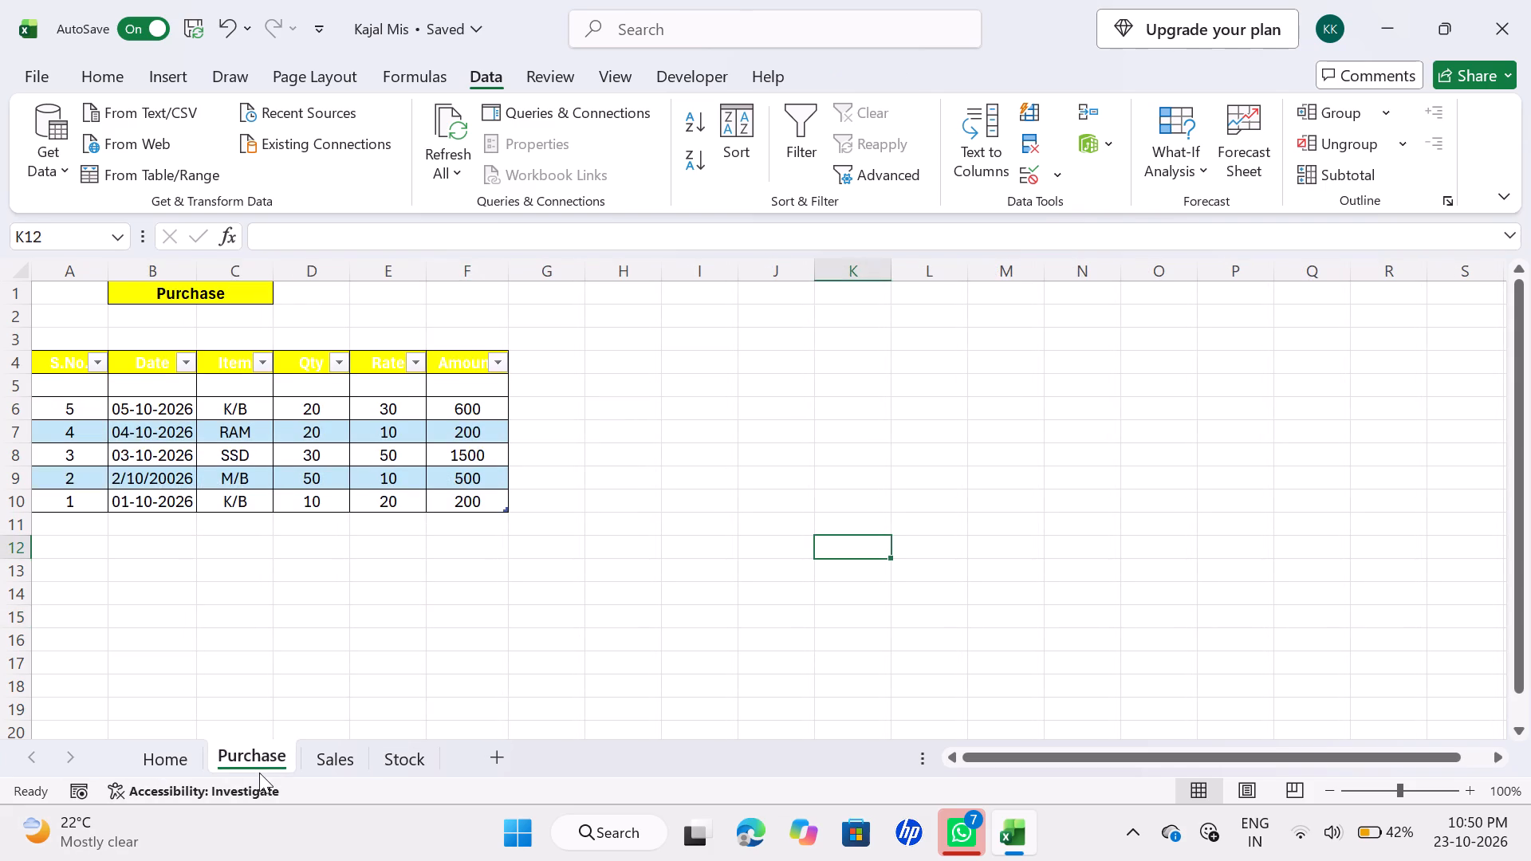
click(182, 748)
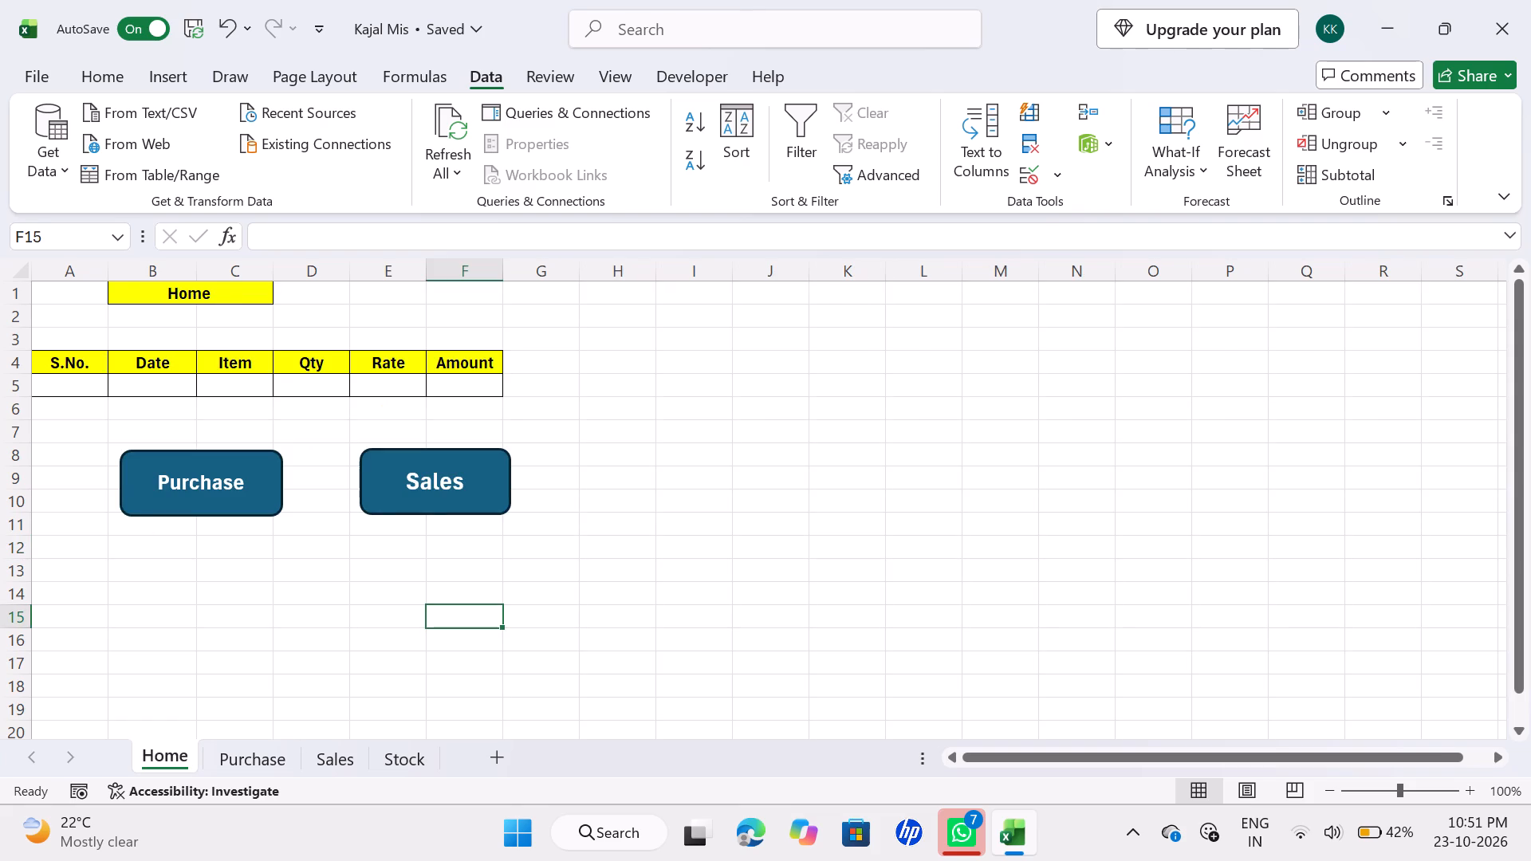
click(69, 387)
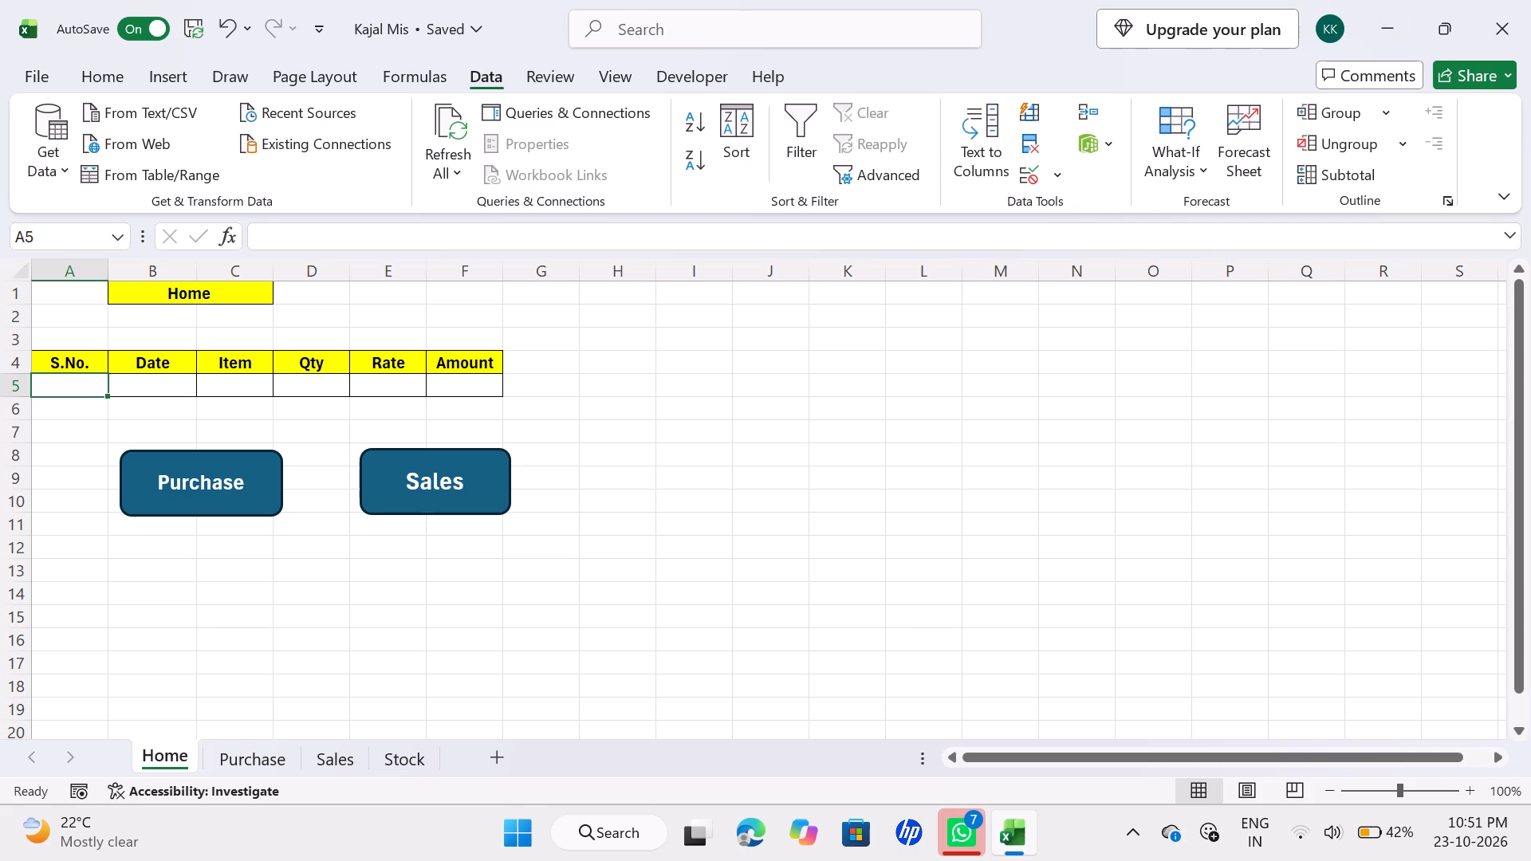
key(6)
key(Right)
text(6/10)
key(slash)
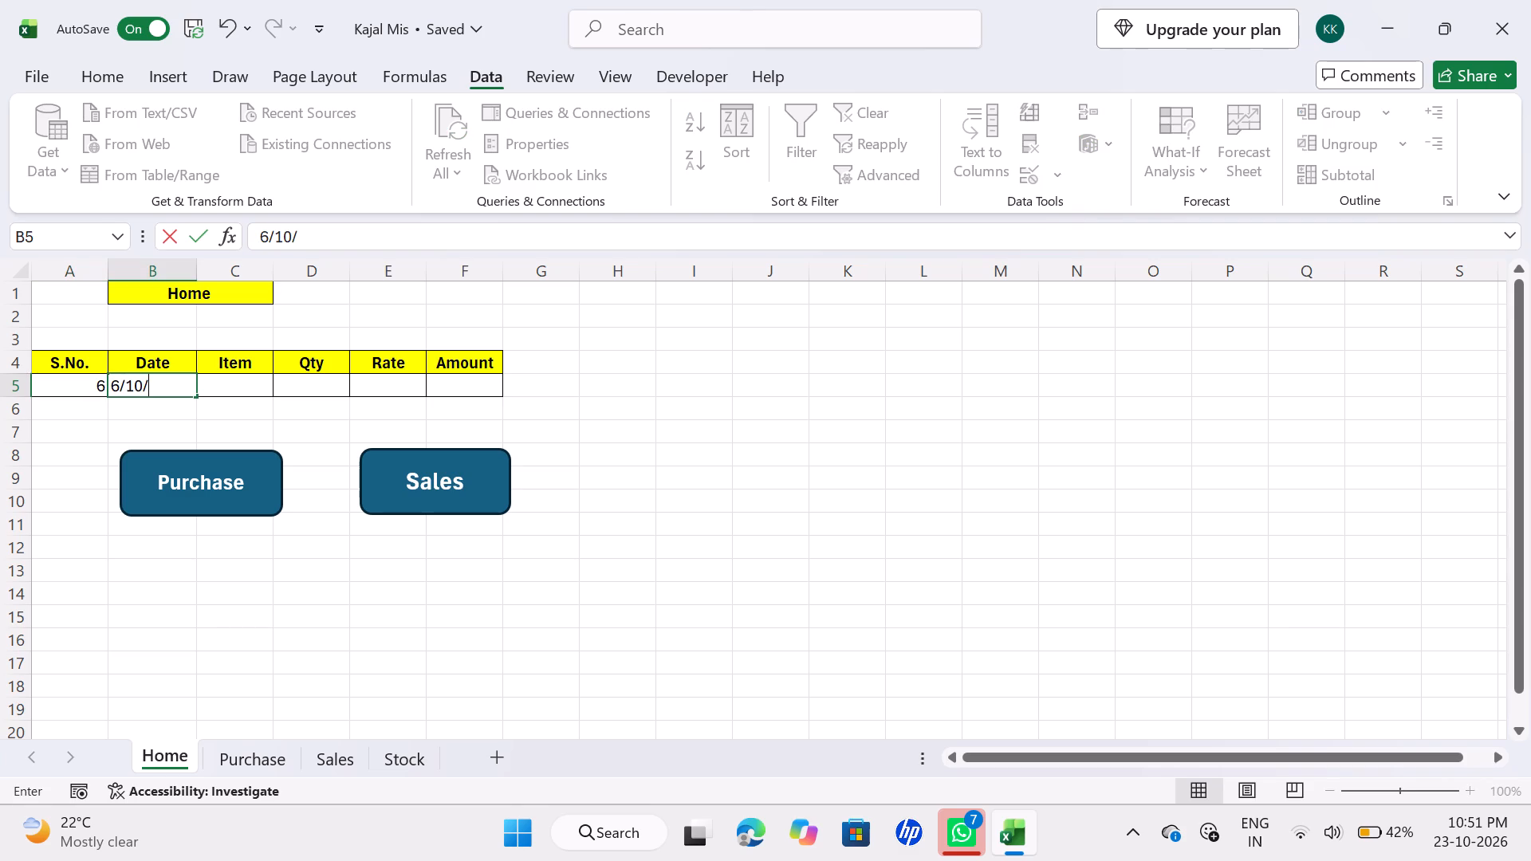
text(2026)
key(Tab)
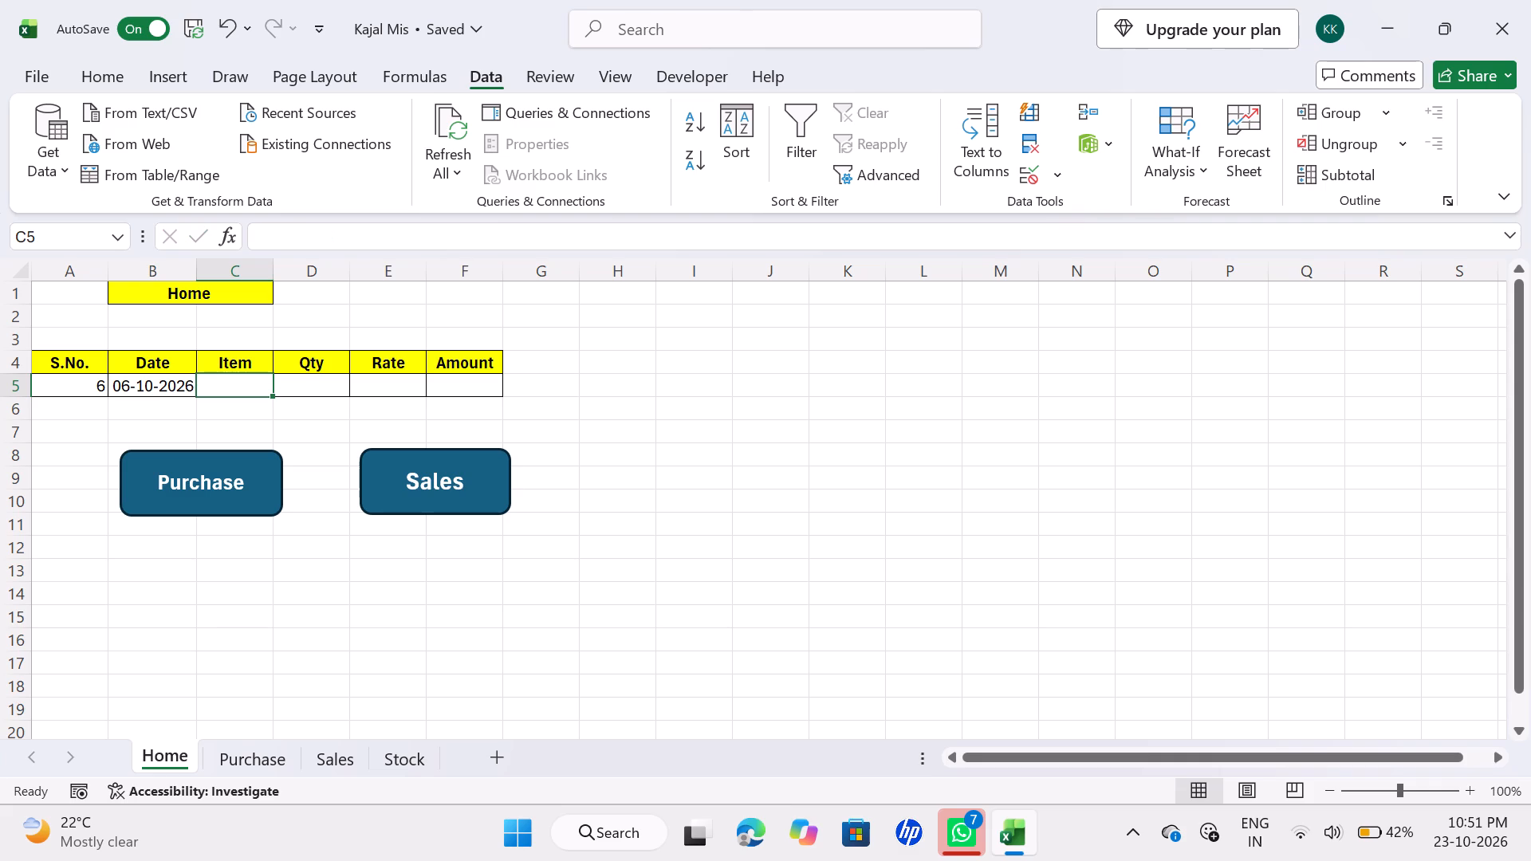
text(M/B)
key(Tab)
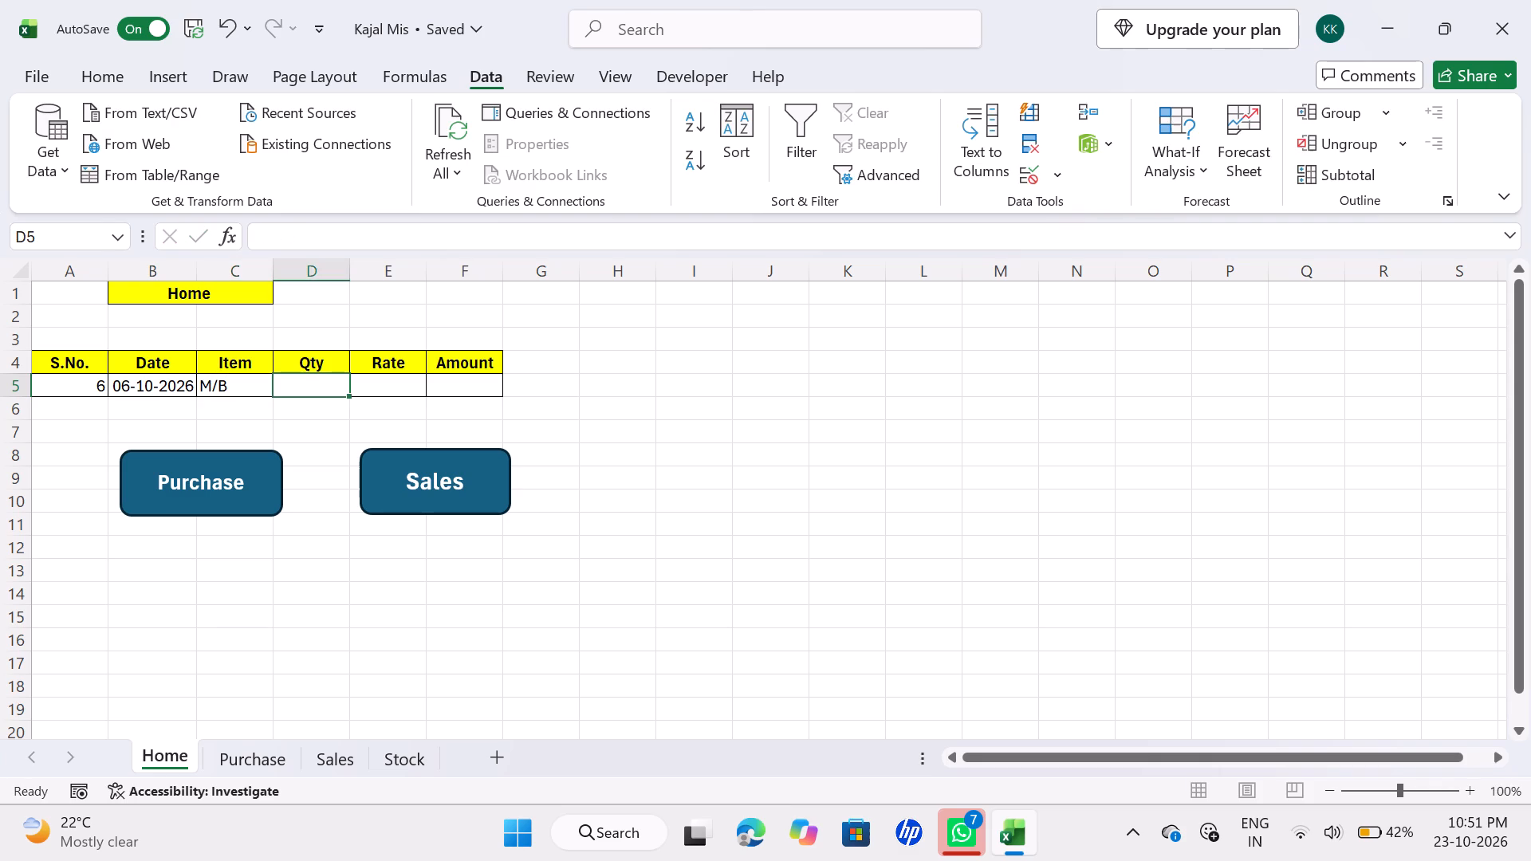
text(15)
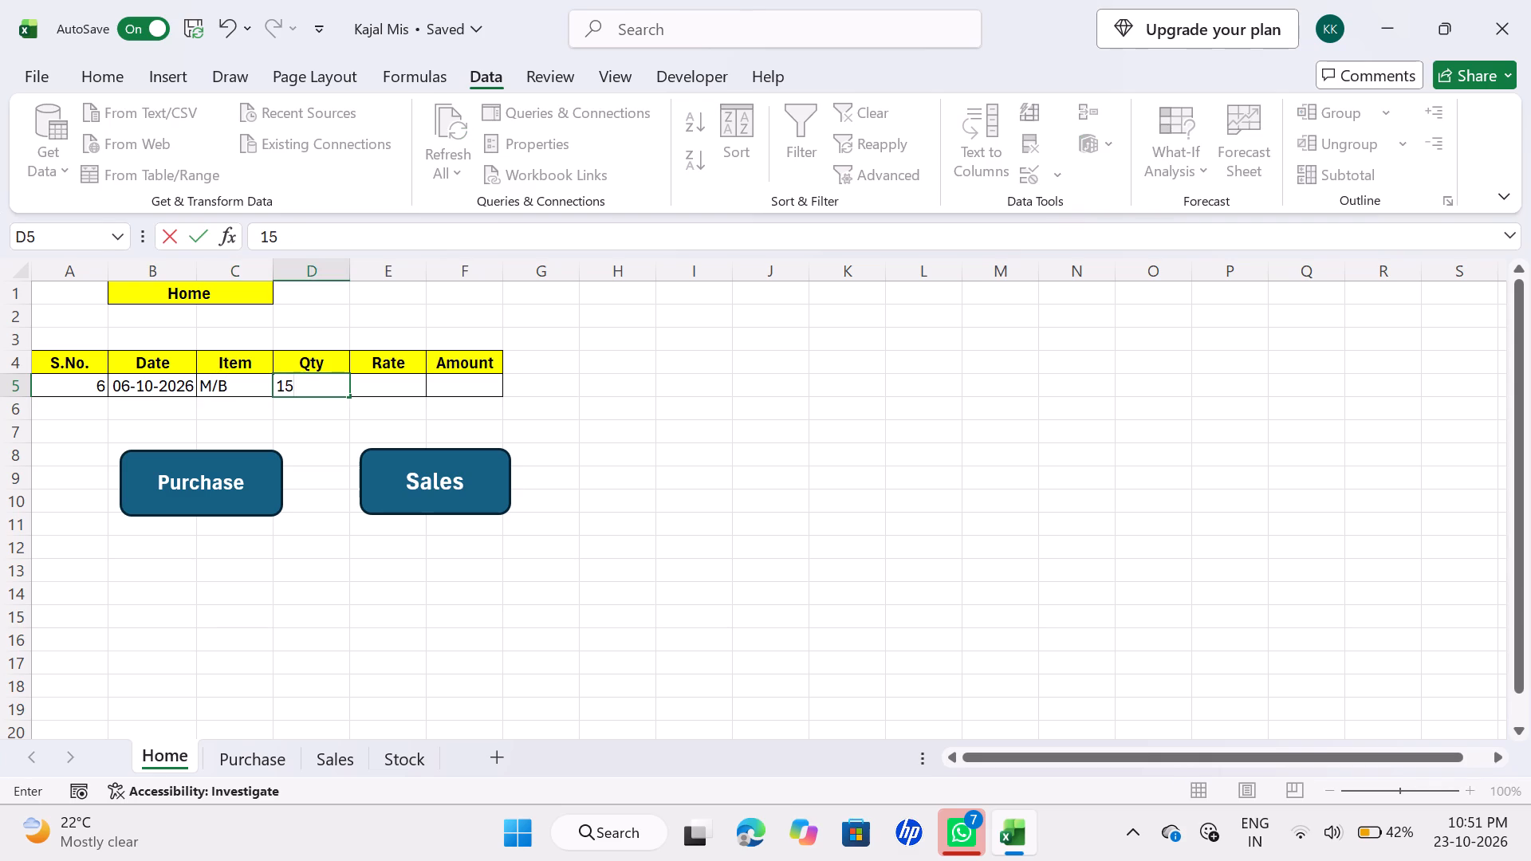
key(Right)
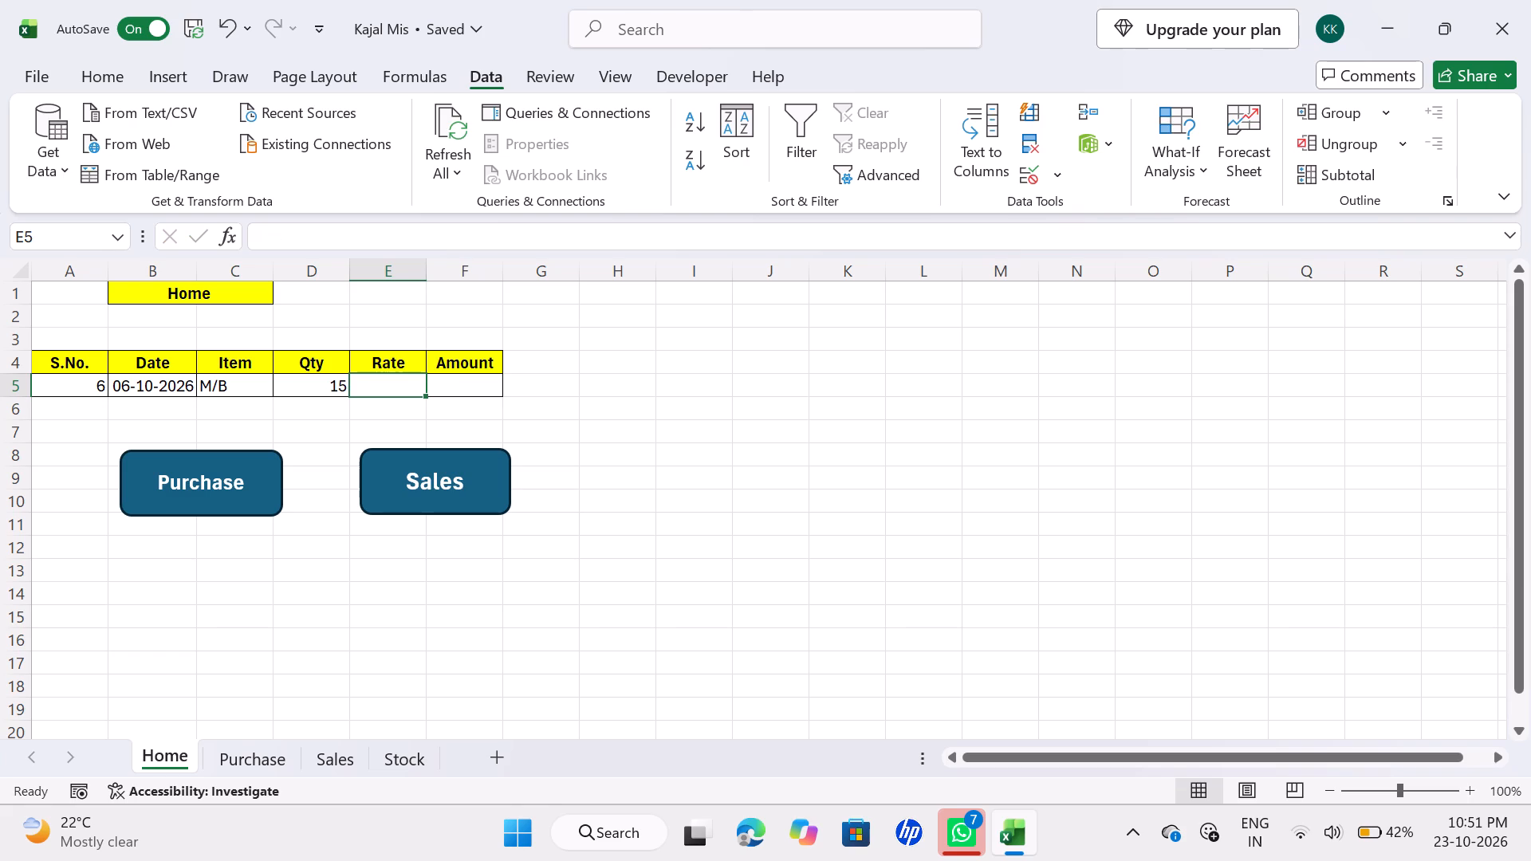
text(30)
key(Right)
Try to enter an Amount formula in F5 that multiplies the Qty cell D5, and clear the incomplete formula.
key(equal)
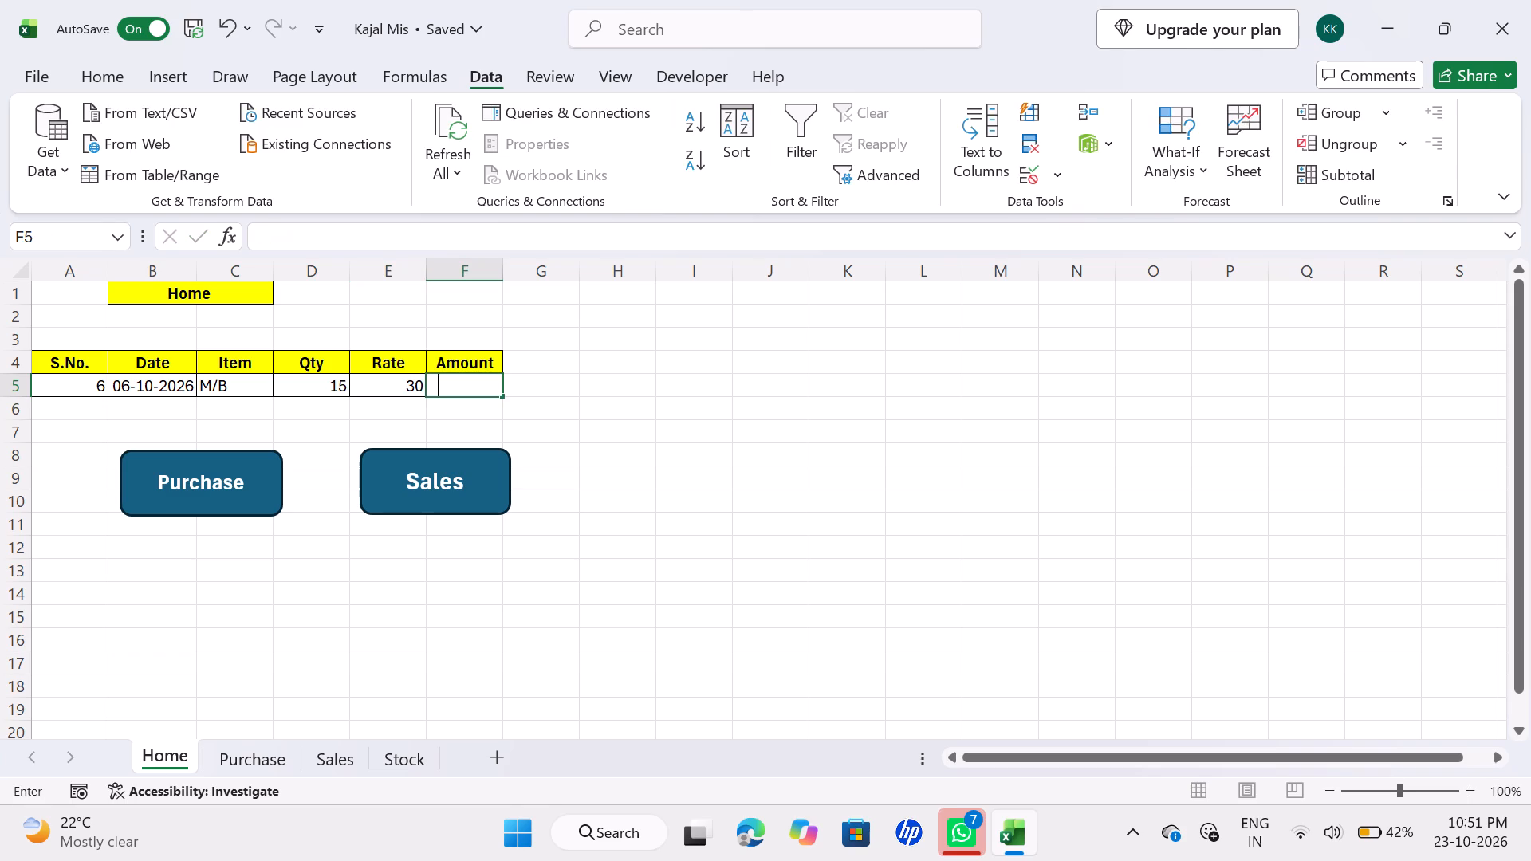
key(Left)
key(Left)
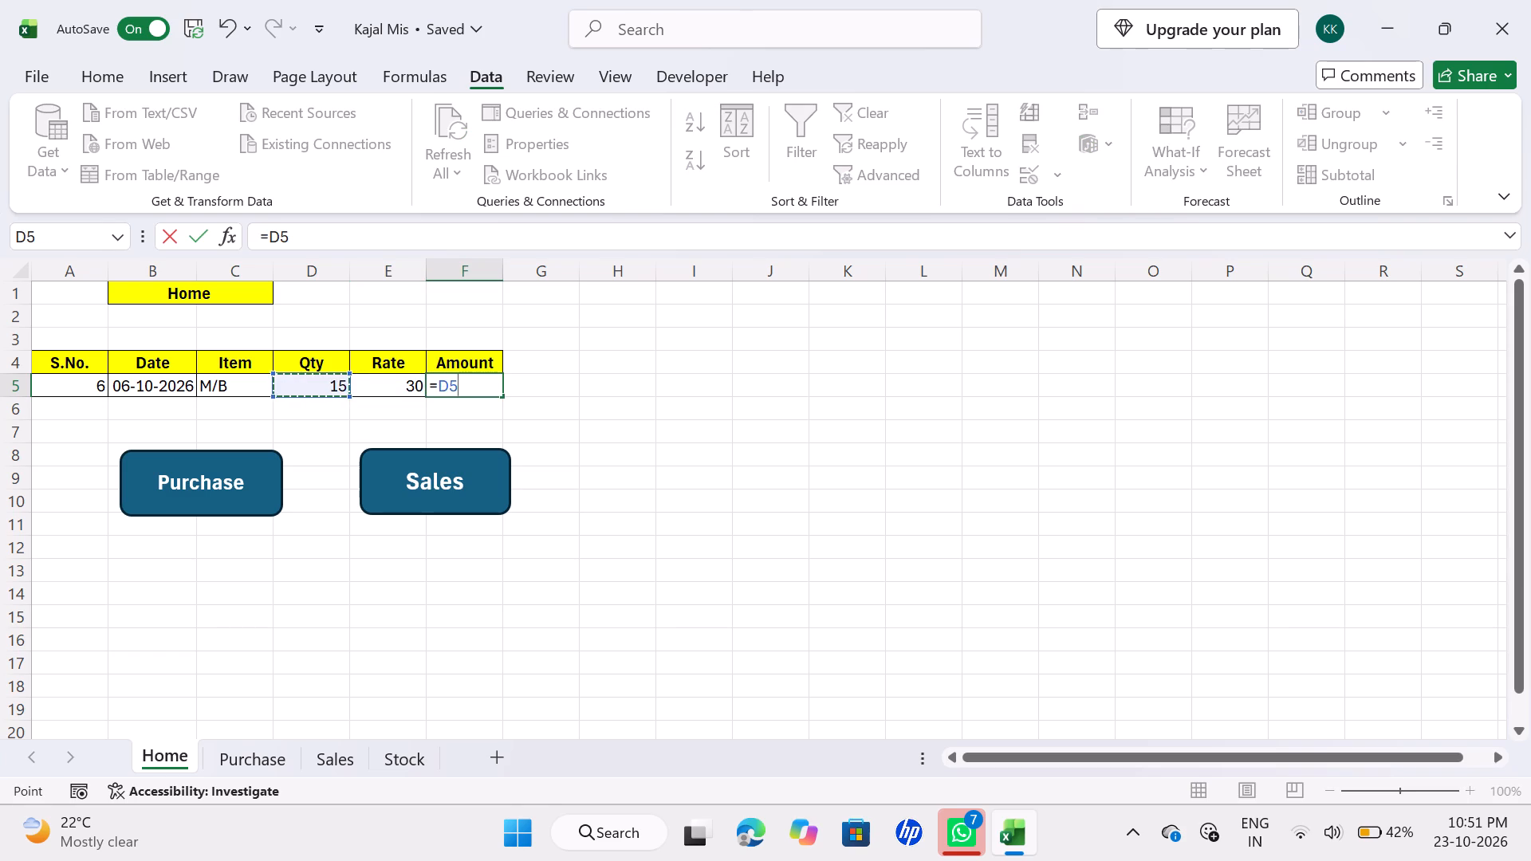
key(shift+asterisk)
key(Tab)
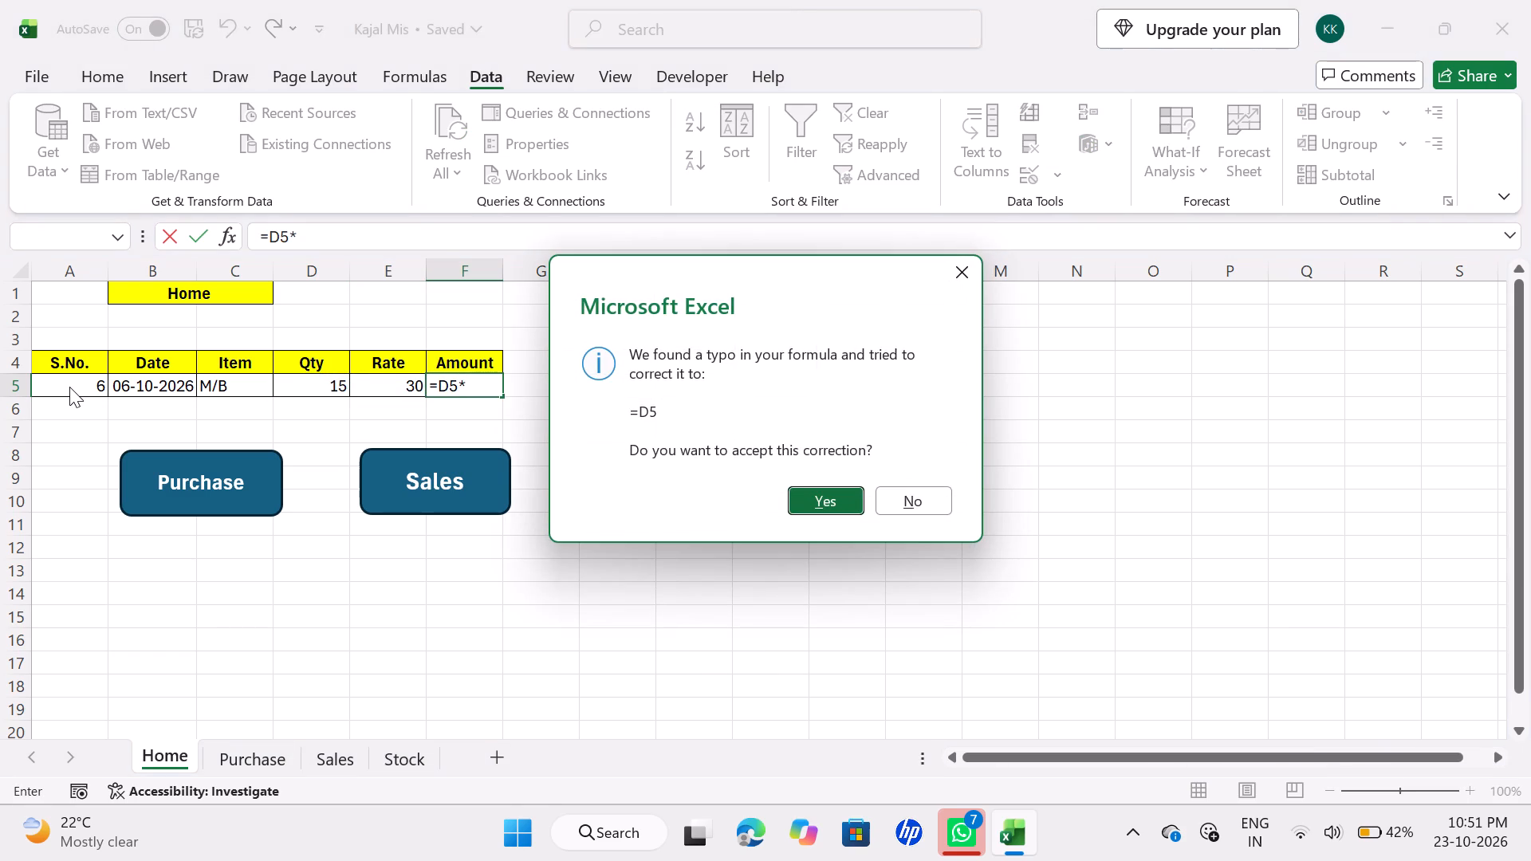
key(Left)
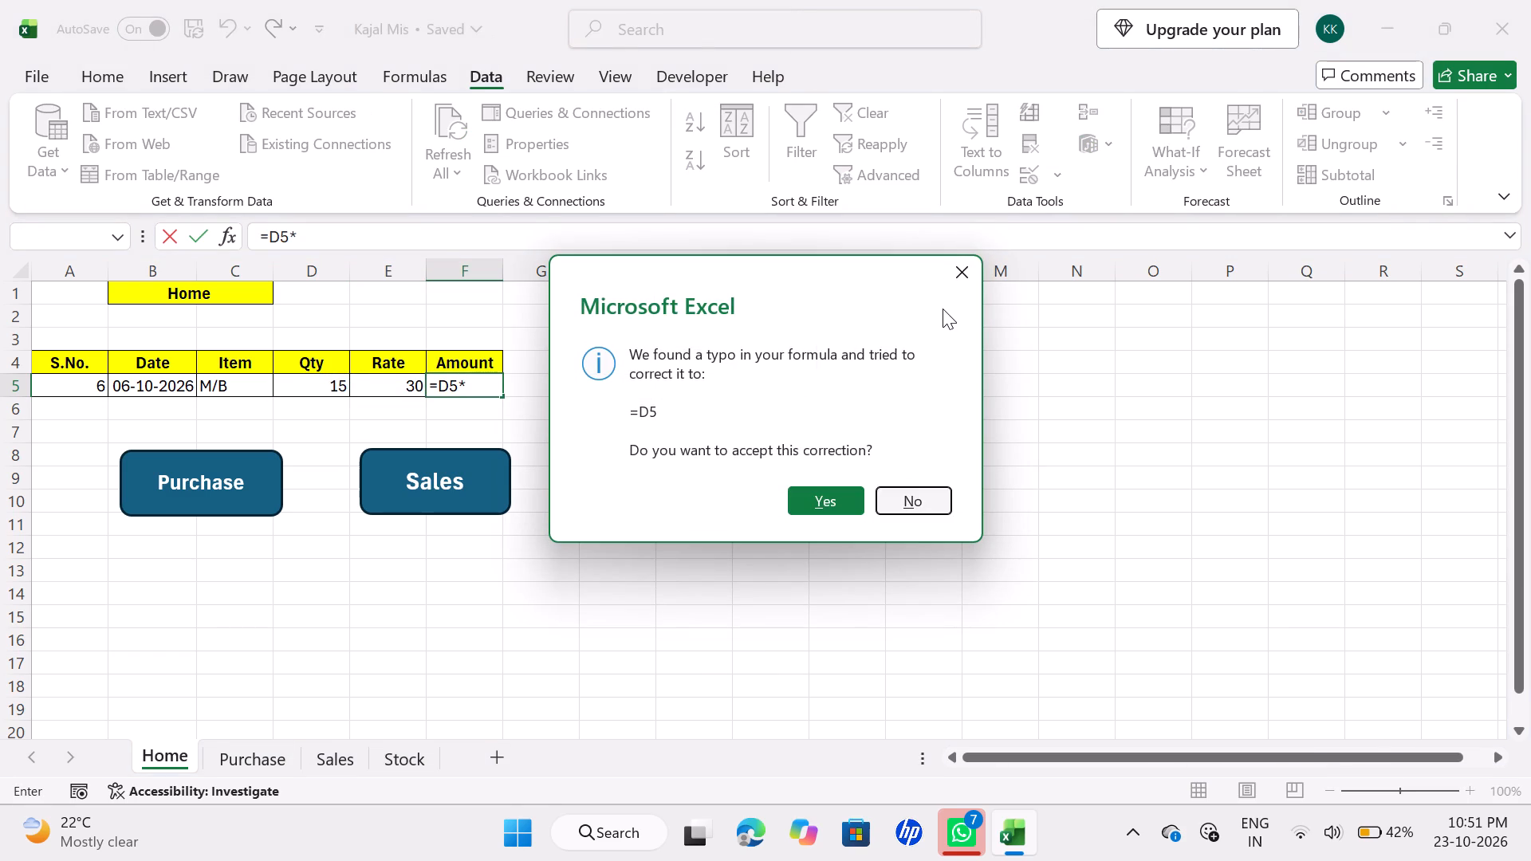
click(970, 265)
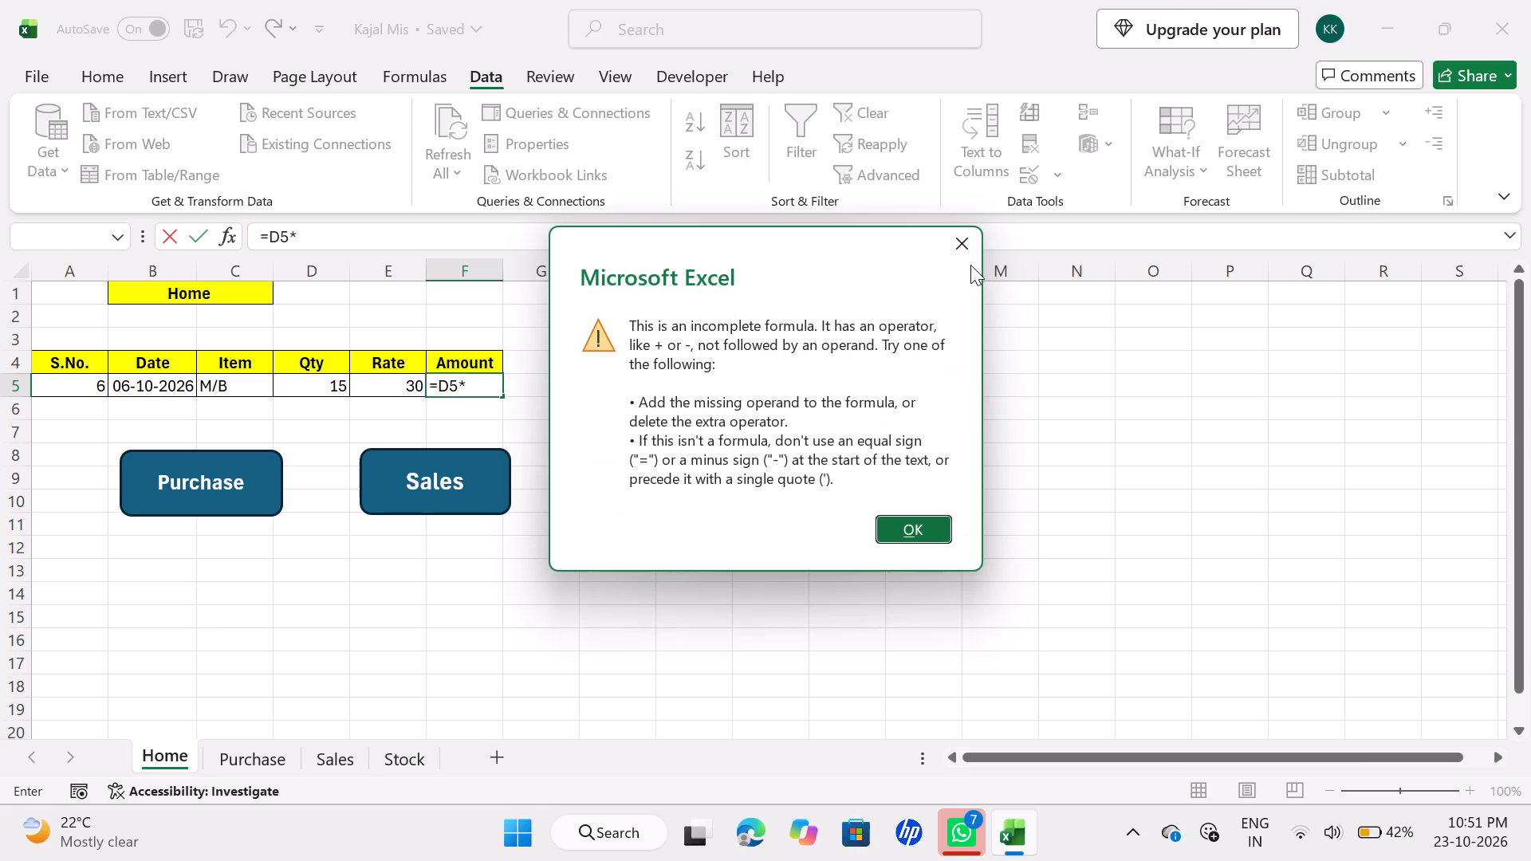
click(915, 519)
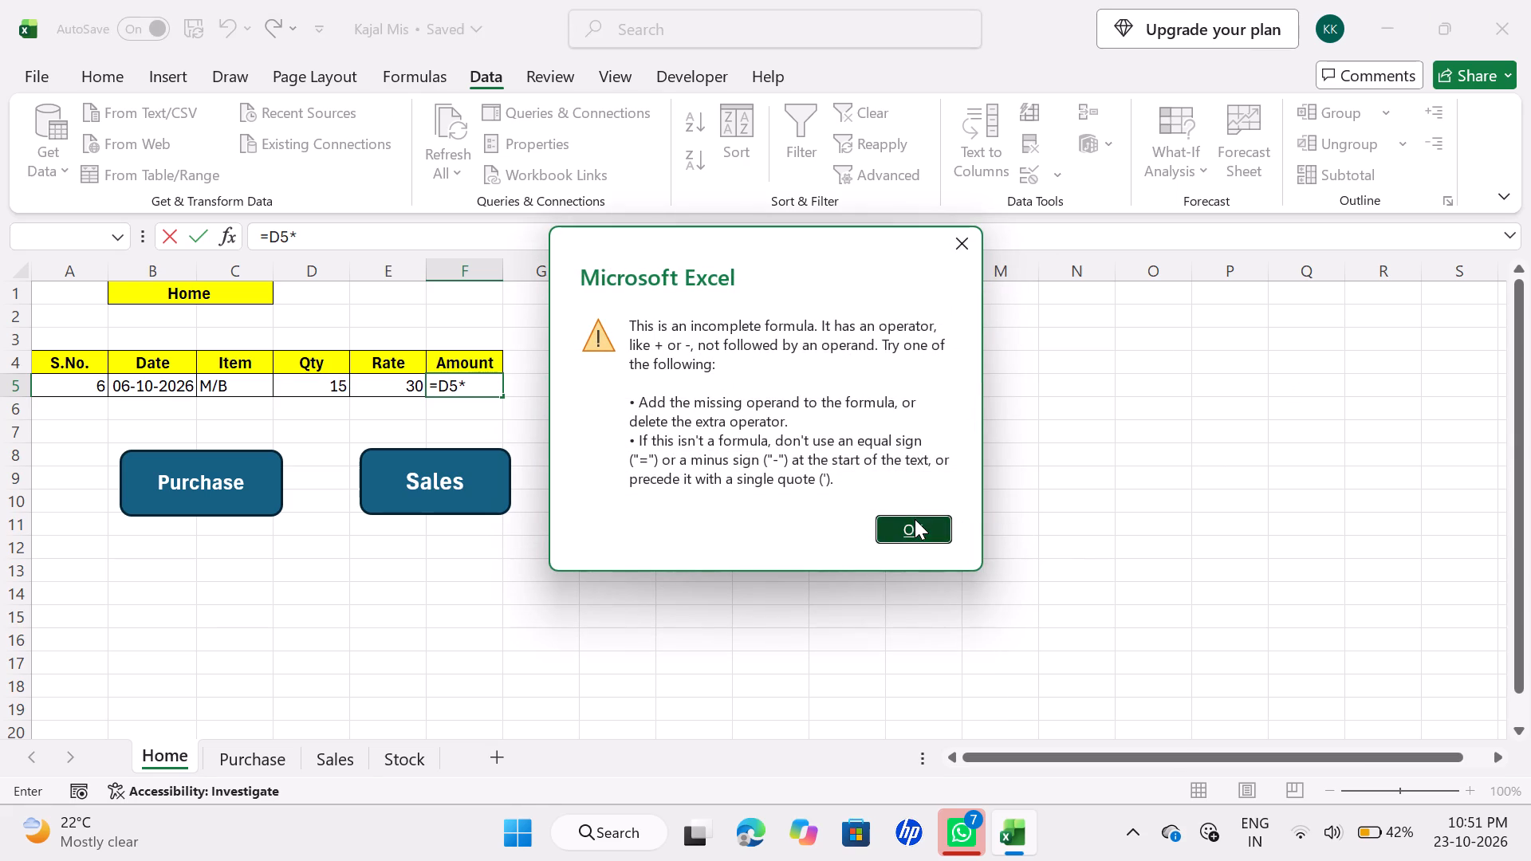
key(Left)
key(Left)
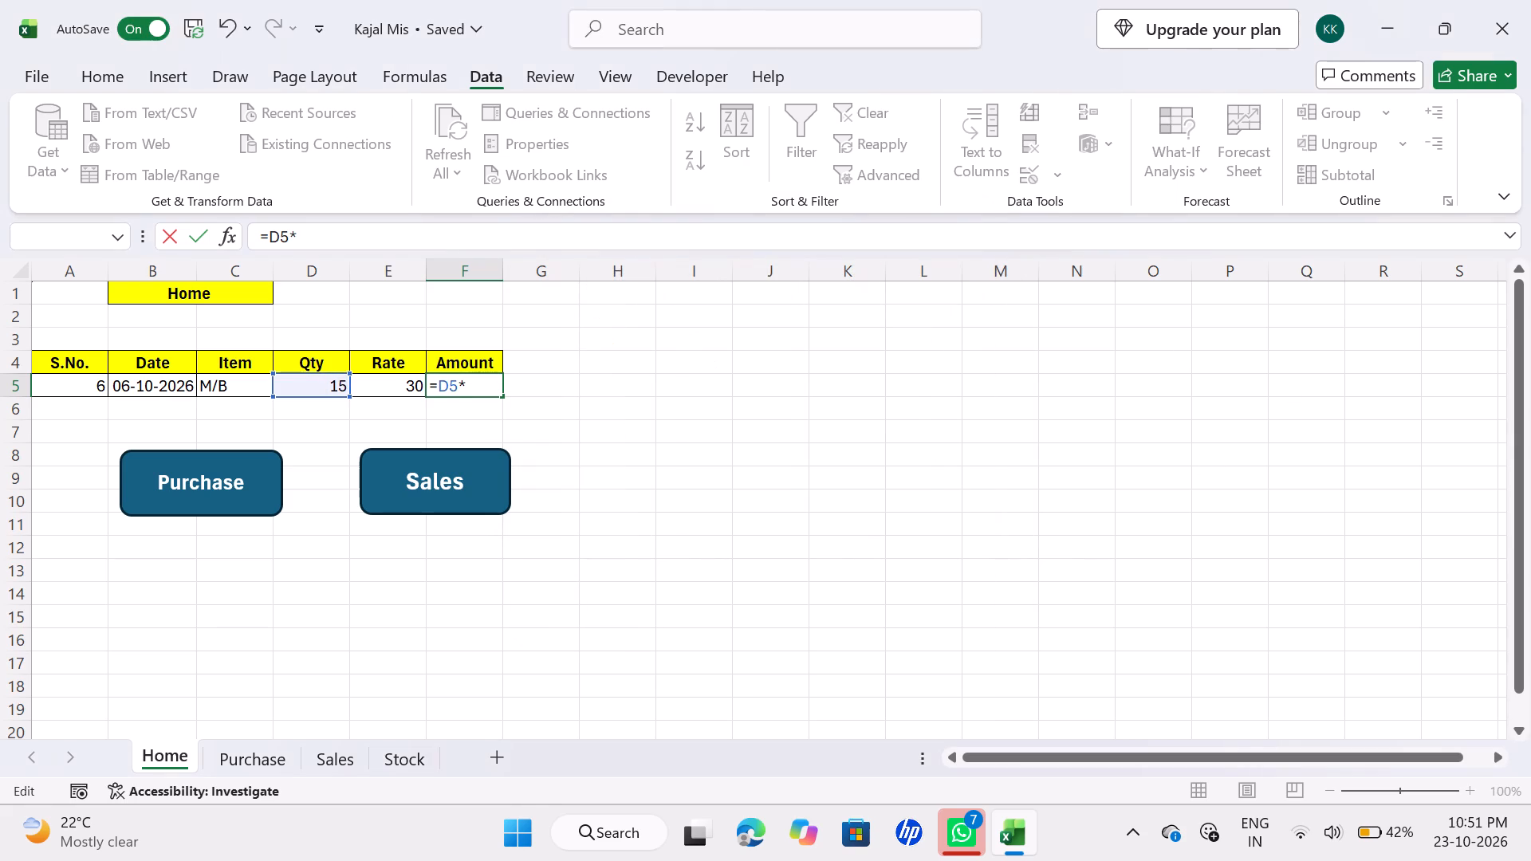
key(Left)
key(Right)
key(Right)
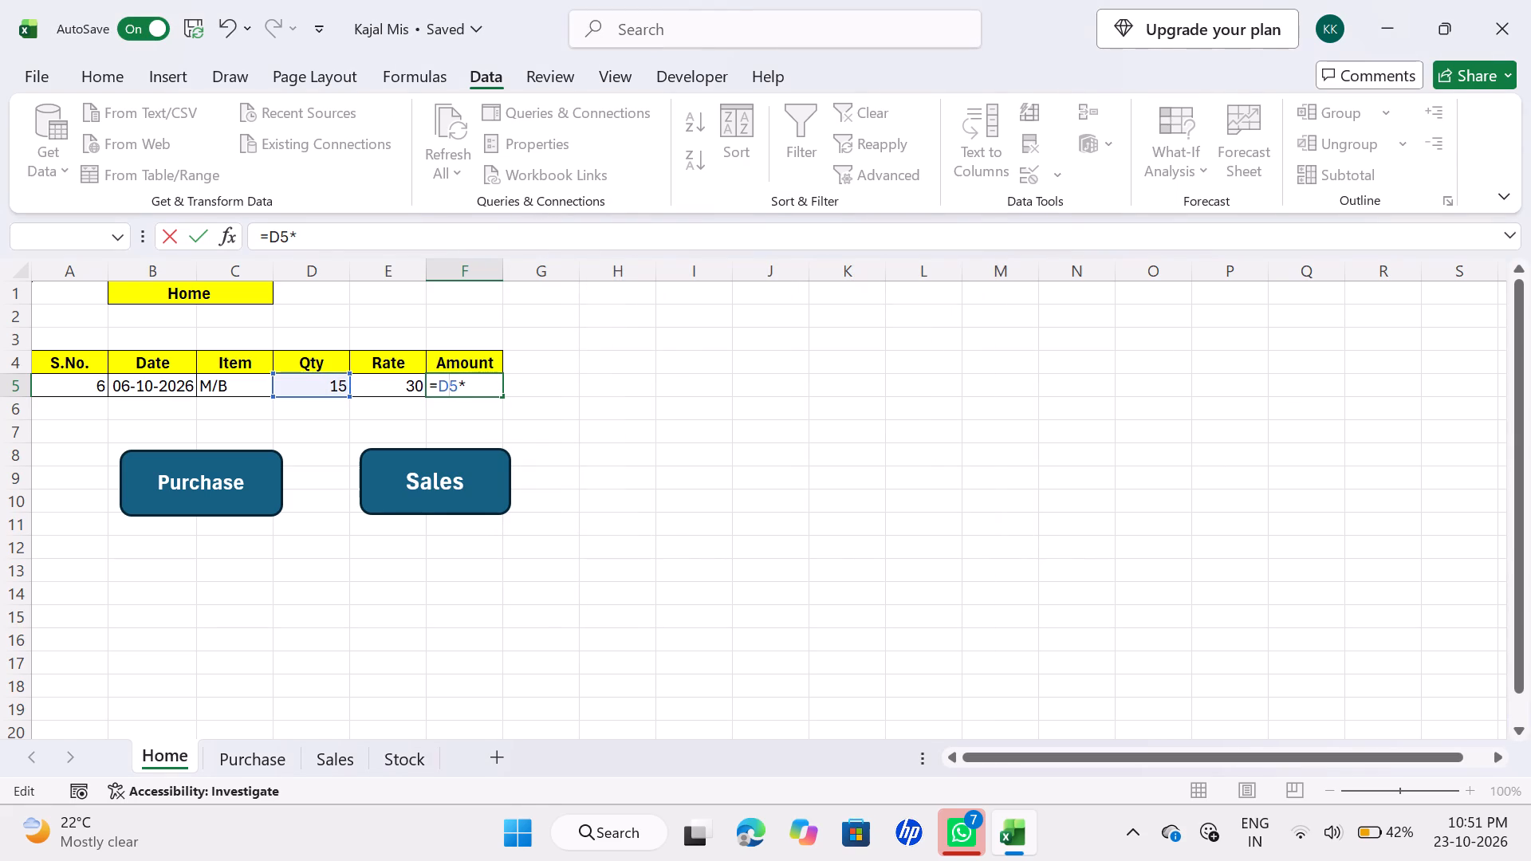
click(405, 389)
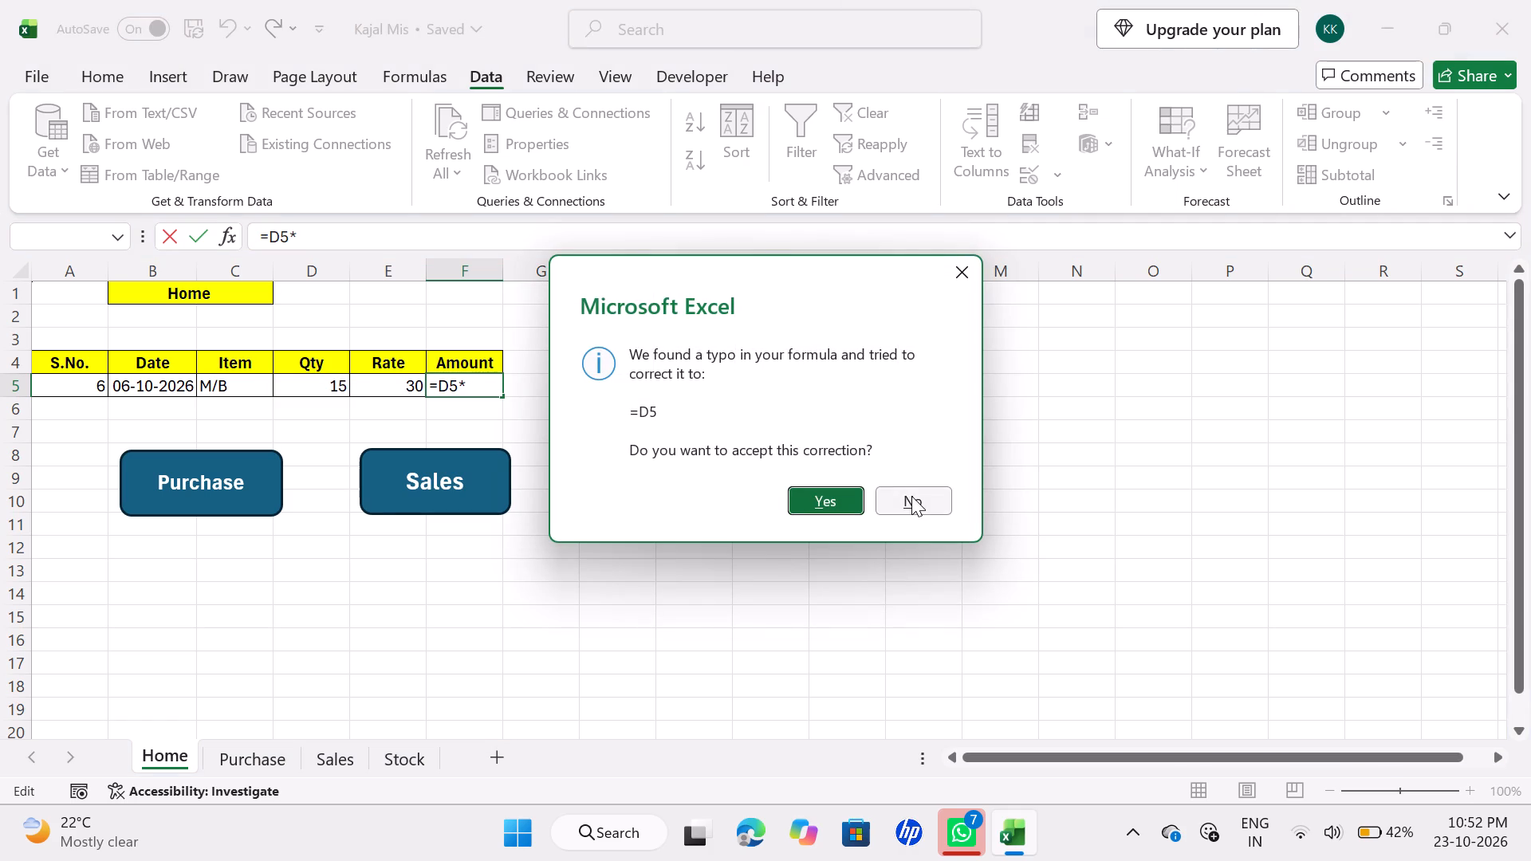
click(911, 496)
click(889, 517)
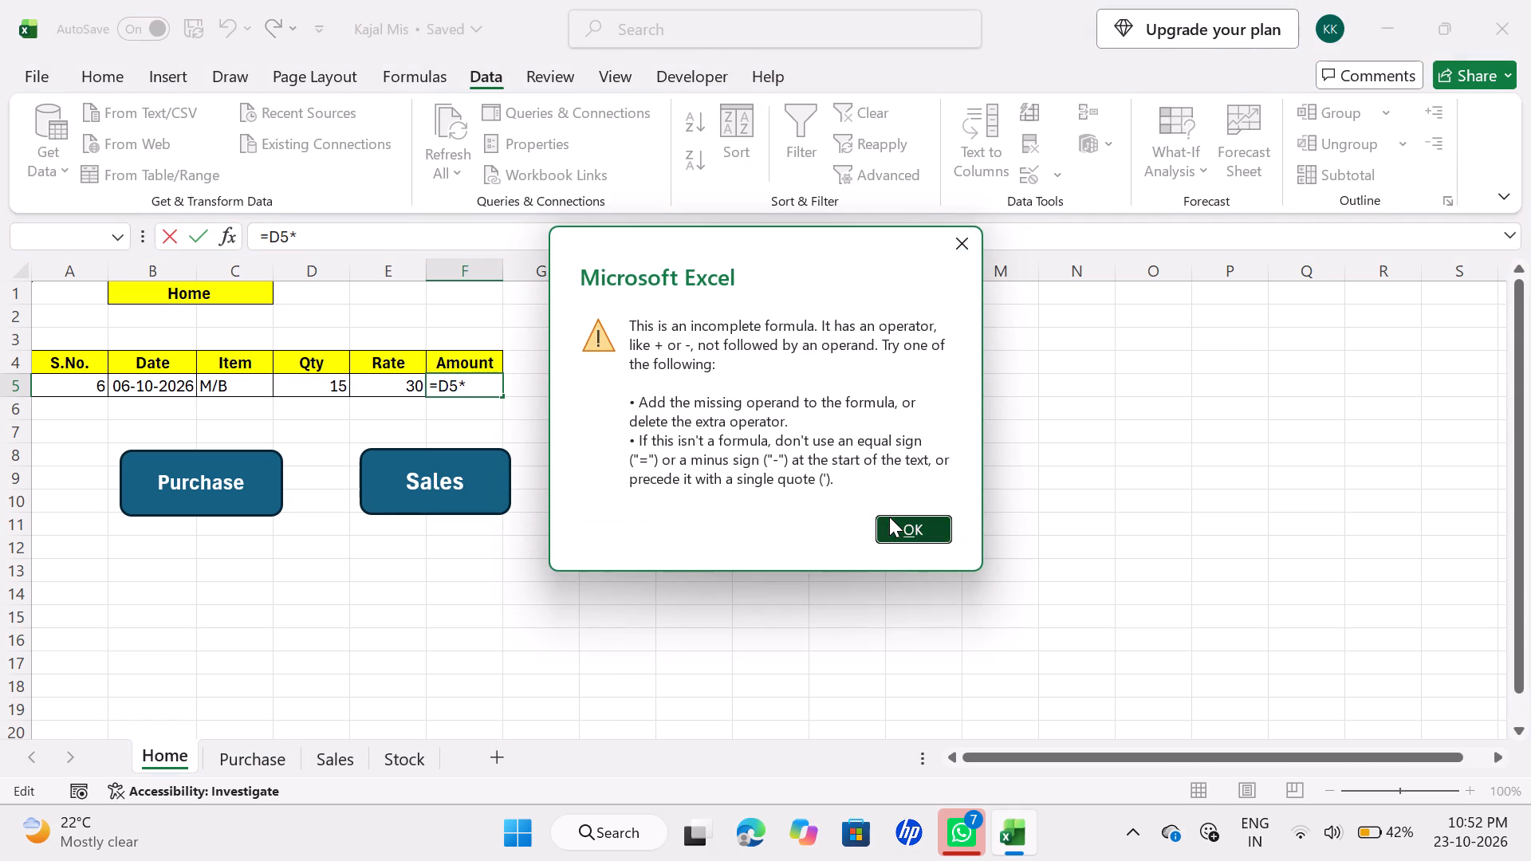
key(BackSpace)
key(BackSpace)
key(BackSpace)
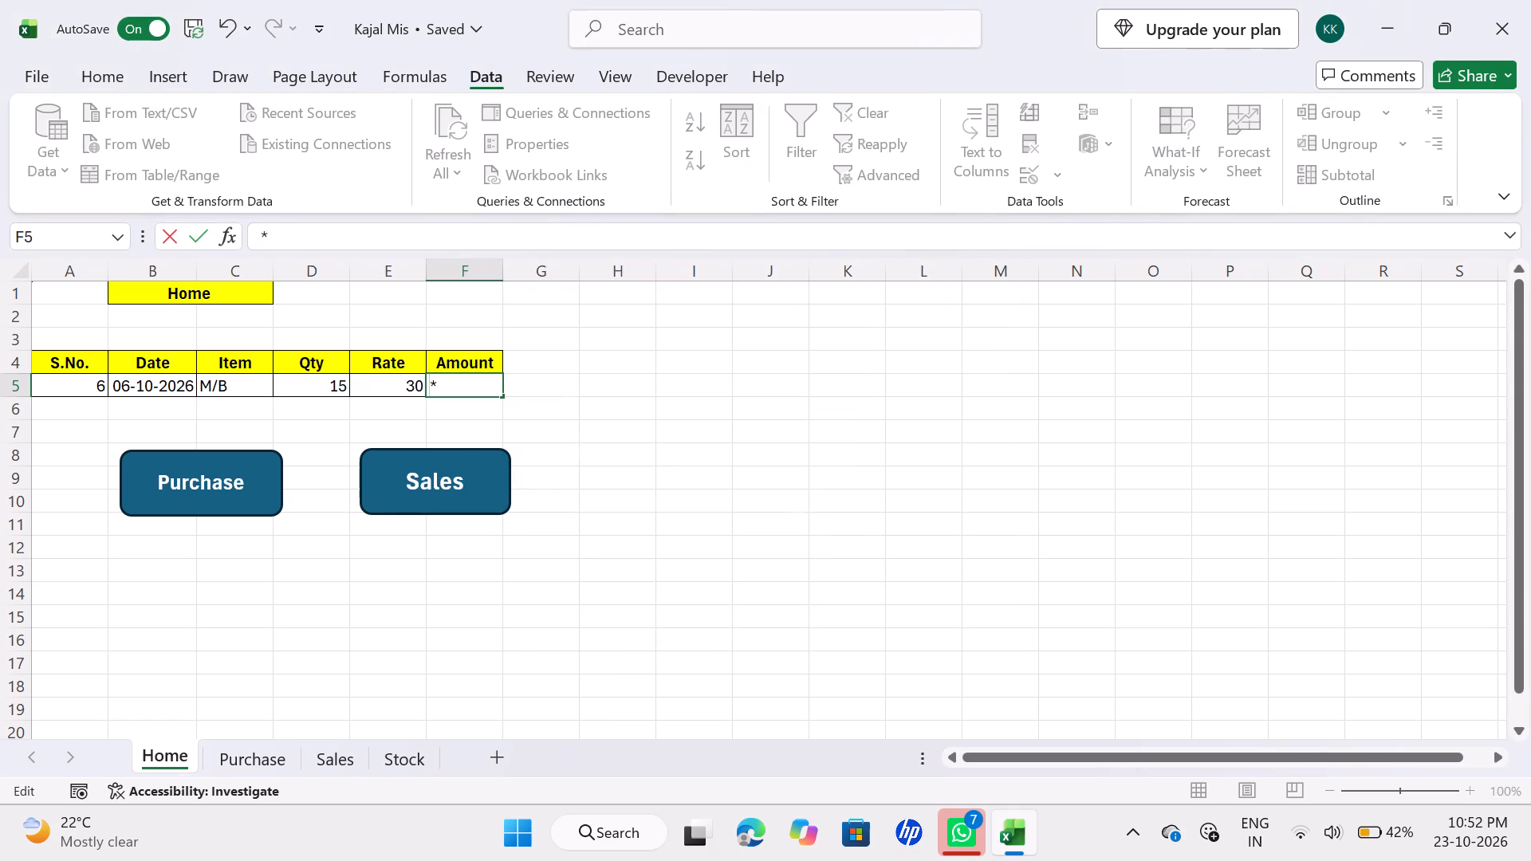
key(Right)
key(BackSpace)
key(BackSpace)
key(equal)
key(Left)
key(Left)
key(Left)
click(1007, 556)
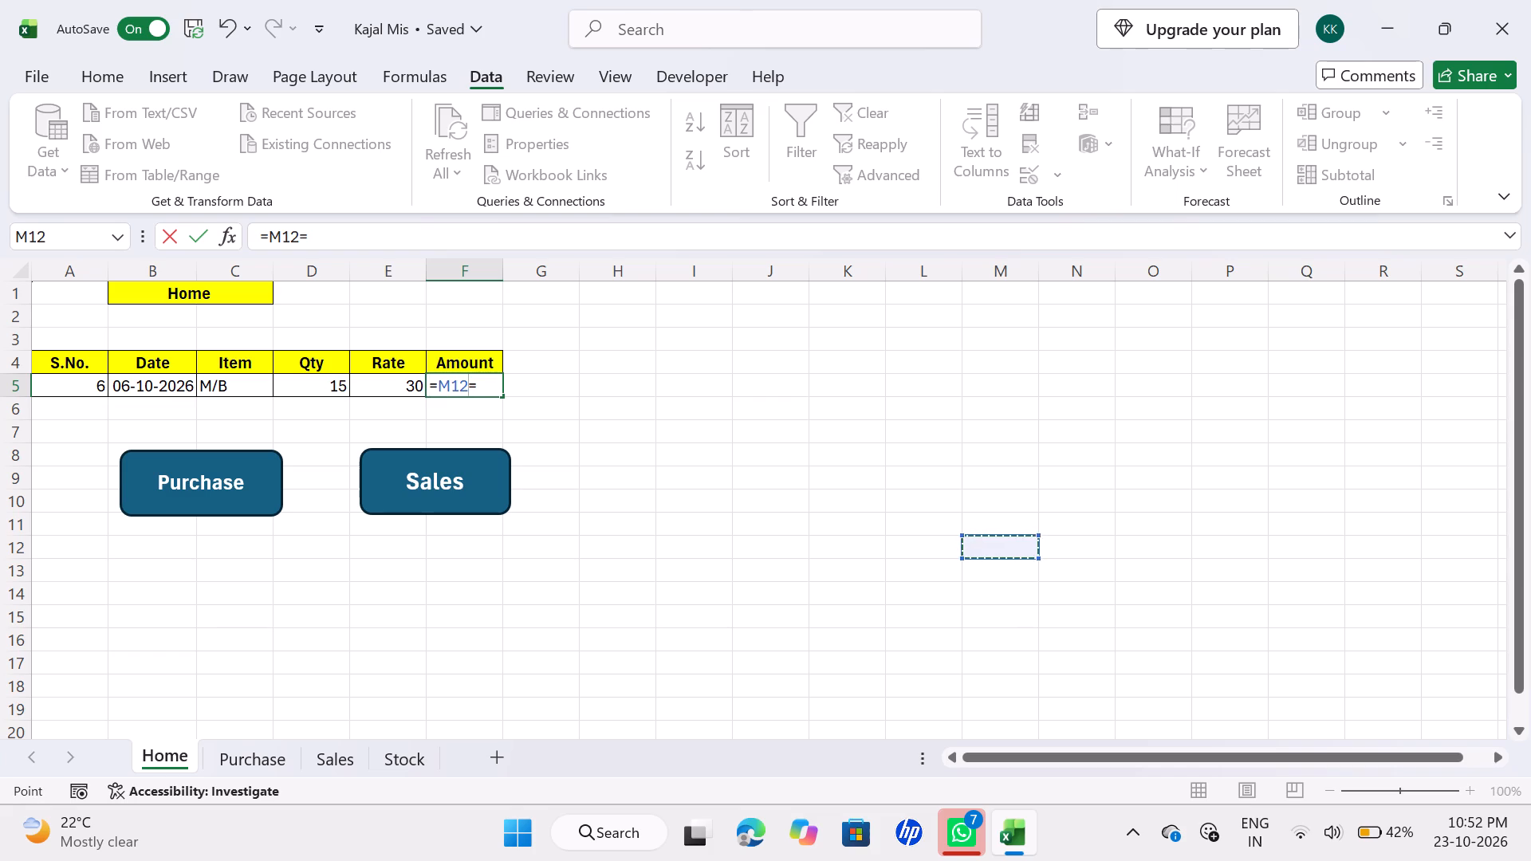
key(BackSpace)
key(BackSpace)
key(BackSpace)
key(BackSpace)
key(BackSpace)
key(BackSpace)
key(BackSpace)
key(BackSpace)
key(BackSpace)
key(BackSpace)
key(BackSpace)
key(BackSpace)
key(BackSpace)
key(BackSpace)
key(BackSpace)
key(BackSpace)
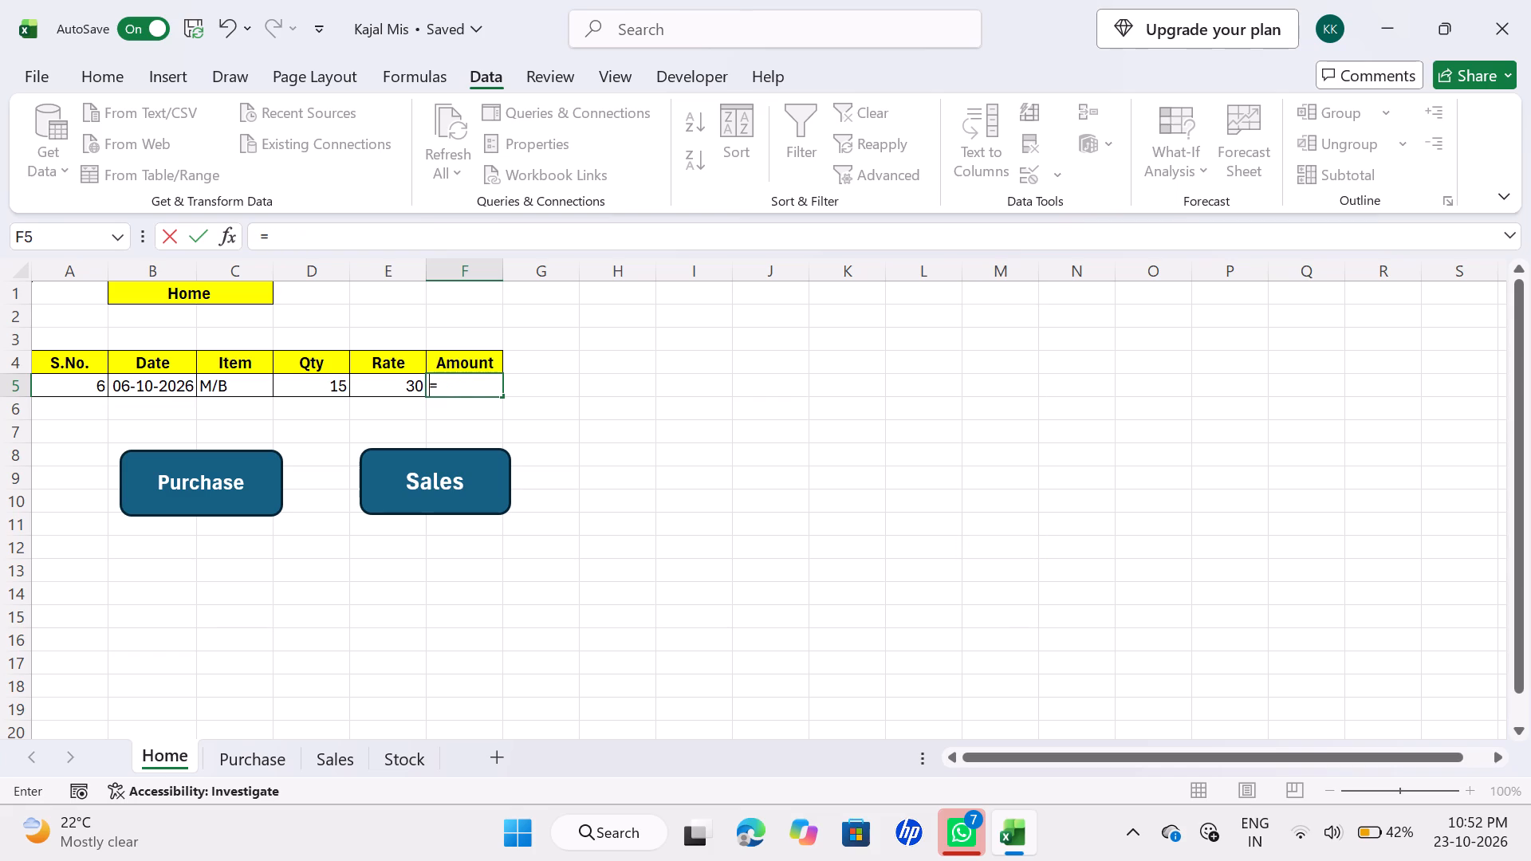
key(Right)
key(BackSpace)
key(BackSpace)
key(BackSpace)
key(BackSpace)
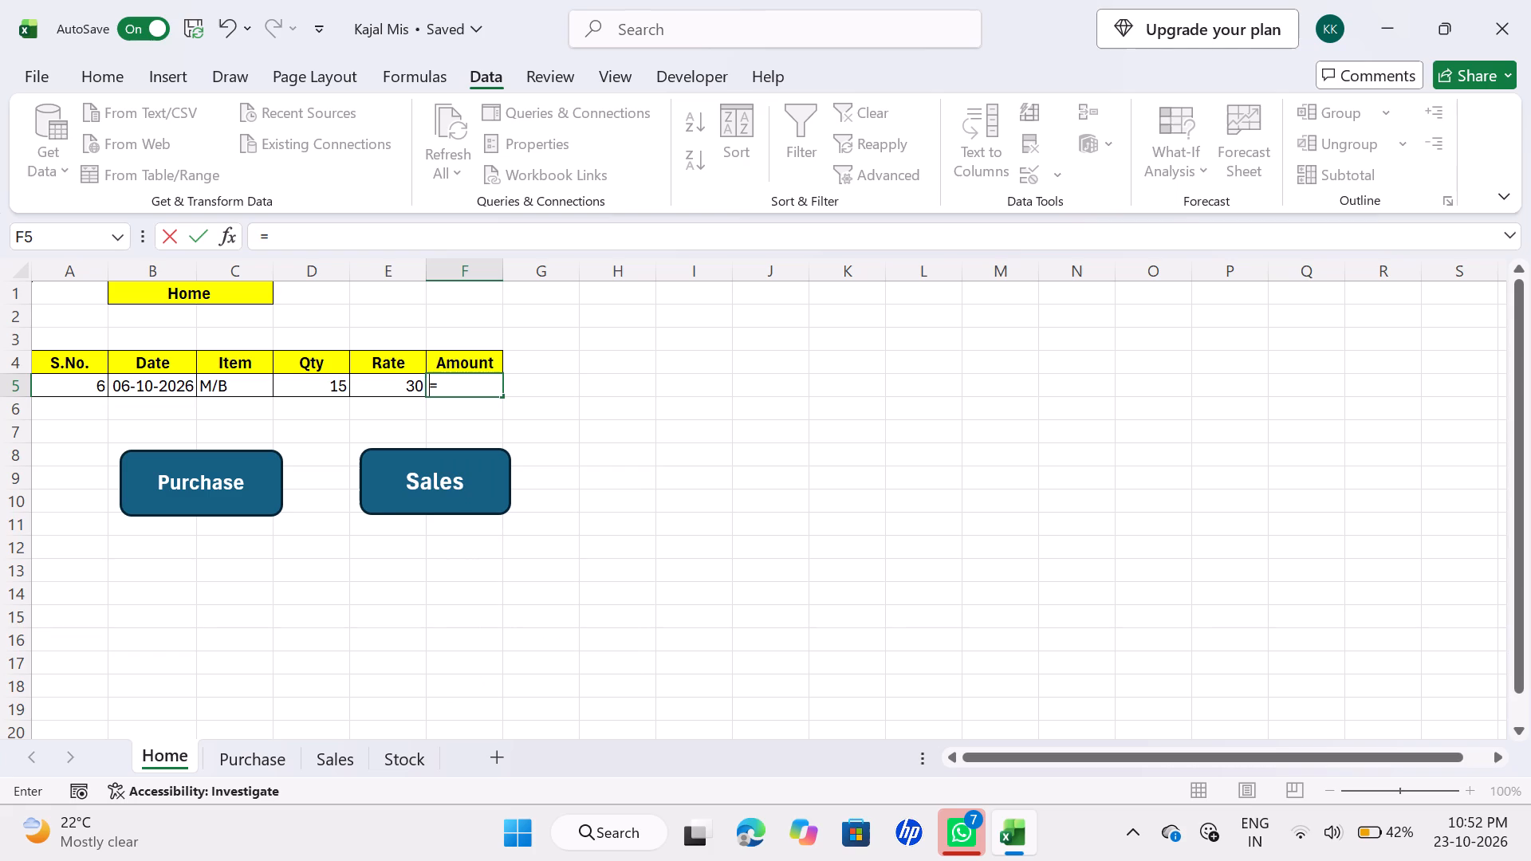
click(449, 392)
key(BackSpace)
Enter the Amount formula =D5*E5 in F5 of the Home sheet, multiplying Qty by Rate.
click(741, 372)
click(446, 376)
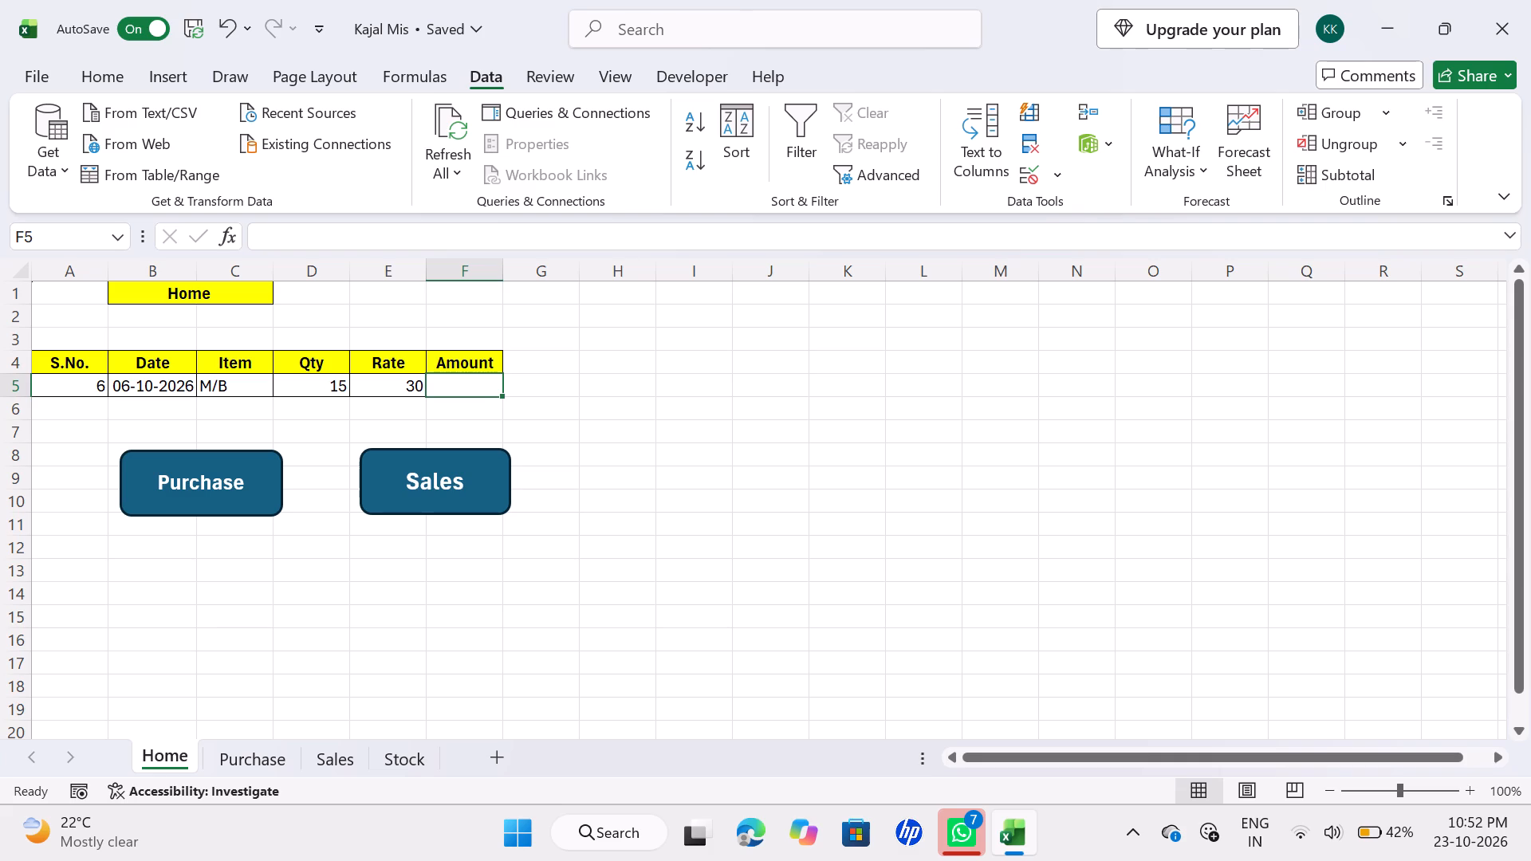
key(equal)
key(Left)
key(Left)
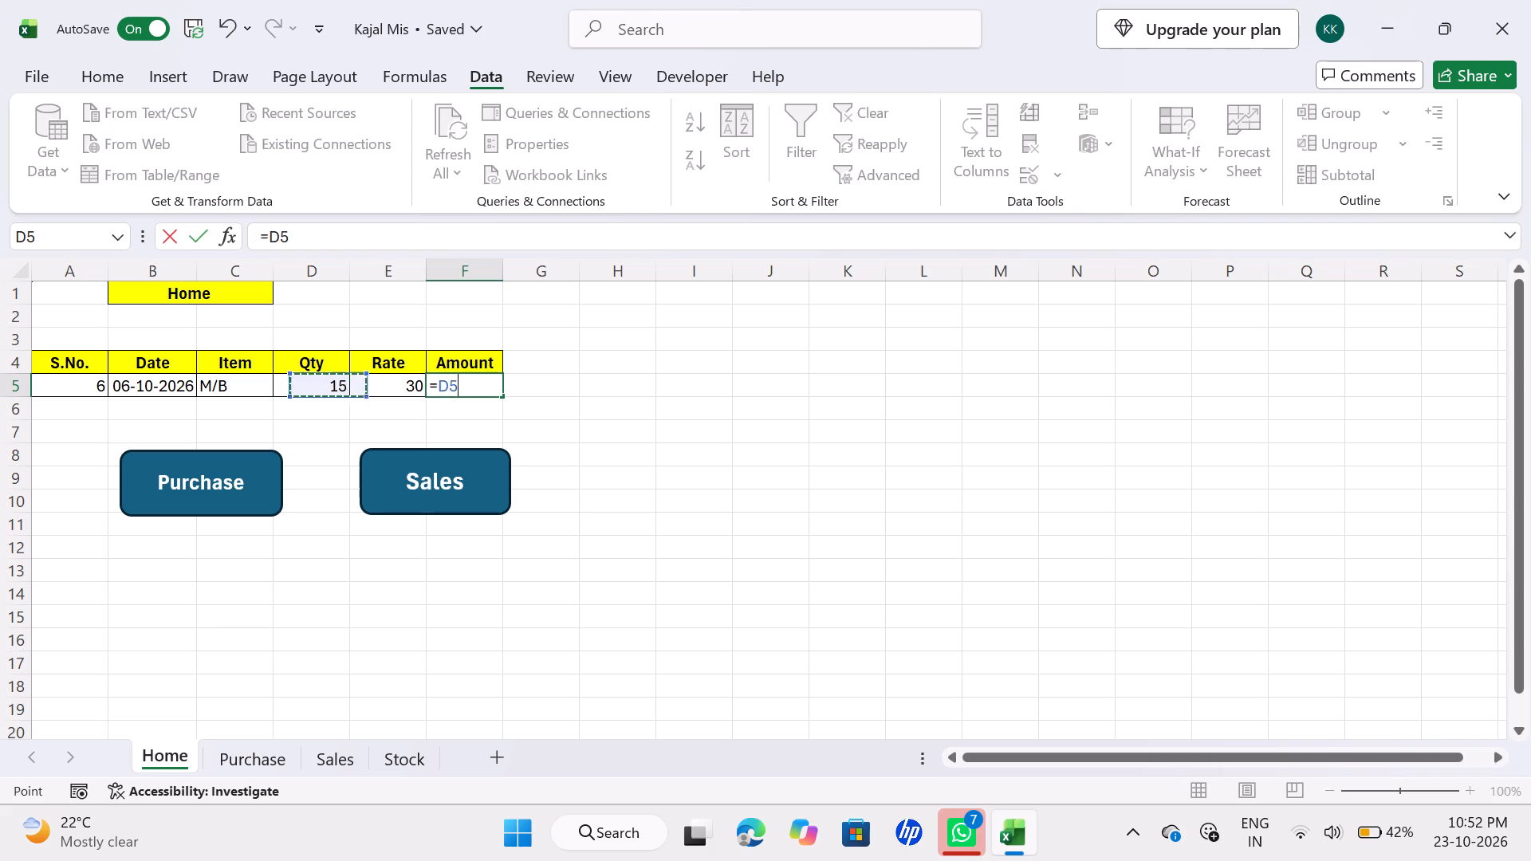
key(shift+asterisk)
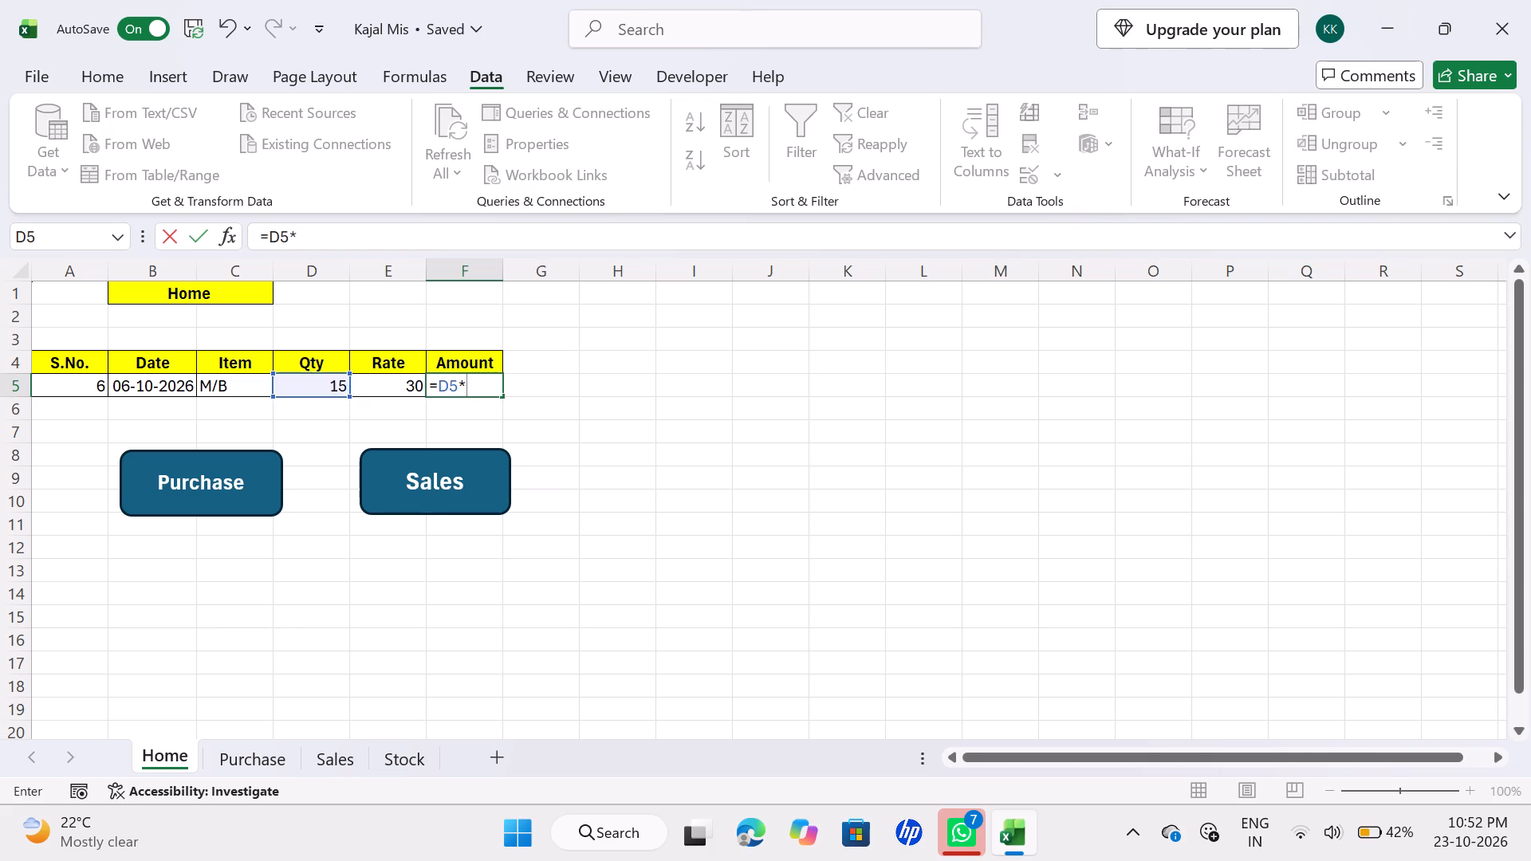
key(Left)
key(Return)
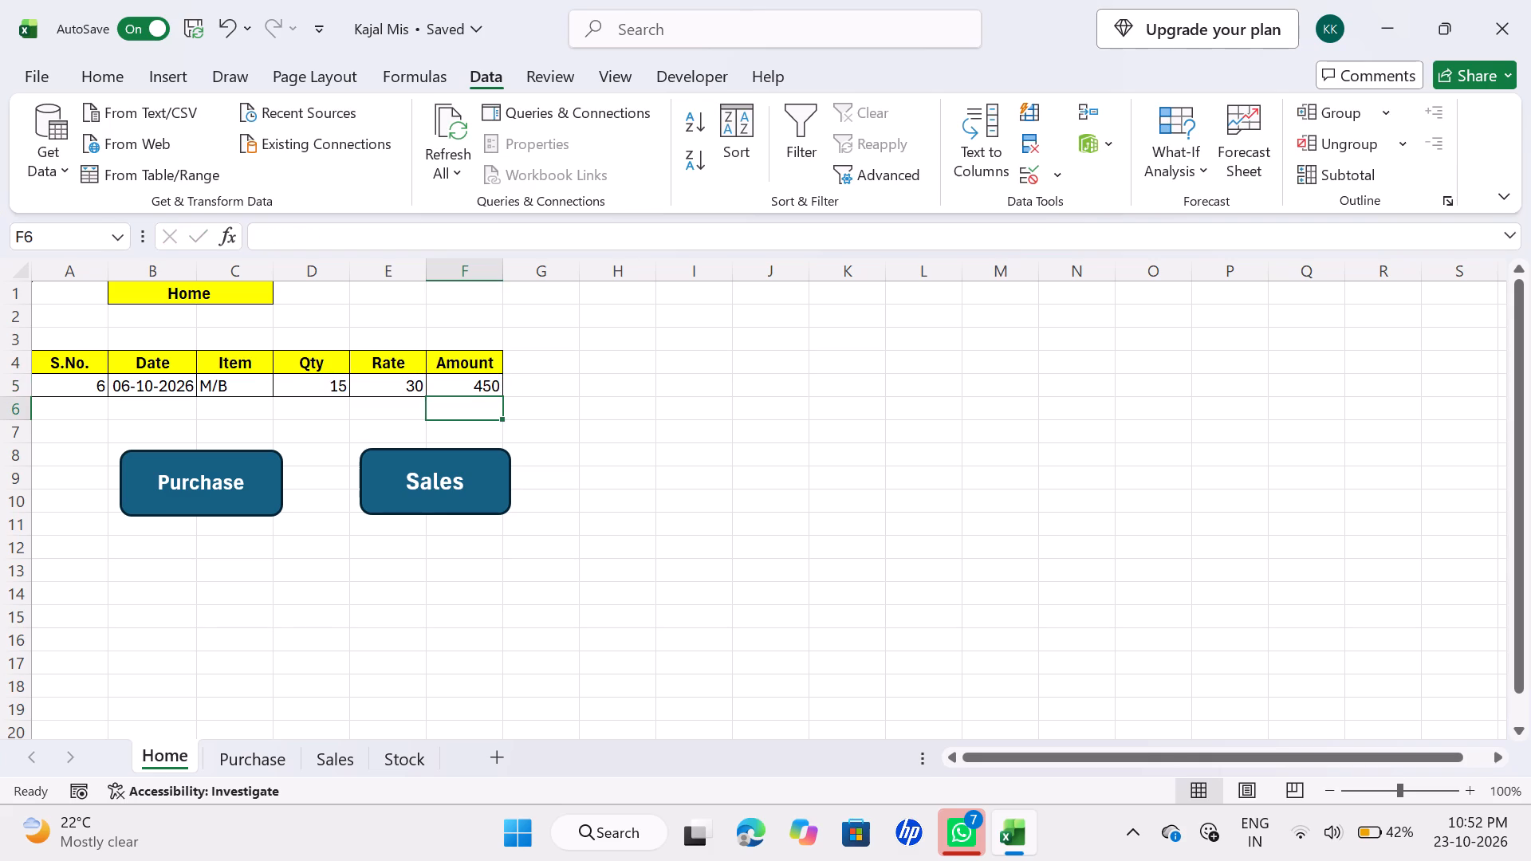
Run the Purchase shape's macro on the Home sheet to transfer the M/B entry to the Purchase table.
click(217, 497)
Change the fill of the blank row A5:F5 under the Purchase sheet's table header to white.
click(250, 748)
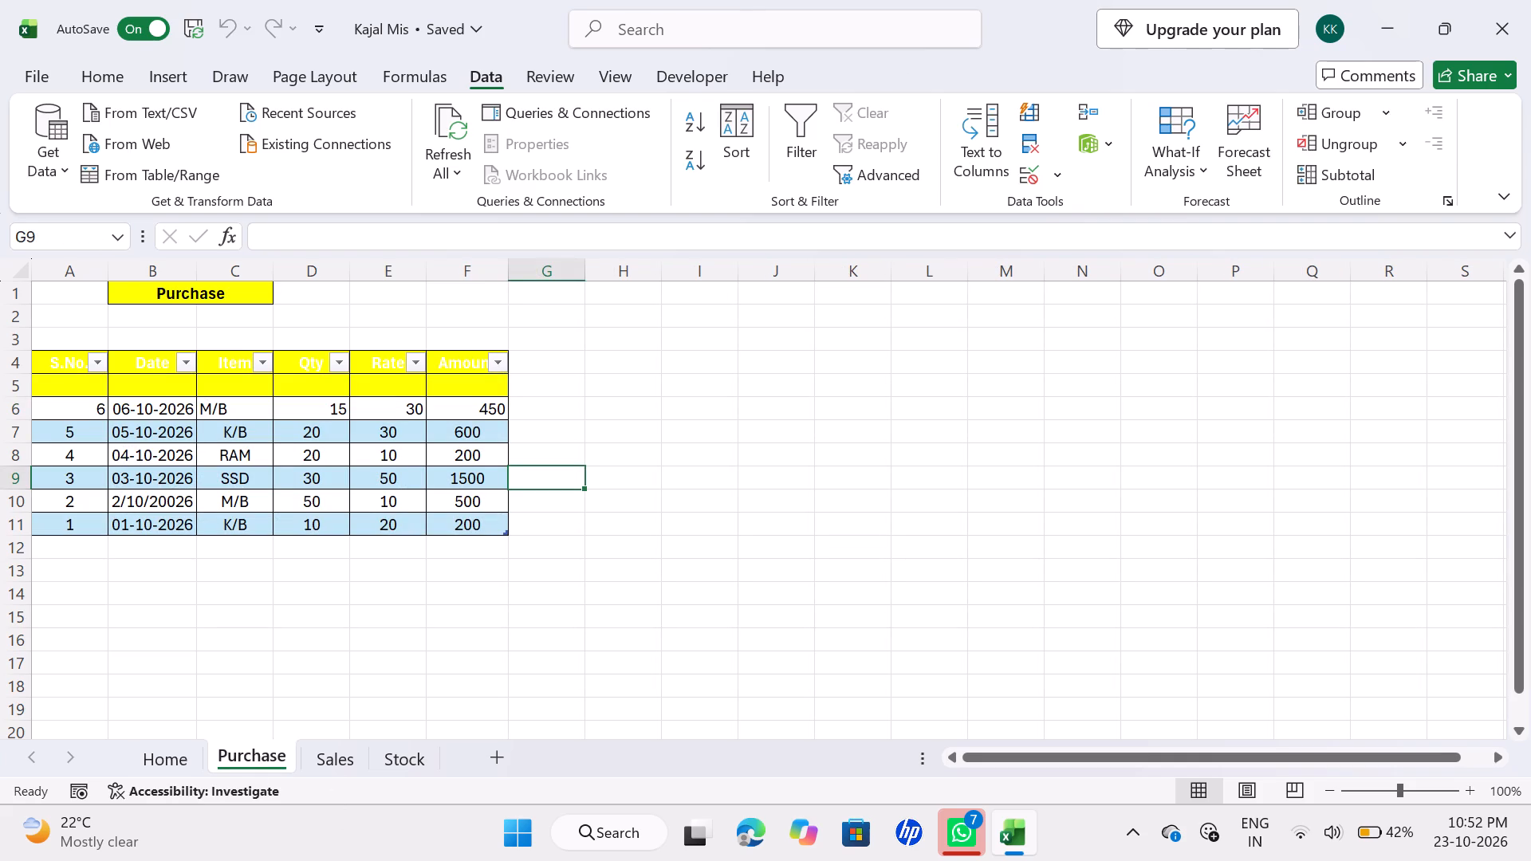
drag(81, 387, 443, 391)
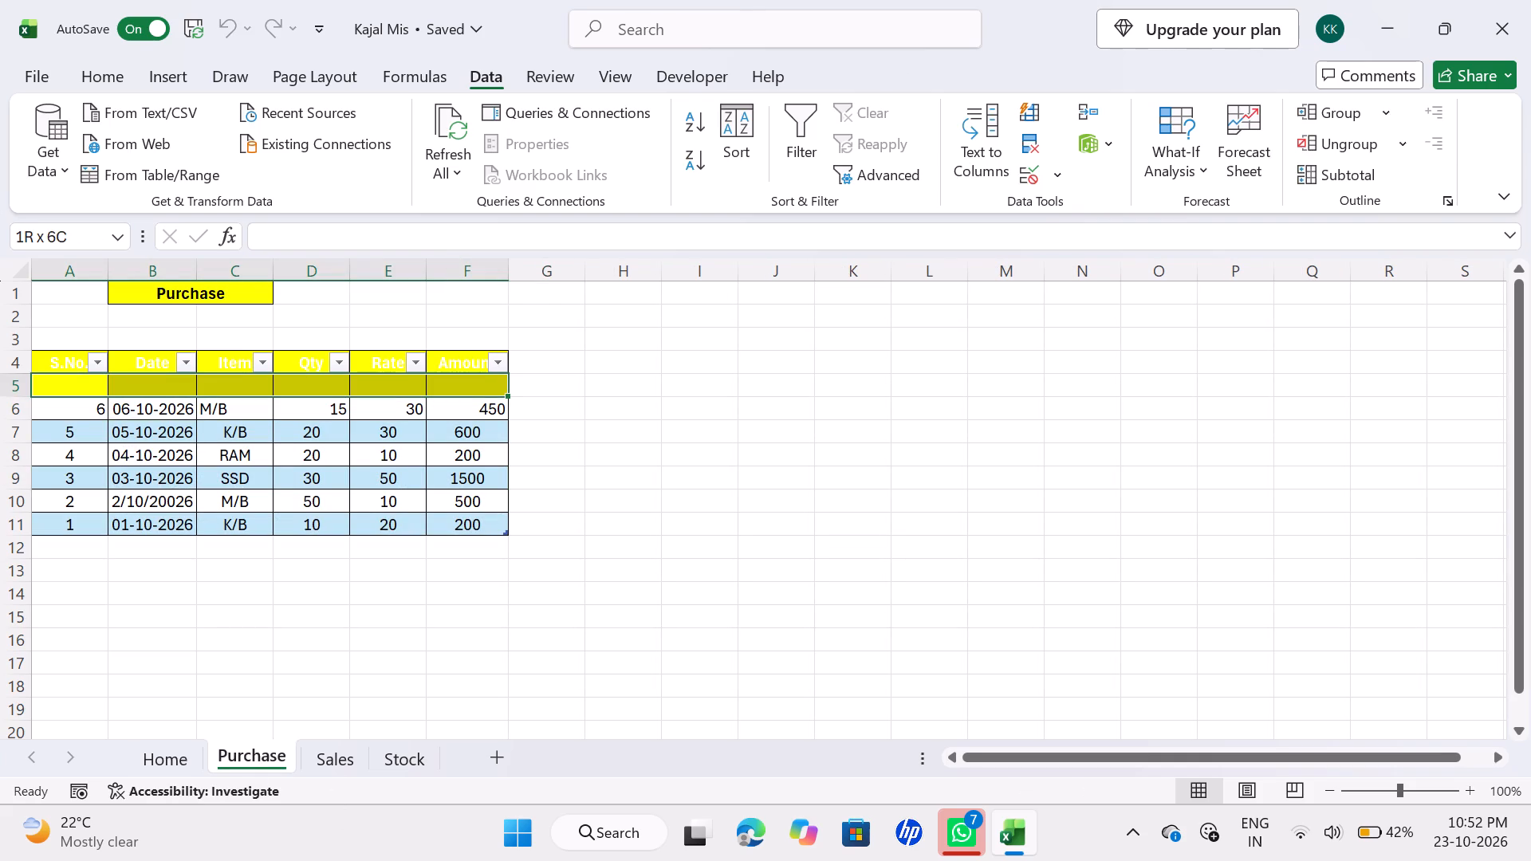
drag(443, 391, 456, 391)
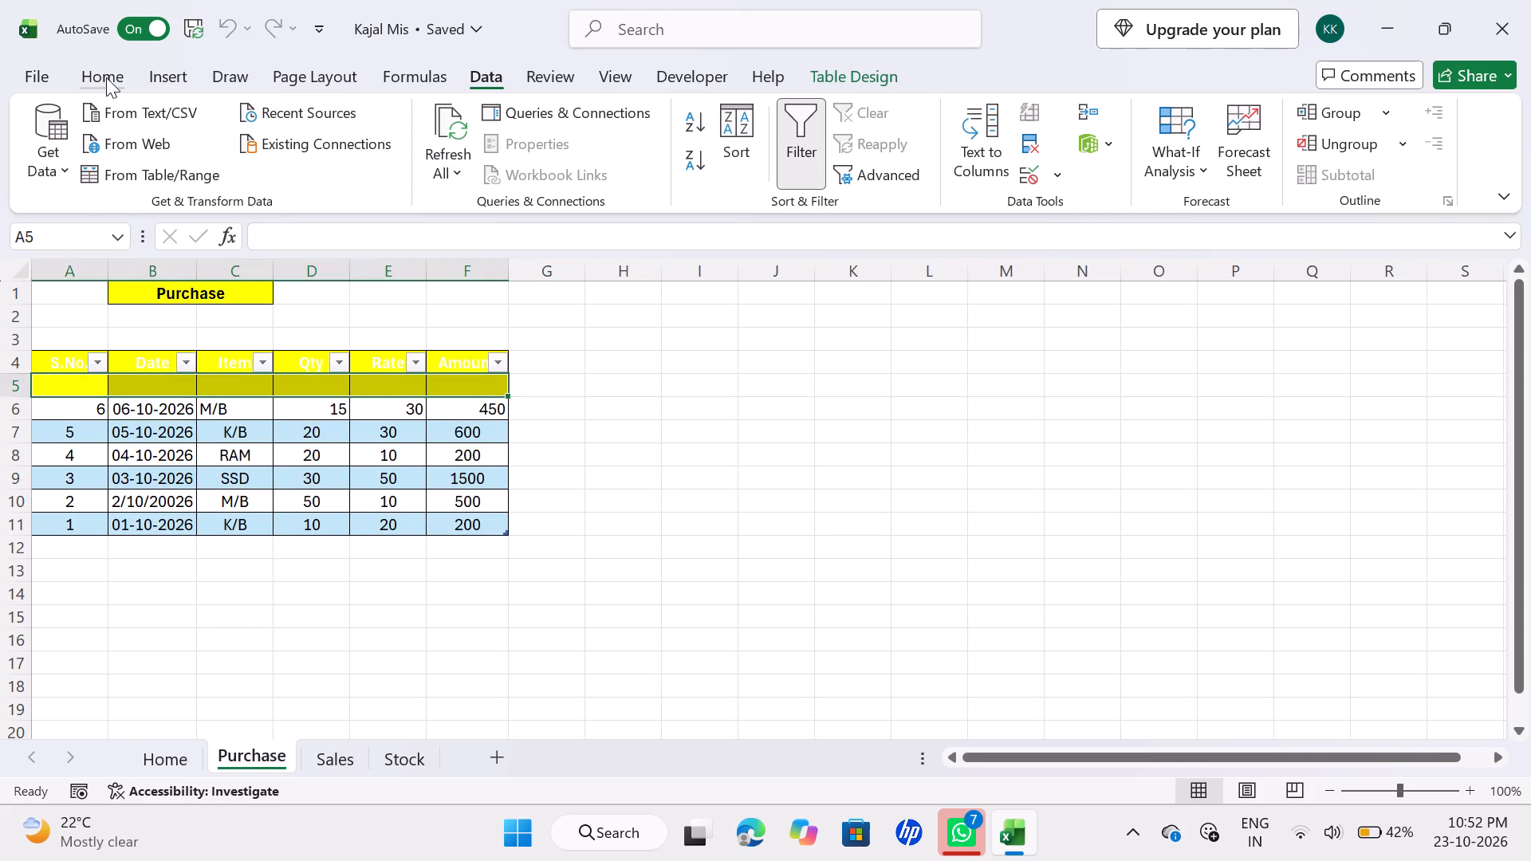
click(106, 77)
click(355, 167)
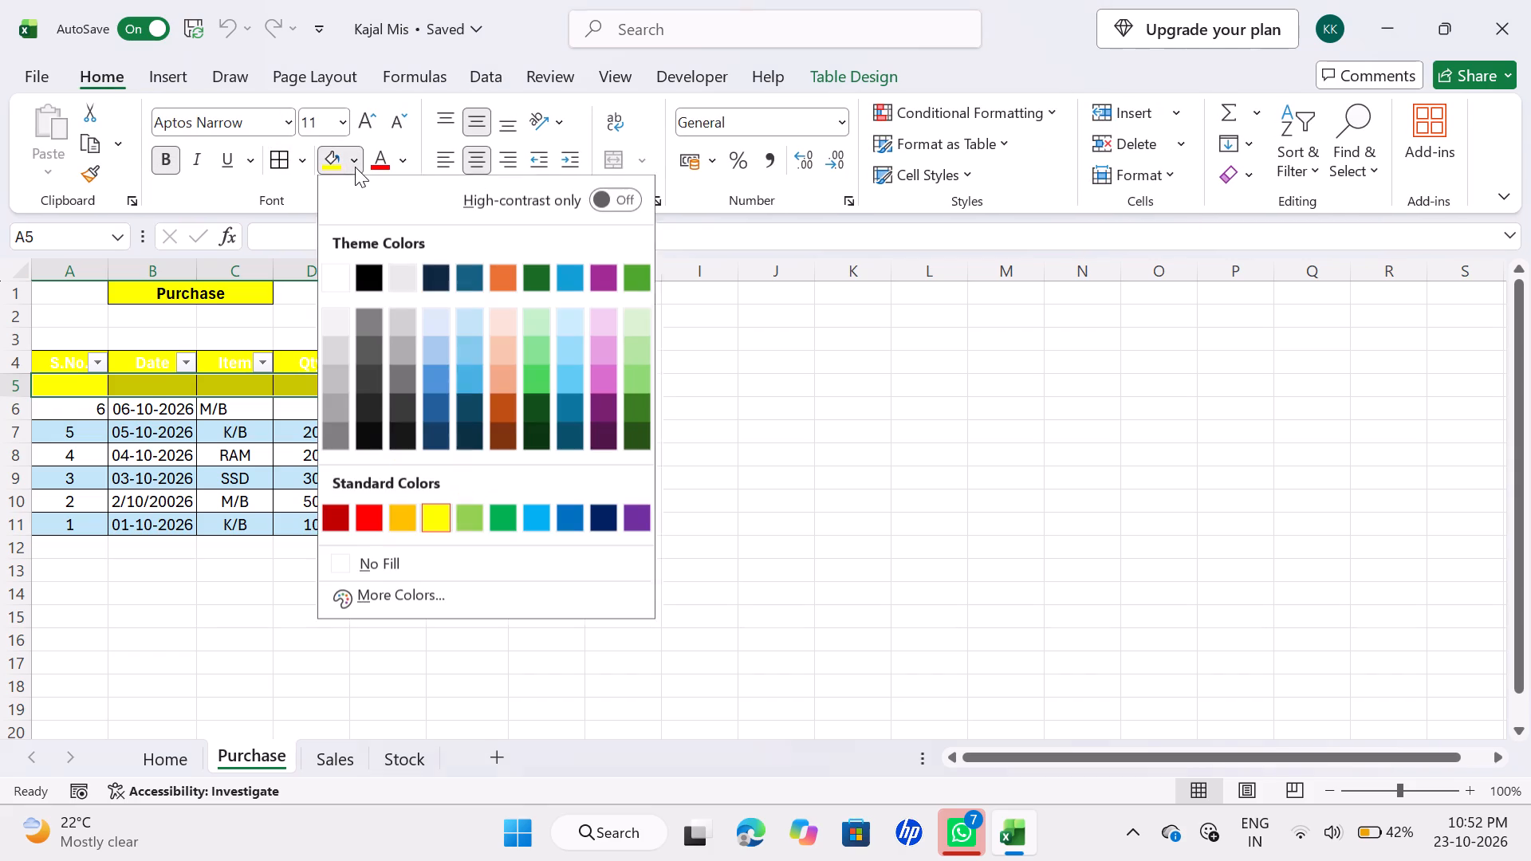
click(342, 272)
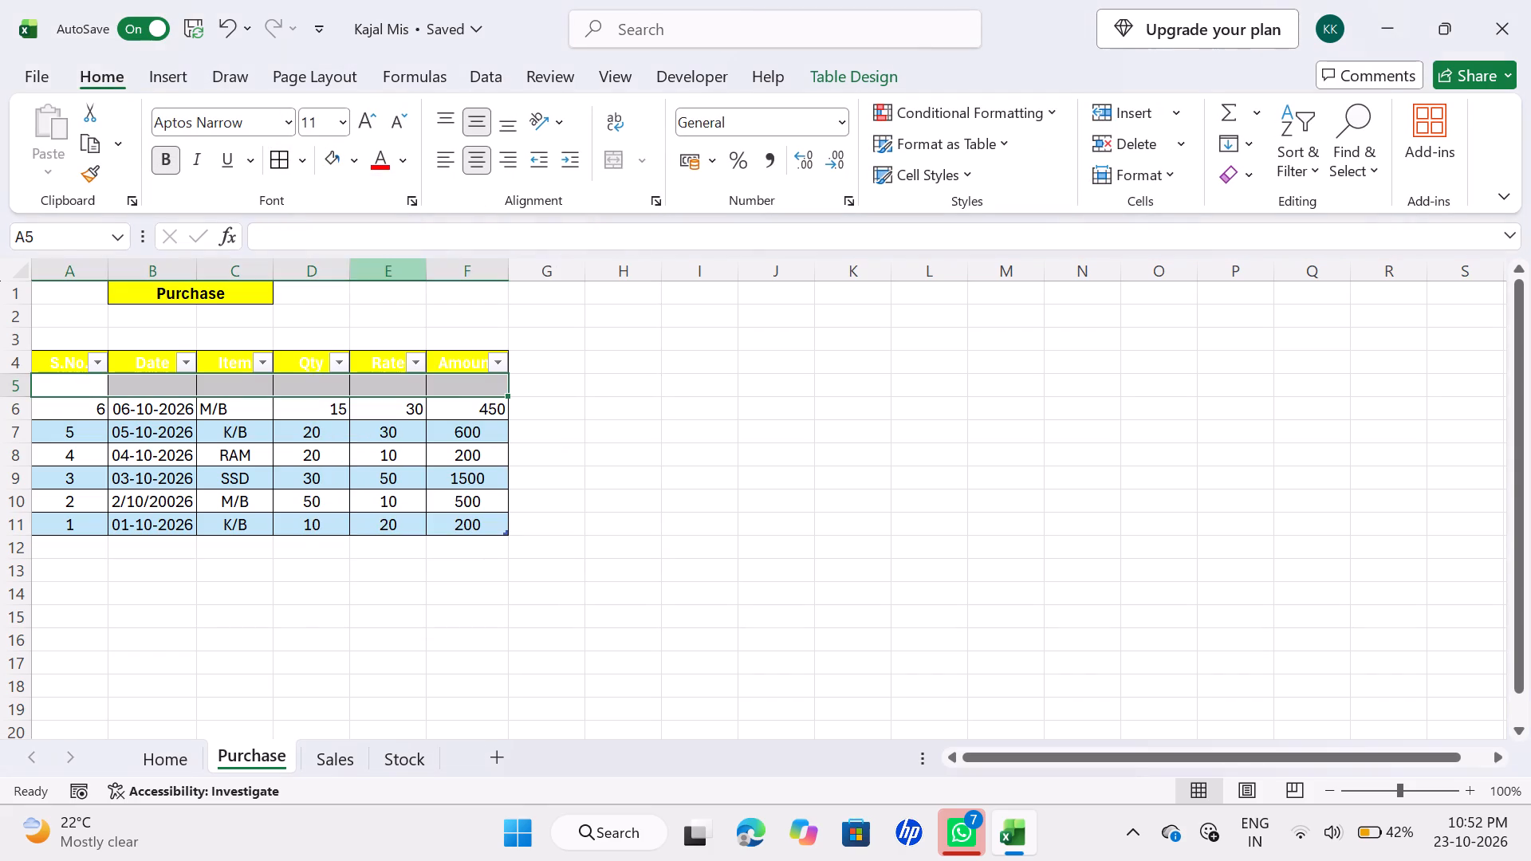
click(736, 435)
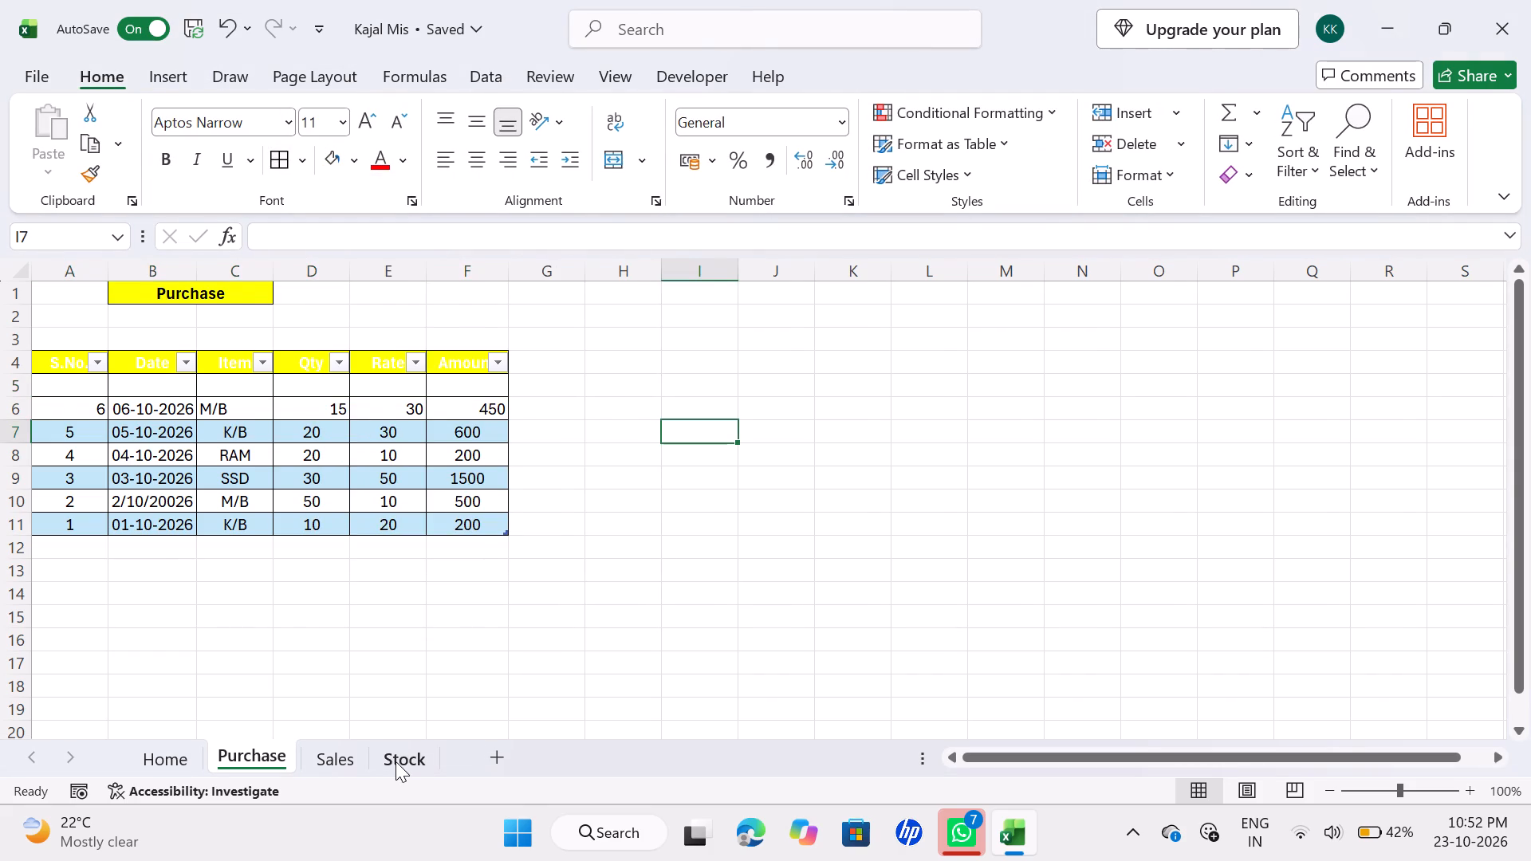
Run the Refresh shape's macro on the Stock sheet to update the item list.
click(396, 761)
click(523, 440)
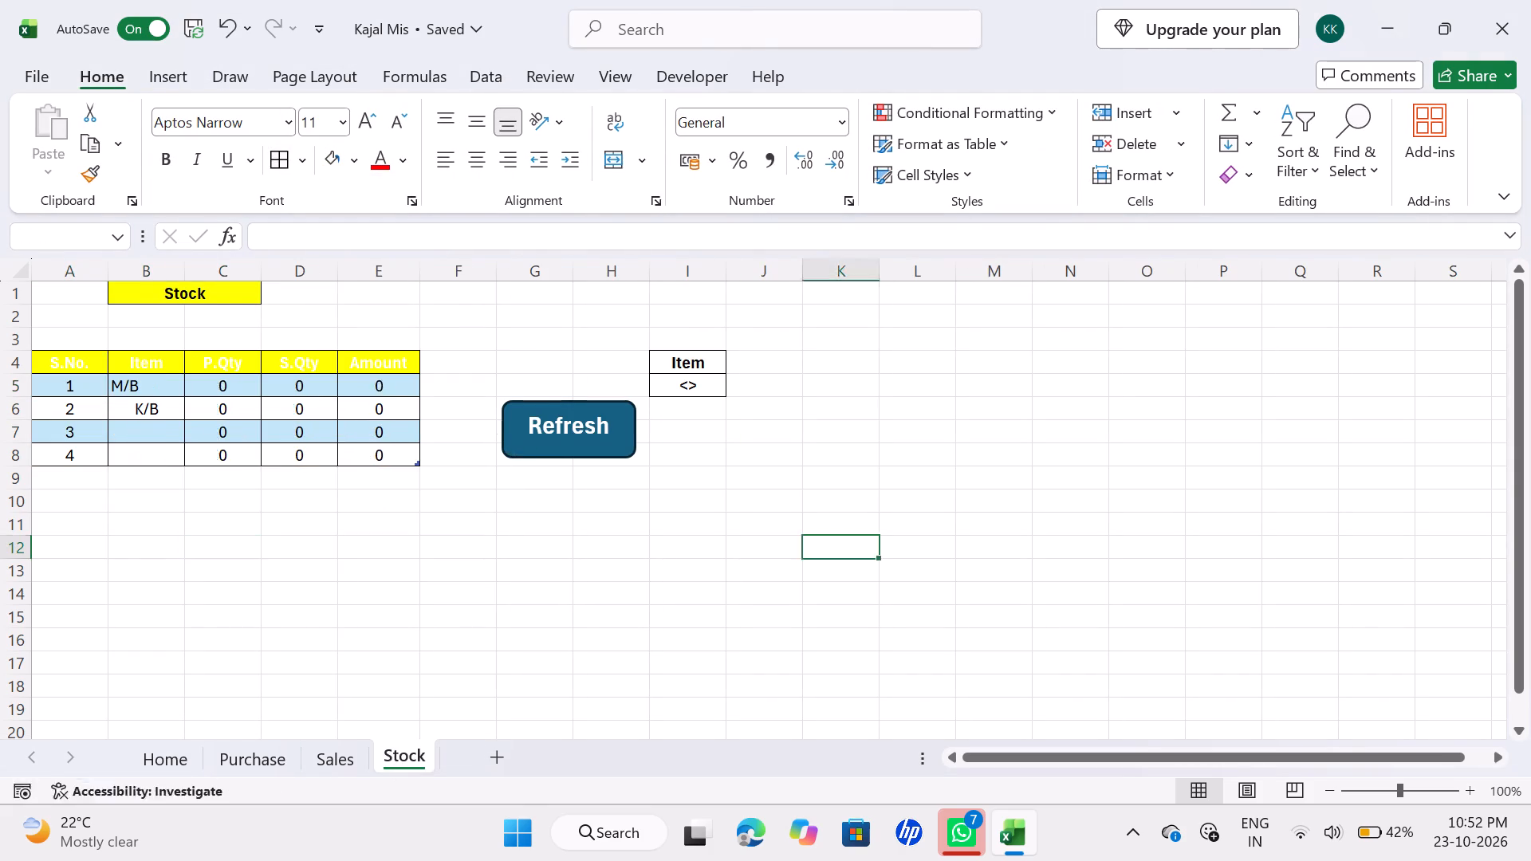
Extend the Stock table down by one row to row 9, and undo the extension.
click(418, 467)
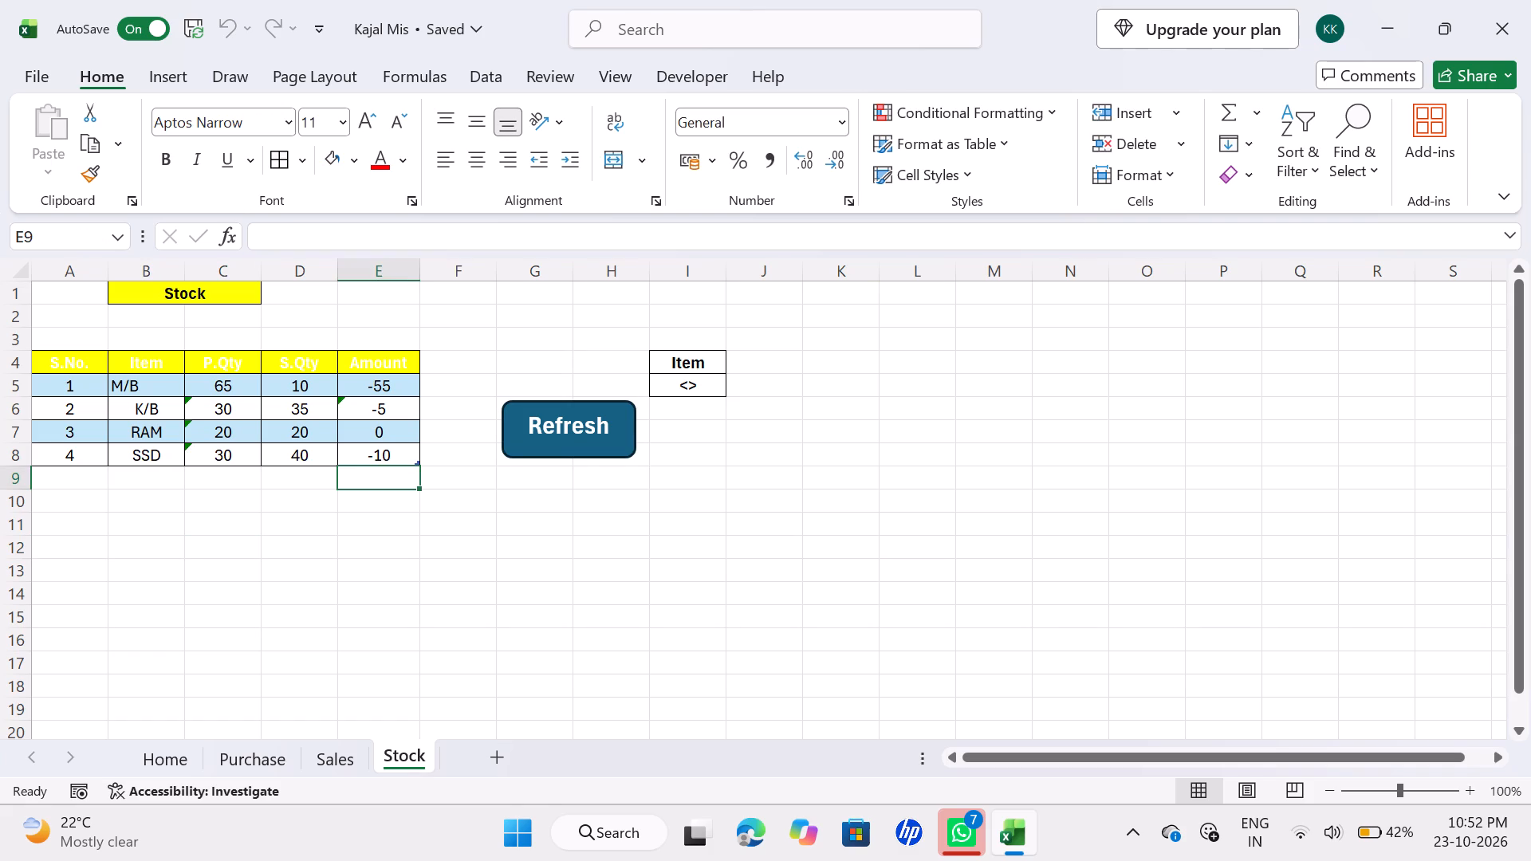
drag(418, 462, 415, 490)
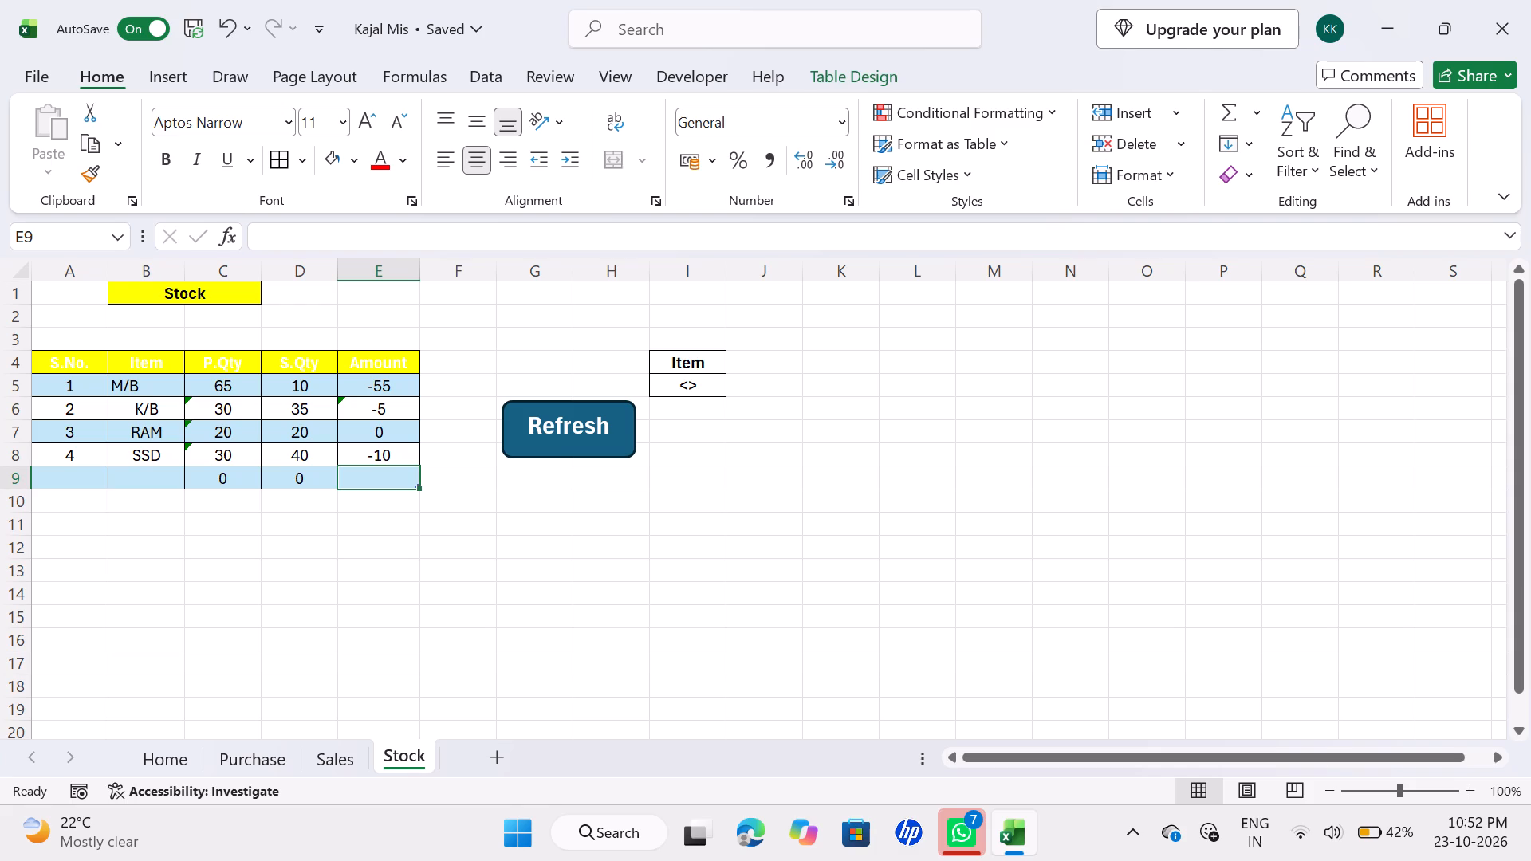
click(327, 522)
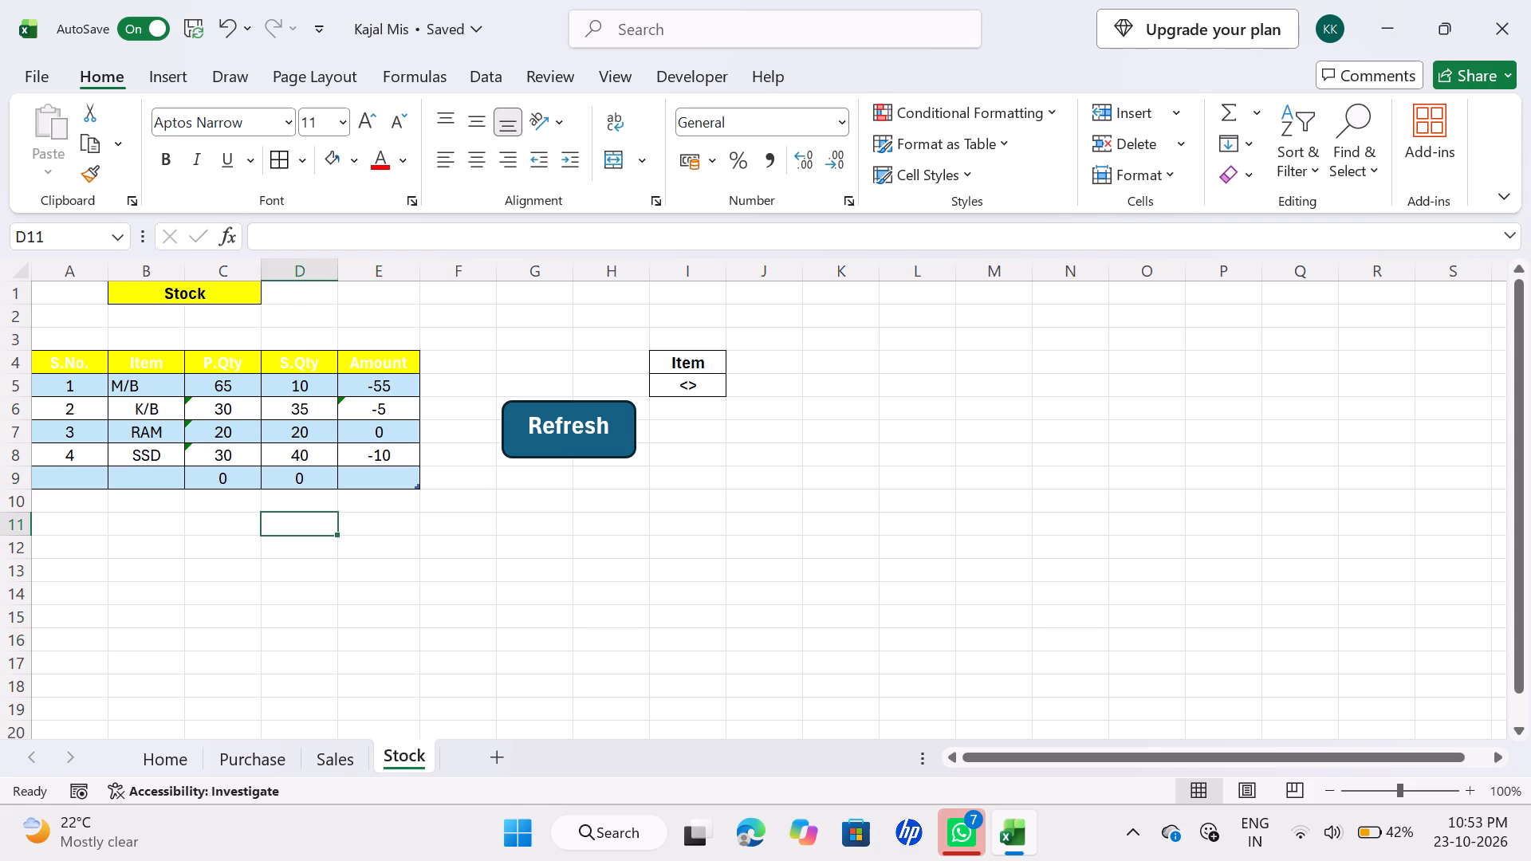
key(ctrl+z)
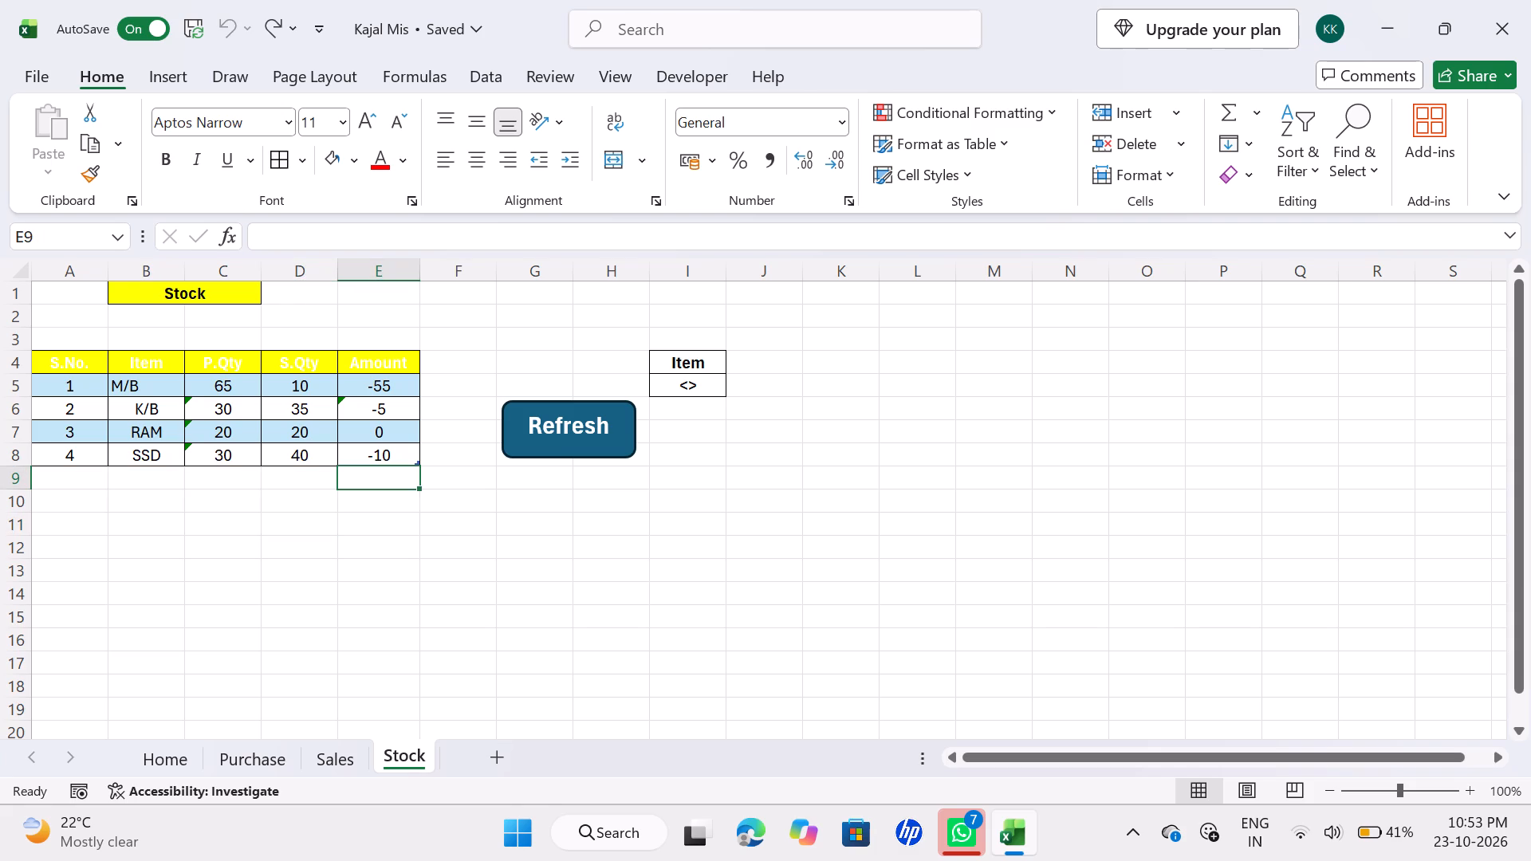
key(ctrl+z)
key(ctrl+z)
Fill the Home sheet's entry row with S.No. 7, date 7/10/2026, item Cabinet, quantity 12 and rate 20.
click(164, 743)
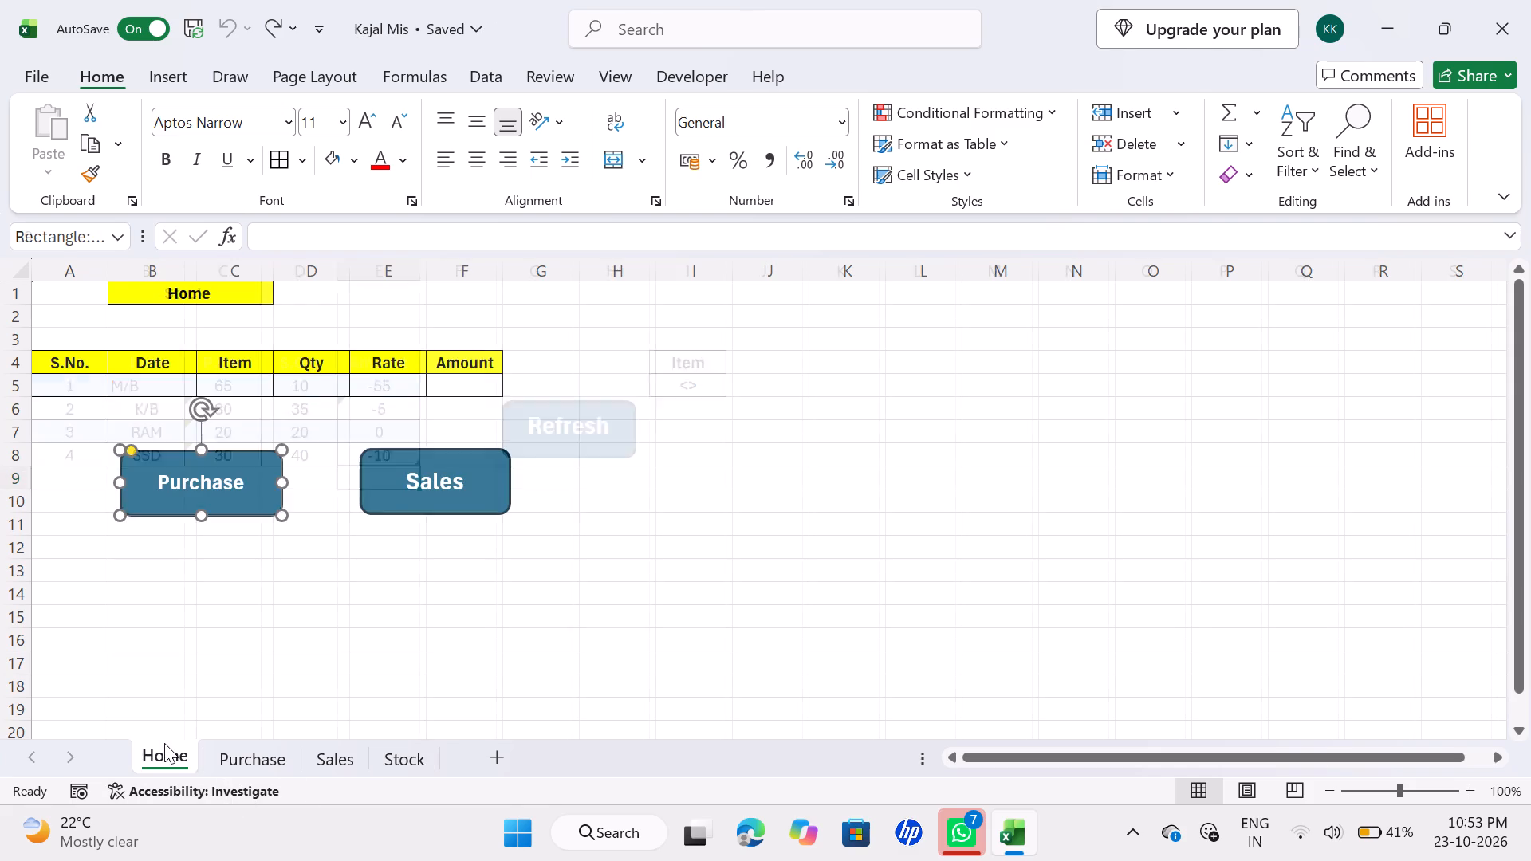
click(376, 635)
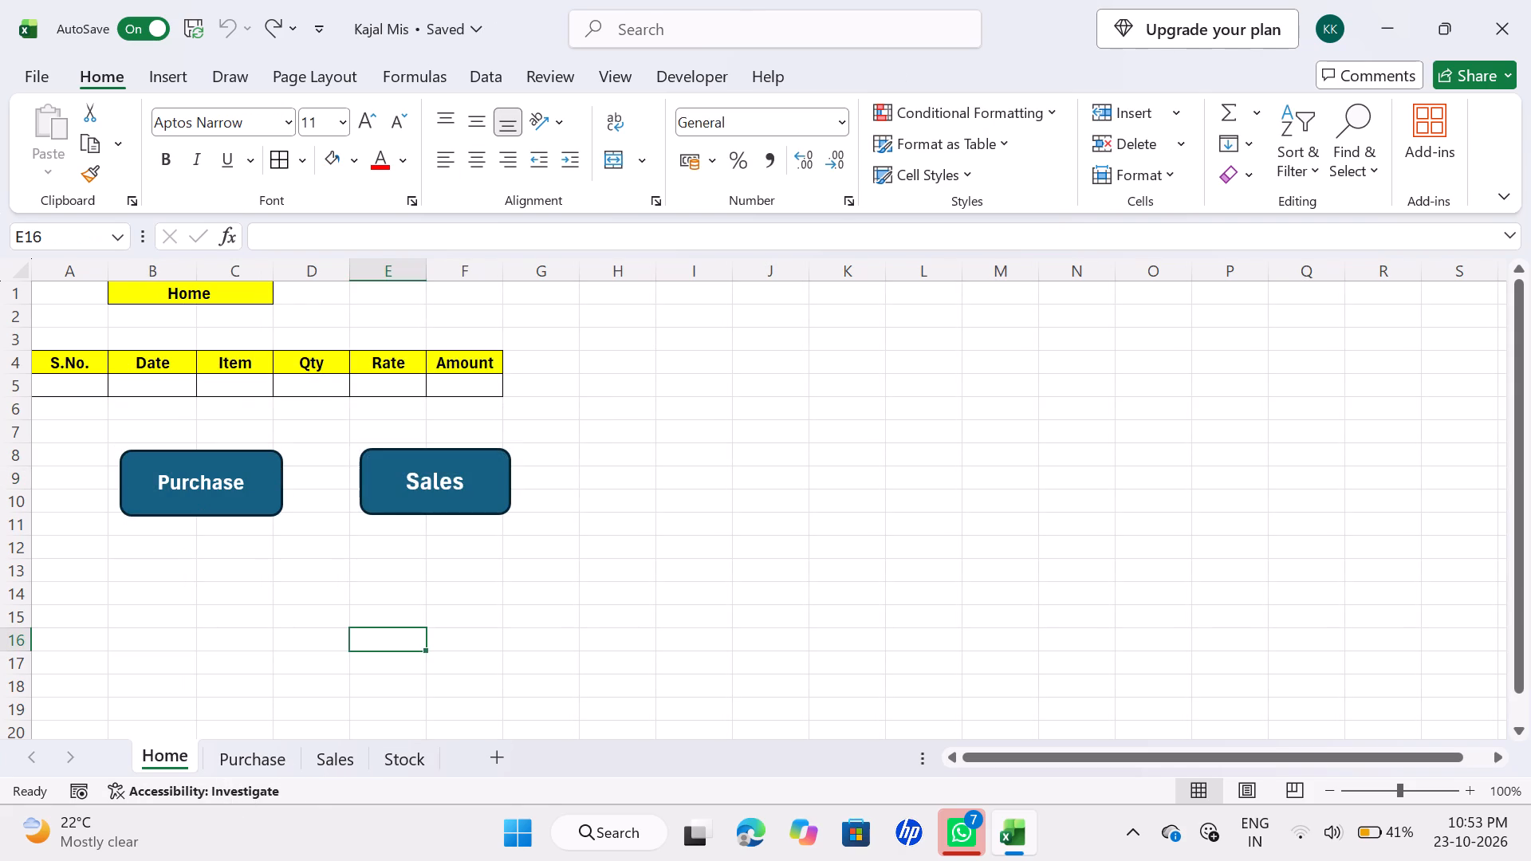
click(87, 391)
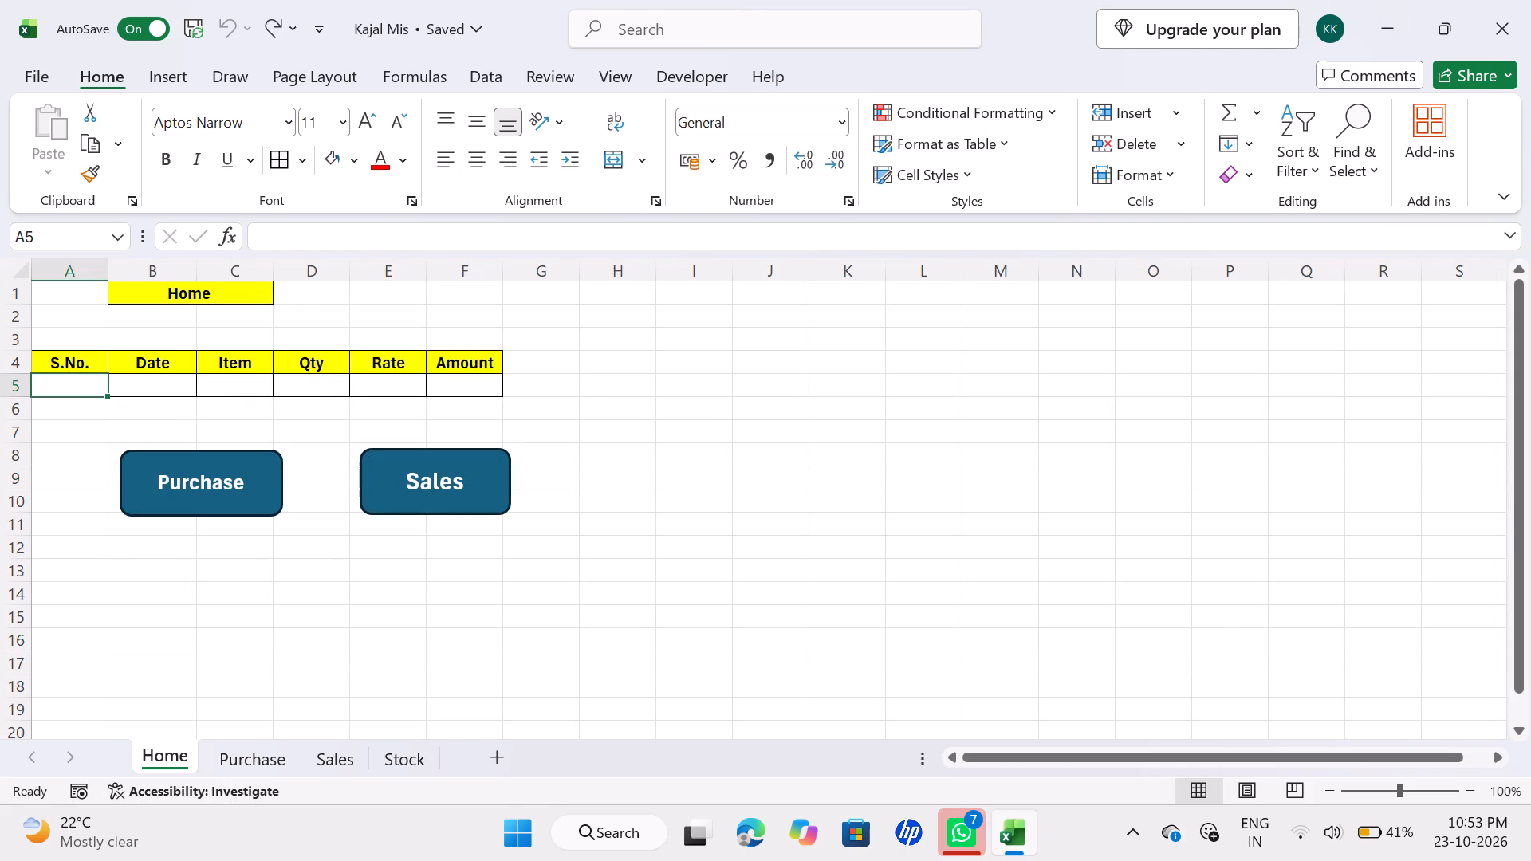
key(7)
key(Right)
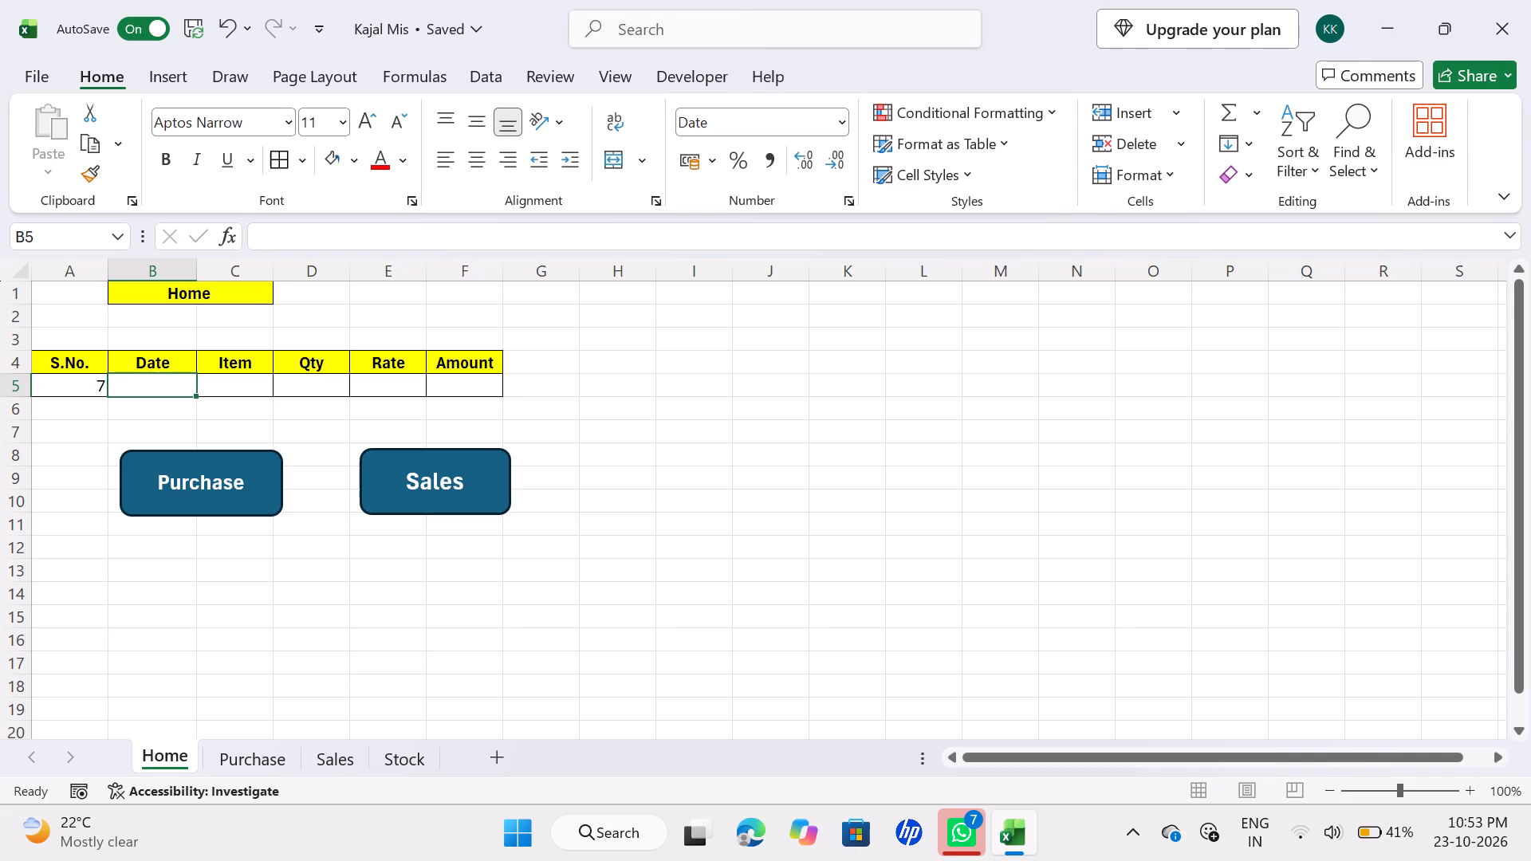
text(7/10)
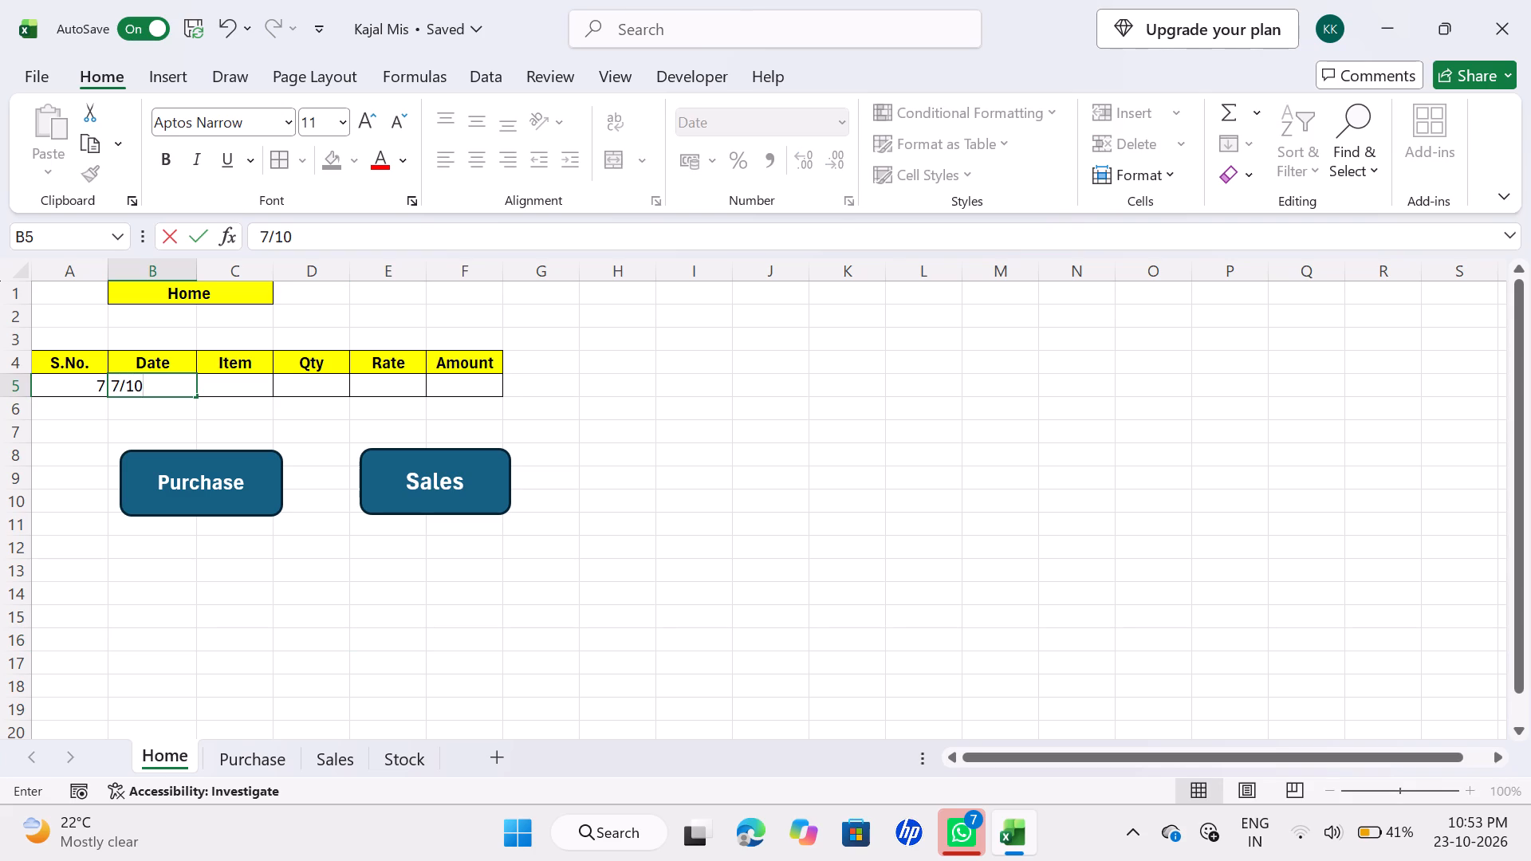
text(/2026)
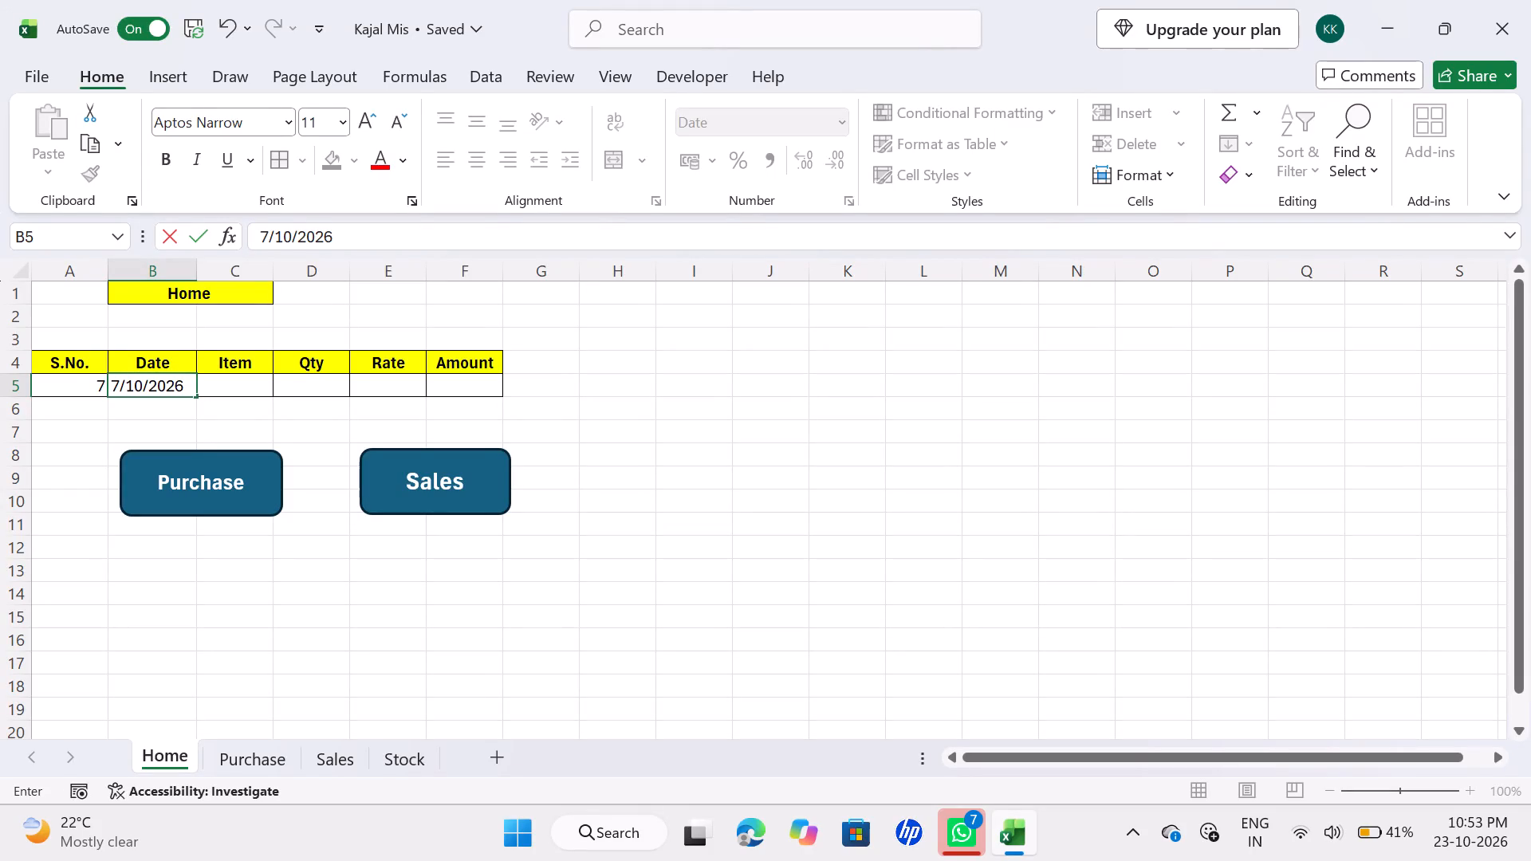
key(Right)
key(shift+c)
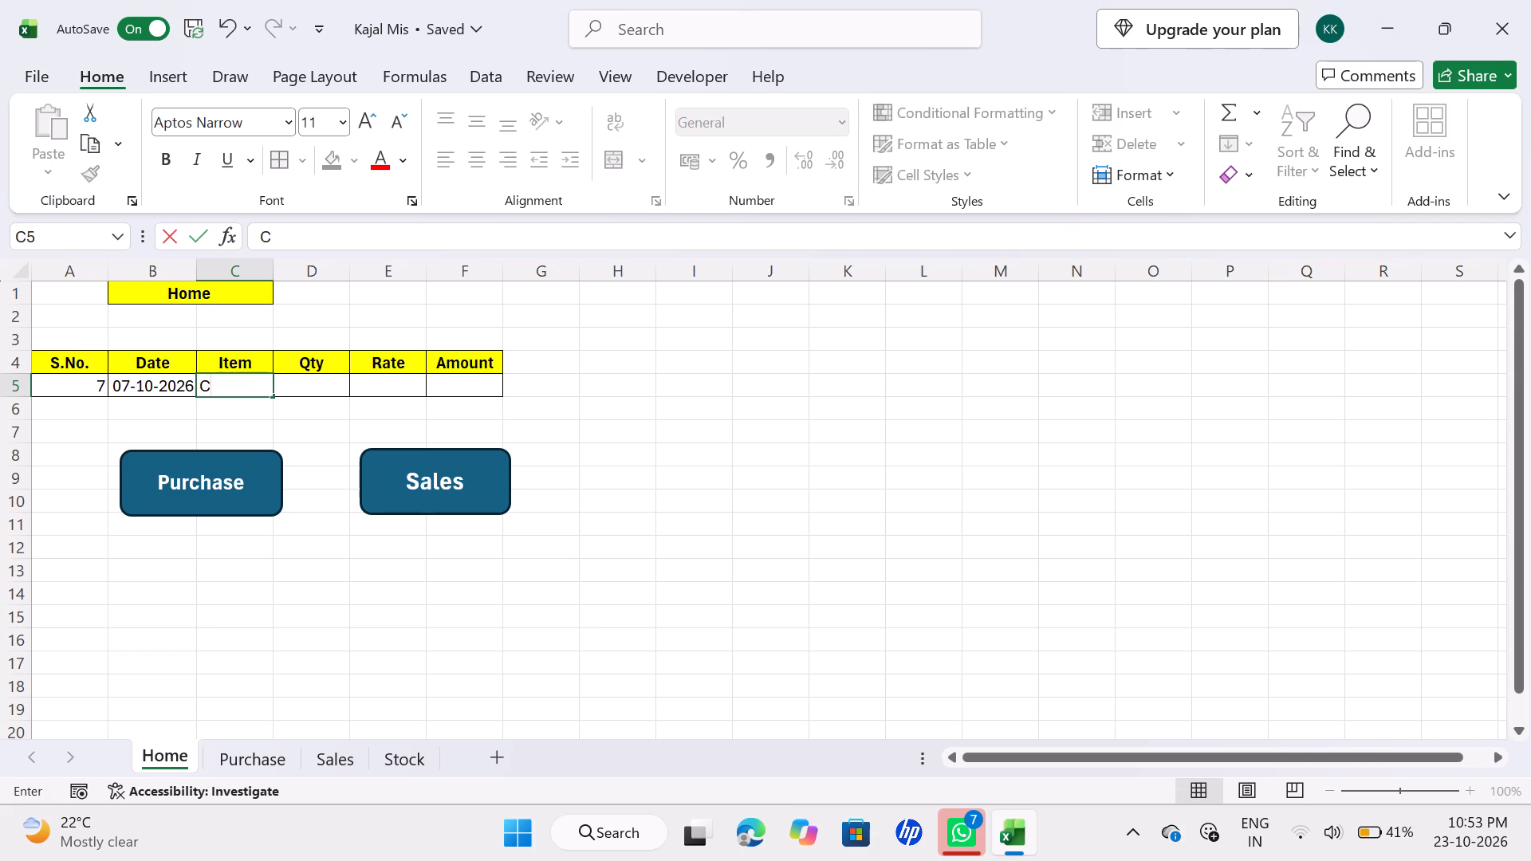
text(abinet)
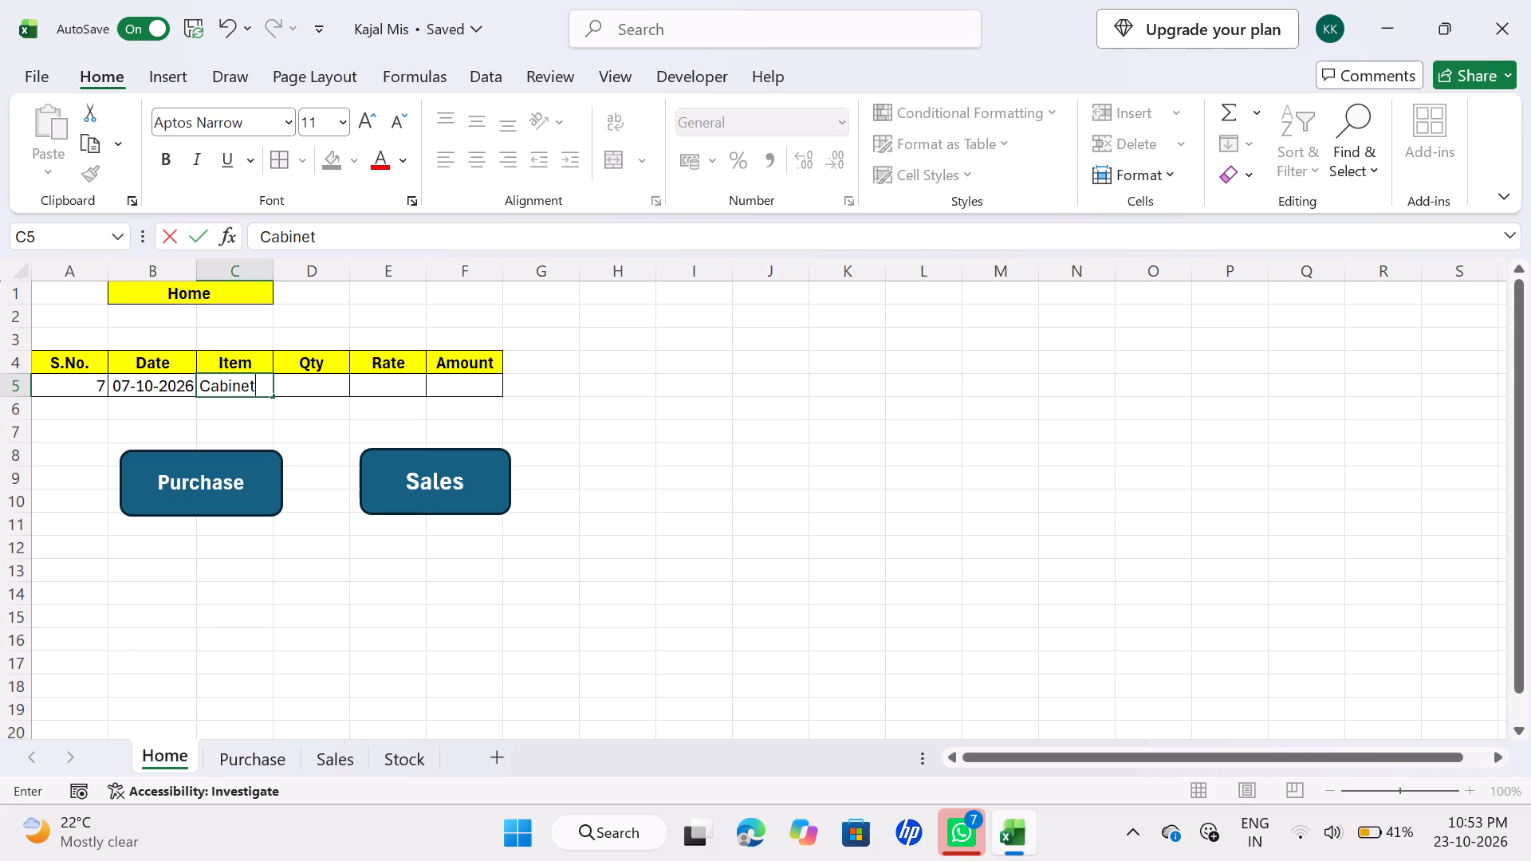
key(Right)
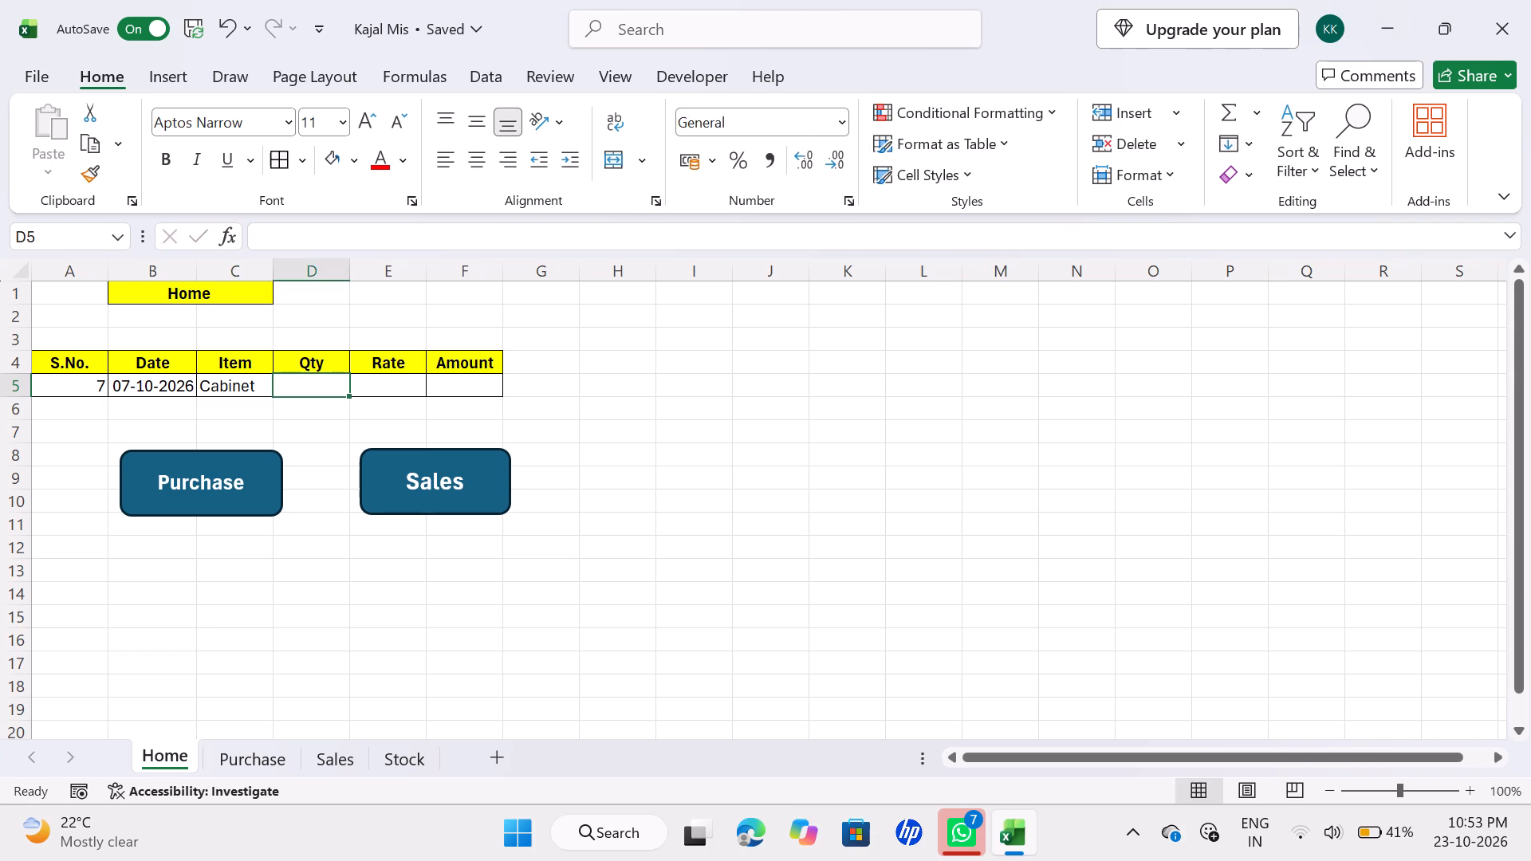
key(1)
key(2)
key(Right)
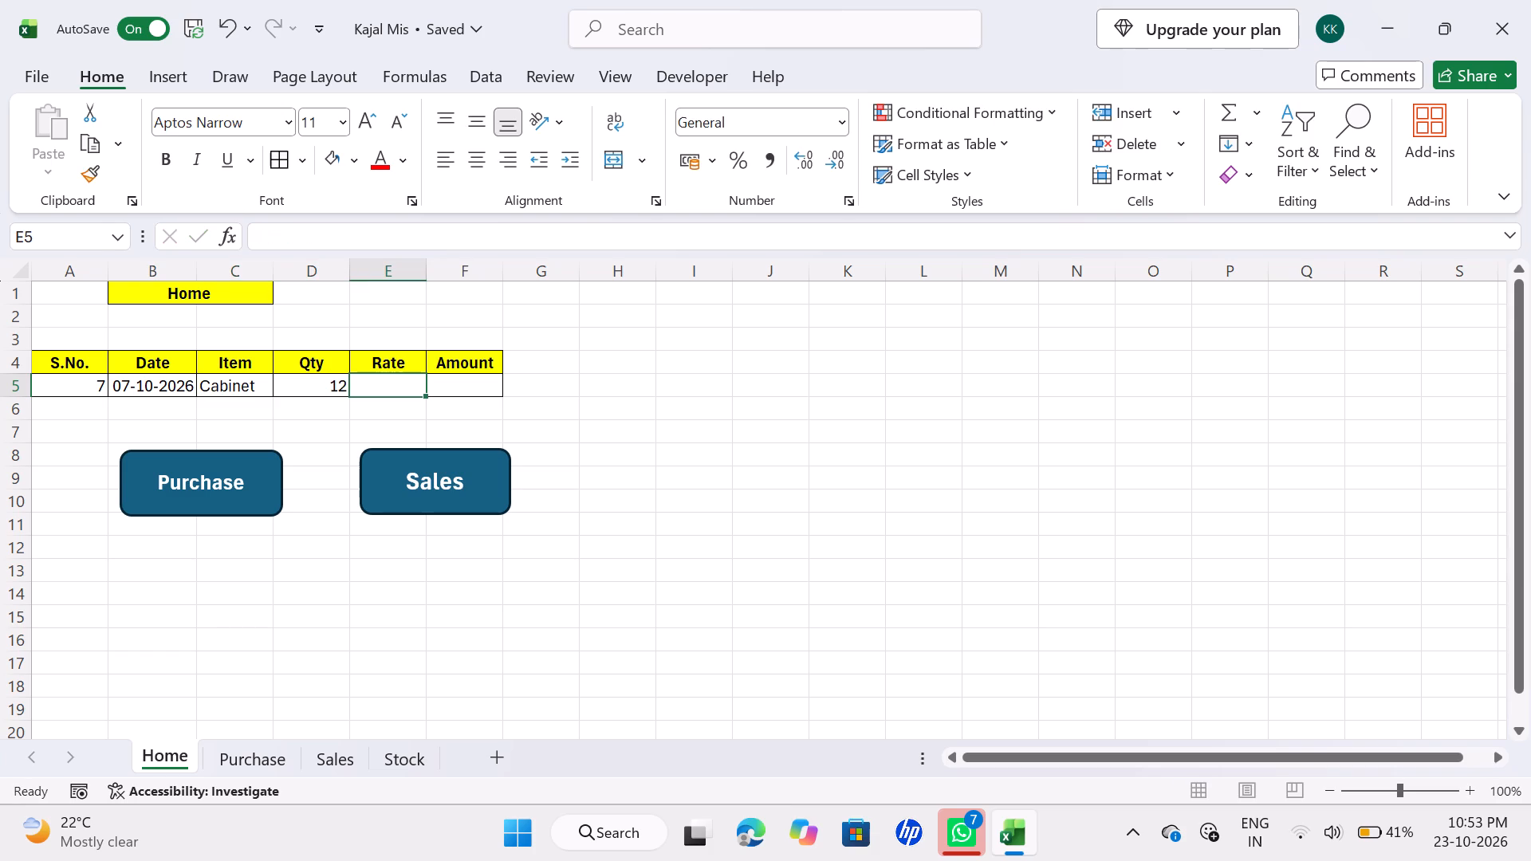
text(20)
key(Right)
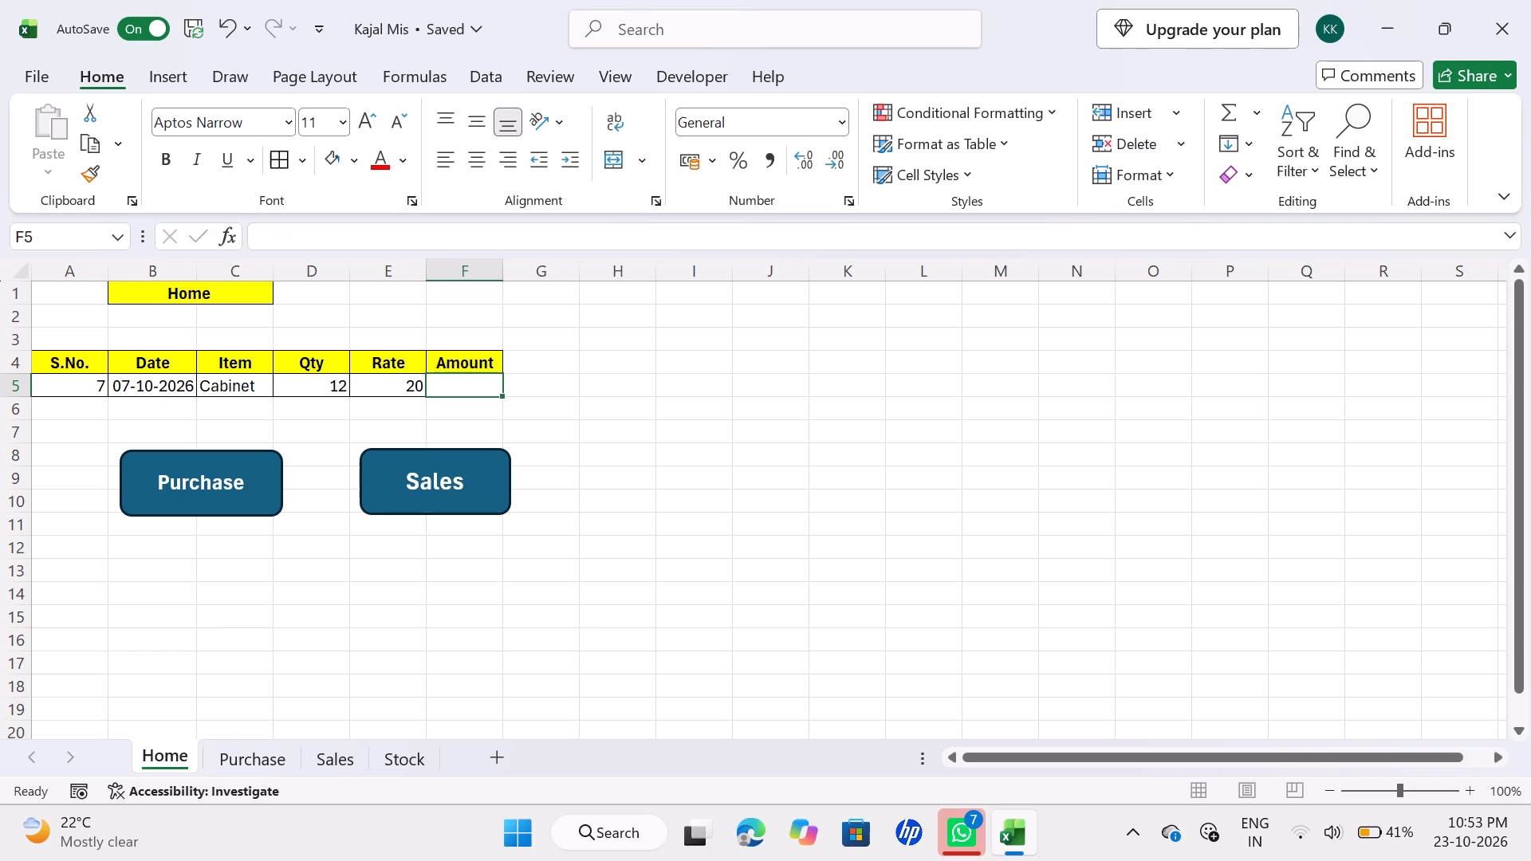
Enter the formula =D5*E5 in the Amount cell F5 for the Cabinet entry.
key(equal)
key(Left)
key(Left)
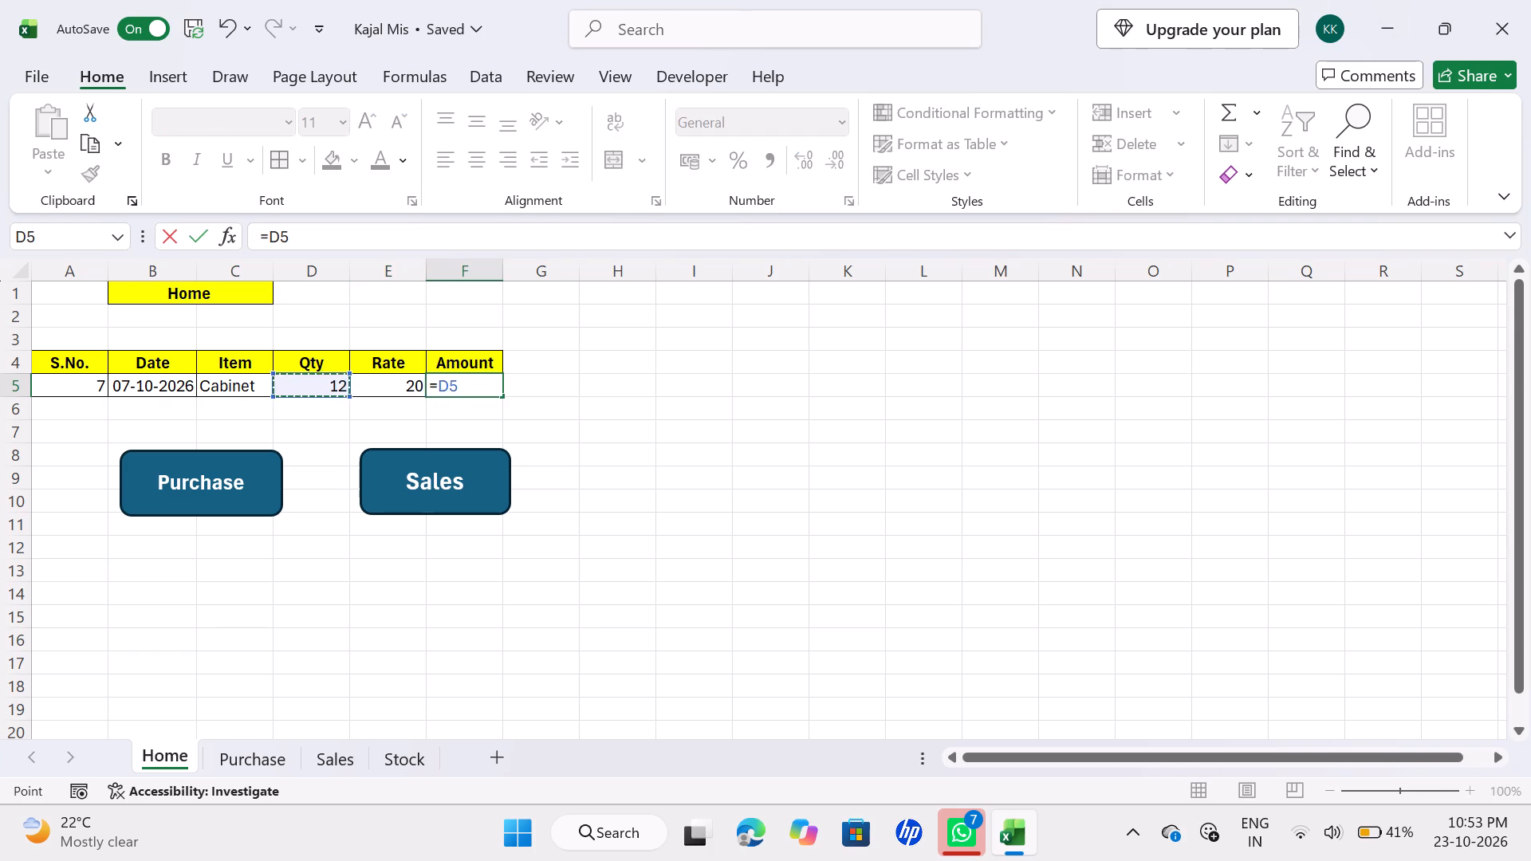
key(shift+asterisk)
key(Left)
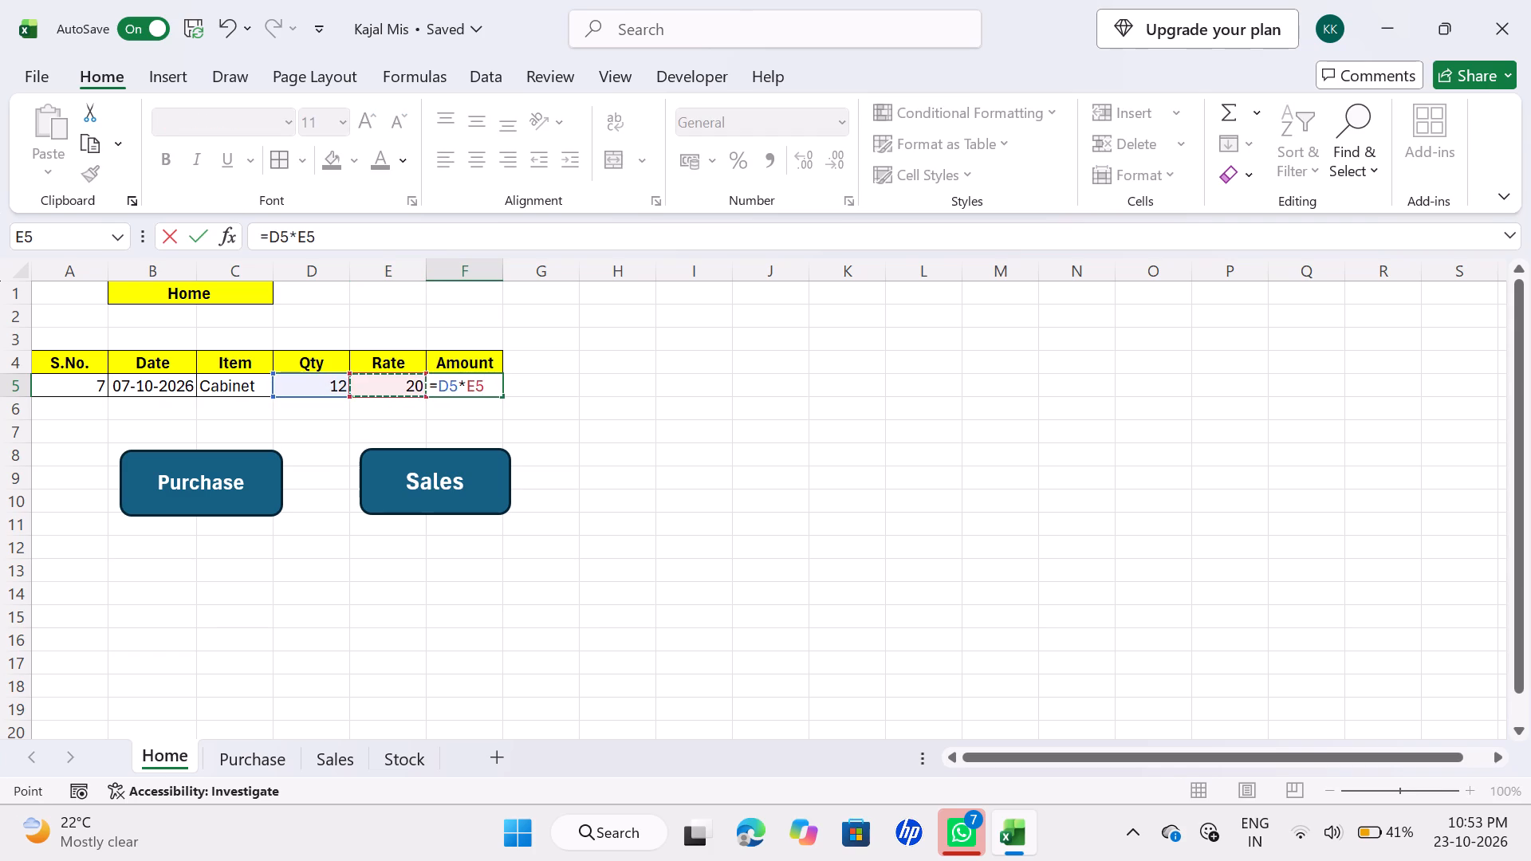
key(Return)
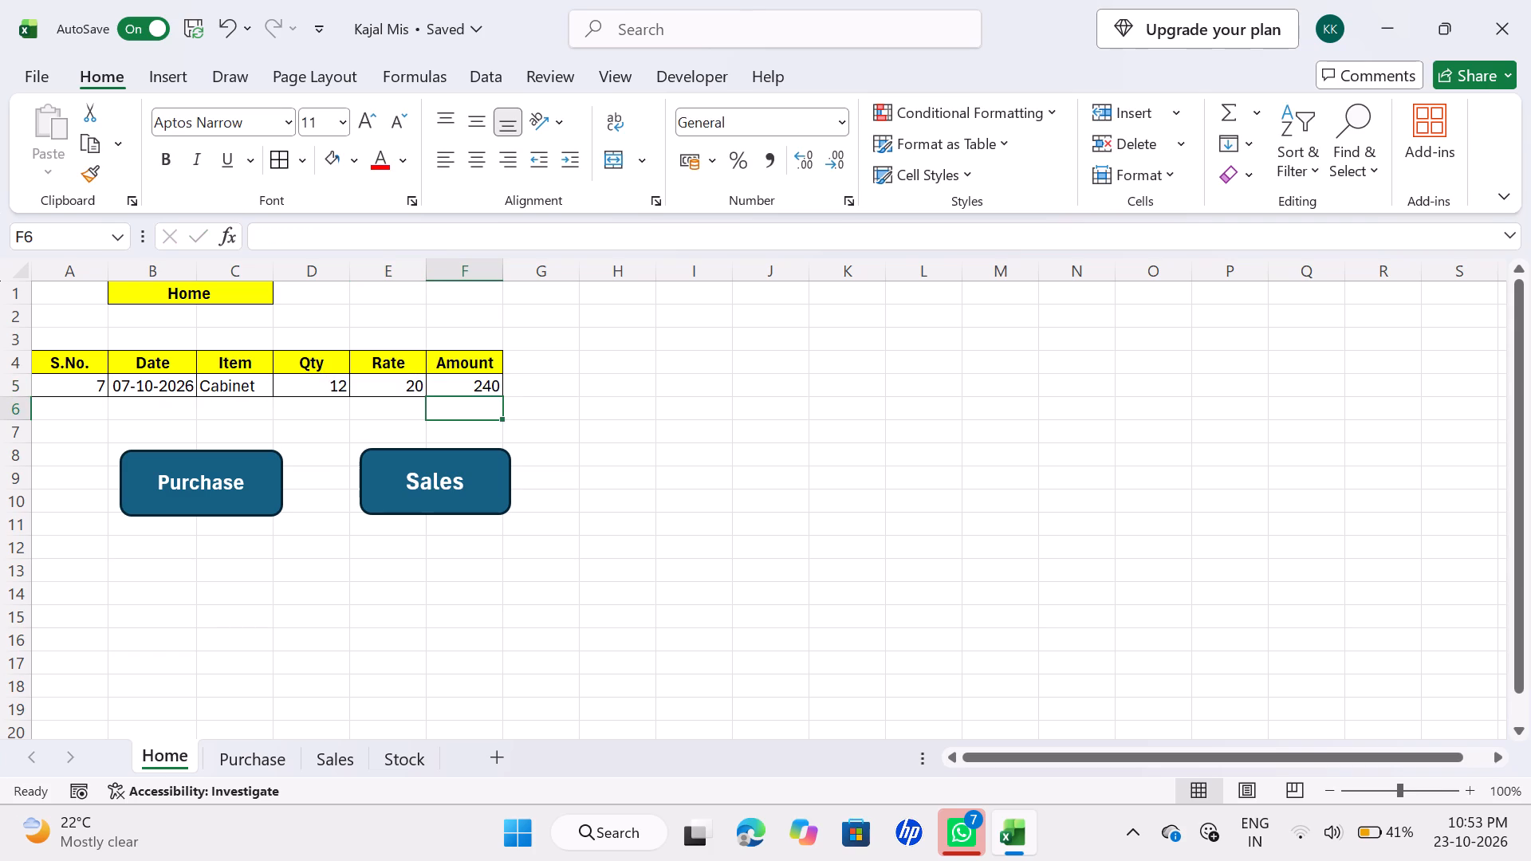
Run the Purchase shape's macro on the Home sheet to transfer the Cabinet entry to the Purchase table.
click(197, 505)
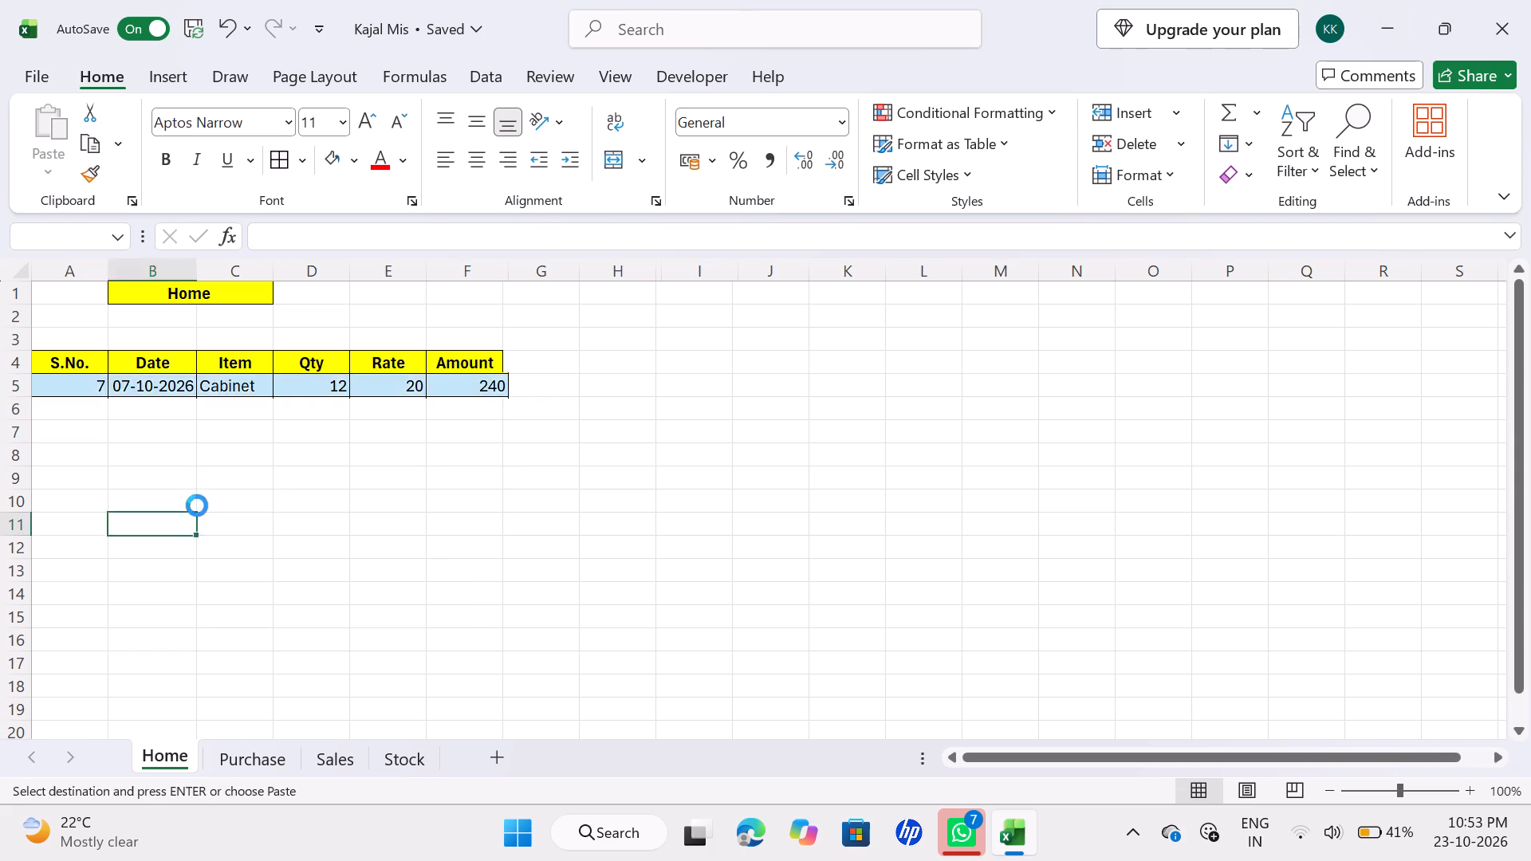
Run the Refresh shape's macro on the Stock sheet to bring in the new Cabinet item.
click(390, 770)
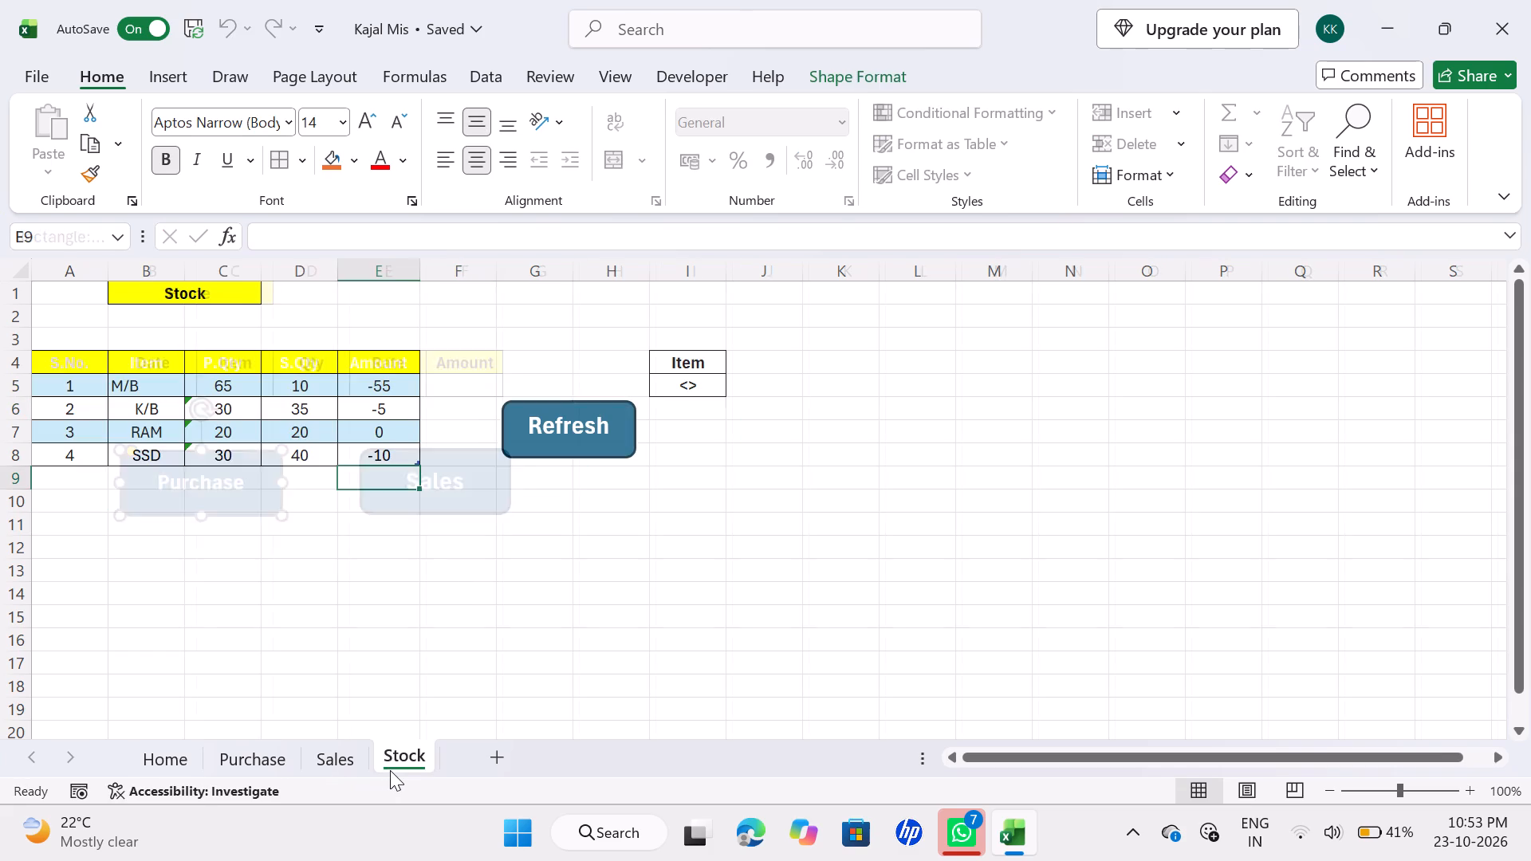
click(578, 446)
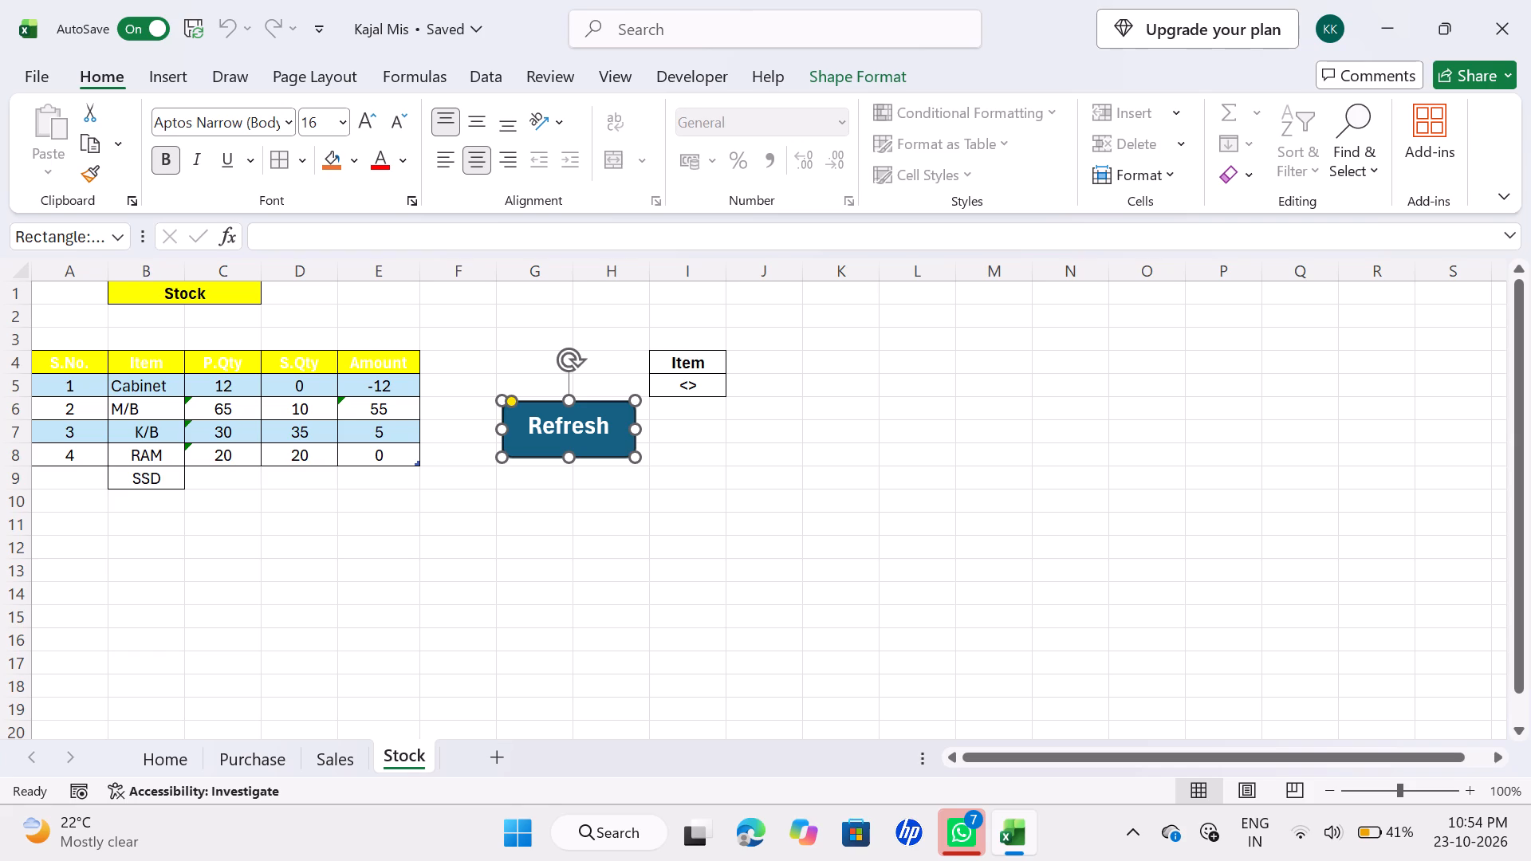
Extend the Stock table down by one row to include the SSD item in row 9.
drag(418, 459, 418, 482)
click(380, 565)
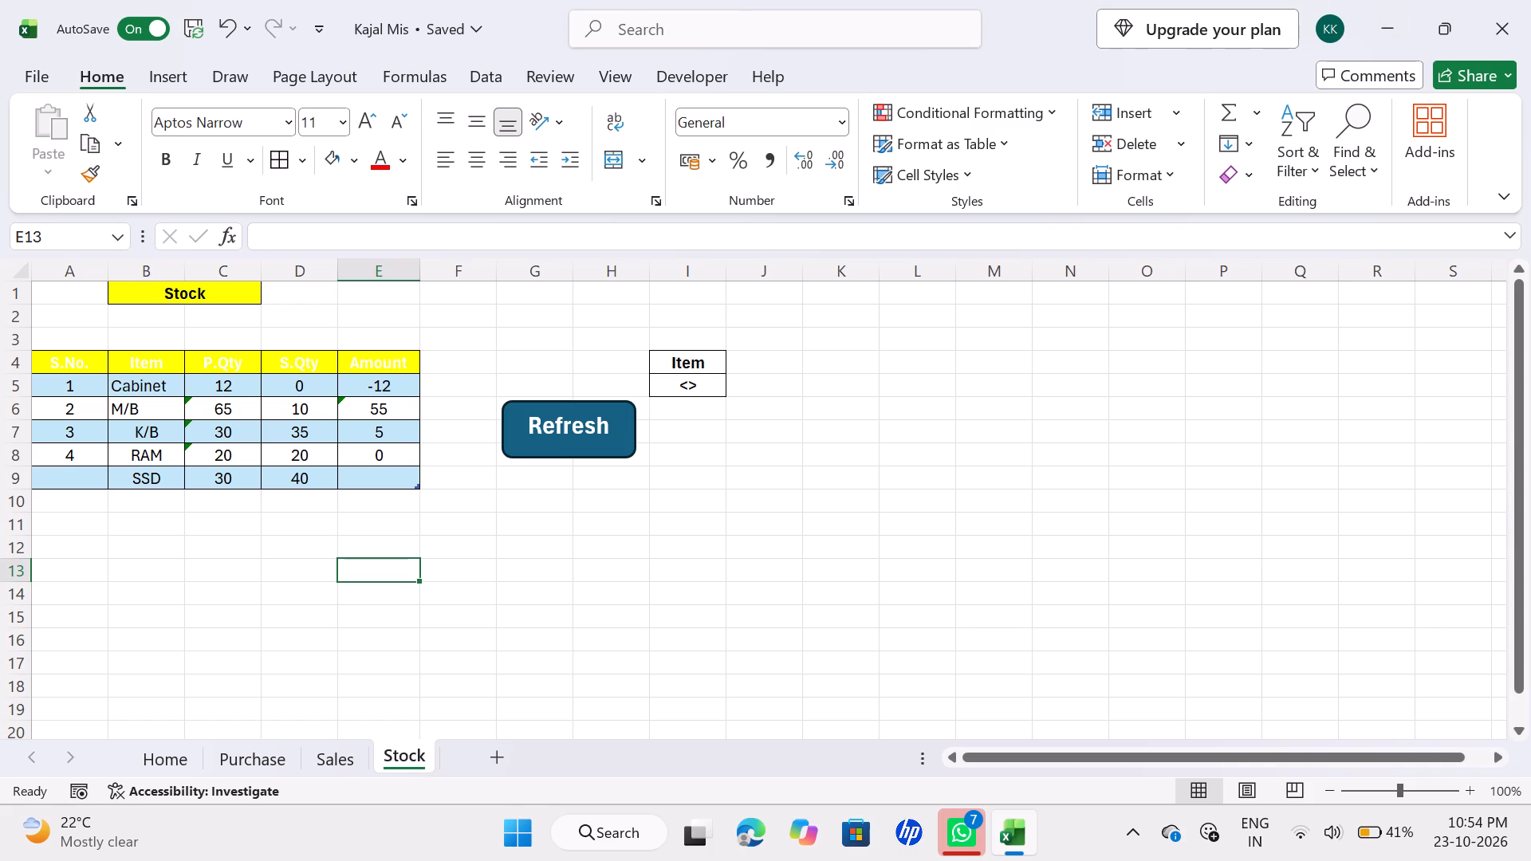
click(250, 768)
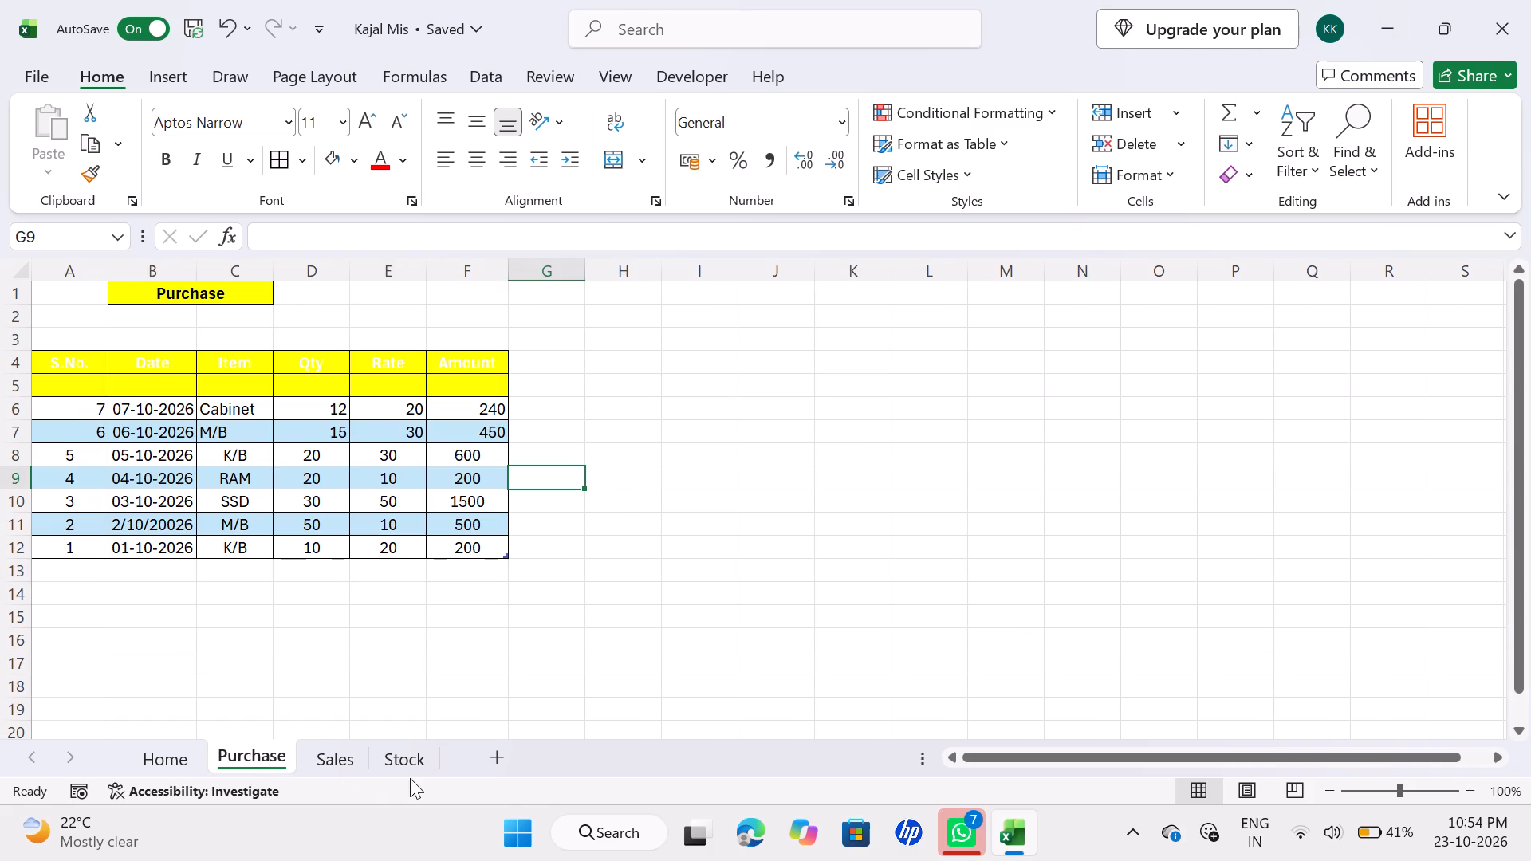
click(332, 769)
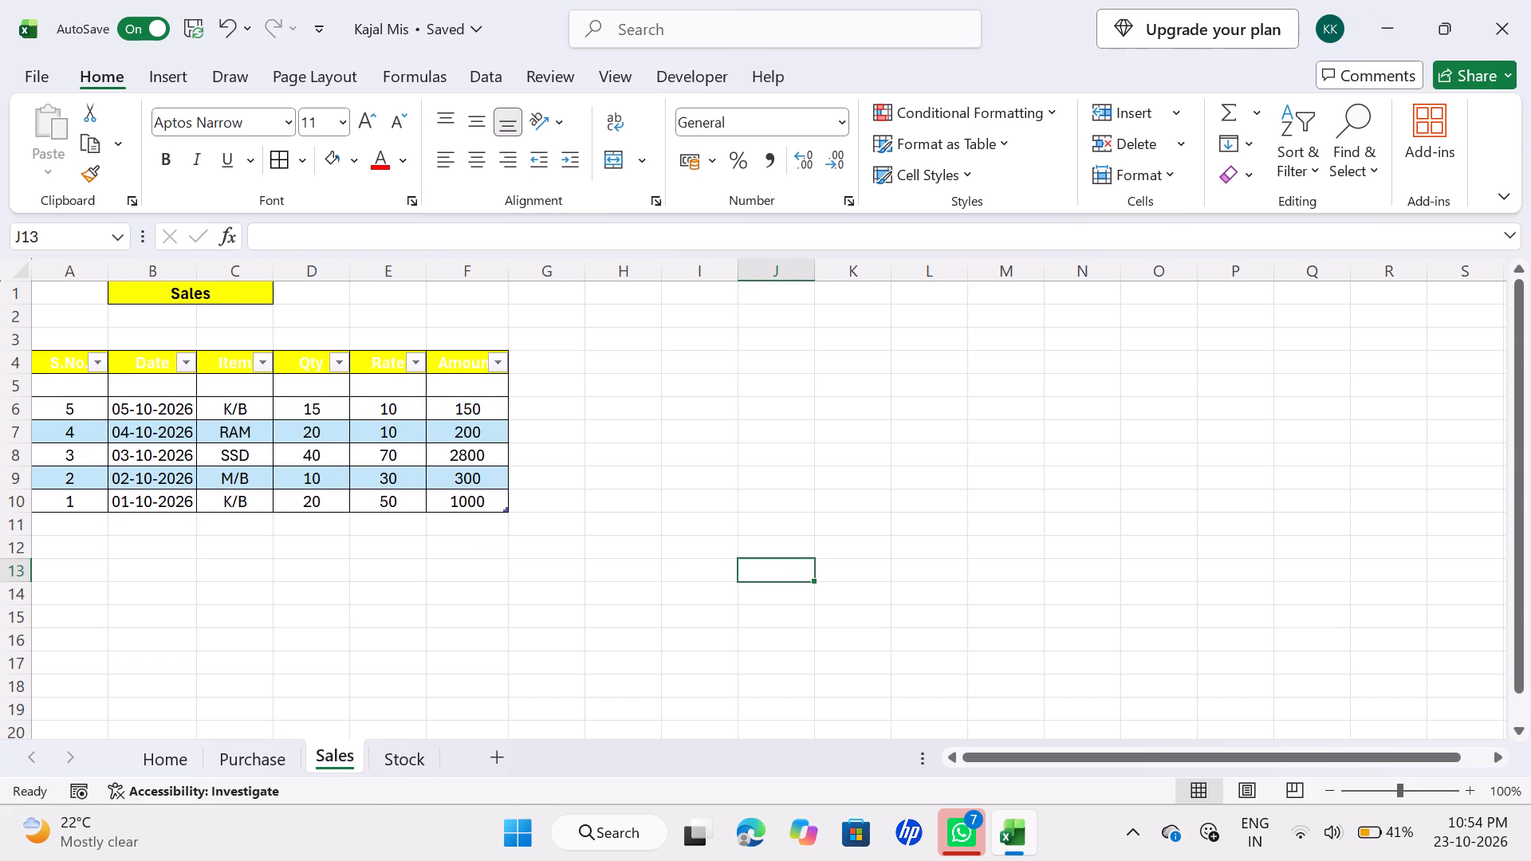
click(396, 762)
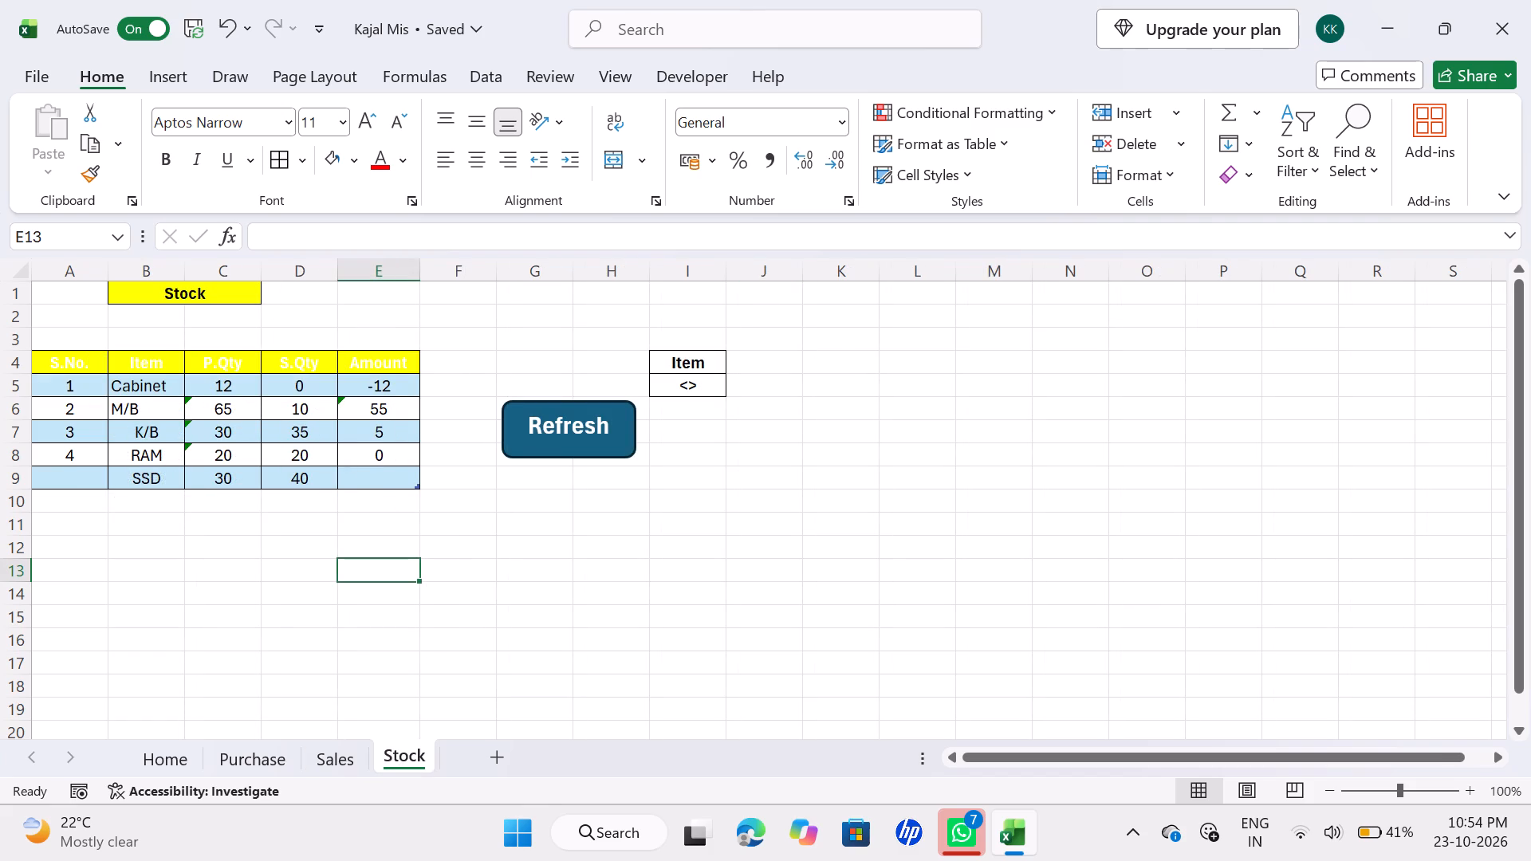
Enter S.No. 5 for the SSD row in cell A9 of the Stock table.
click(69, 483)
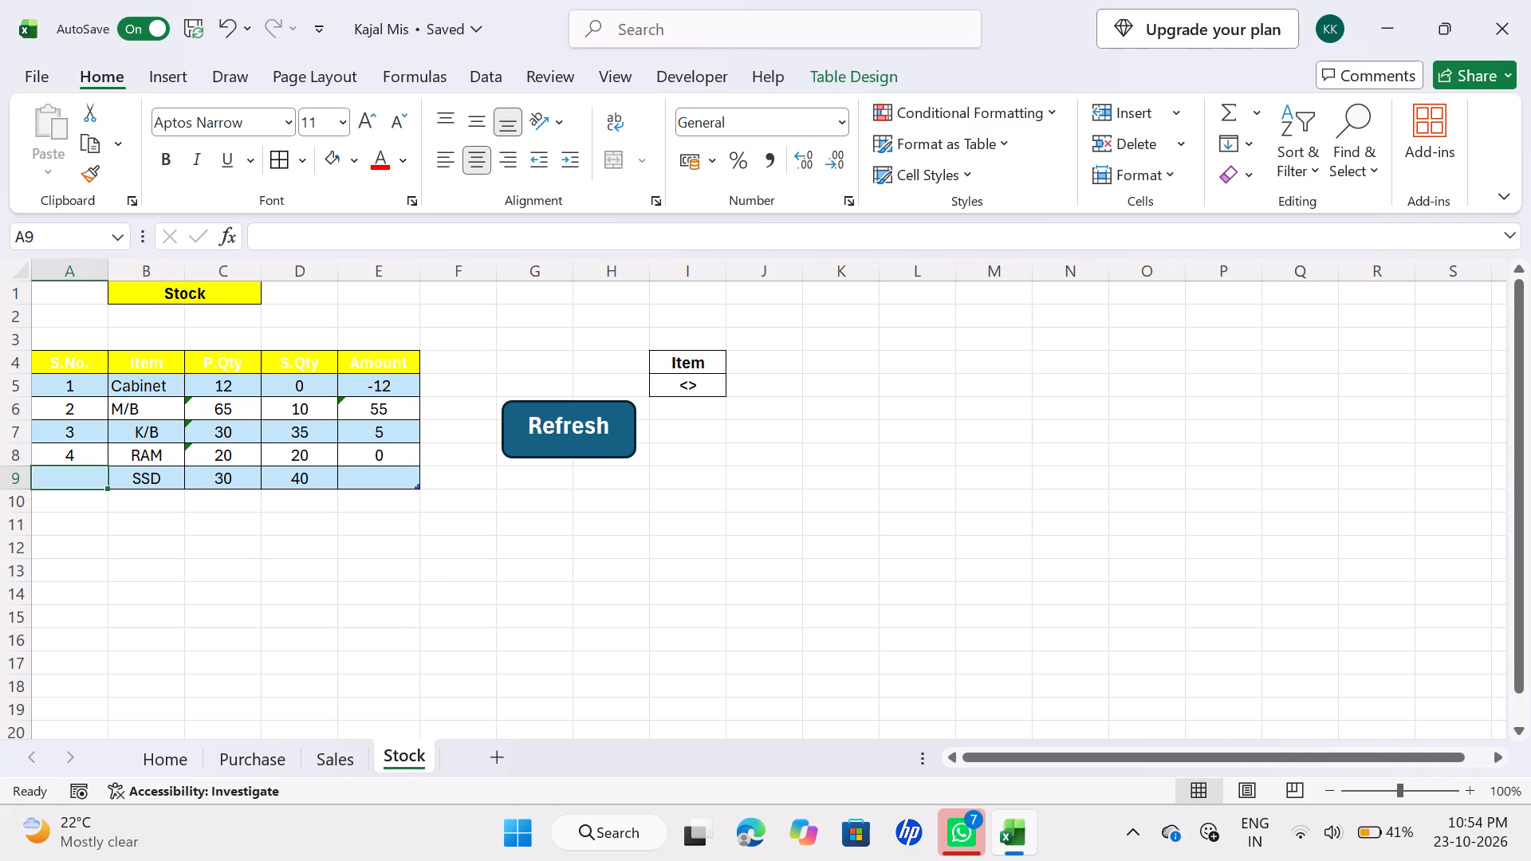
key(5)
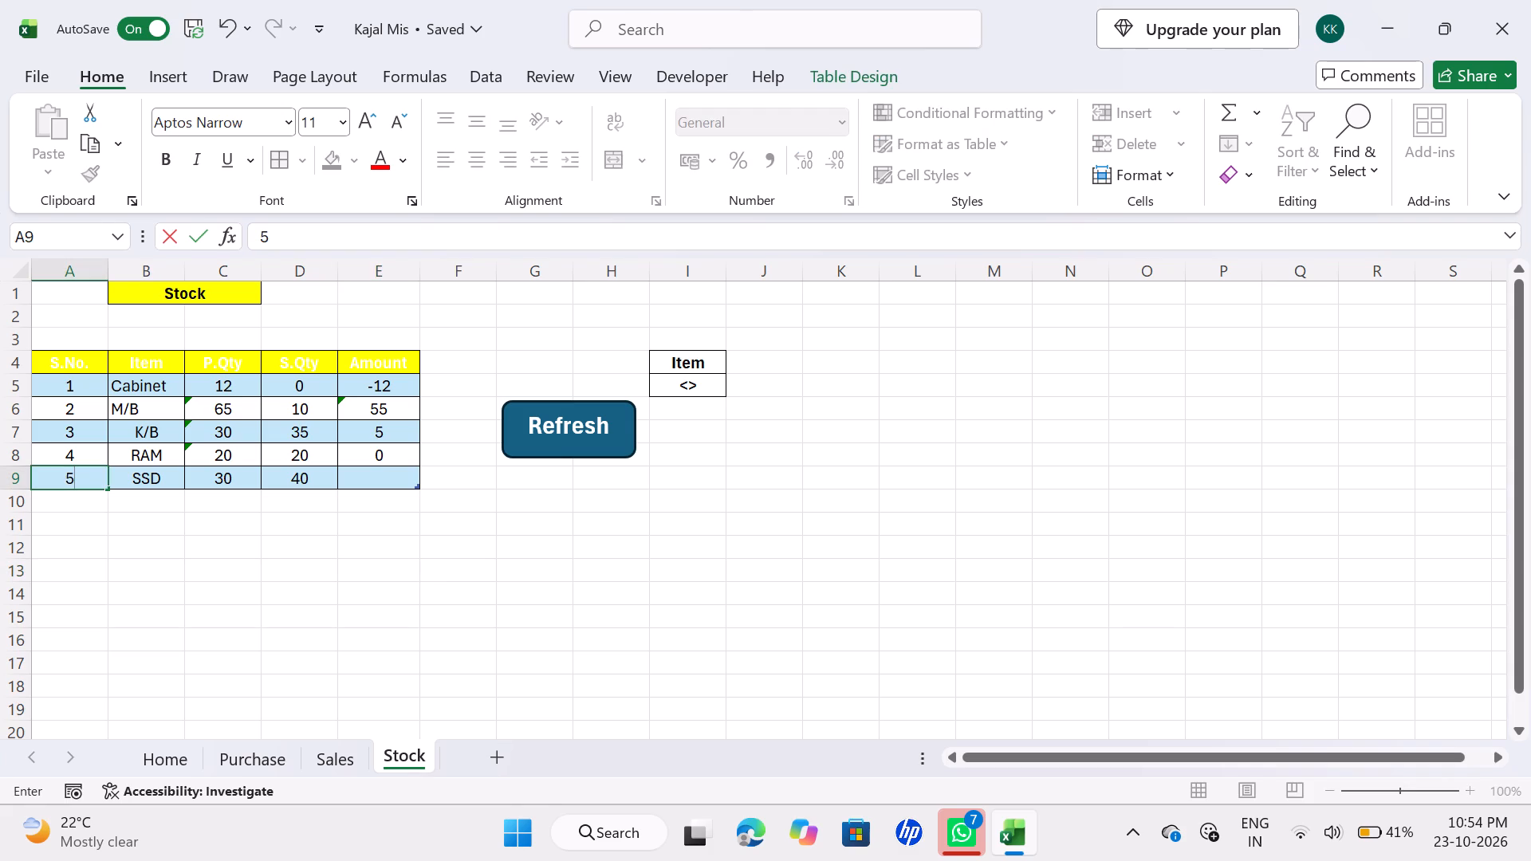
key(Right)
Fill the Stock table's Amount formulas from E5:E8 down into the SSD row's cell E9.
key(Right)
key(Right)
key(Right)
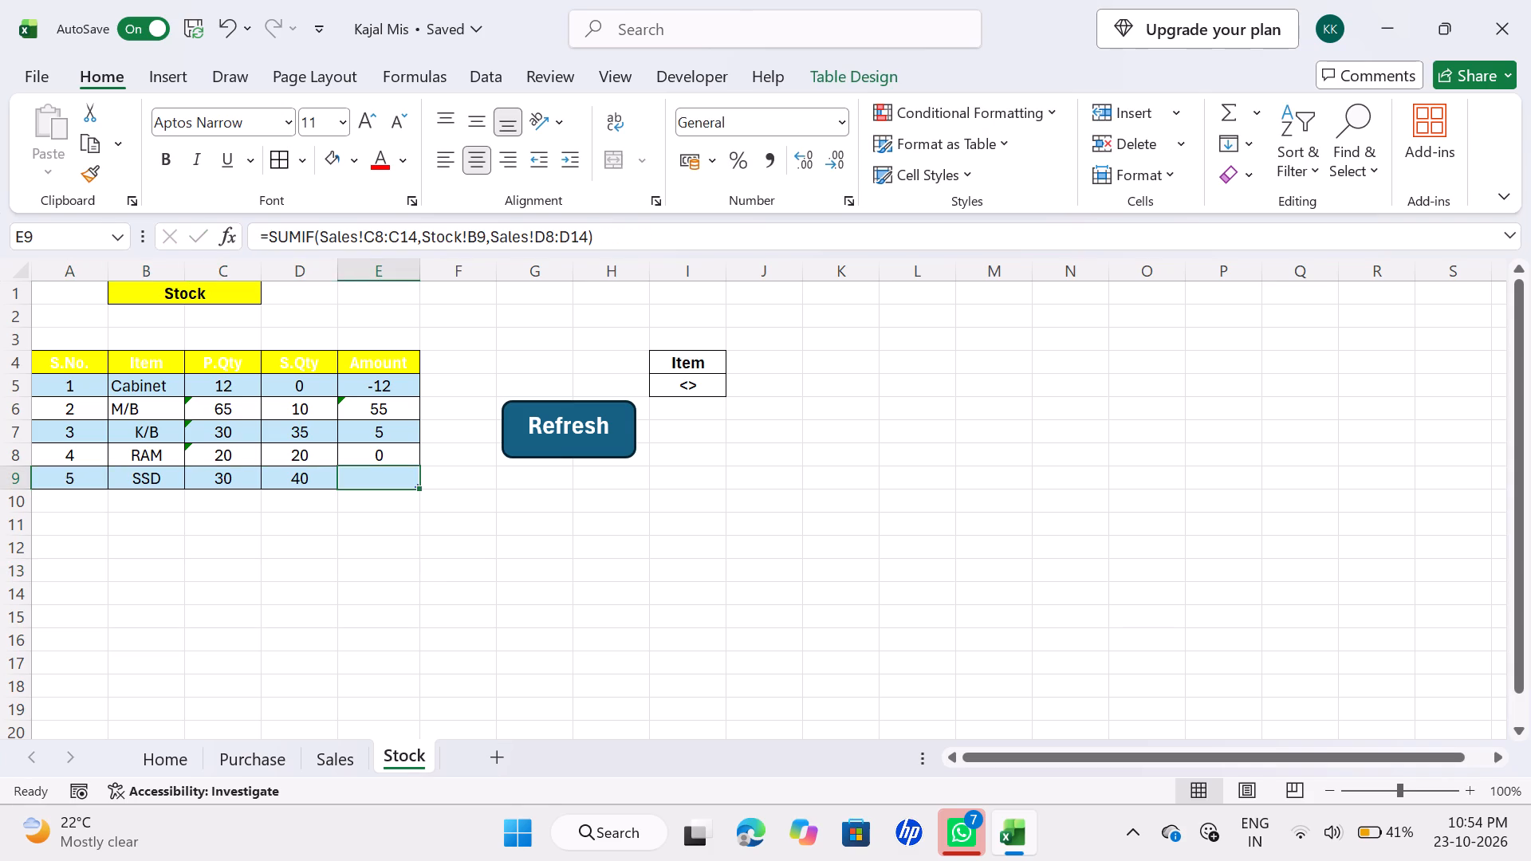
click(390, 378)
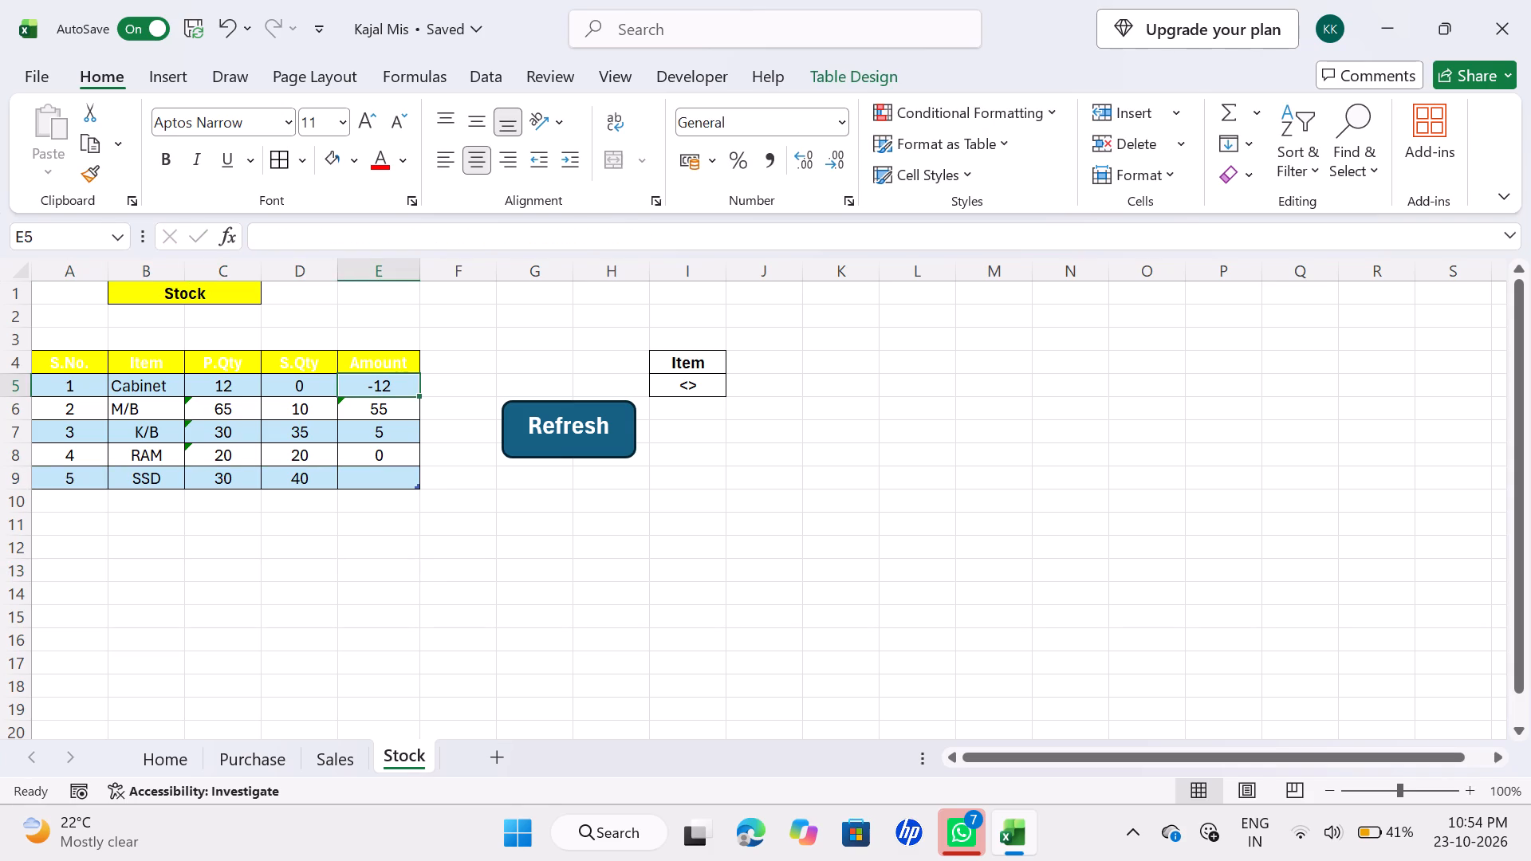
drag(390, 378, 387, 442)
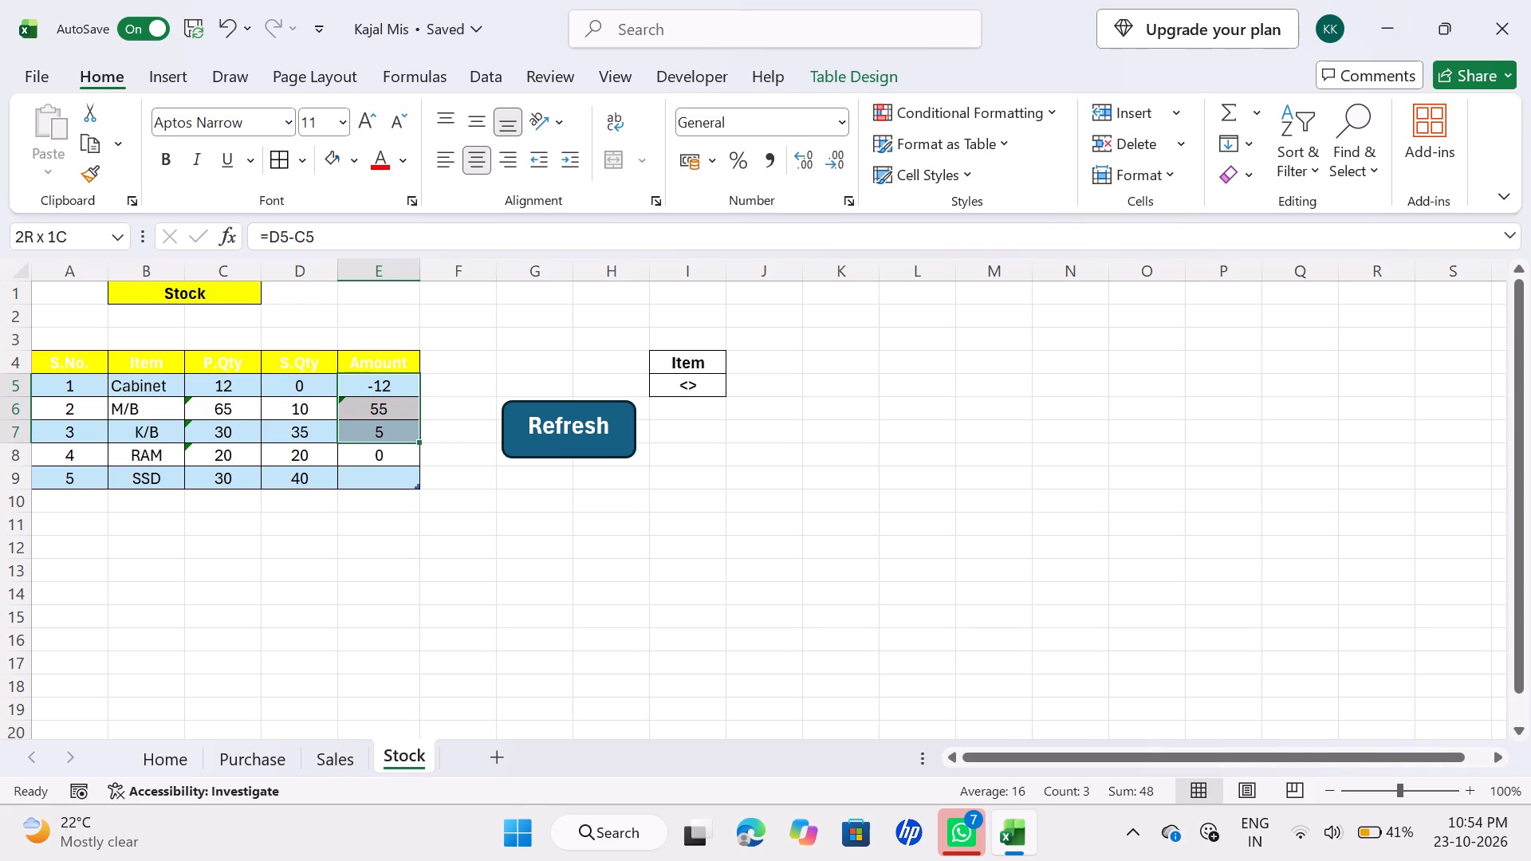
drag(387, 442, 386, 454)
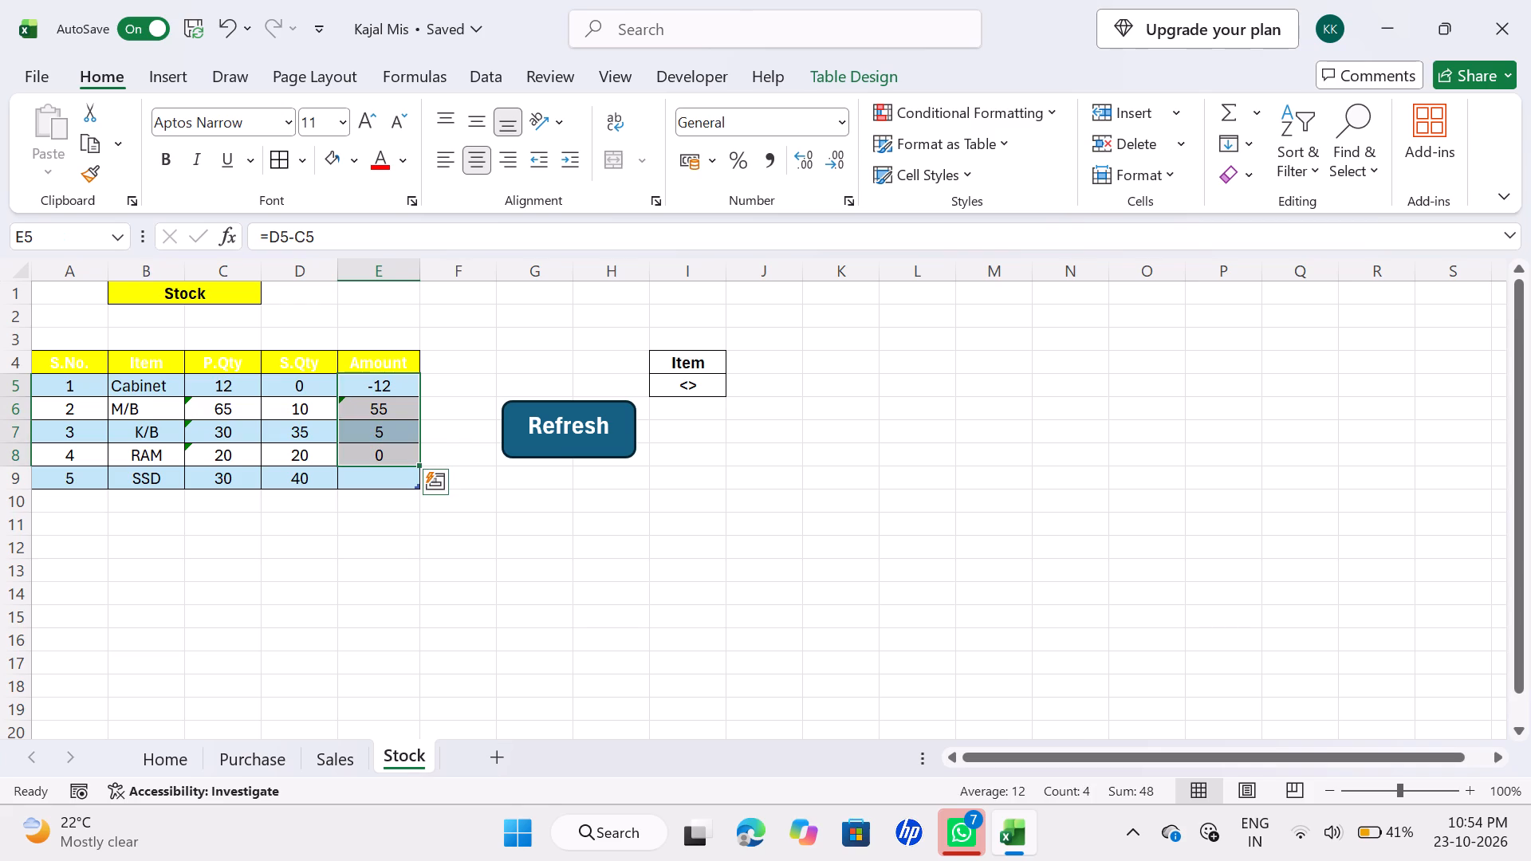
double_click(419, 465)
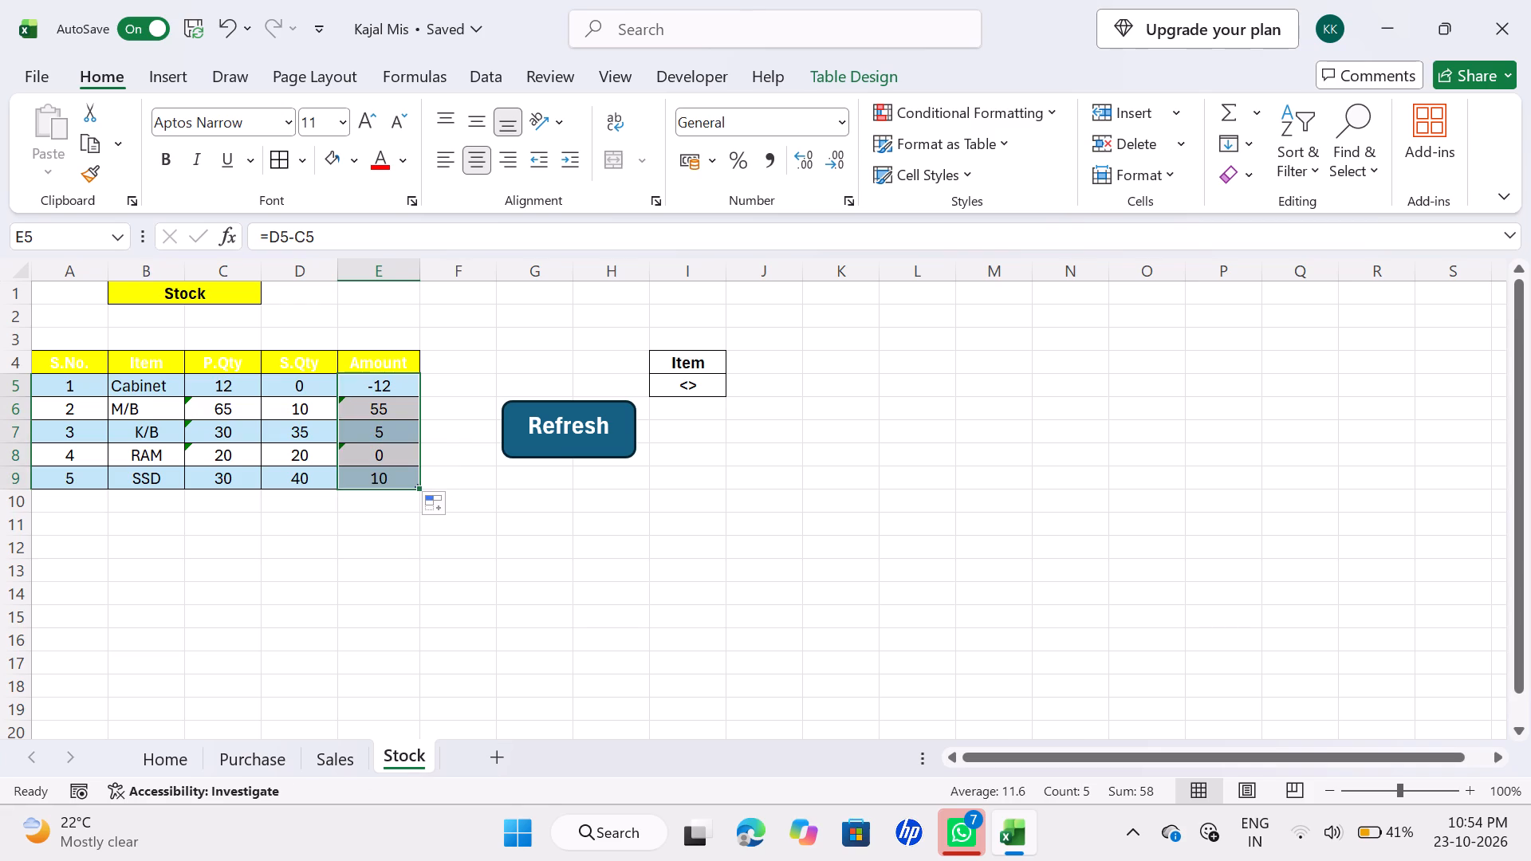
click(449, 565)
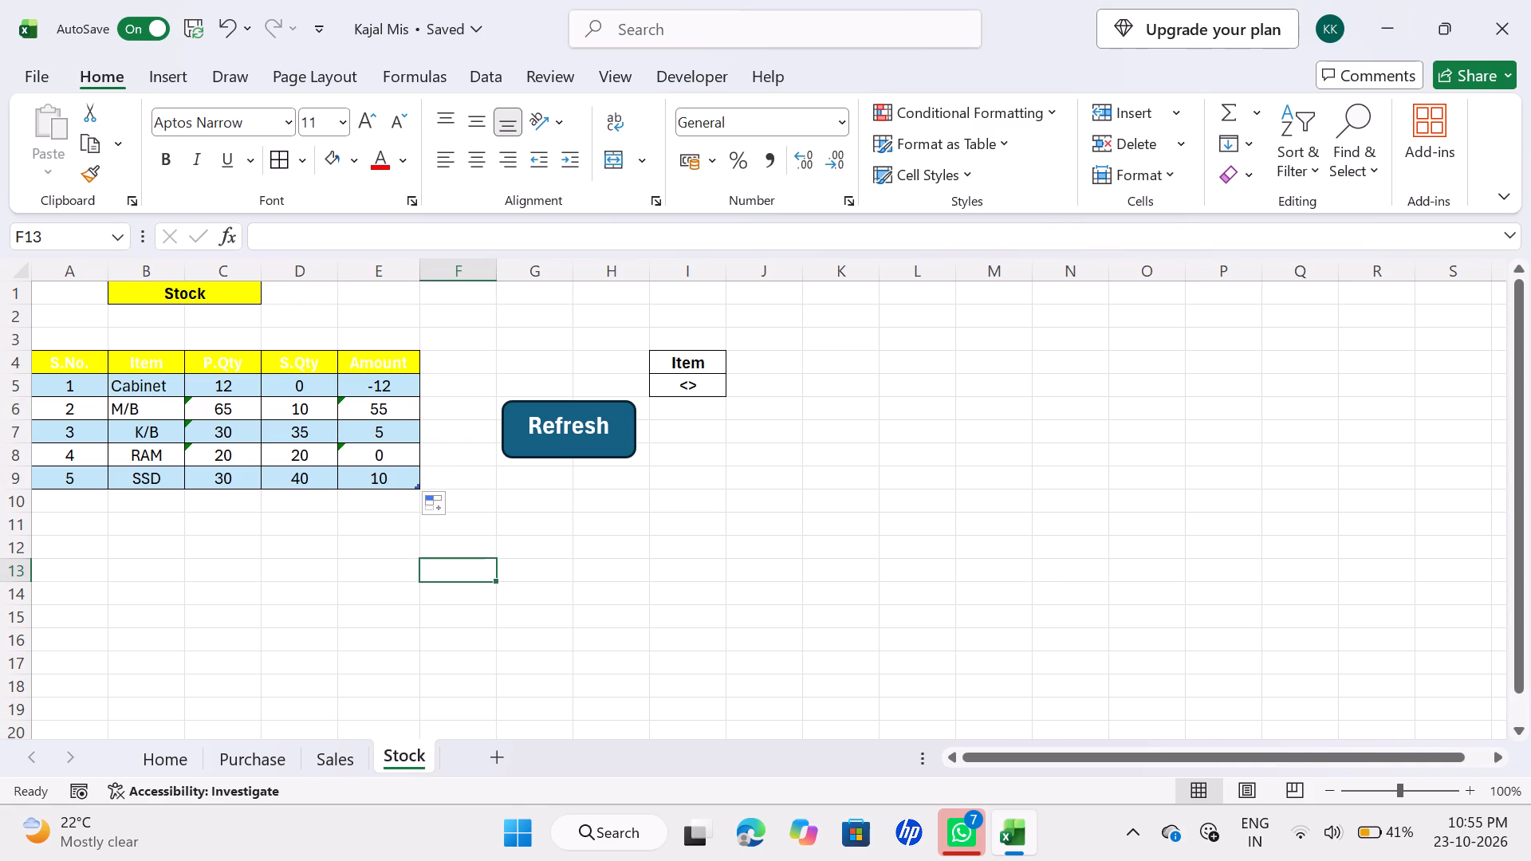
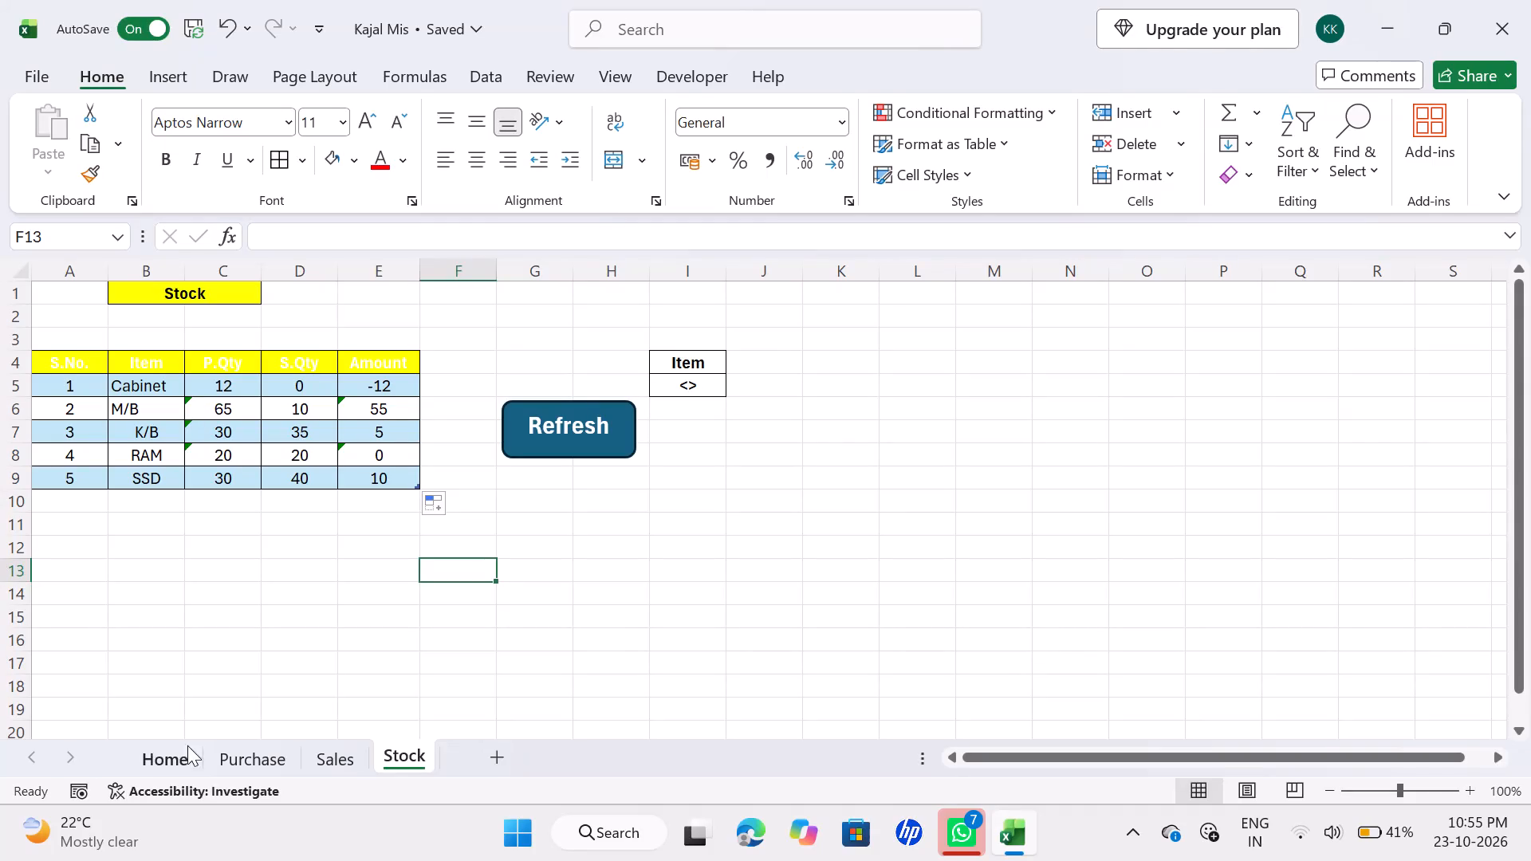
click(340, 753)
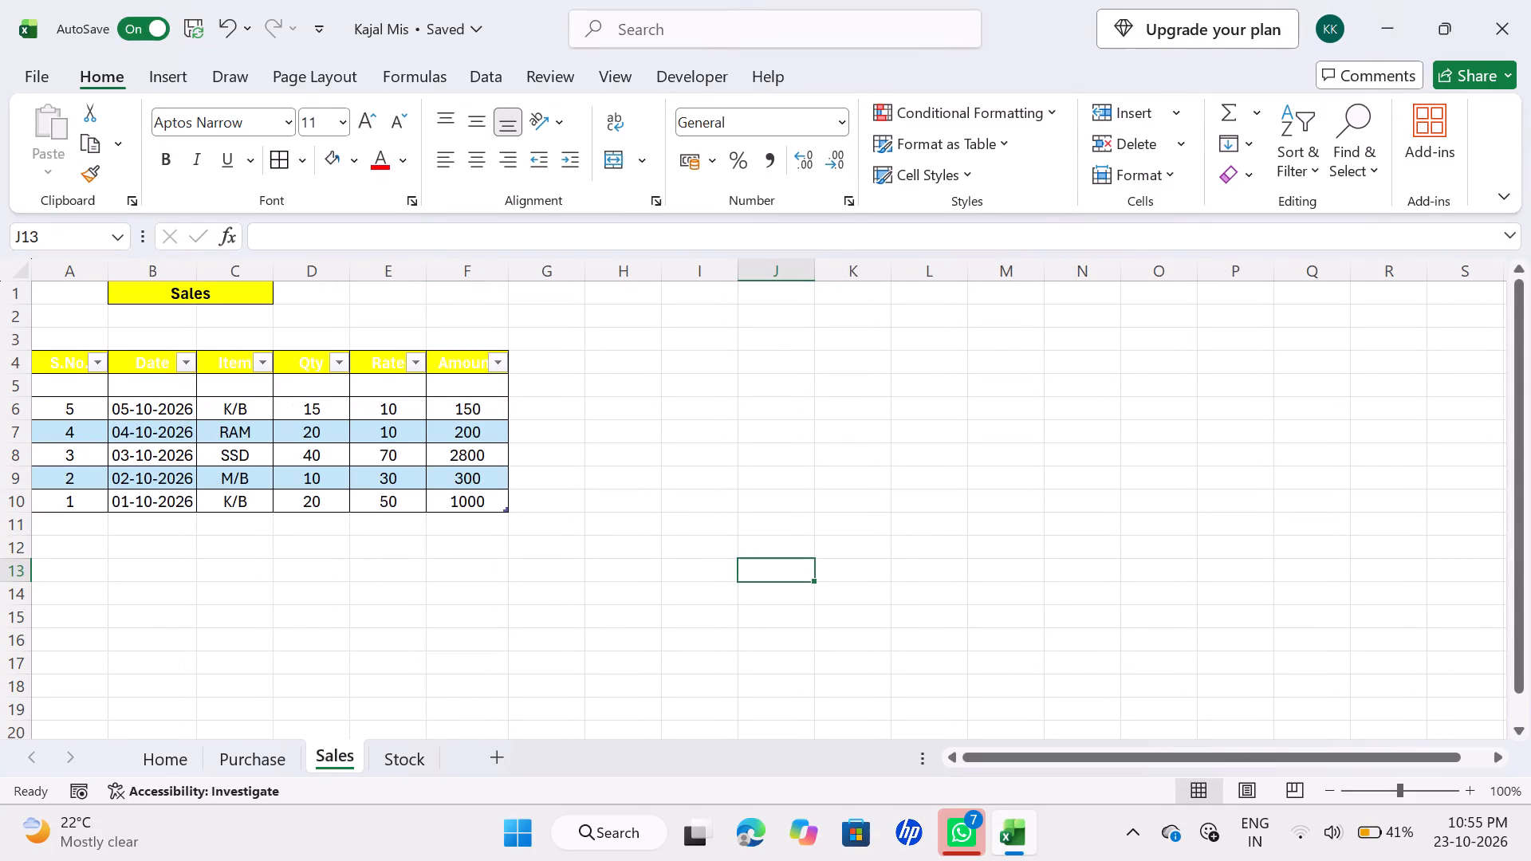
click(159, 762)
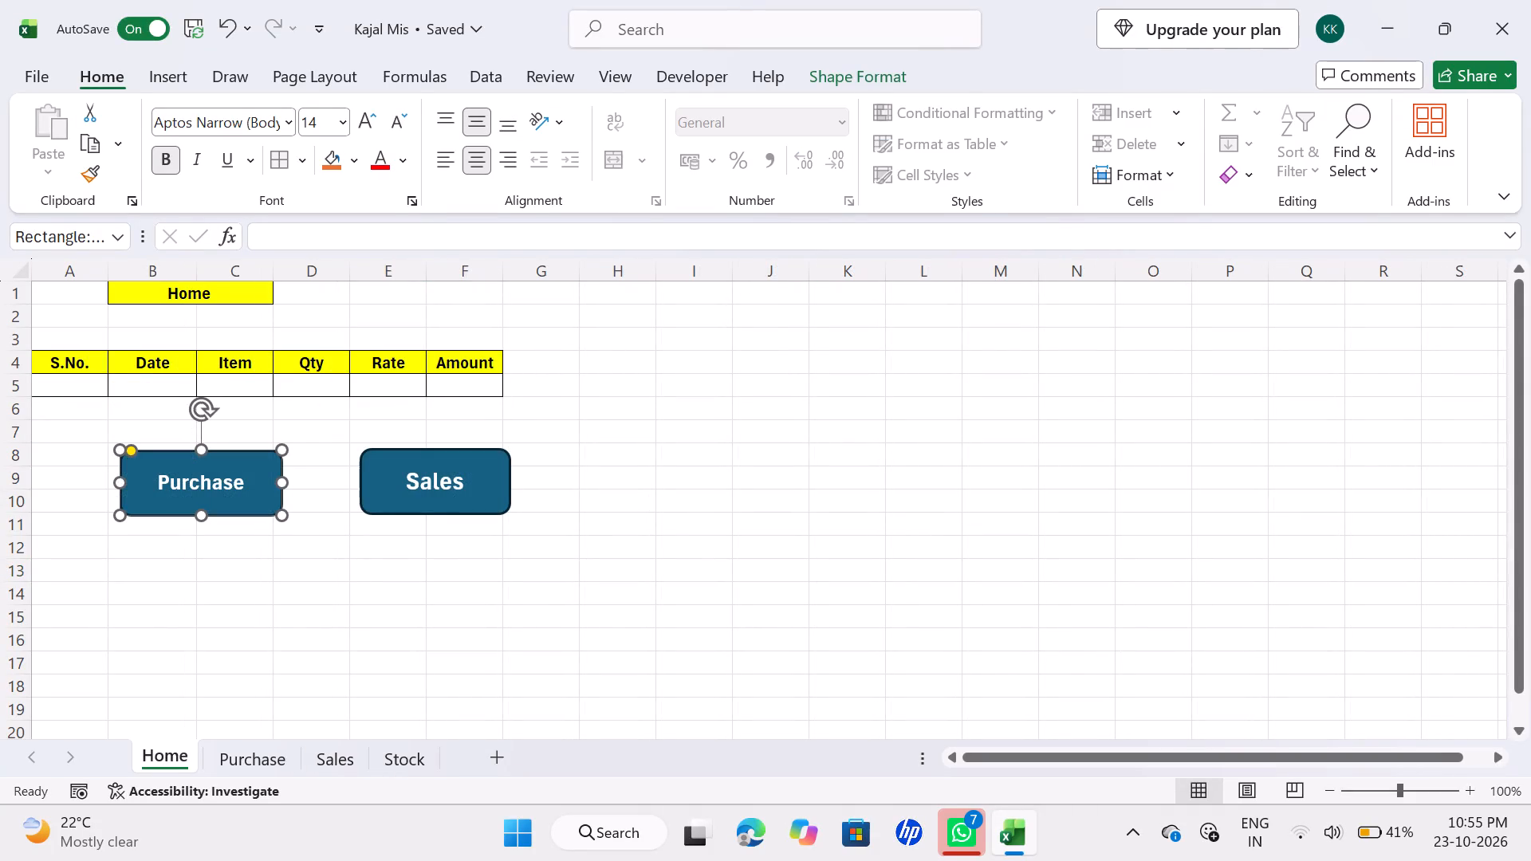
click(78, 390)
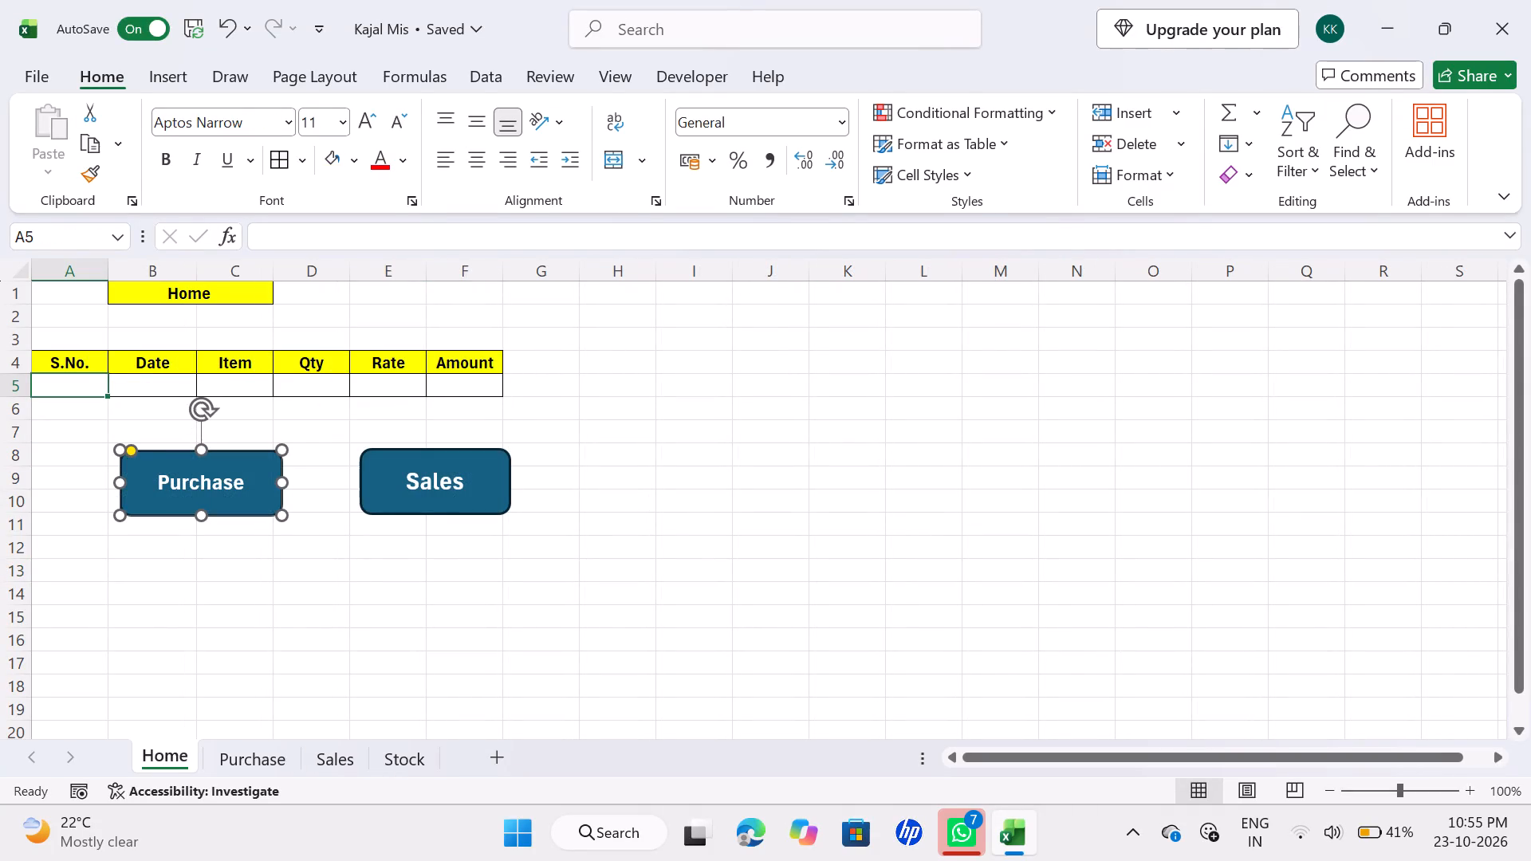
Replace the yellow fill of the blank row A5:F5 in the Purchase sheet's table with white.
click(250, 753)
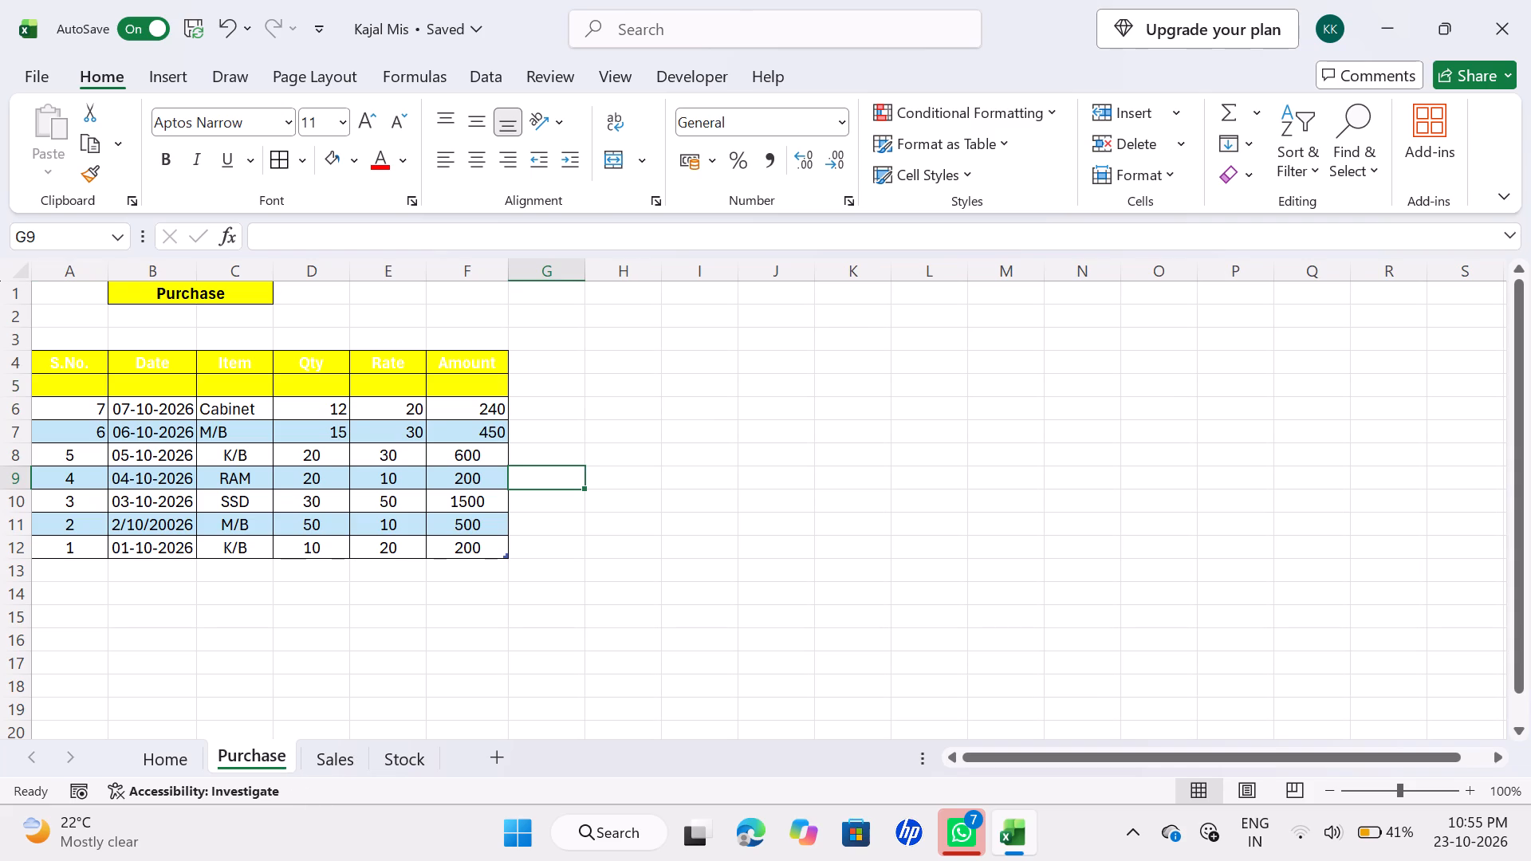
drag(88, 391, 439, 383)
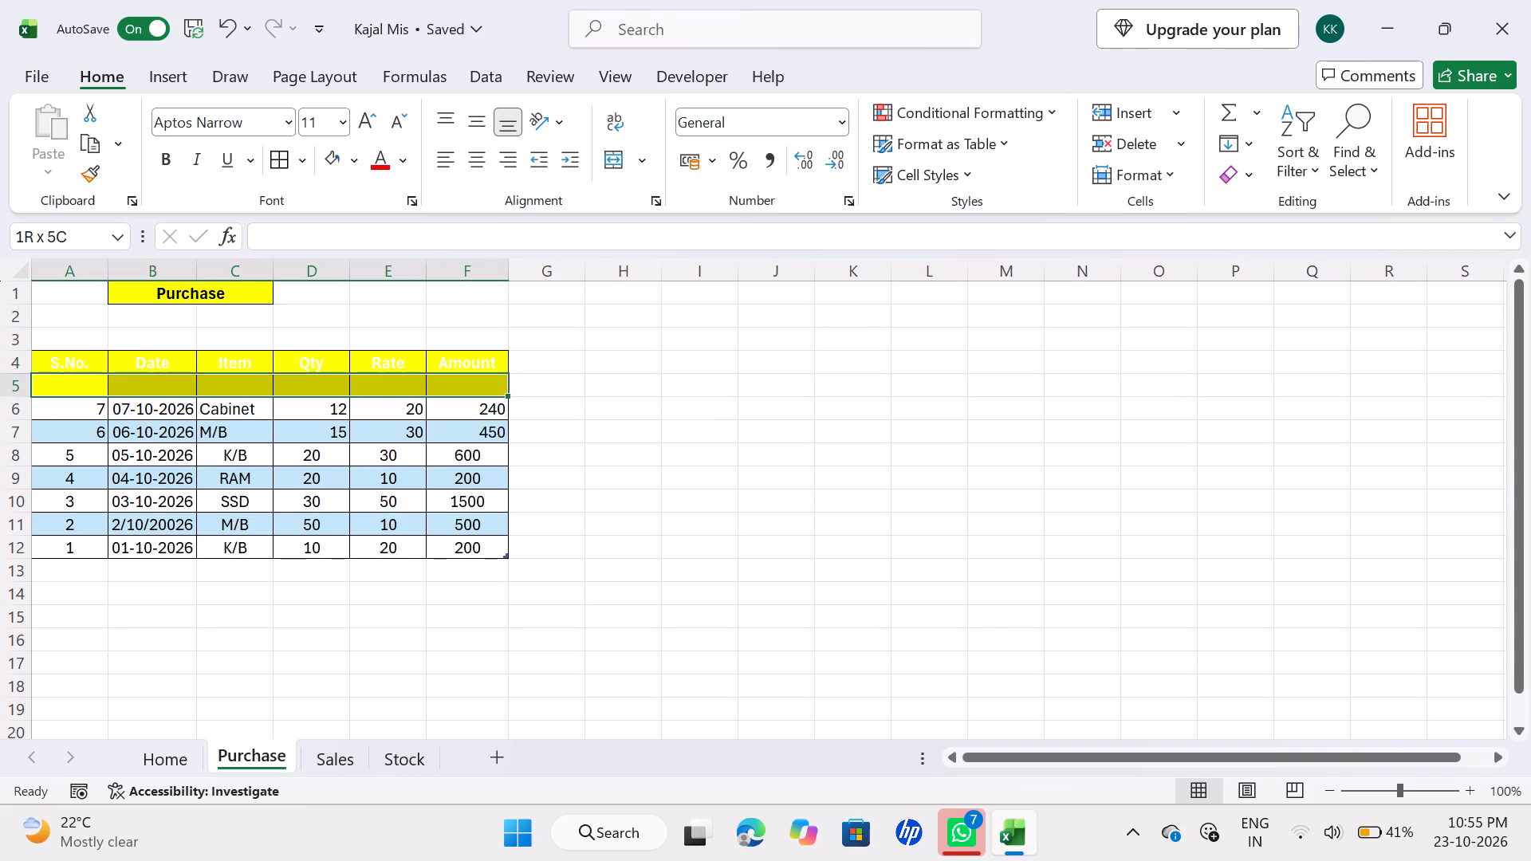
drag(439, 383, 455, 384)
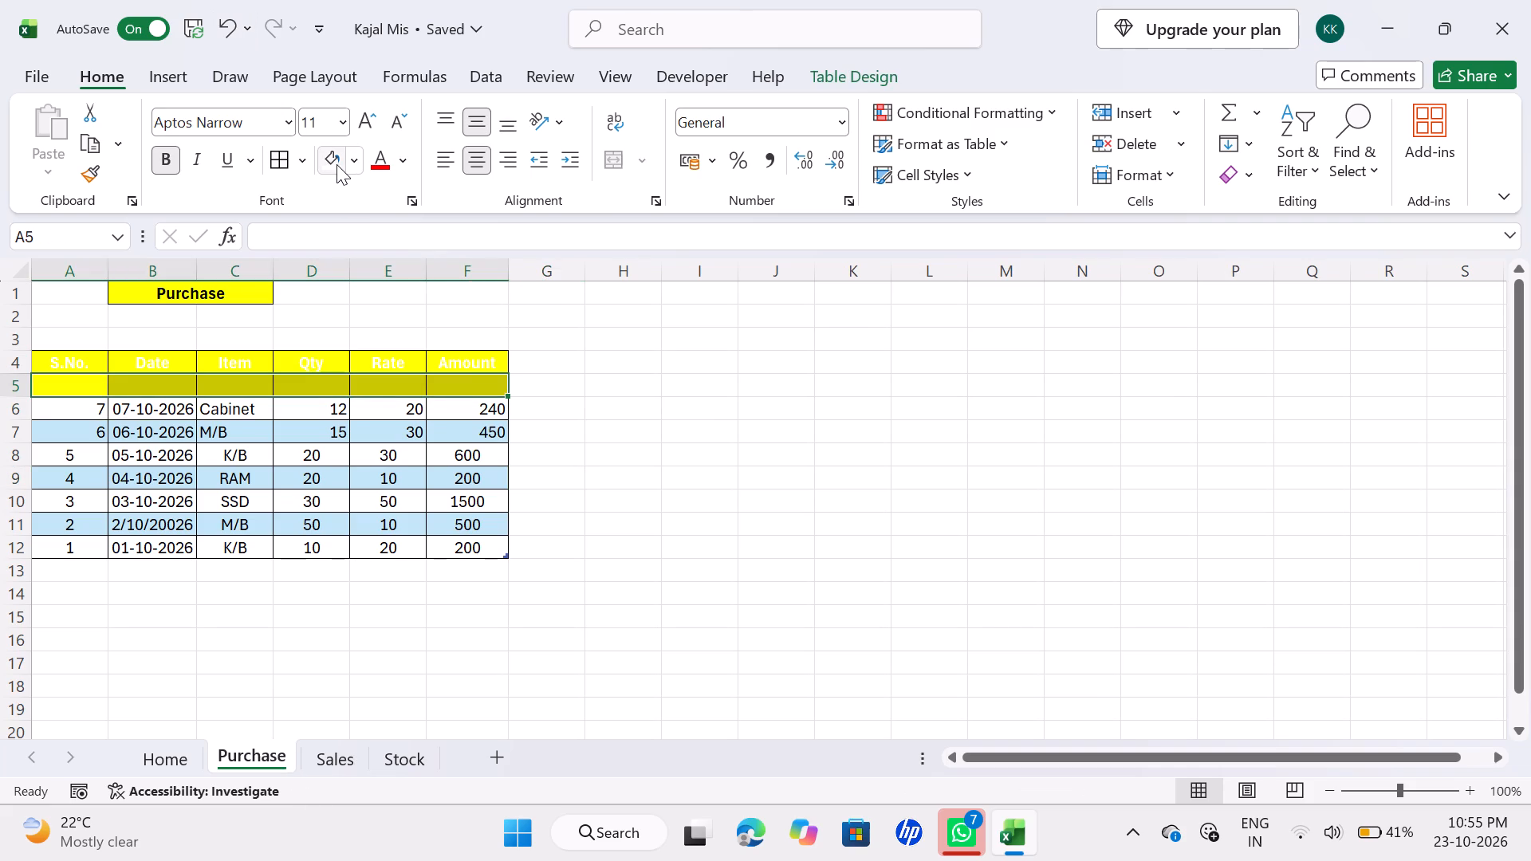
click(337, 164)
Center-align all the data rows of the Purchase table horizontally.
click(269, 426)
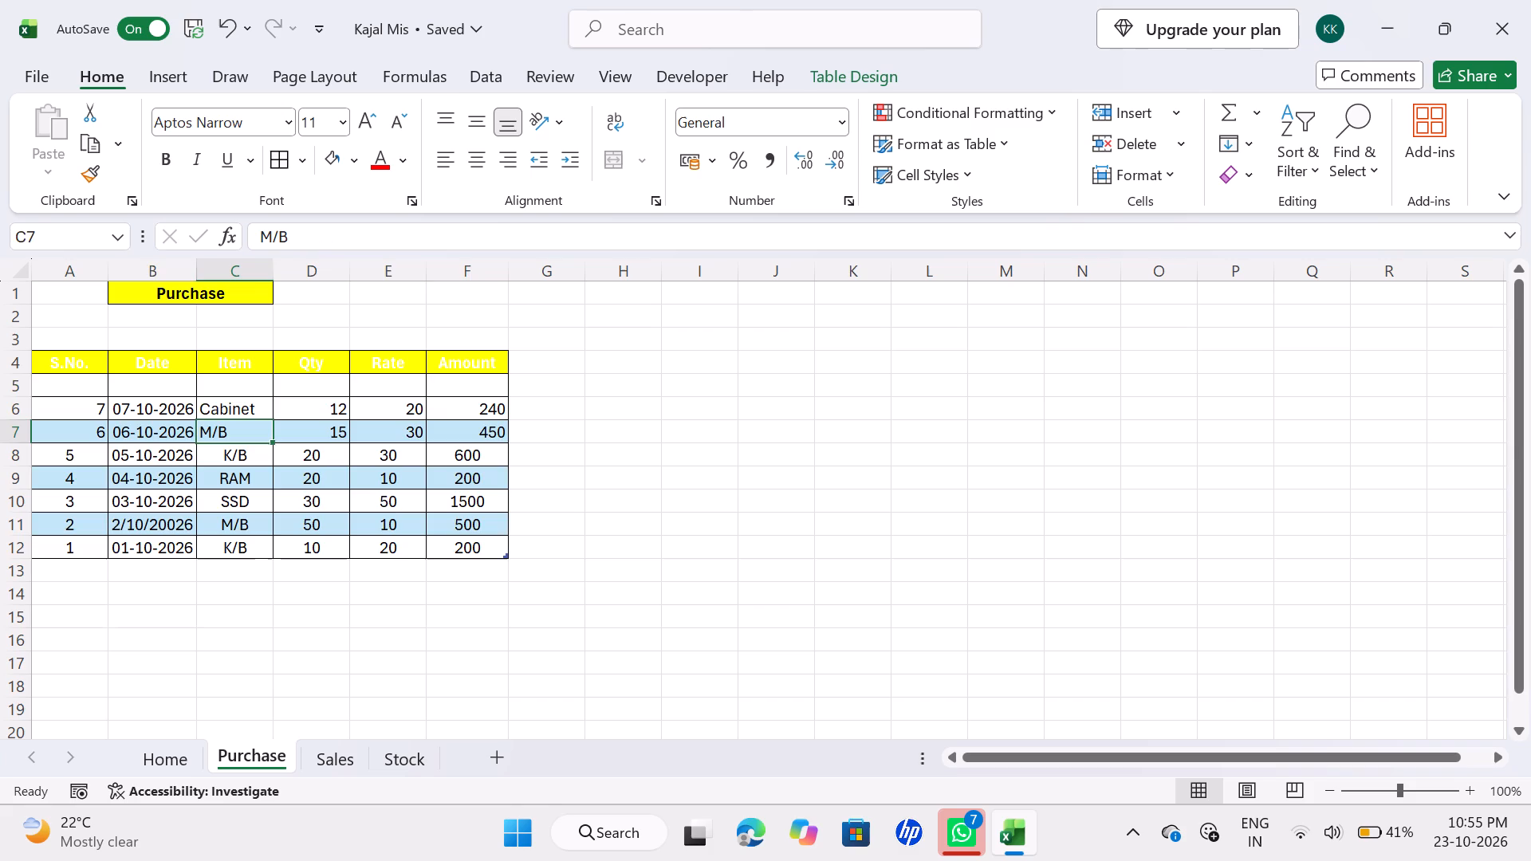
key(ctrl+a)
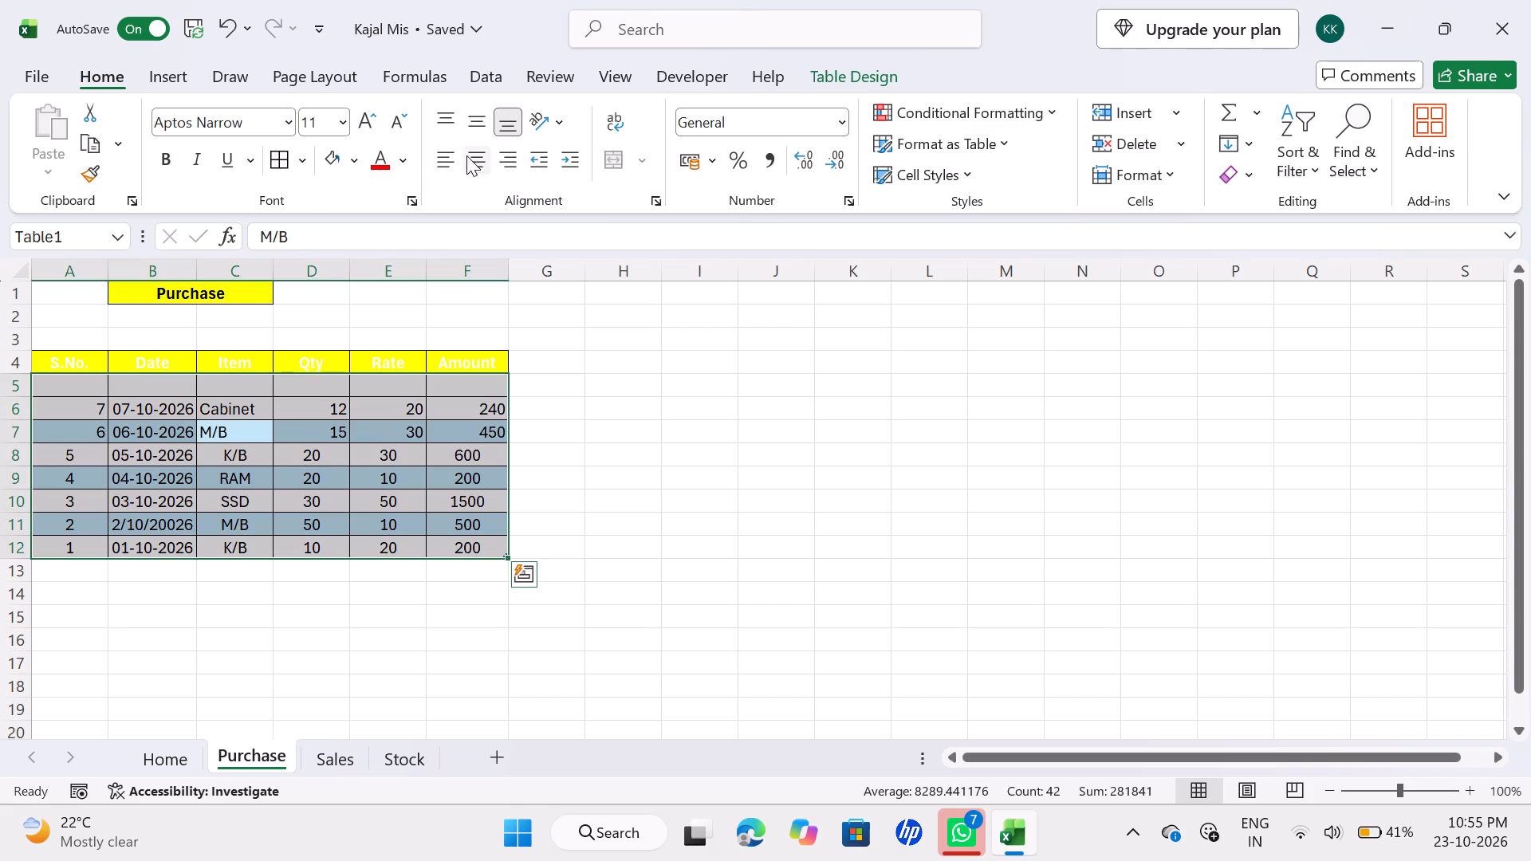
click(480, 154)
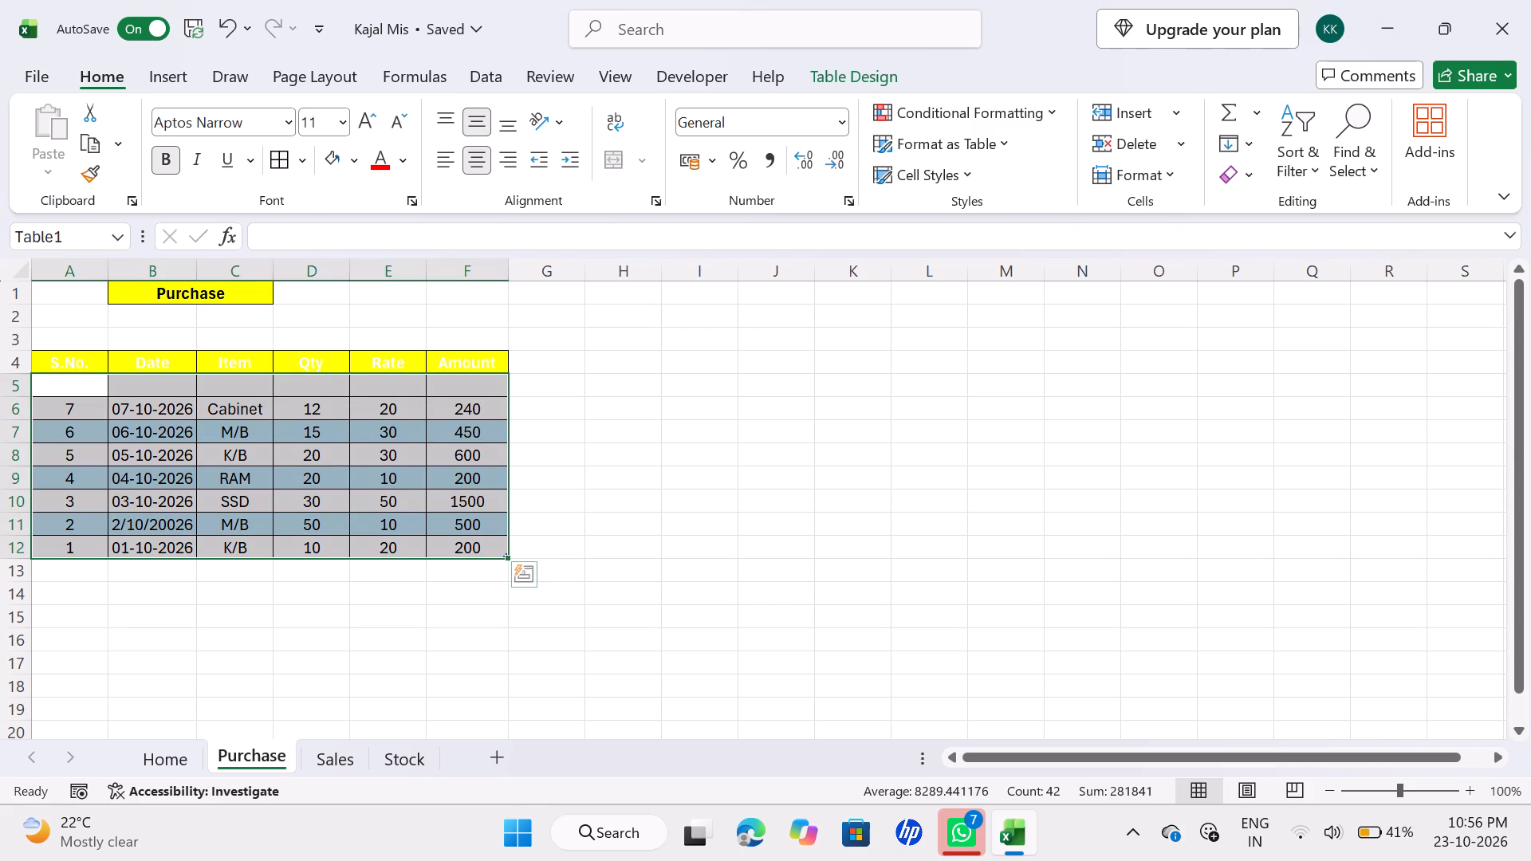
click(655, 597)
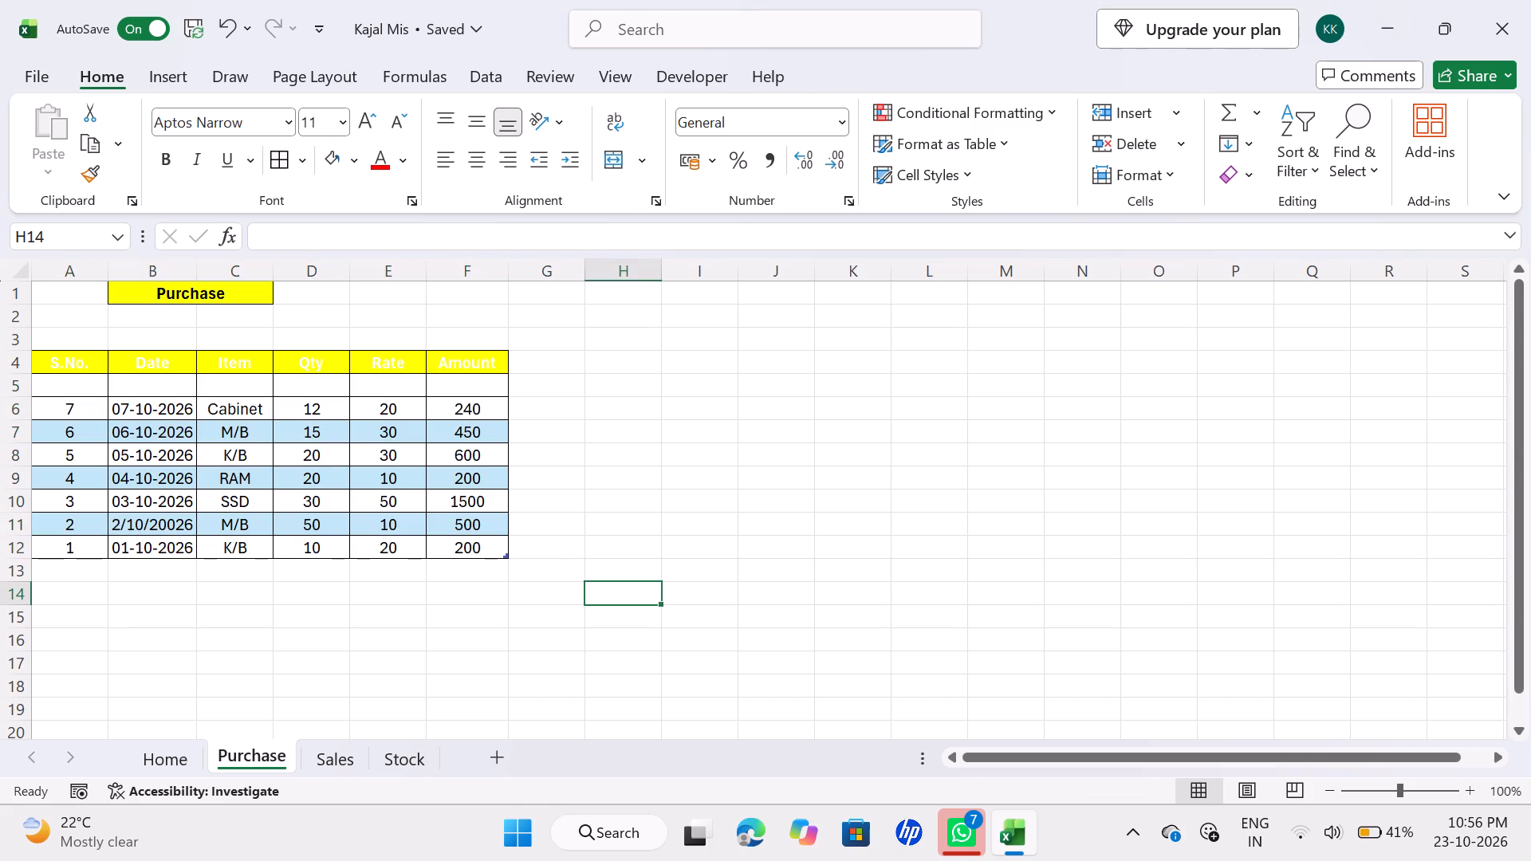
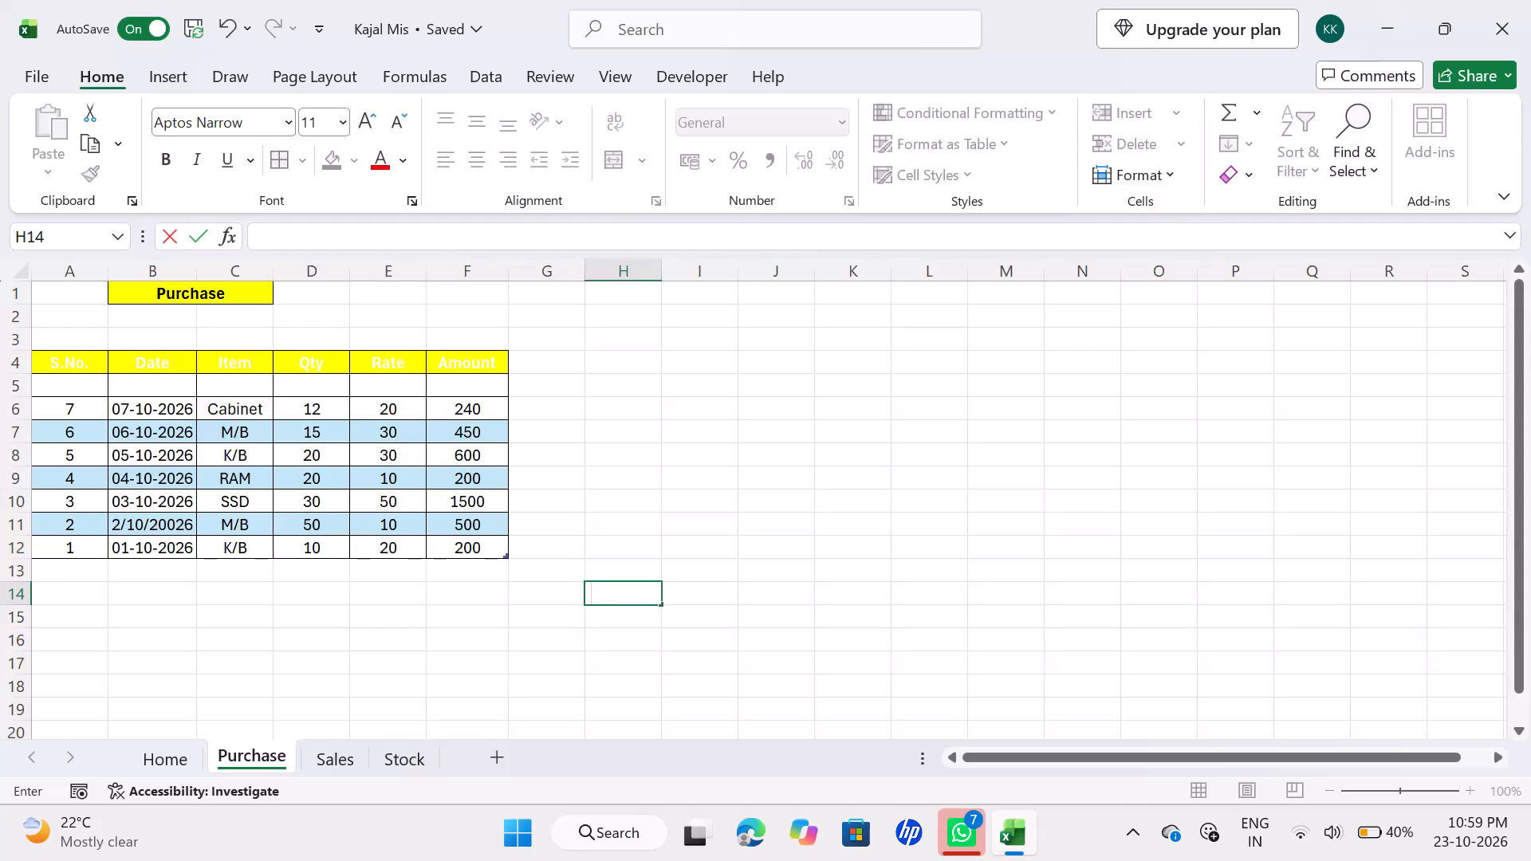
Inspect the P.Qty, S.Qty and Amount formulas in the Cabinet row of the Stock sheet's table.
click(412, 756)
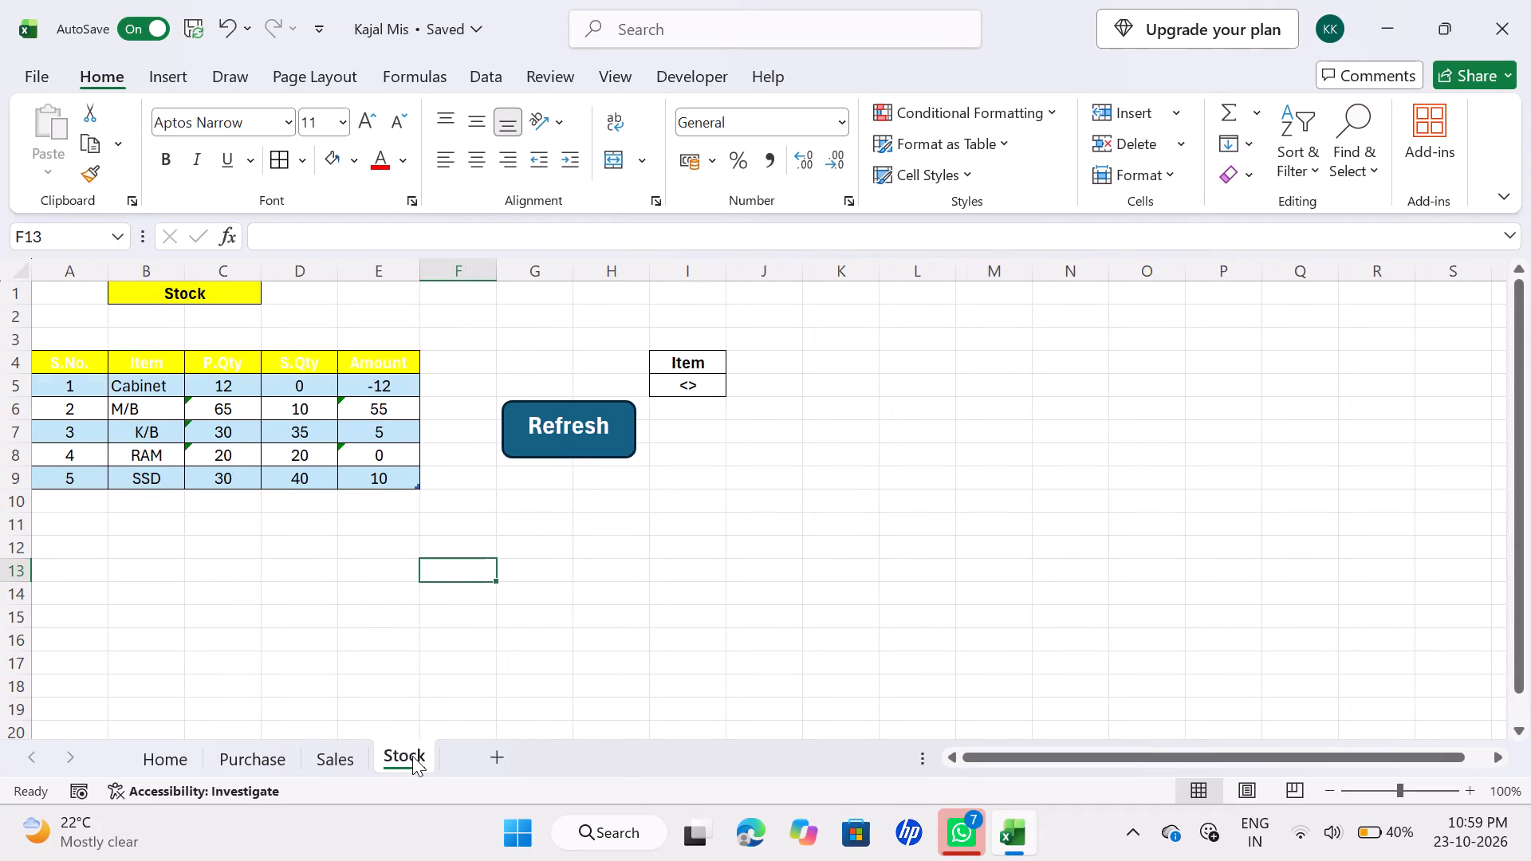
click(217, 389)
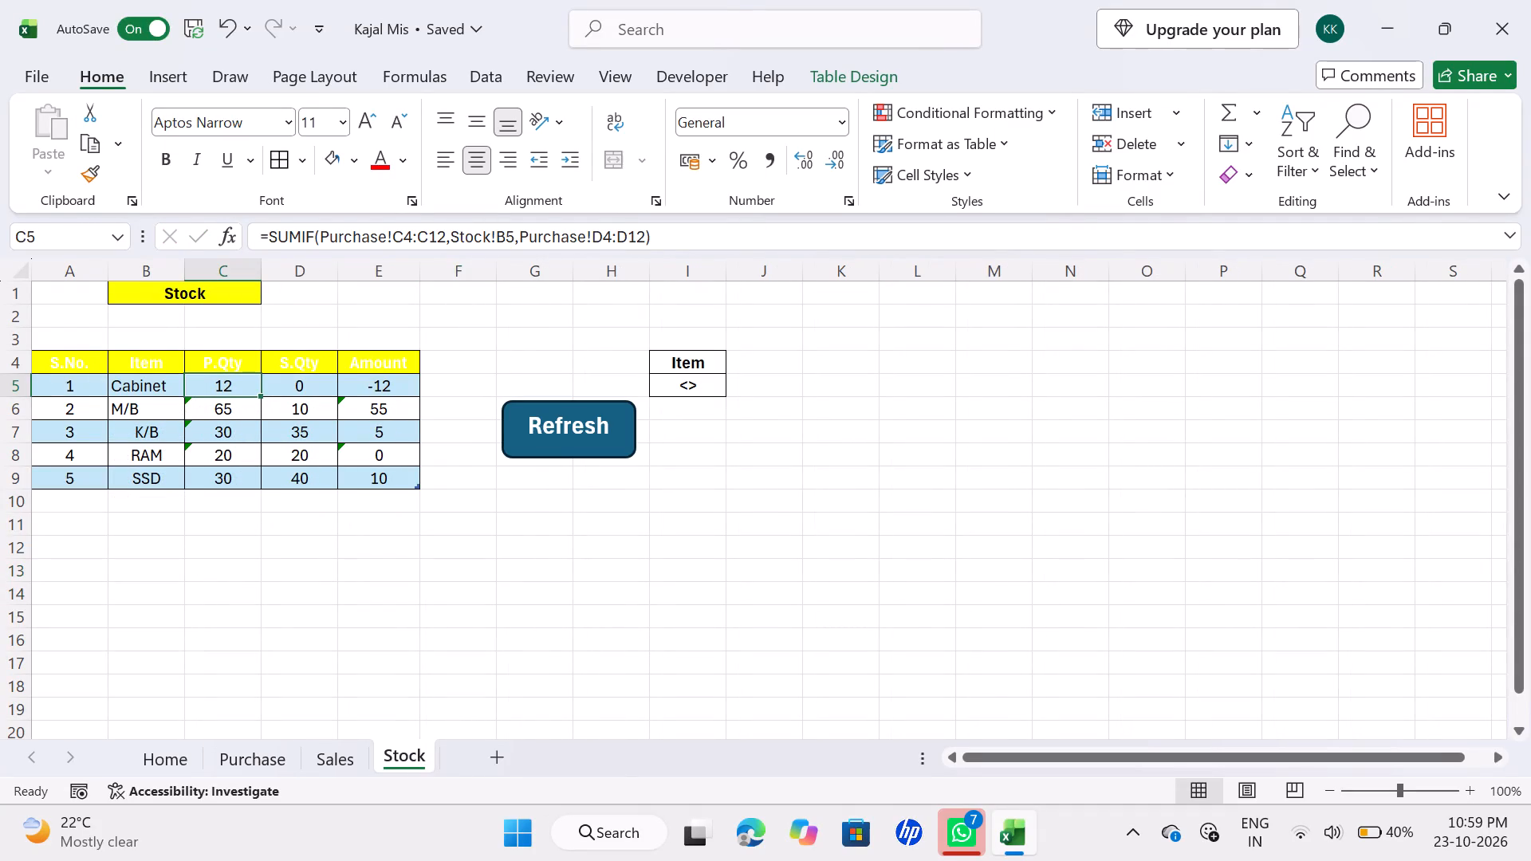
click(294, 381)
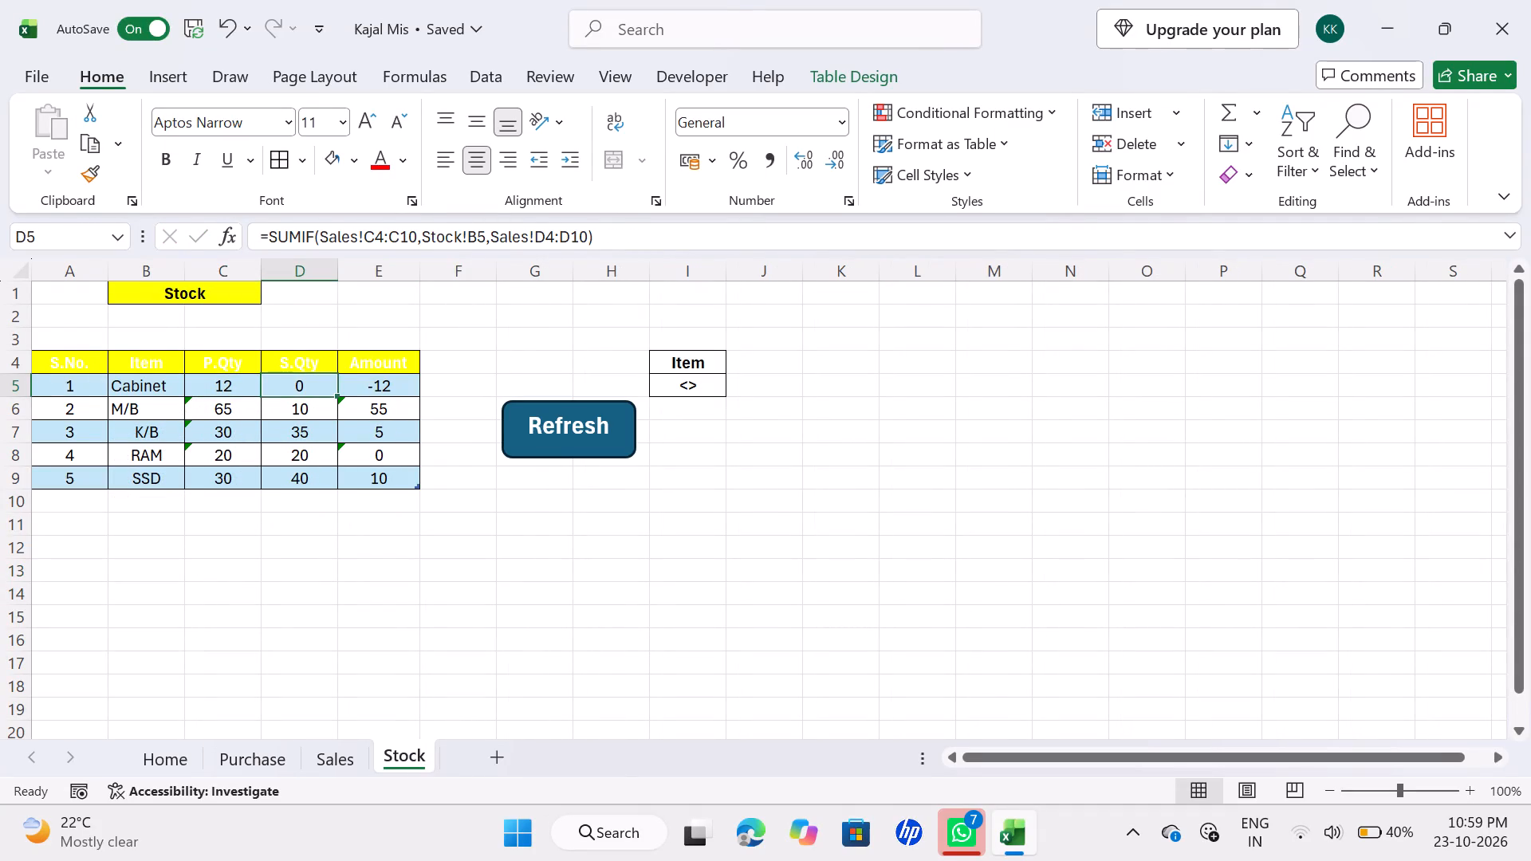
click(396, 375)
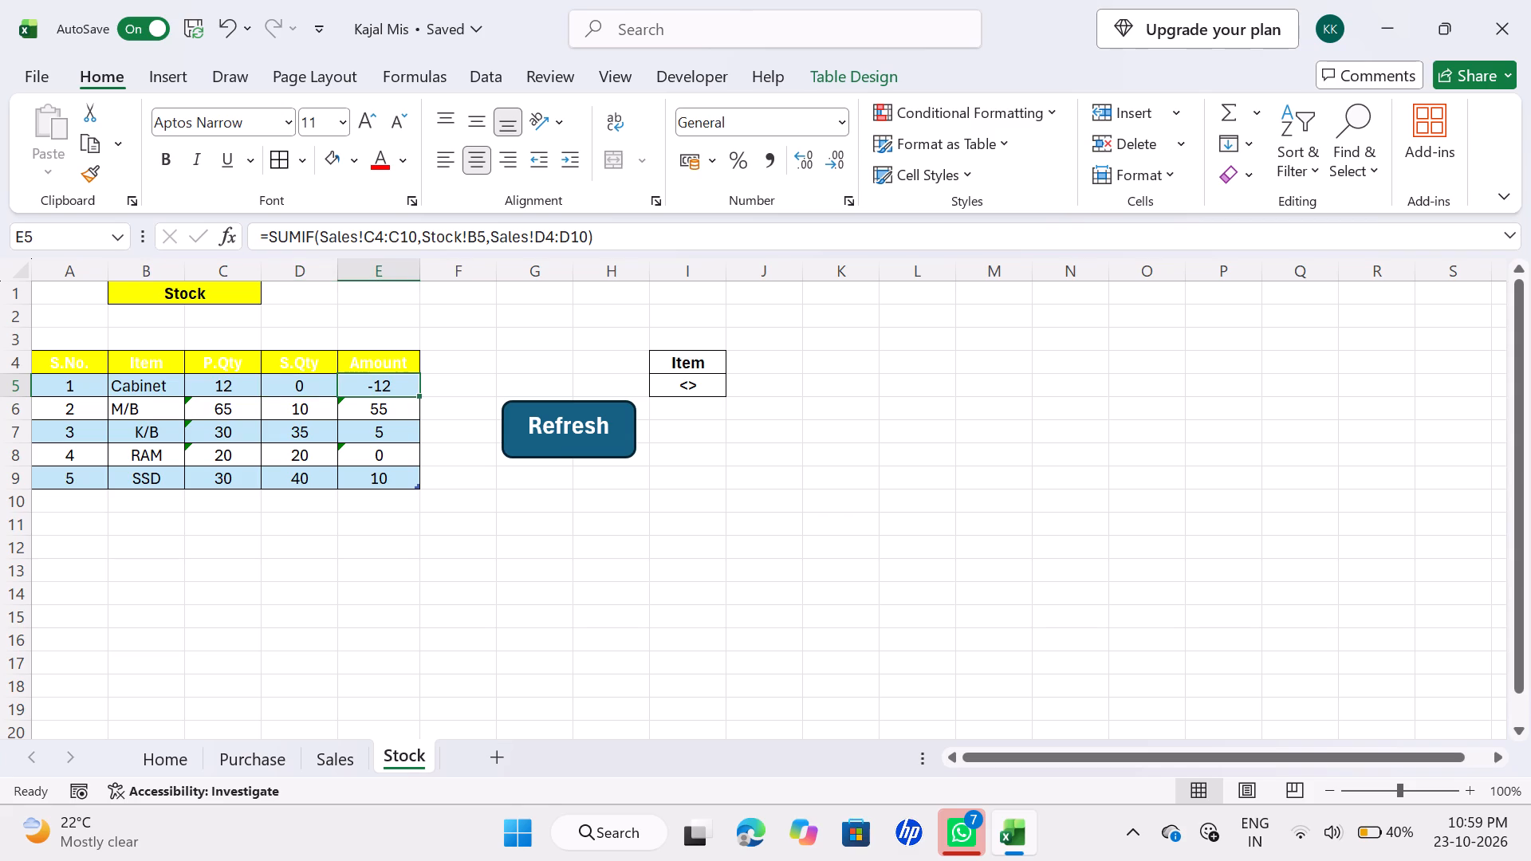
click(456, 617)
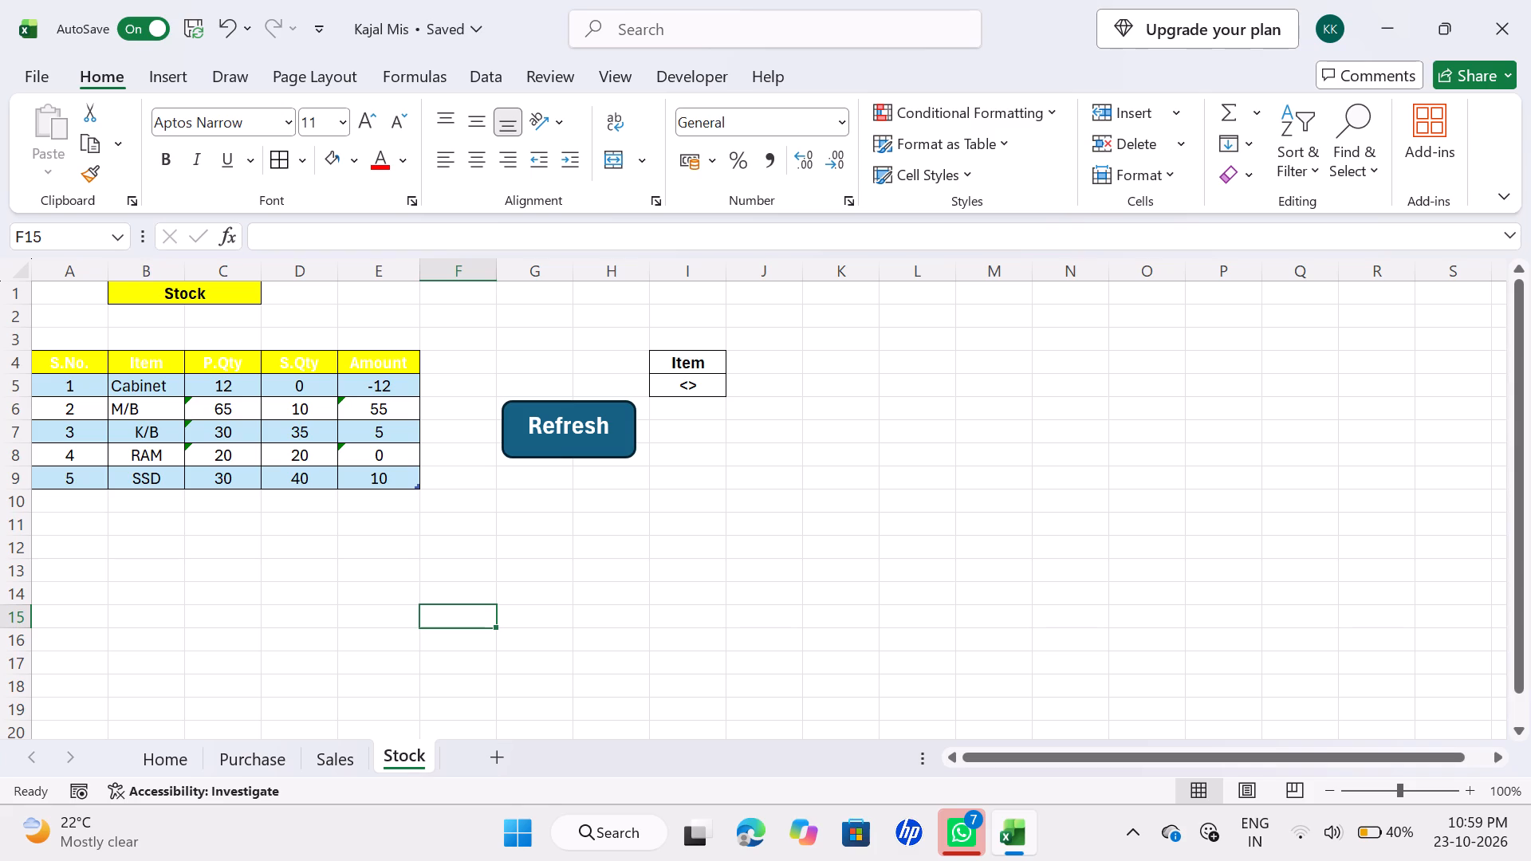
Save the workbook.
key(ctrl+s)
drag(454, 617, 412, 860)
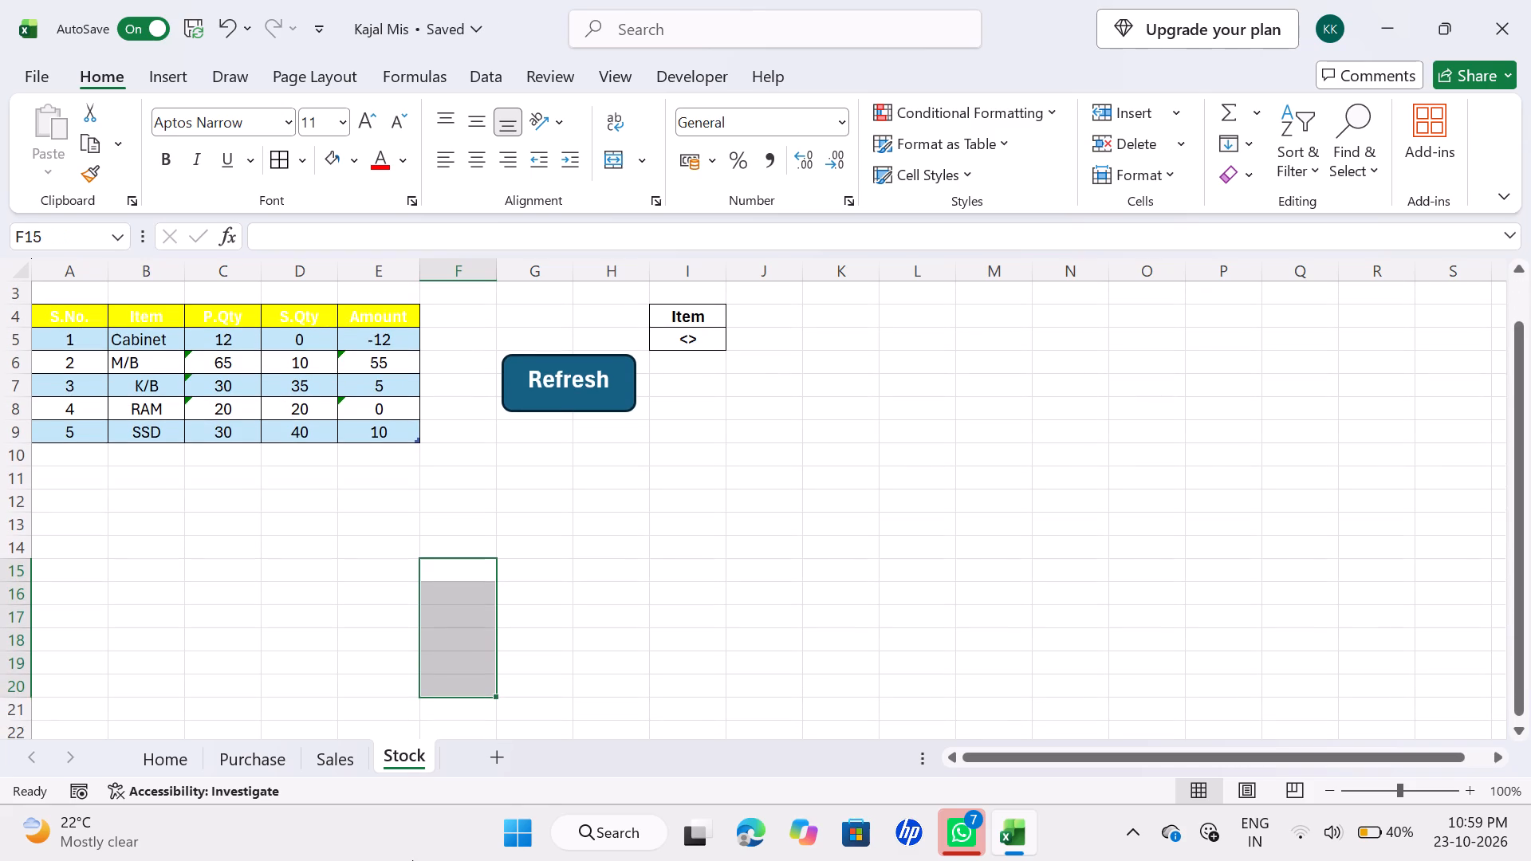
click(815, 666)
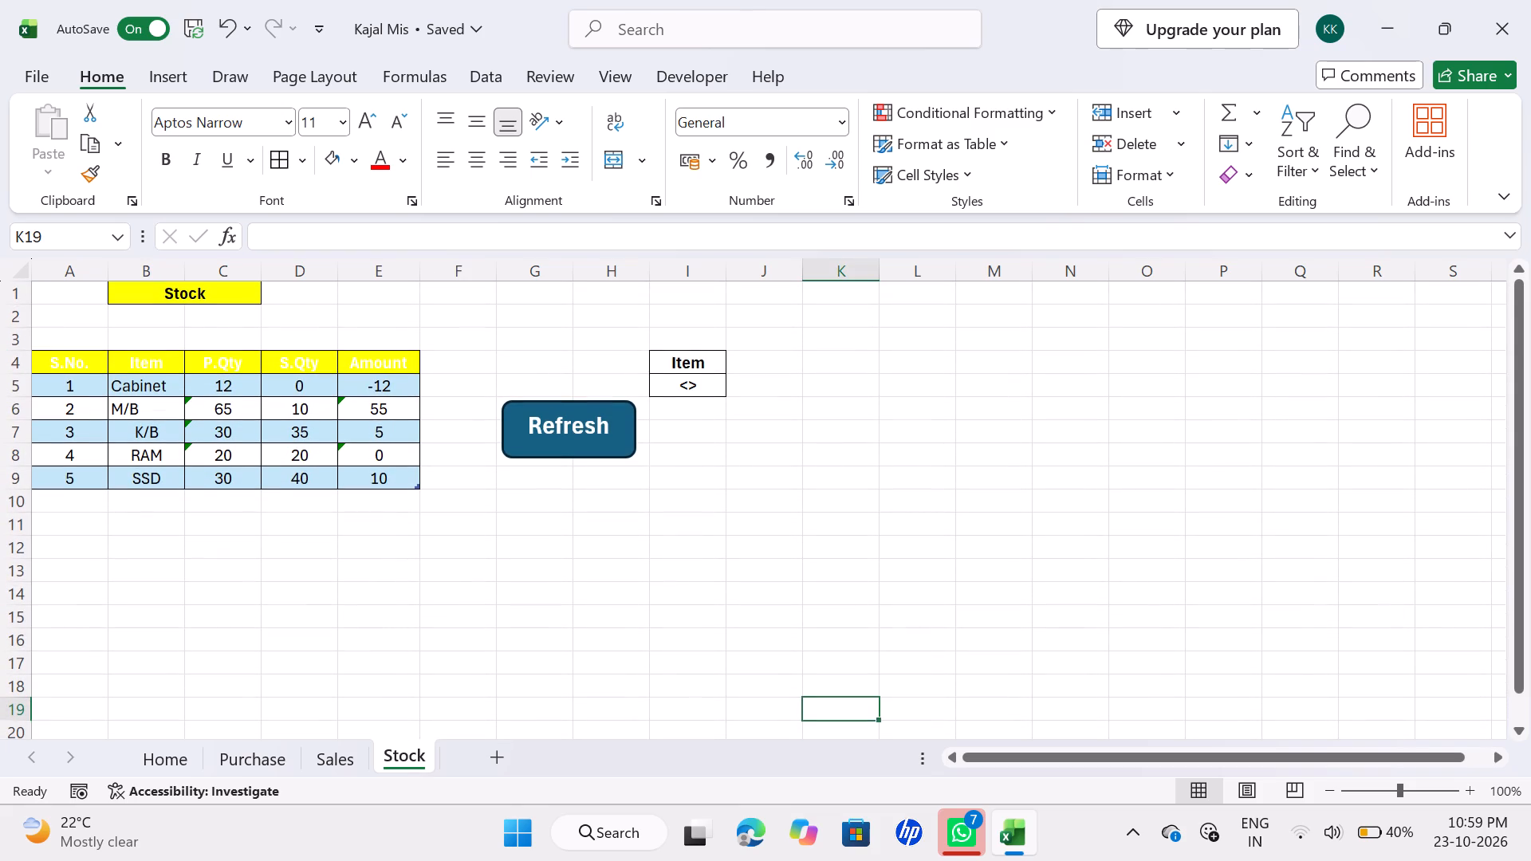
Review the Home, Purchase, Sales and Stock sheets, checking the Stock table's contents and formatting.
click(179, 755)
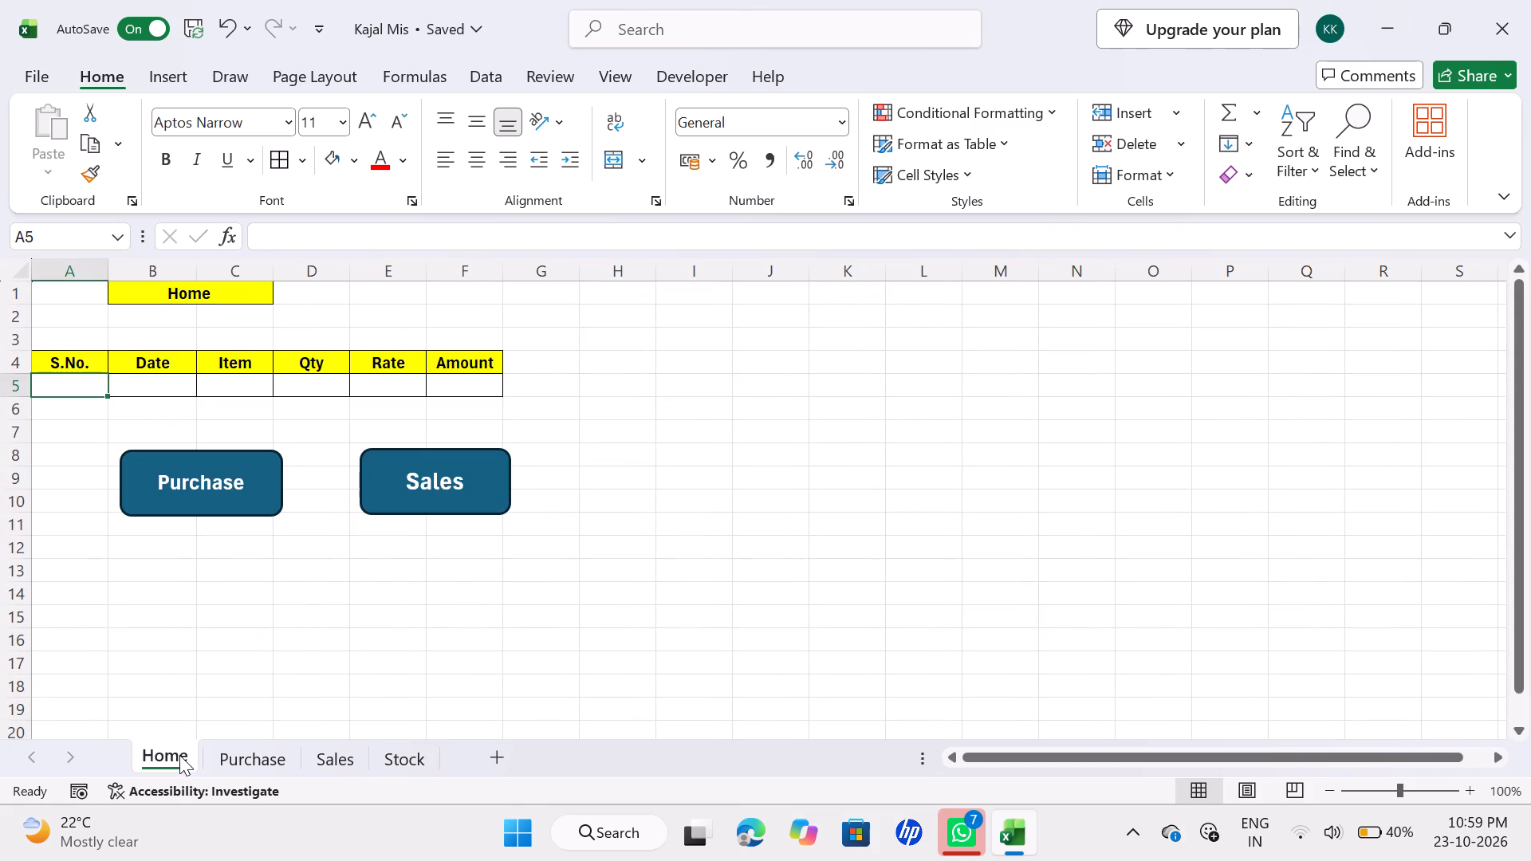
click(258, 759)
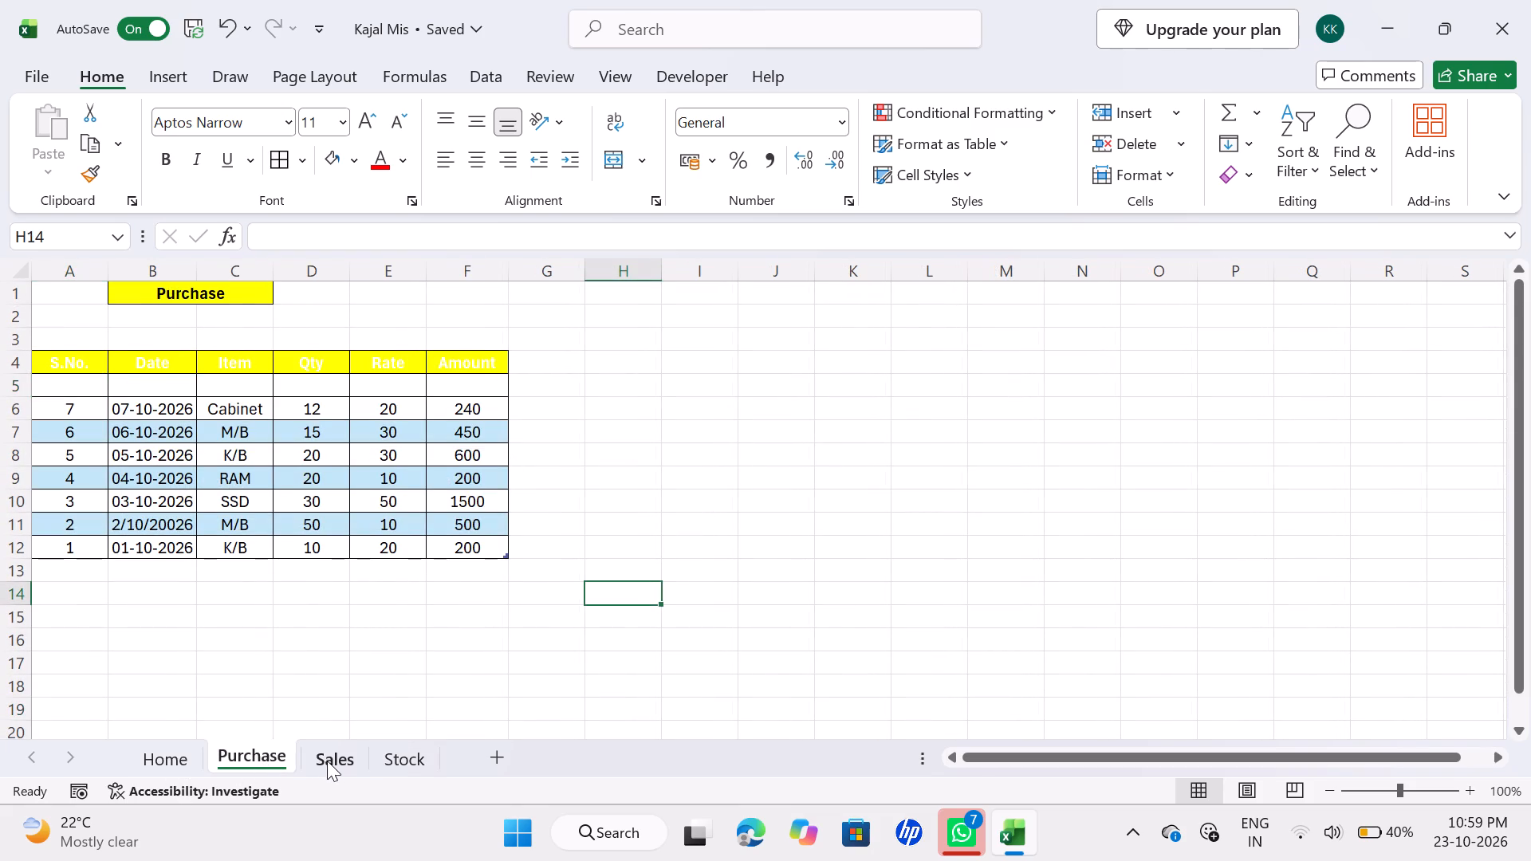
click(333, 761)
click(396, 765)
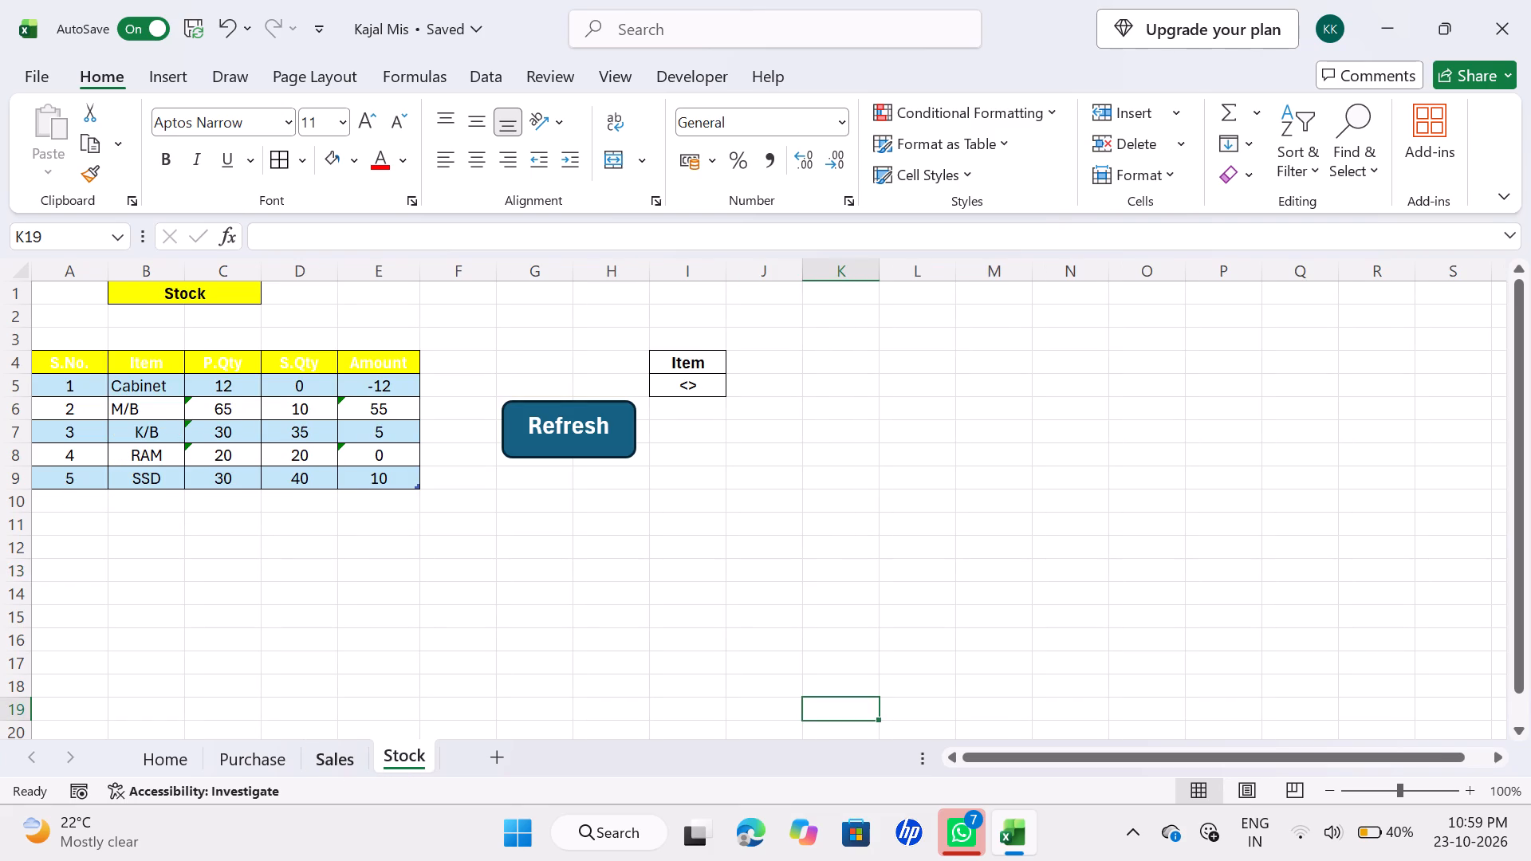
click(179, 384)
key(ctrl+a)
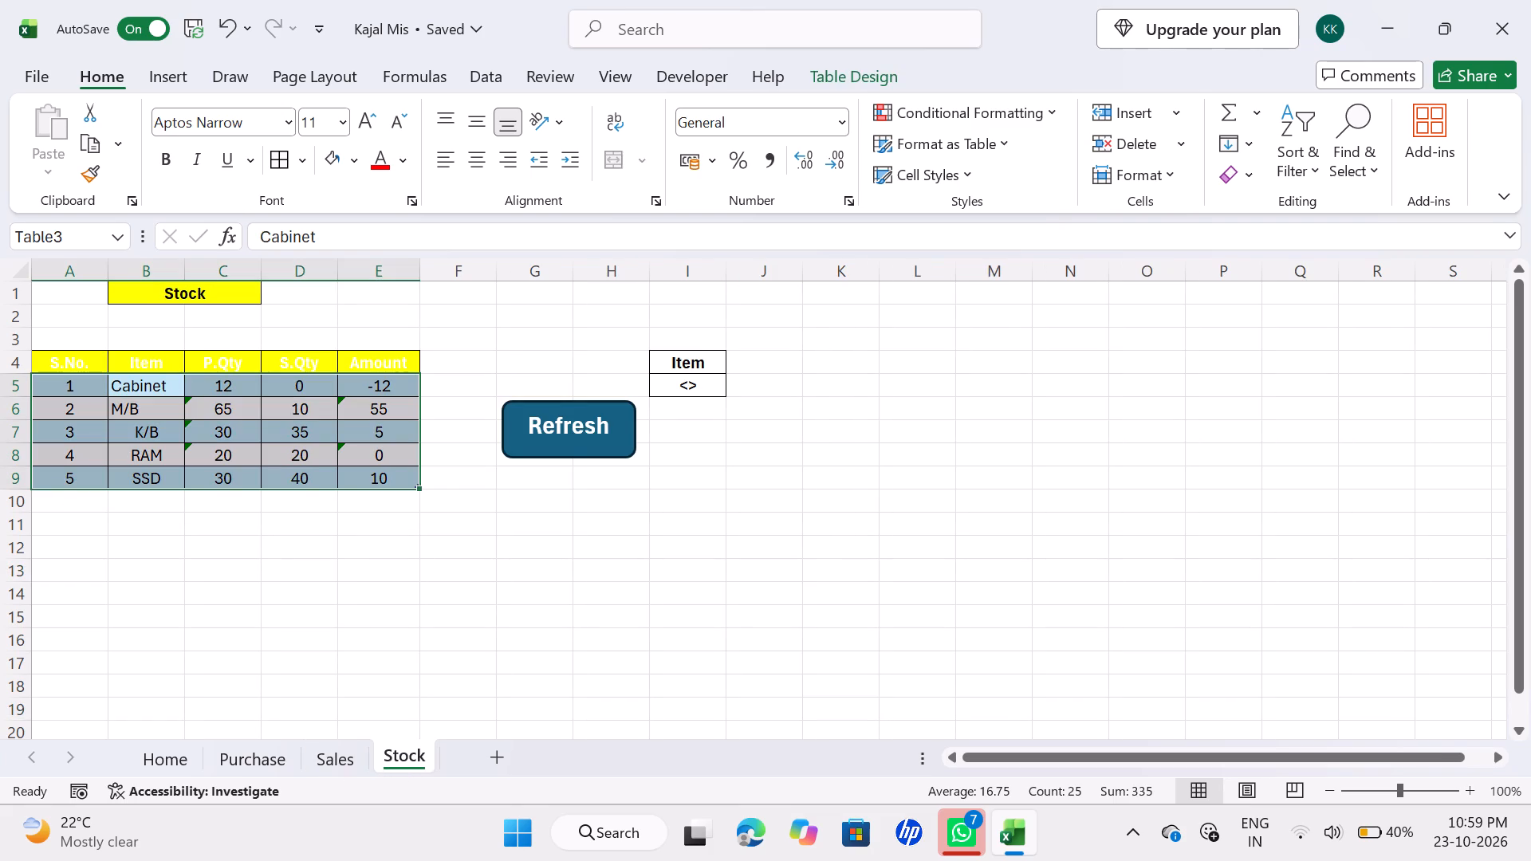
click(769, 426)
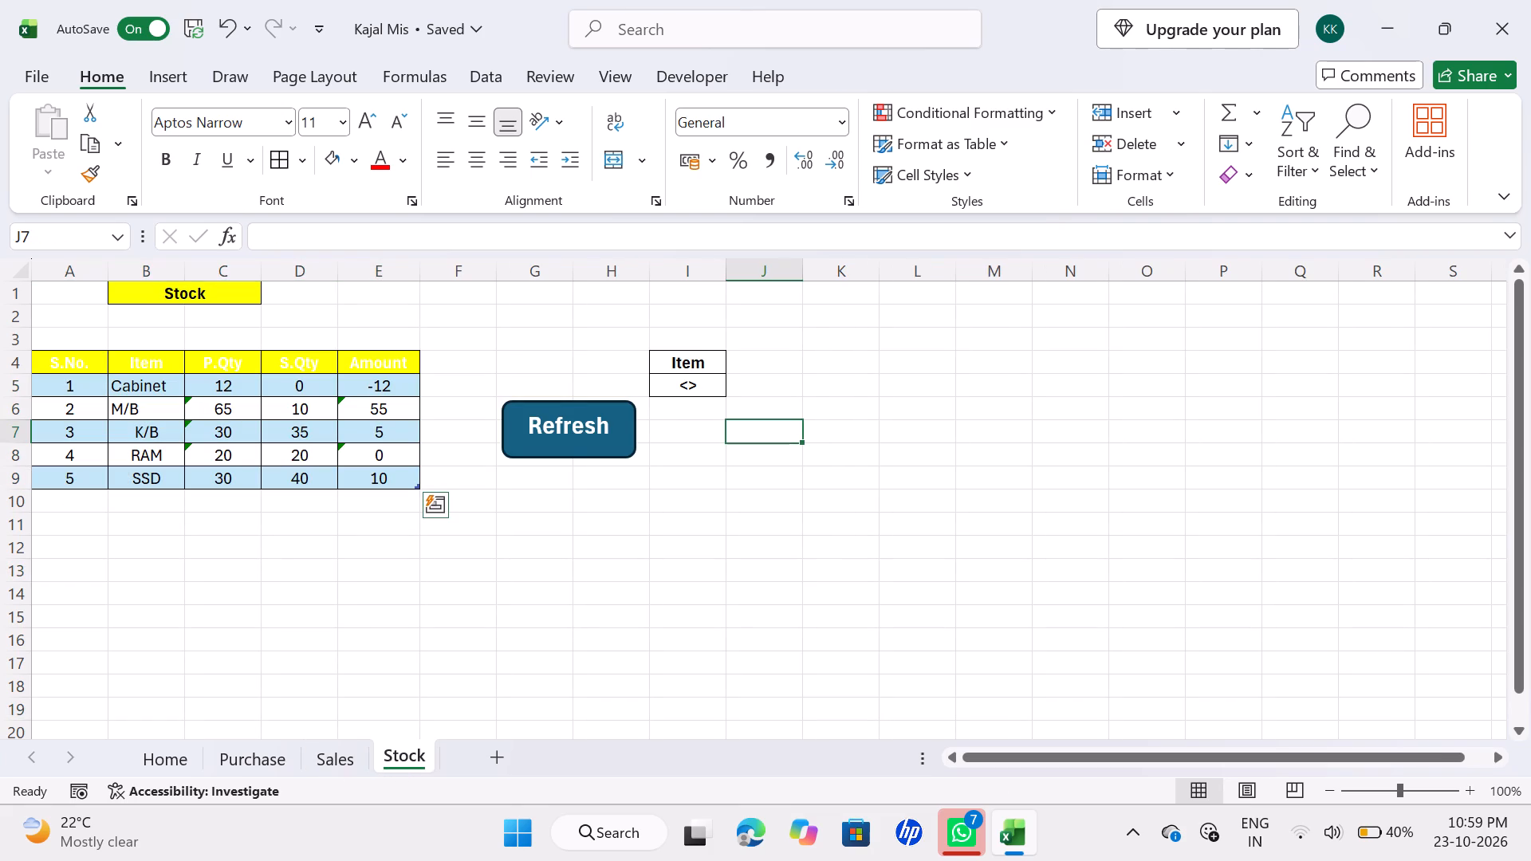
click(250, 366)
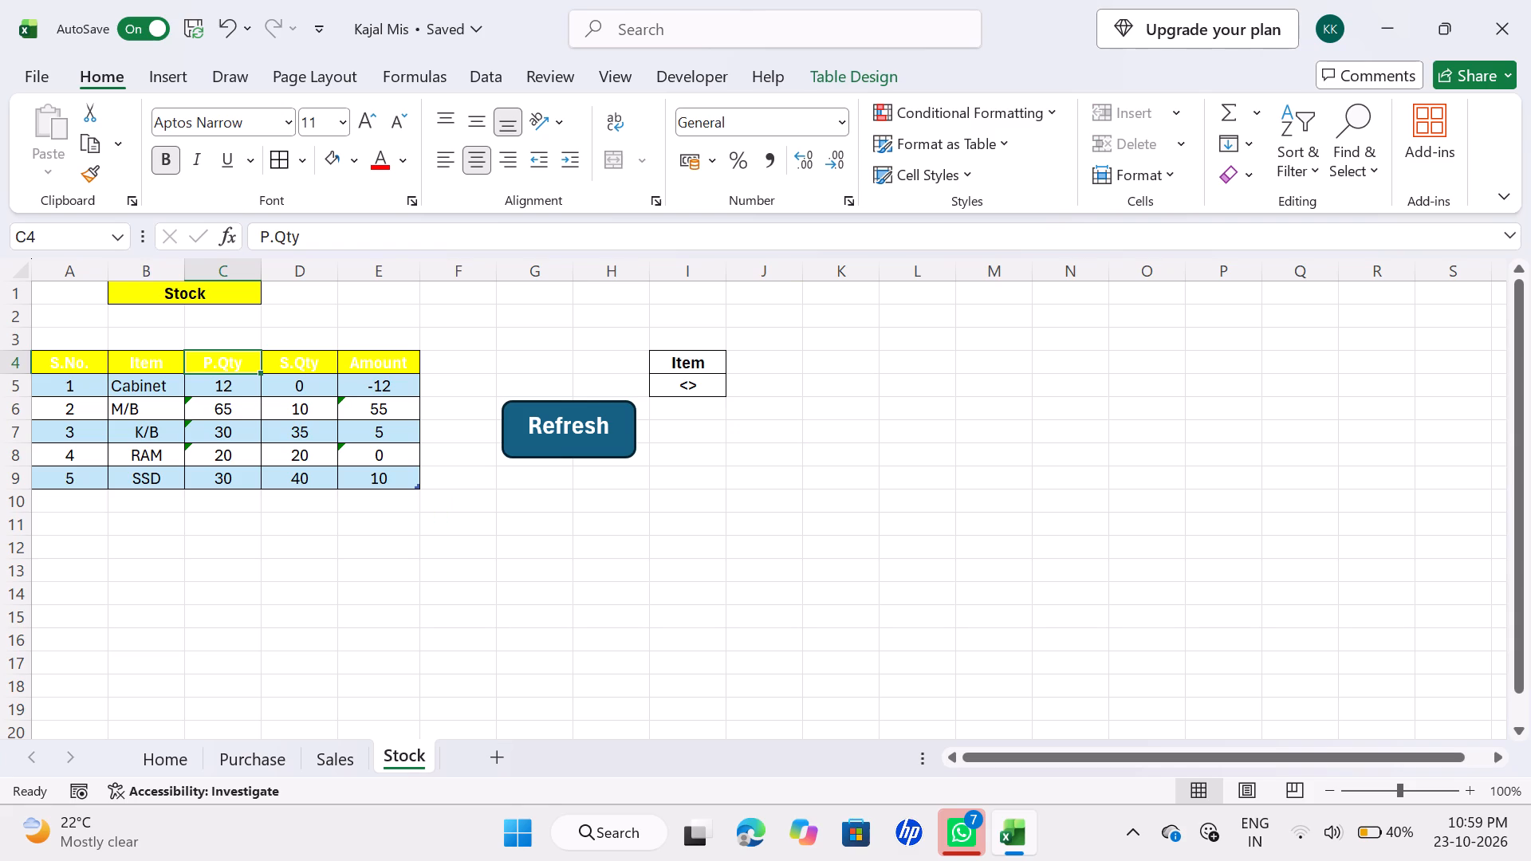
click(605, 321)
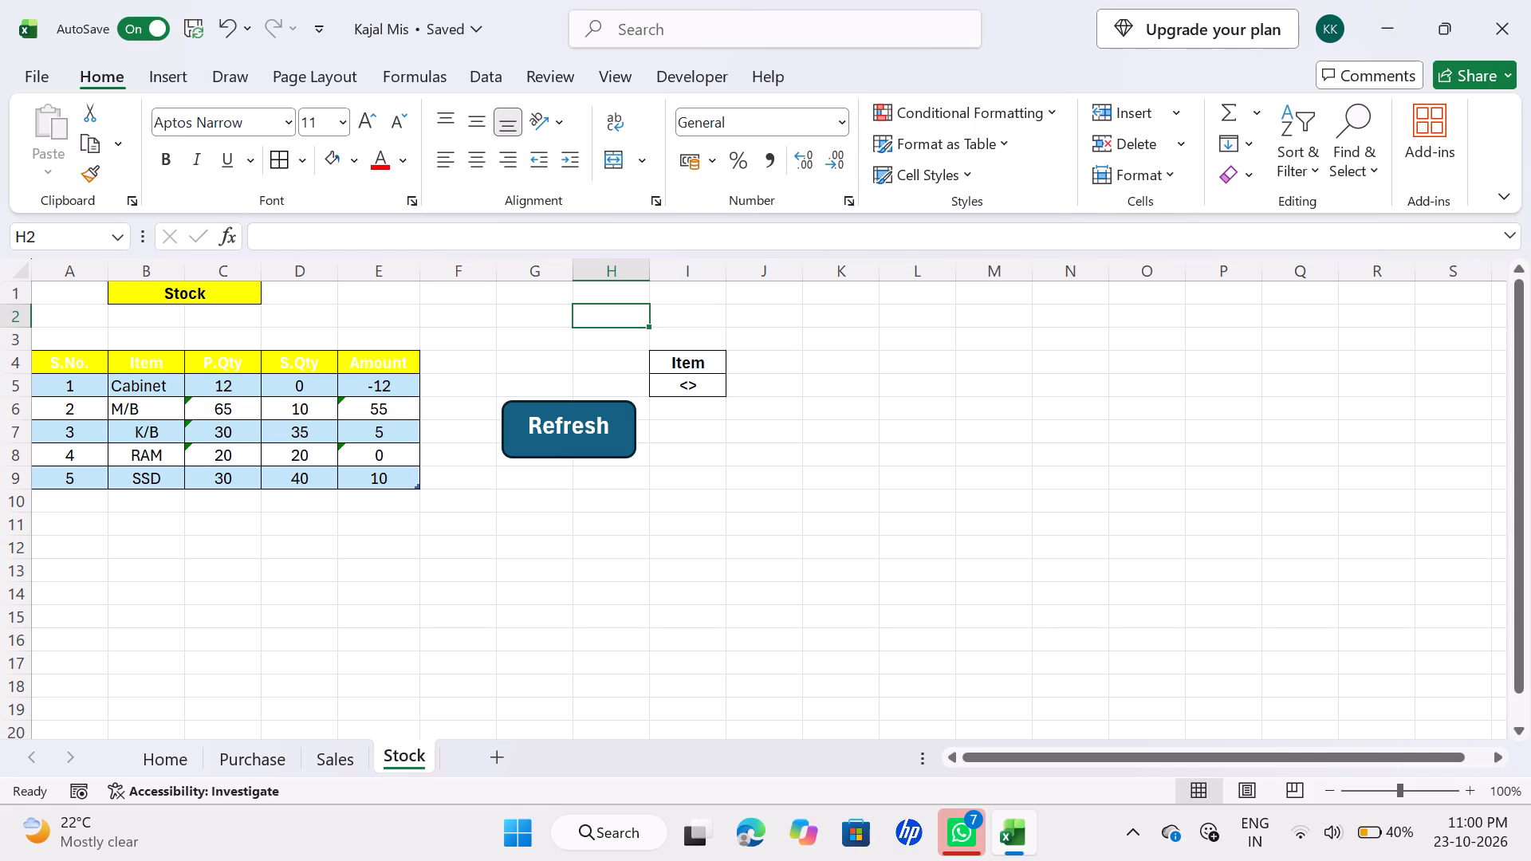
scroll(588, 595, up, 1)
Save the workbook again.
key(ctrl+s)
Center-align the whole Stock table horizontally, including its header row.
click(149, 358)
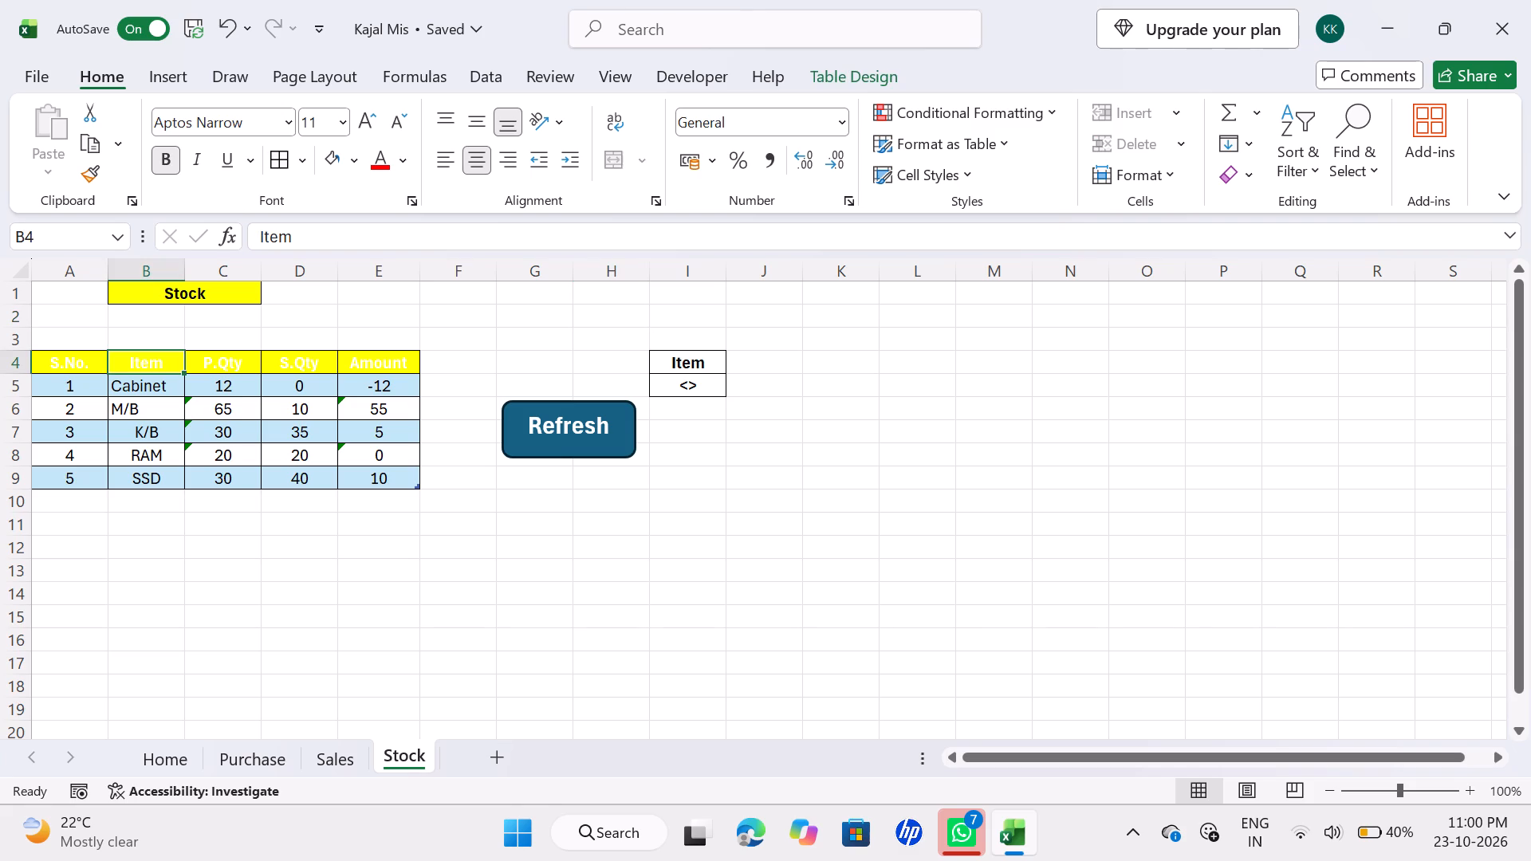
key(ctrl+a)
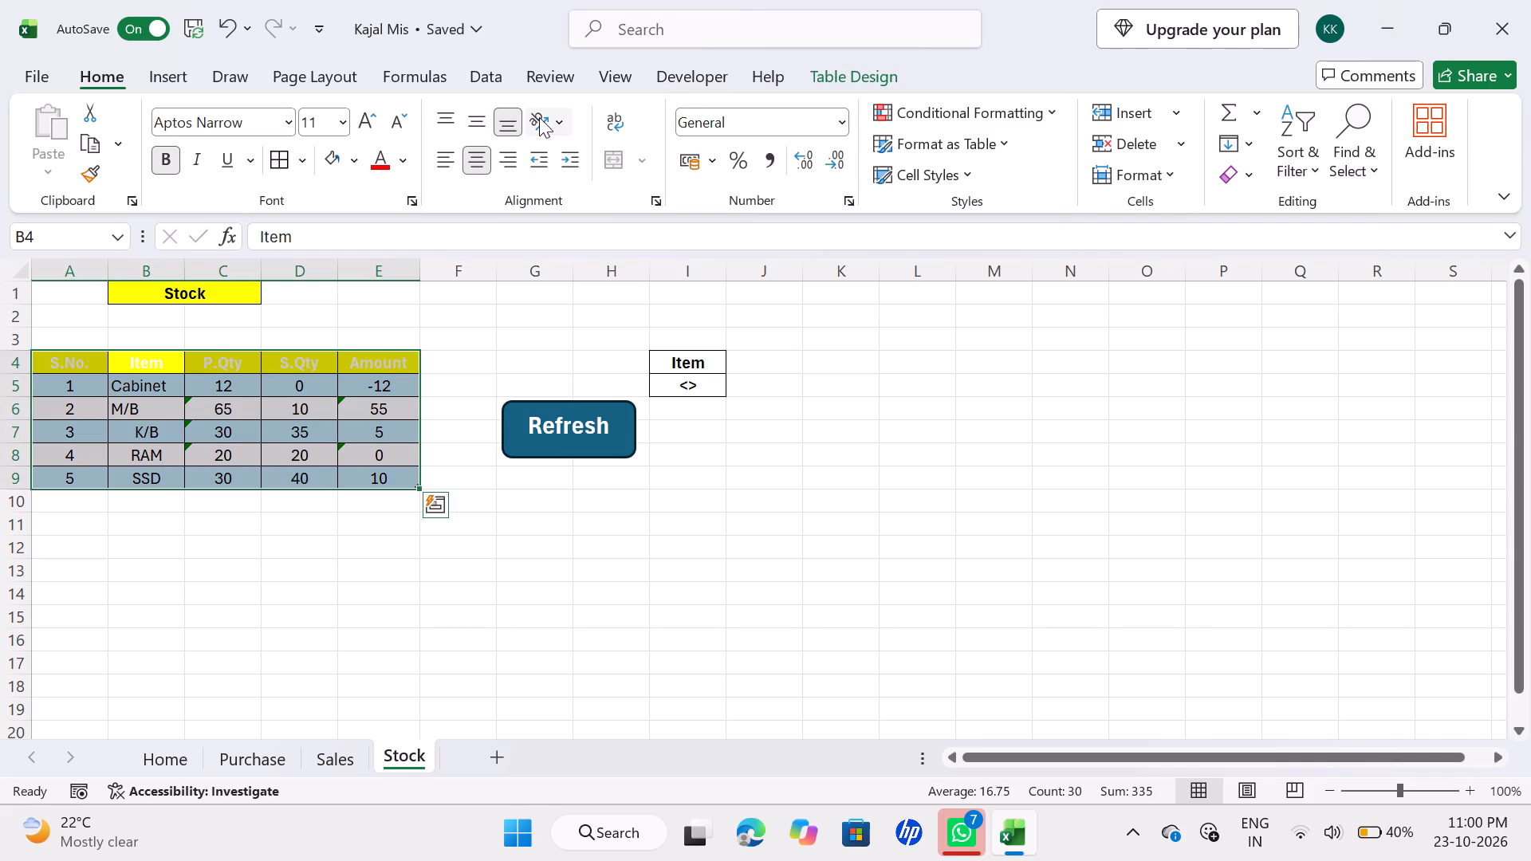
click(482, 158)
click(482, 158)
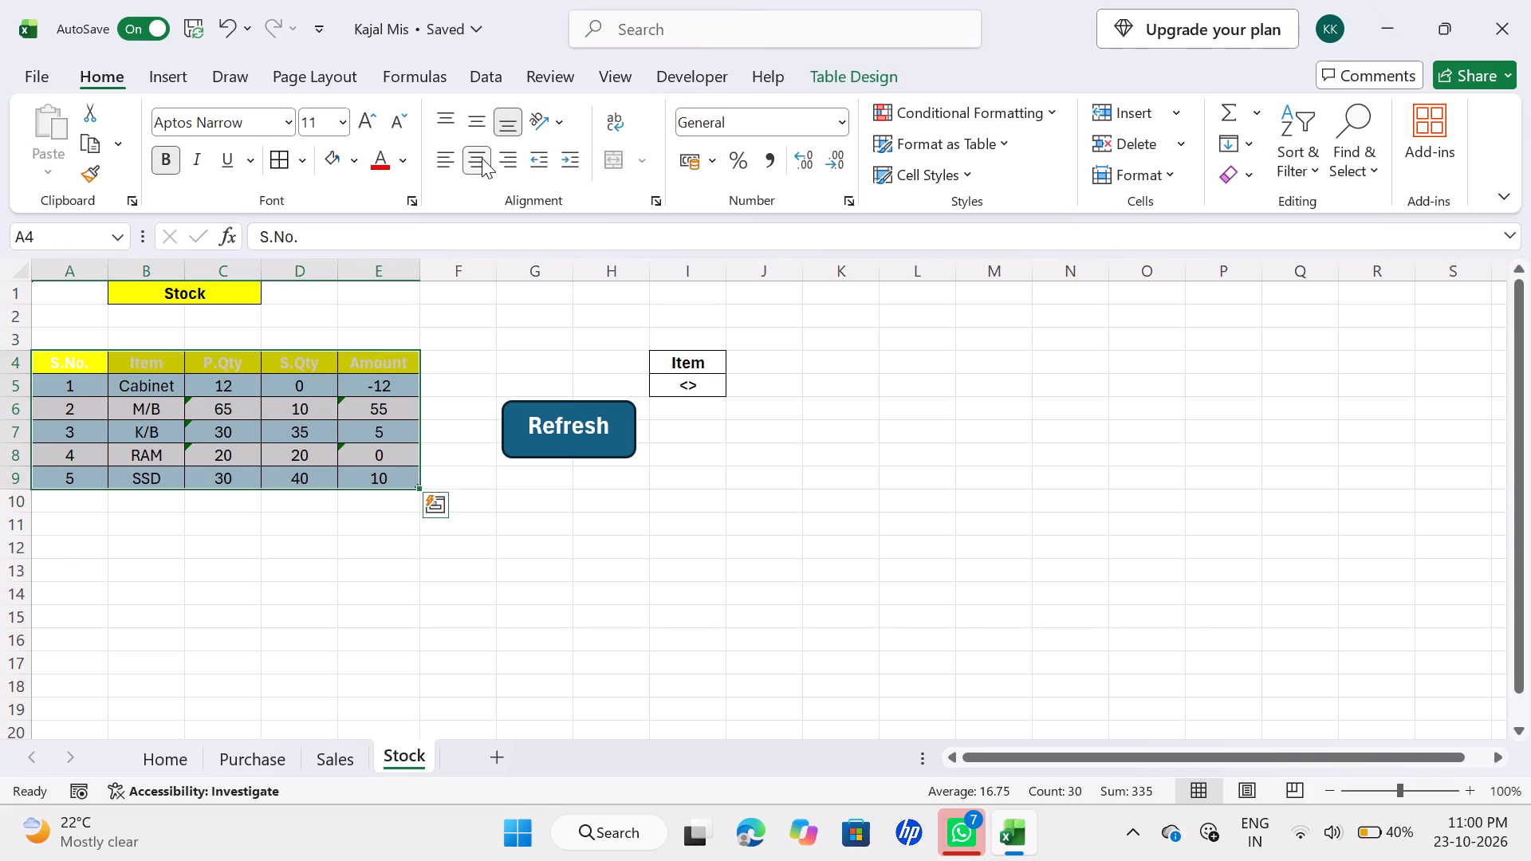
Deselect the Stock table and close the inventory workbook.
click(706, 556)
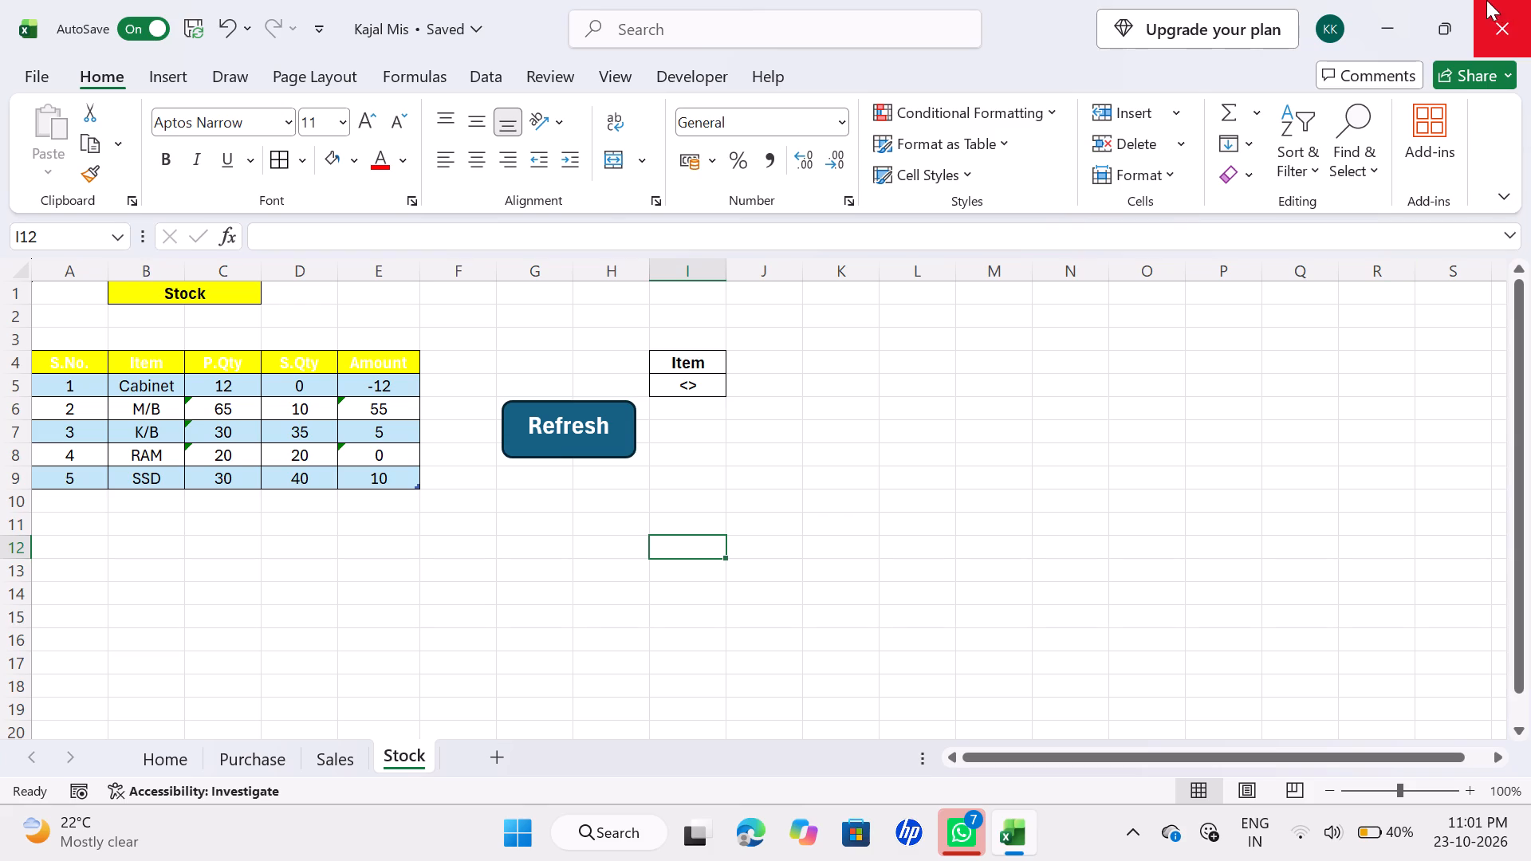
click(1510, 22)
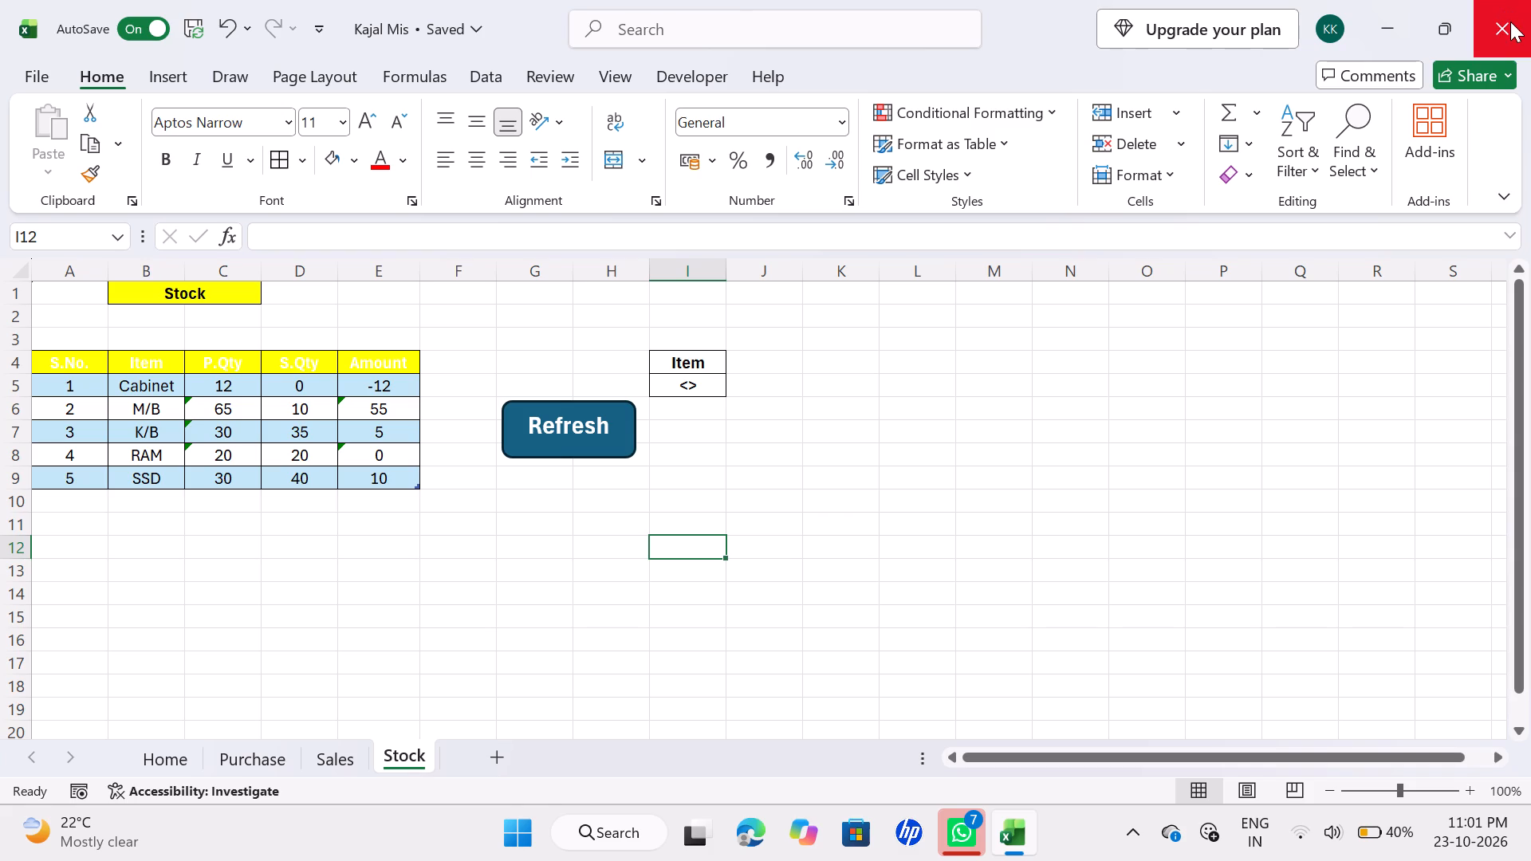
click(1510, 22)
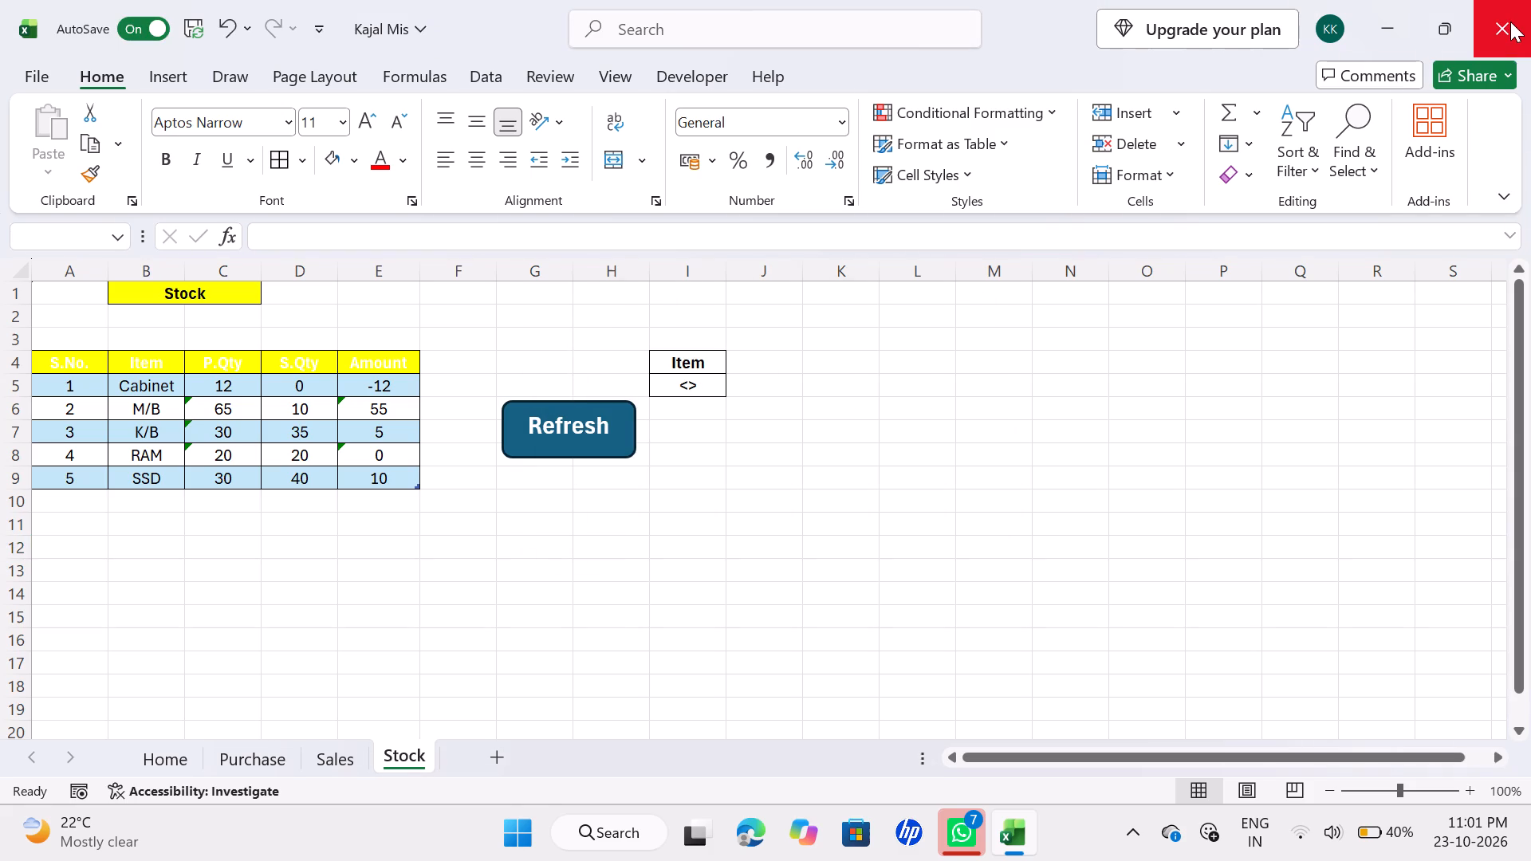